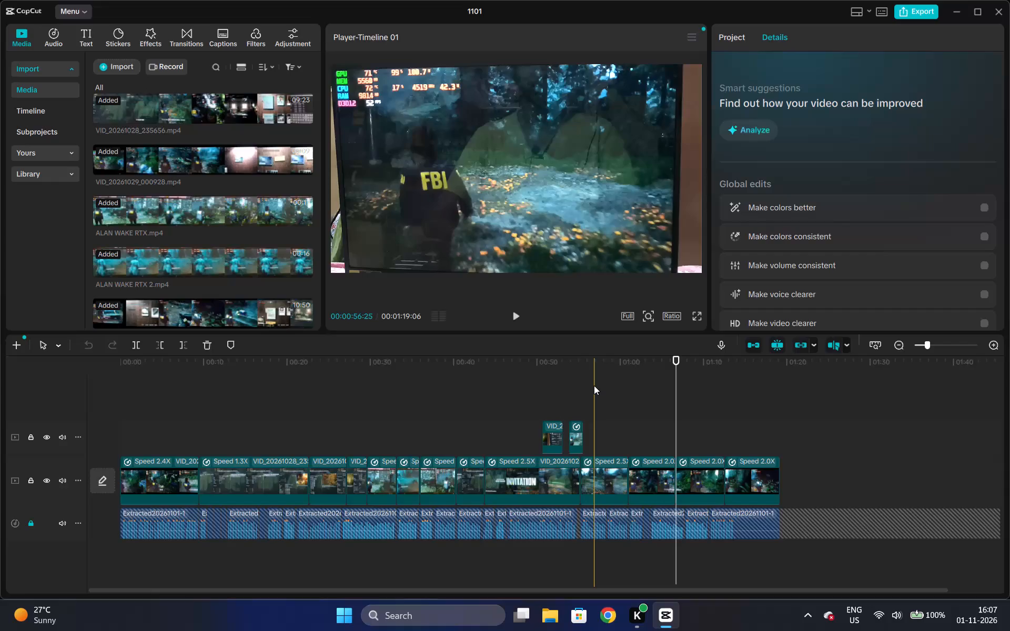
Play back the timeline between about 00:55 and 01:10 to review where overlay footage is needed.
{"action": "left_click", "coordinate": [607, 374]}
{"action": "key", "text": "space"}
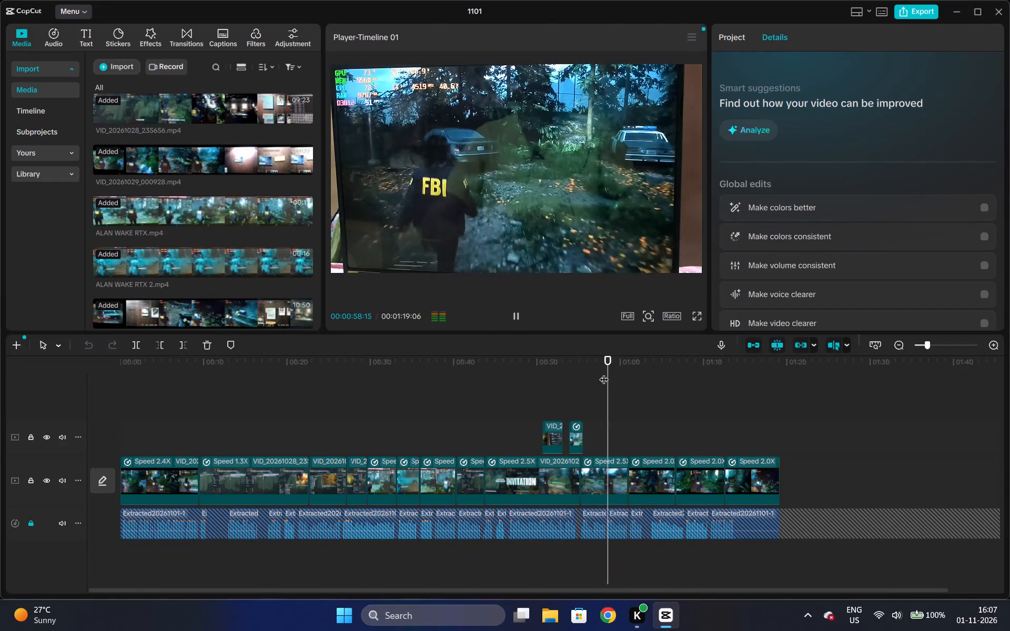
{"action": "key", "text": "space"}
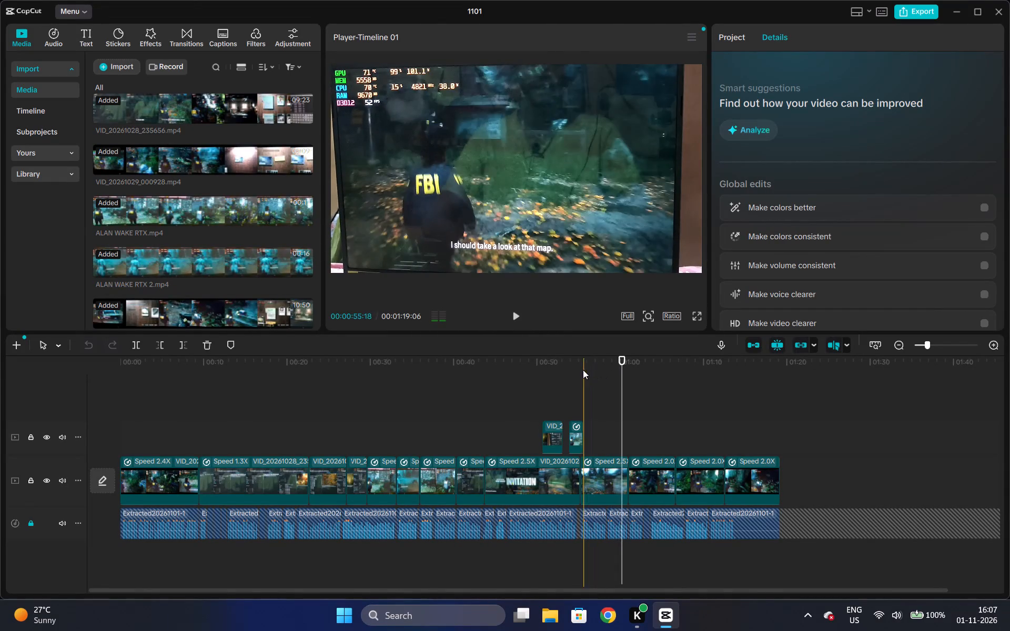
{"action": "left_click", "coordinate": [583, 370]}
{"action": "key", "text": "space"}
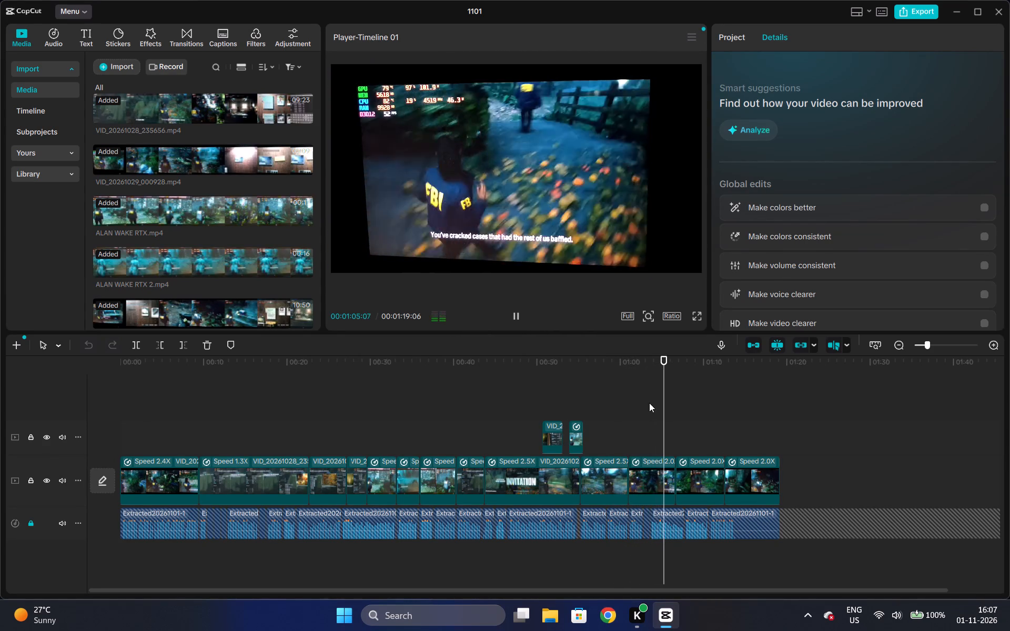
{"action": "key", "text": "space"}
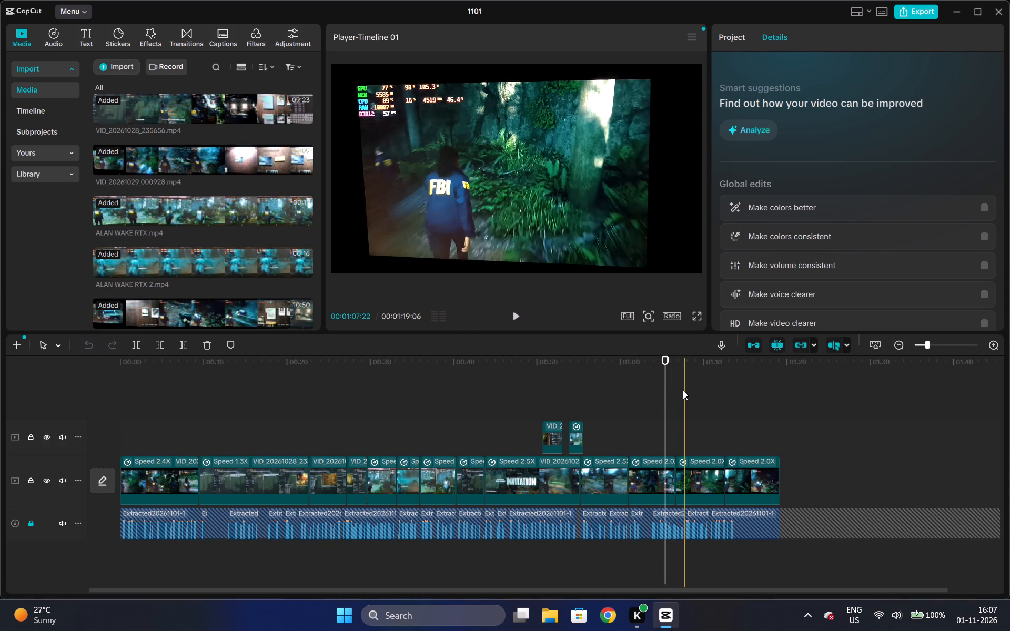
{"action": "left_click", "coordinate": [607, 367]}
{"action": "key", "text": "space"}
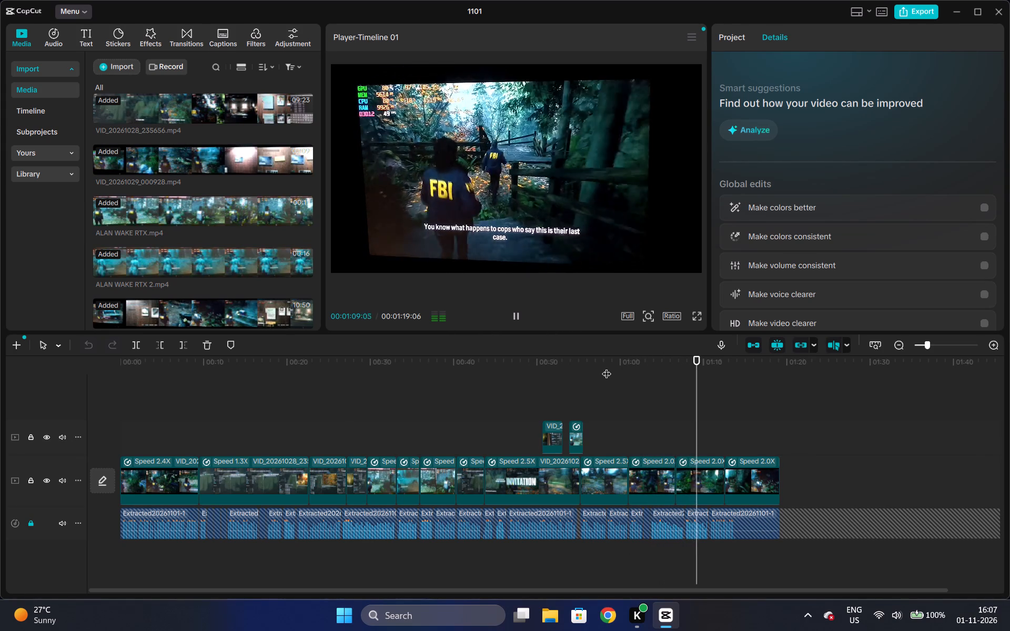
{"action": "key", "text": "space"}
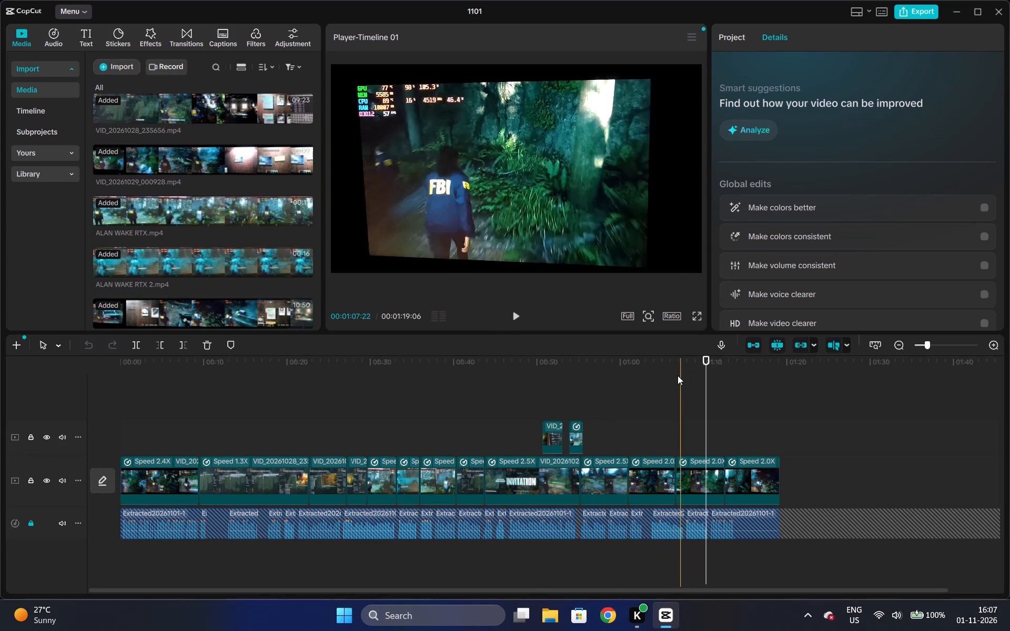
{"action": "left_click", "coordinate": [677, 372]}
{"action": "key", "text": "space"}
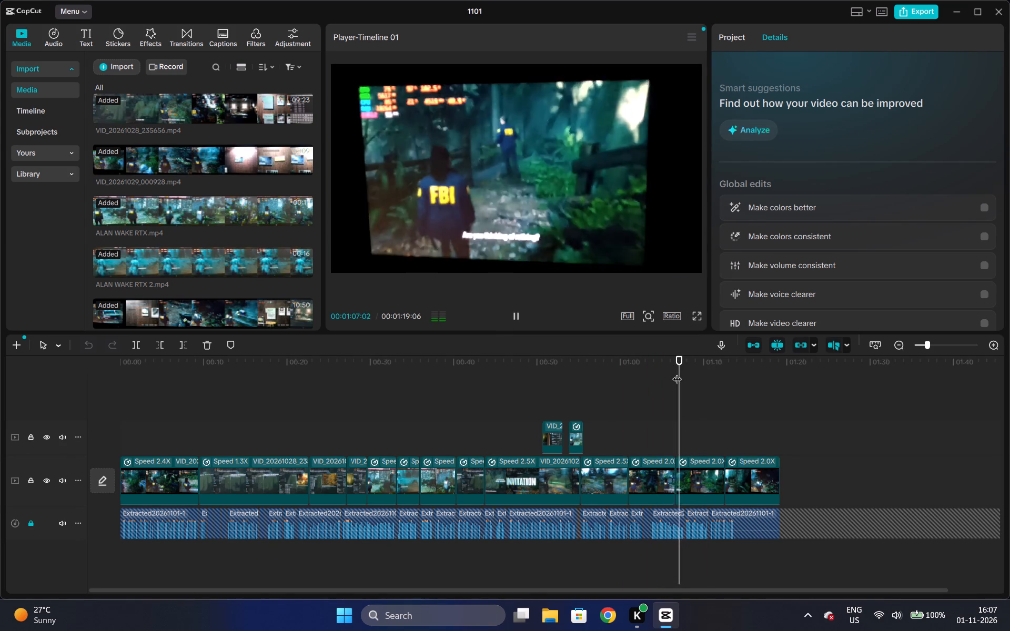
{"action": "left_click", "coordinate": [639, 371]}
{"action": "left_click", "coordinate": [603, 358]}
{"action": "left_click", "coordinate": [590, 358]}
{"action": "key", "text": "space"}
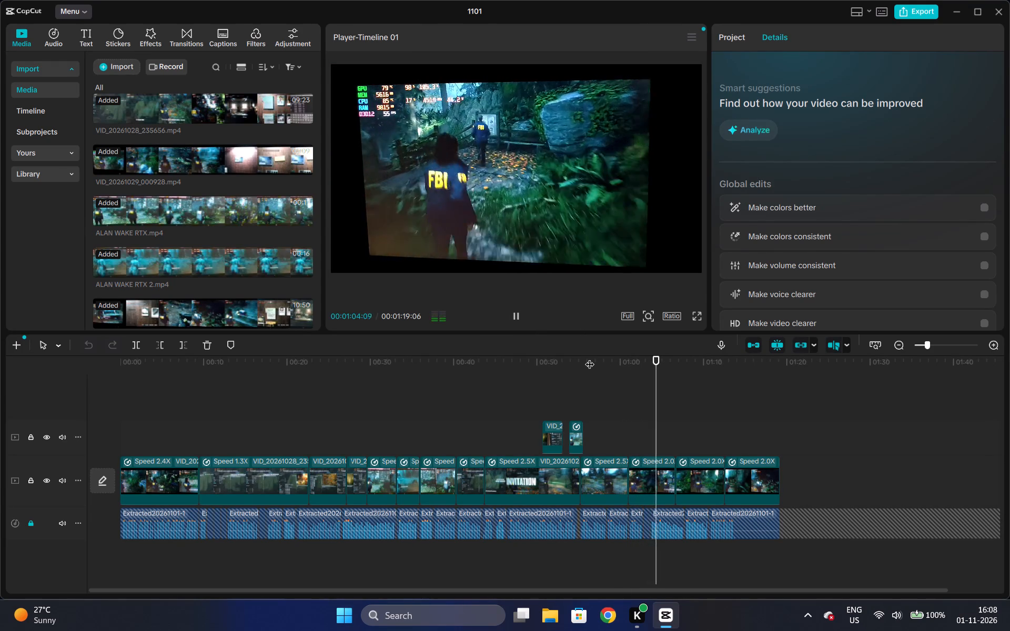
{"action": "key", "text": "space"}
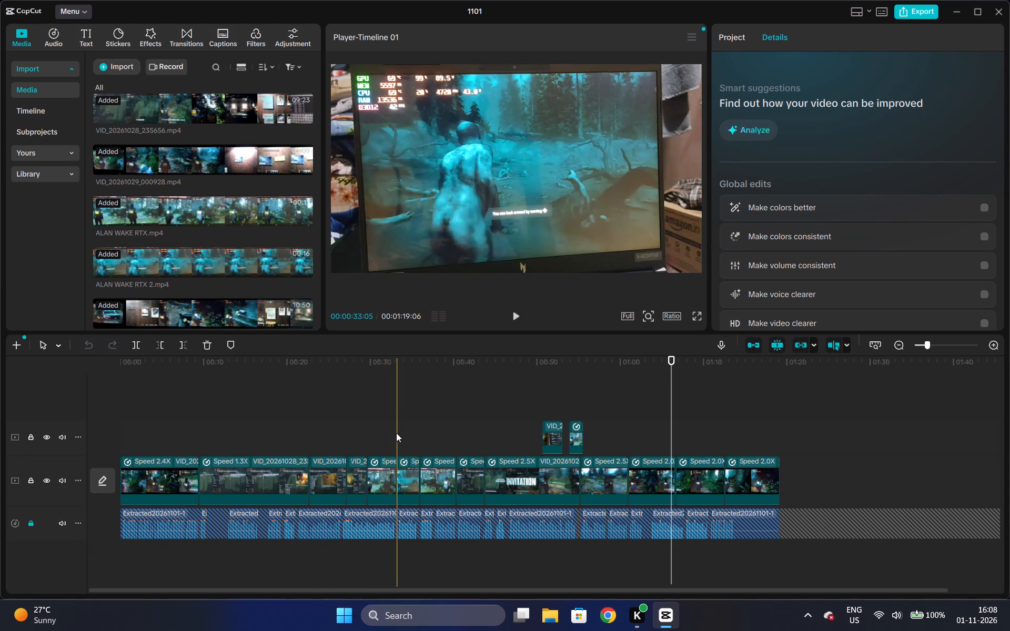
Copy the main-track forest clip at about 00:37, paste it on the overlay track at 01:06:04, and preview it.
{"action": "left_click", "coordinate": [431, 459]}
{"action": "left_click", "coordinate": [433, 464]}
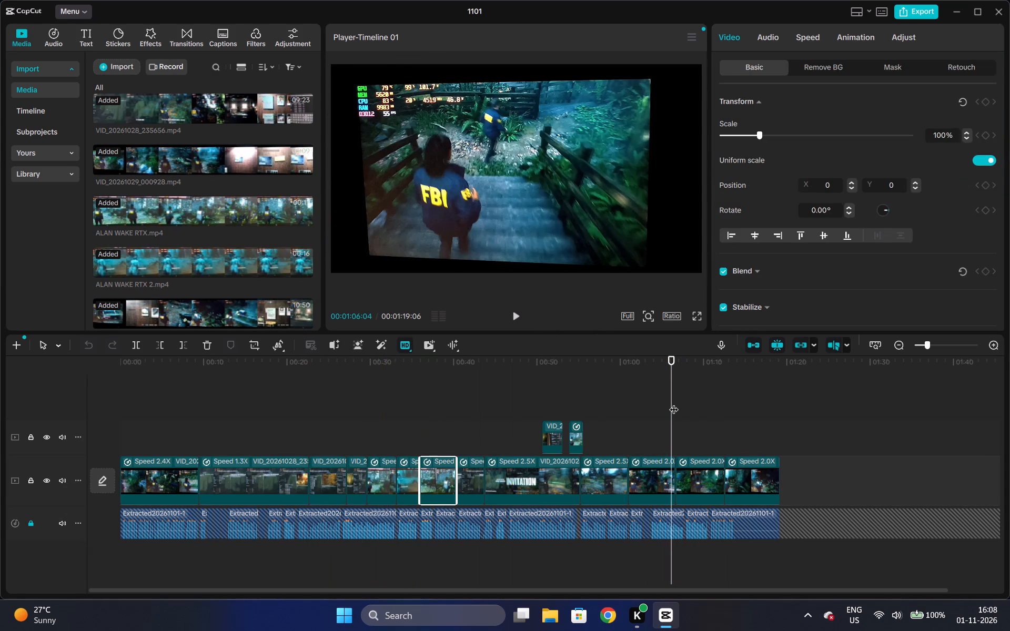
{"action": "key", "text": "ctrl+c"}
{"action": "key", "text": "ctrl+v"}
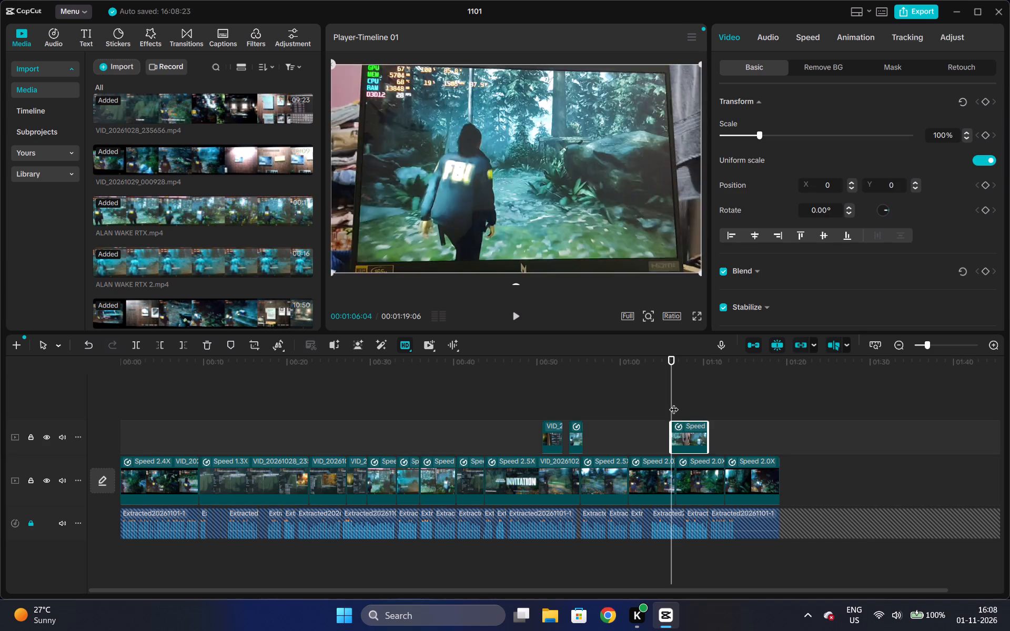
{"action": "left_click", "coordinate": [656, 388]}
{"action": "key", "text": "space"}
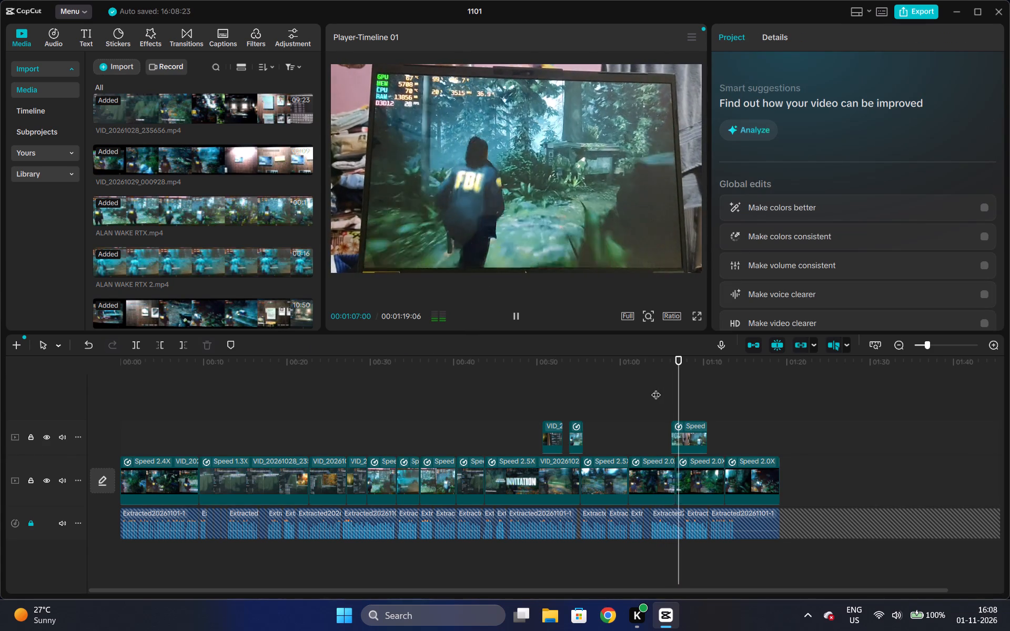
{"action": "key", "text": "space"}
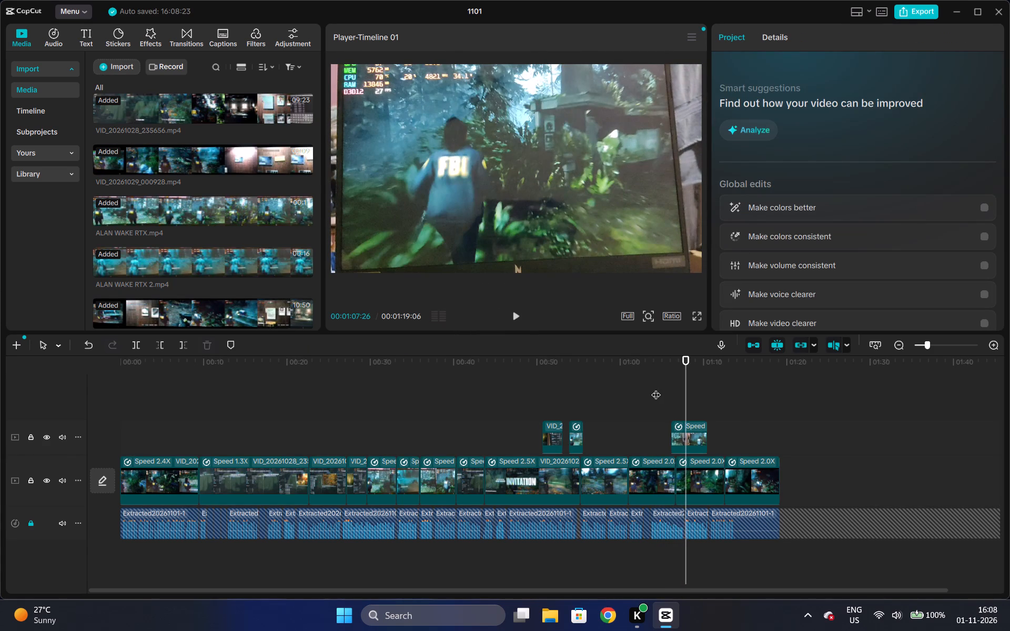
Set the pasted forest overlay clip's speed to 1.00x.
{"action": "left_click", "coordinate": [689, 437]}
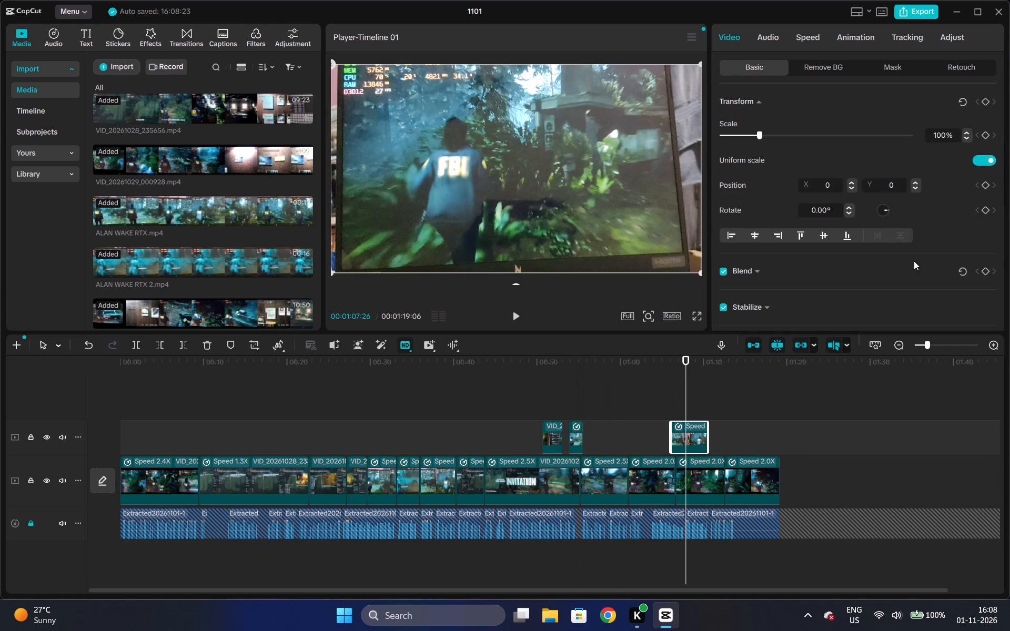
{"action": "left_click_drag", "start_coordinate": [1002, 211], "coordinate": [1002, 261]}
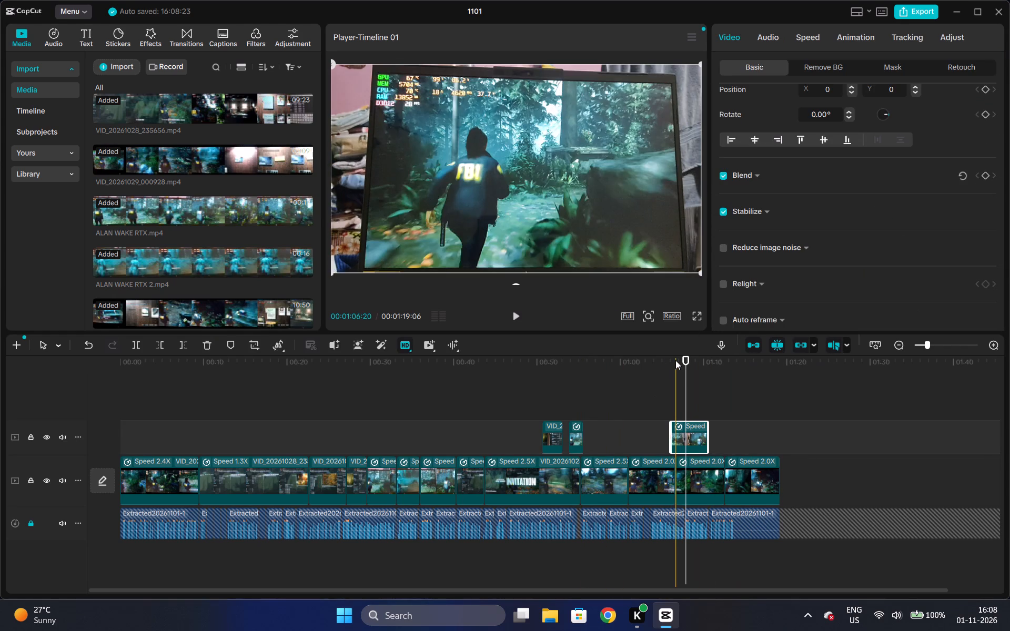
{"action": "left_click", "coordinate": [801, 40]}
{"action": "left_click", "coordinate": [763, 120]}
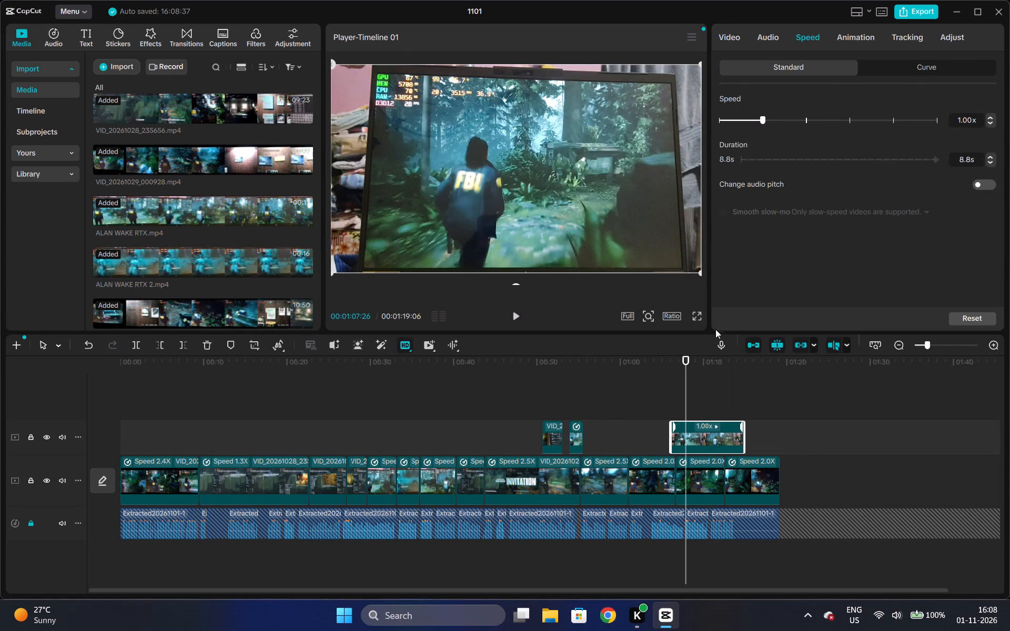
Play the forest overlay clip to find its cut point and trim its end to about 01:08:22.
{"action": "left_click", "coordinate": [659, 379]}
{"action": "key", "text": "space"}
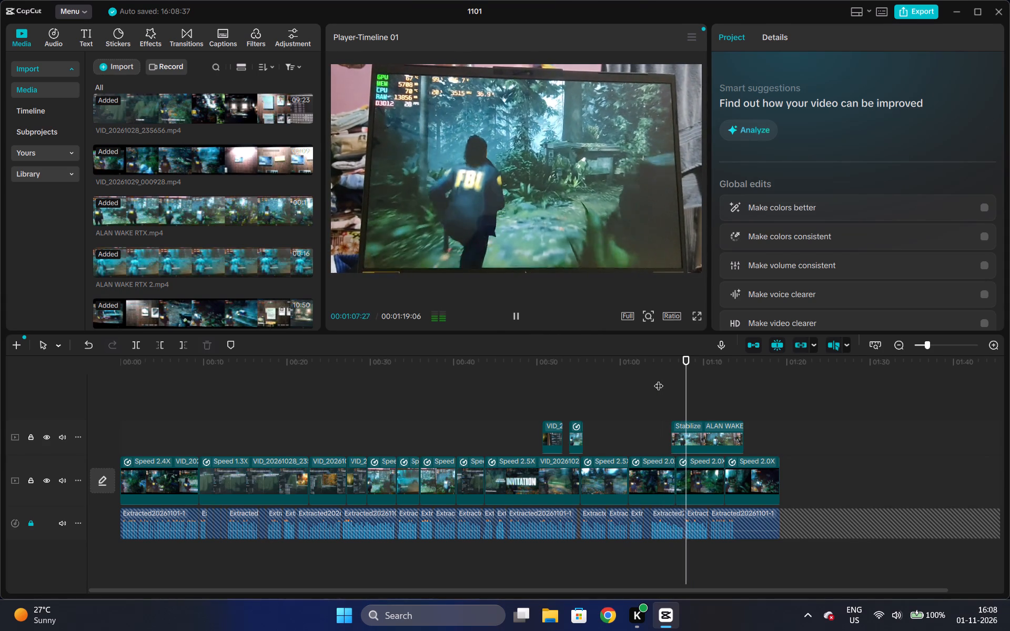
{"action": "key", "text": "space"}
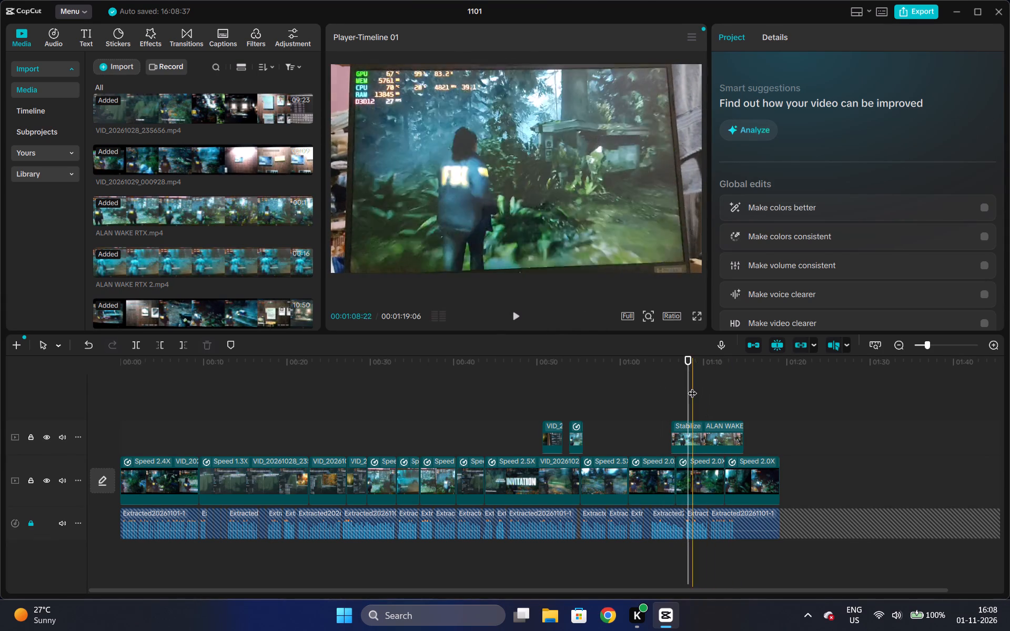
{"action": "key", "text": "space"}
{"action": "key", "text": "space"}
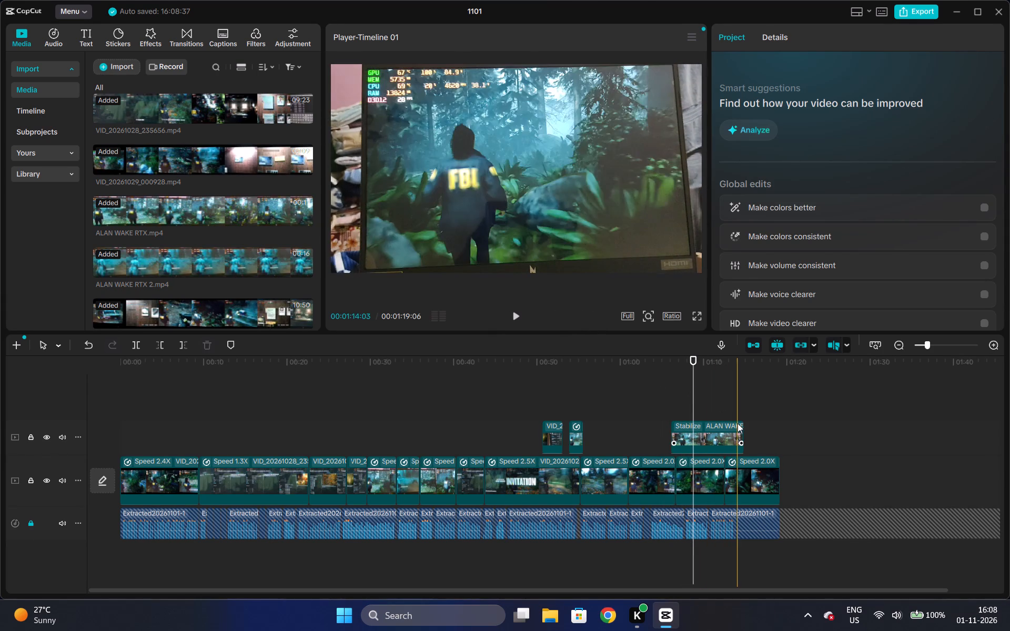
{"action": "left_click_drag", "start_coordinate": [742, 434], "coordinate": [691, 348]}
Copy the 1.3X graphics-options clip at about 00:17 and paste it on the overlay track directly after the forest clip.
{"action": "left_click", "coordinate": [265, 459]}
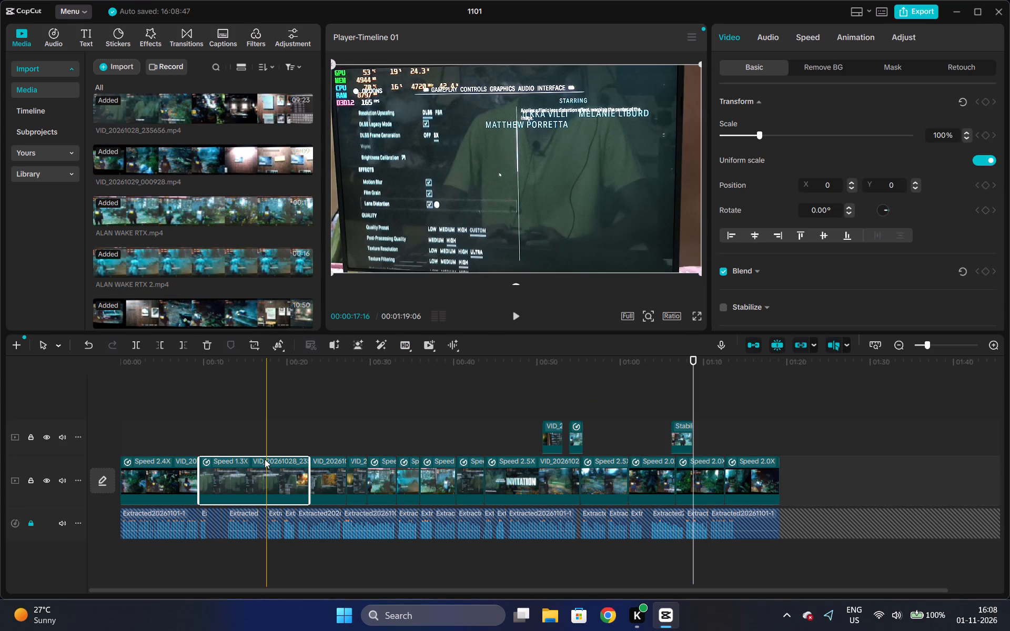
{"action": "key", "text": "ctrl+c"}
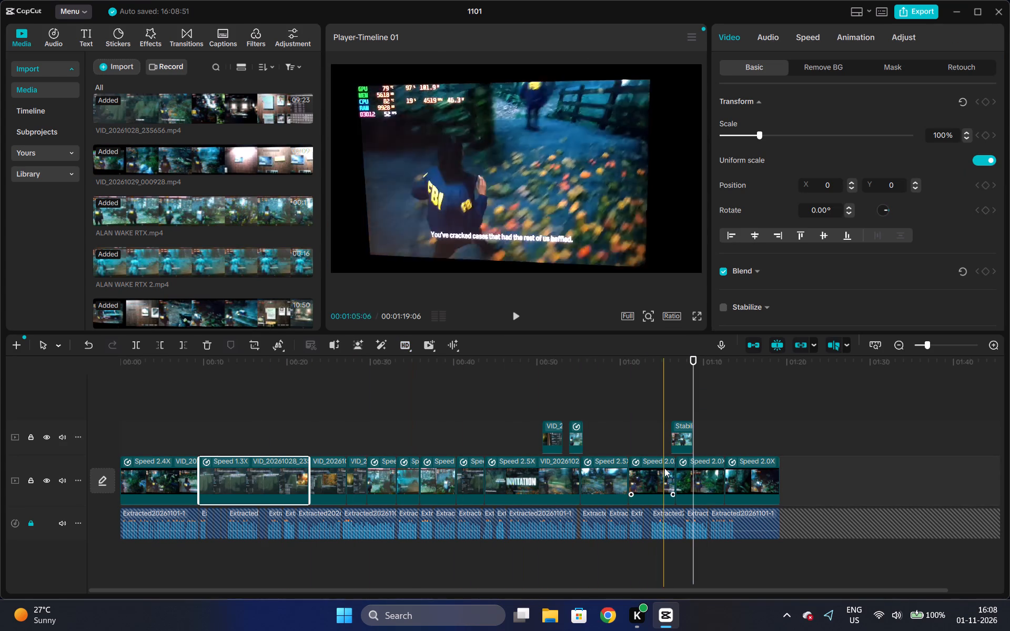
{"action": "key", "text": "ctrl+v"}
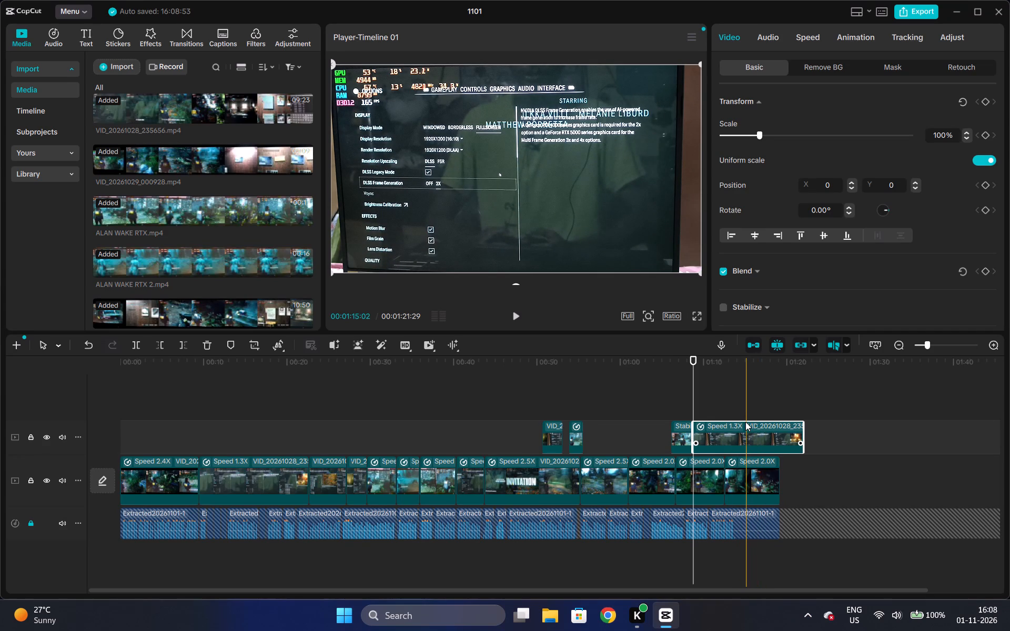
Trim the pasted options clip's start at about 01:15, move it against the forest overlay clip's end, and preview it.
{"action": "key", "text": "q"}
{"action": "left_click_drag", "start_coordinate": [760, 428], "coordinate": [713, 432]}
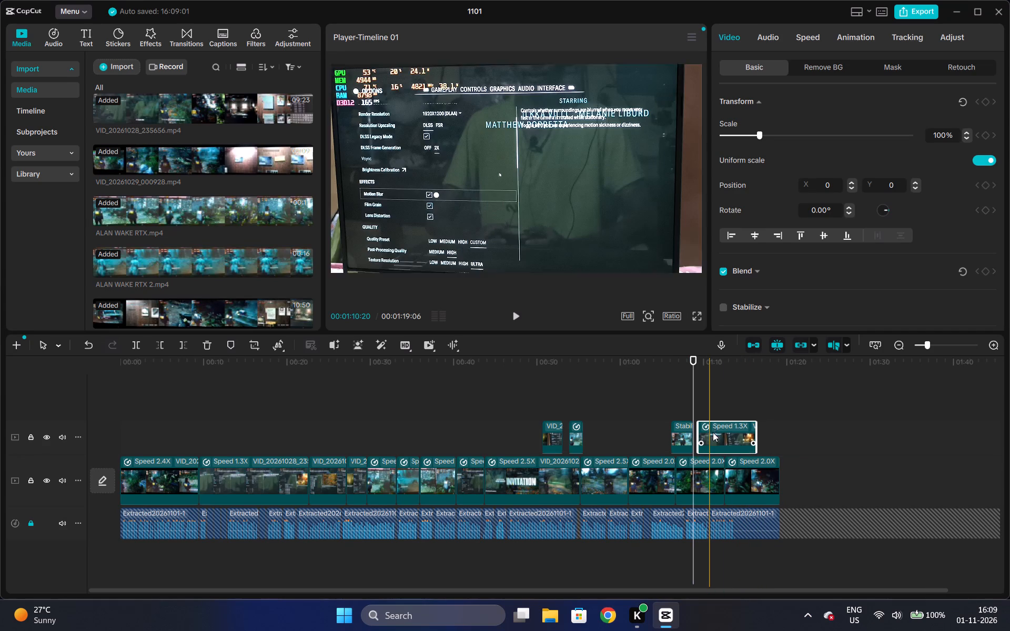
{"action": "left_click", "coordinate": [712, 427]}
{"action": "left_click", "coordinate": [662, 402]}
{"action": "key", "text": "space"}
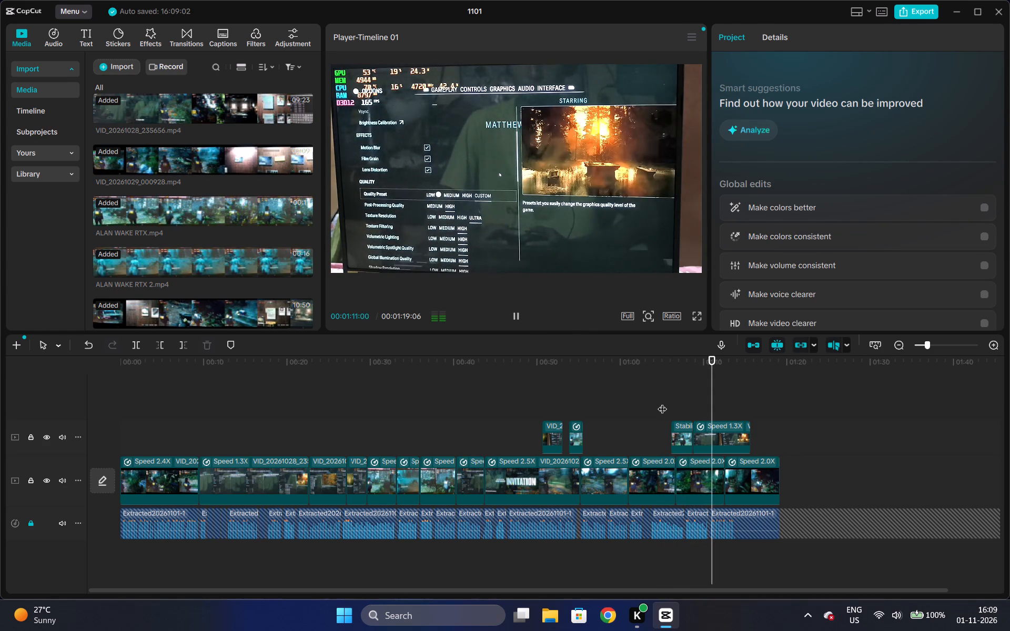
{"action": "key", "text": "space"}
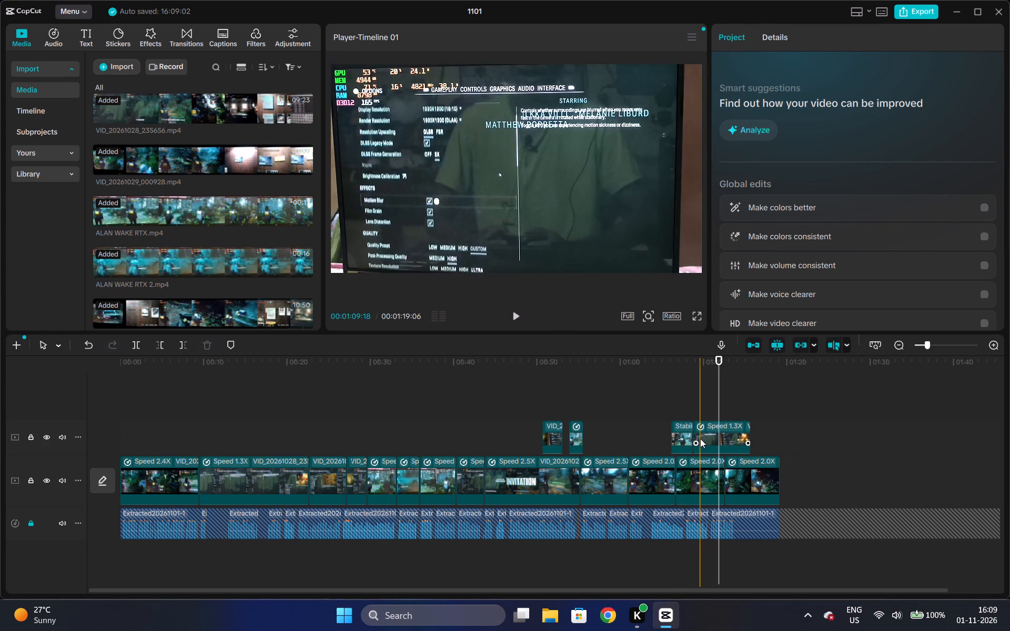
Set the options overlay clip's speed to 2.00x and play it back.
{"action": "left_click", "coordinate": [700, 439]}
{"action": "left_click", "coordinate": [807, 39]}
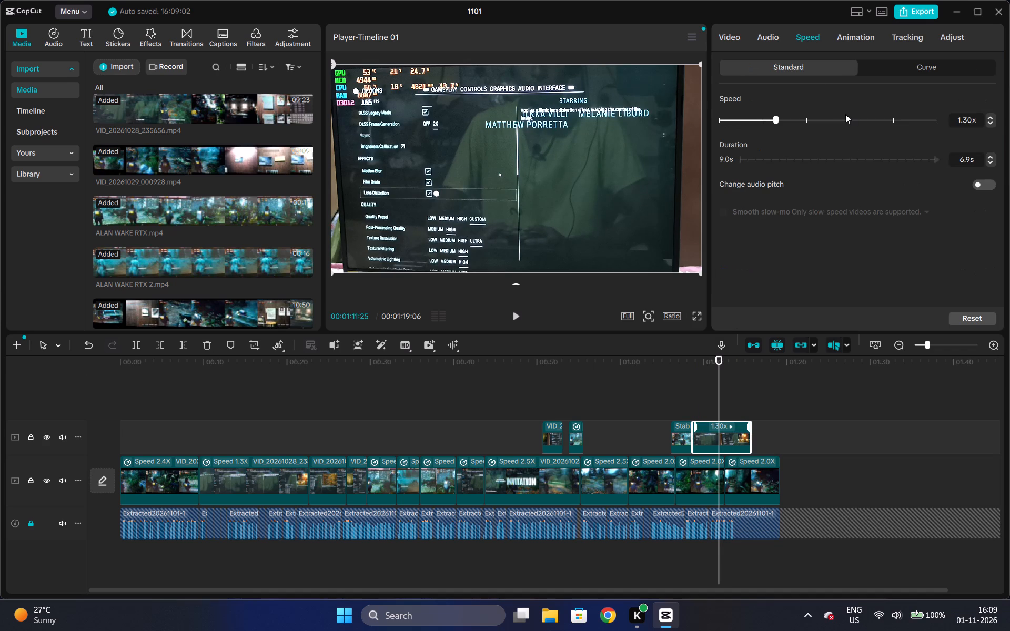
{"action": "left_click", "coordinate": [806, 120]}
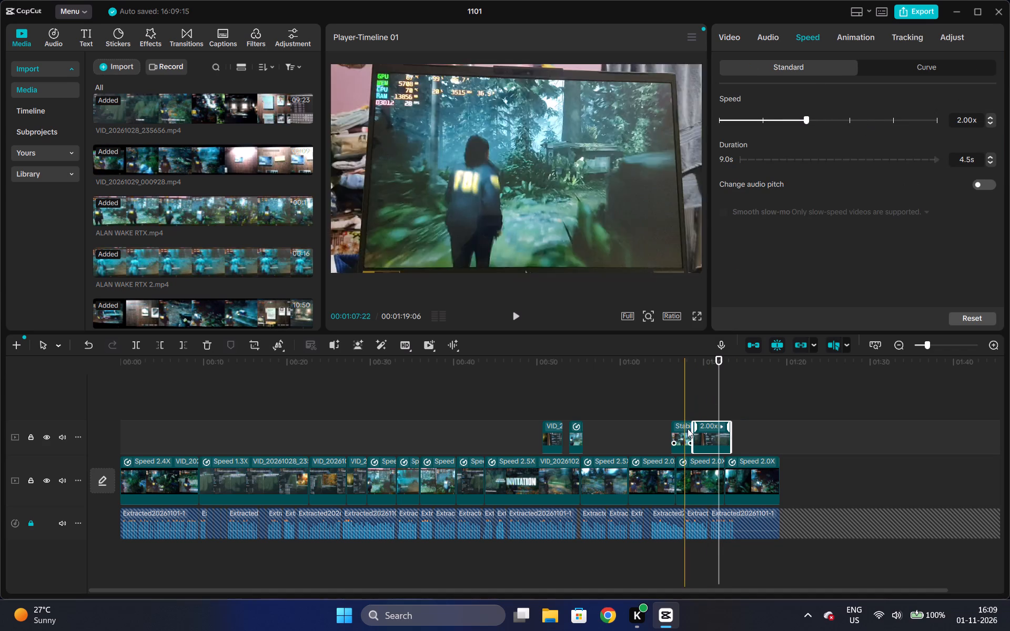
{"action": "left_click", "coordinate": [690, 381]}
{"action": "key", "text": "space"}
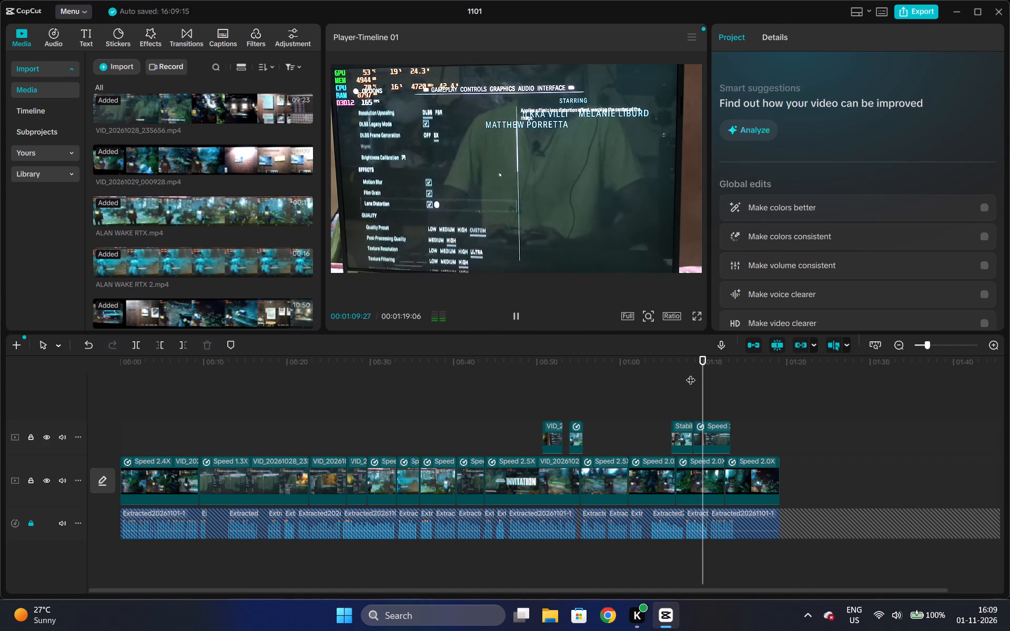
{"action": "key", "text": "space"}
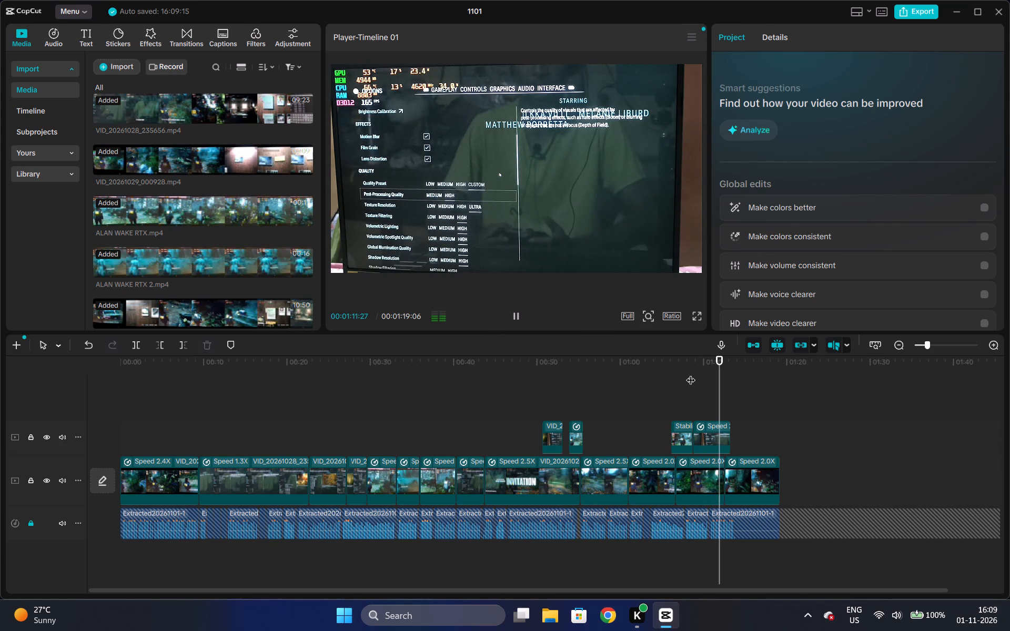
Set the options overlay clip's speed to 3.20x and play it back.
{"action": "left_click", "coordinate": [708, 436]}
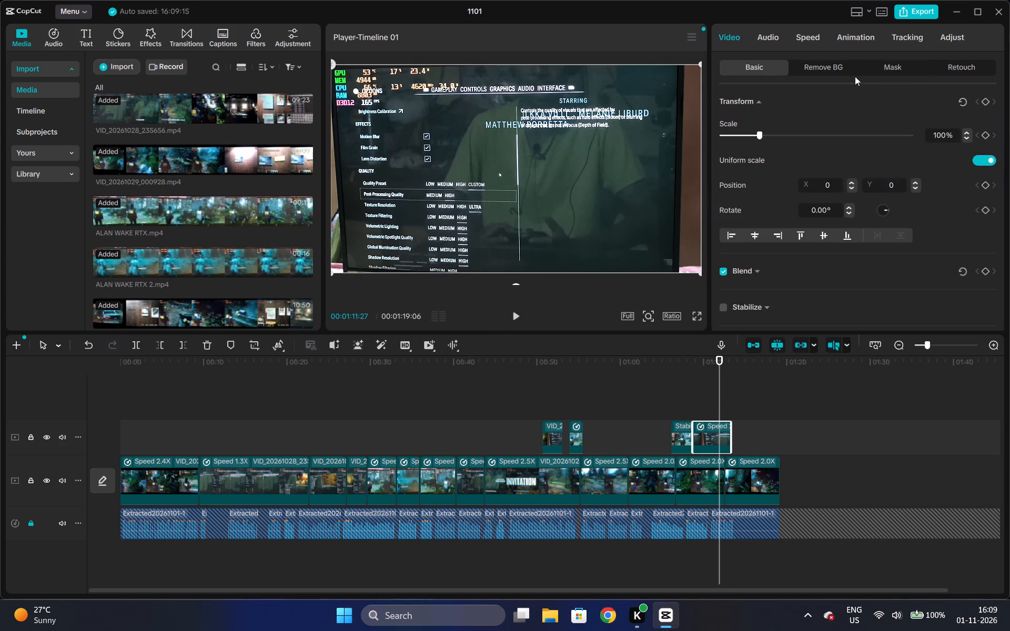
{"action": "left_click", "coordinate": [808, 39]}
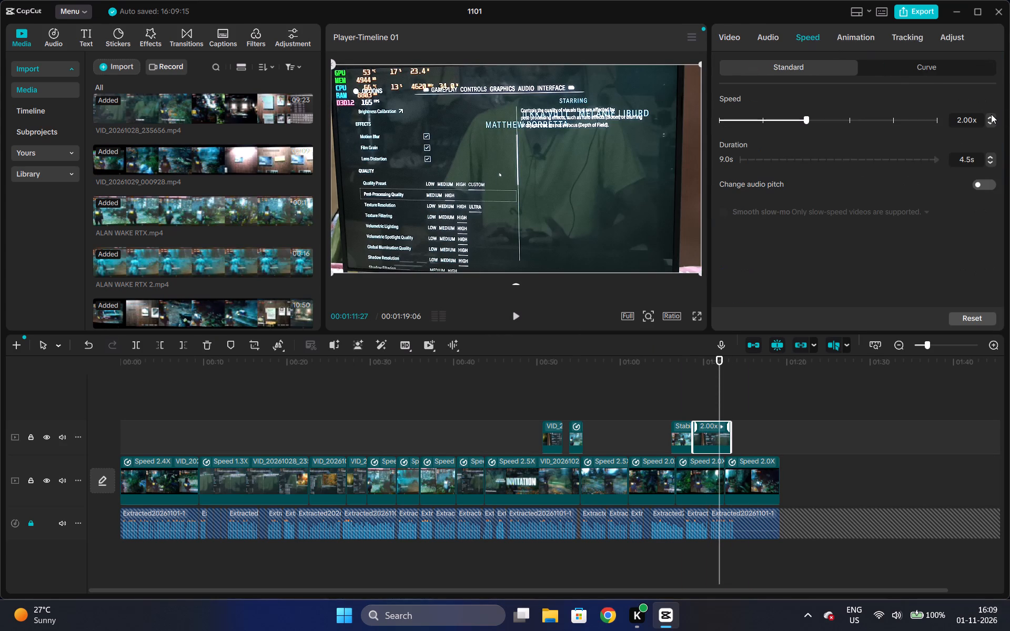
{"action": "triple_click", "coordinate": [991, 116]}
{"action": "left_click", "coordinate": [991, 116]}
{"action": "triple_click", "coordinate": [991, 116]}
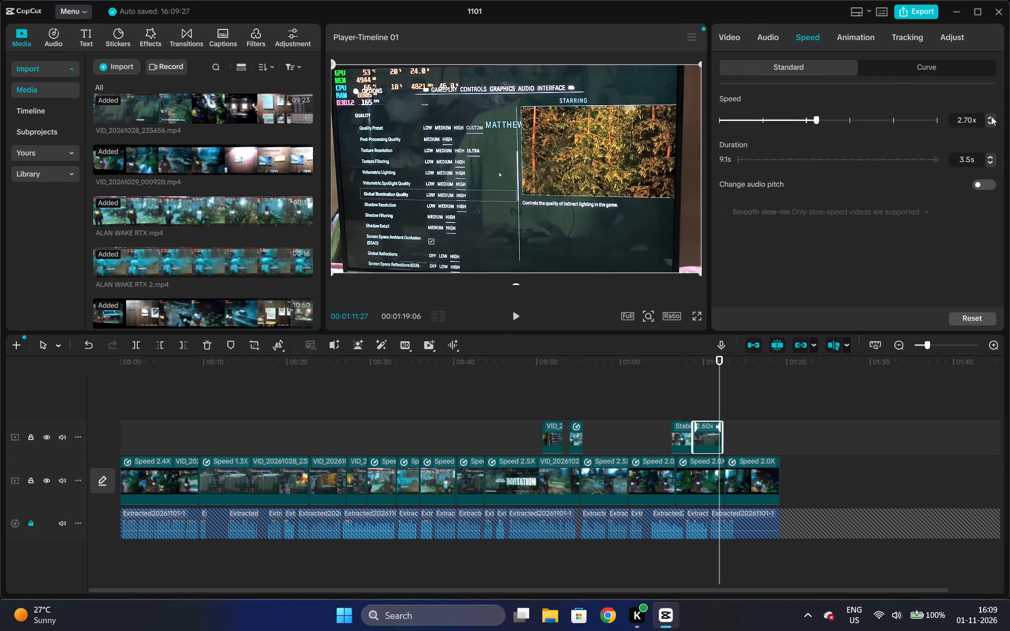
{"action": "triple_click", "coordinate": [991, 116]}
{"action": "double_click", "coordinate": [991, 116]}
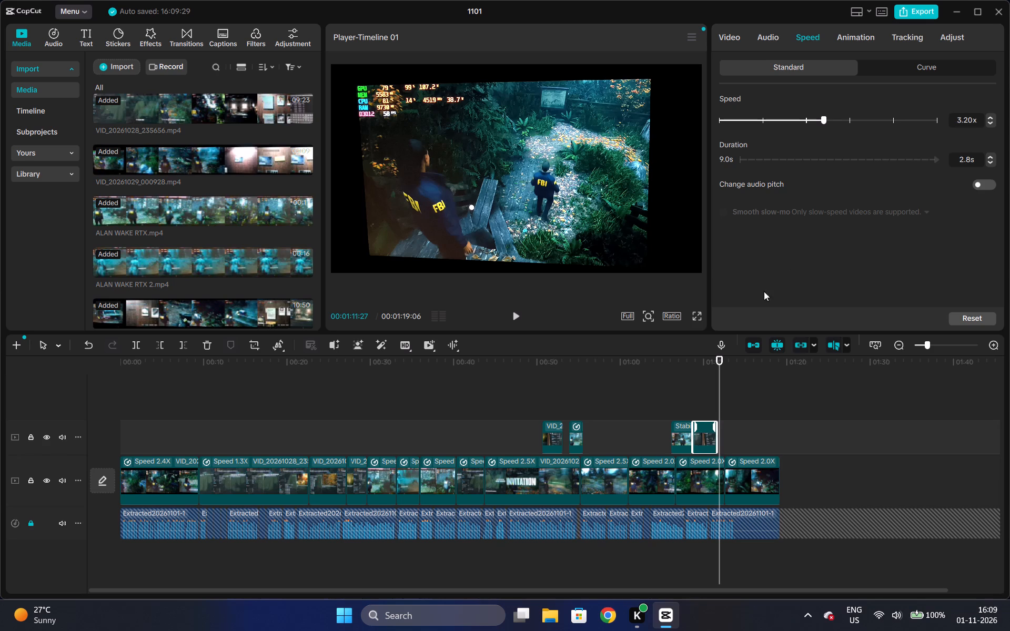
{"action": "left_click", "coordinate": [698, 357]}
{"action": "left_click", "coordinate": [684, 361]}
{"action": "key", "text": "space"}
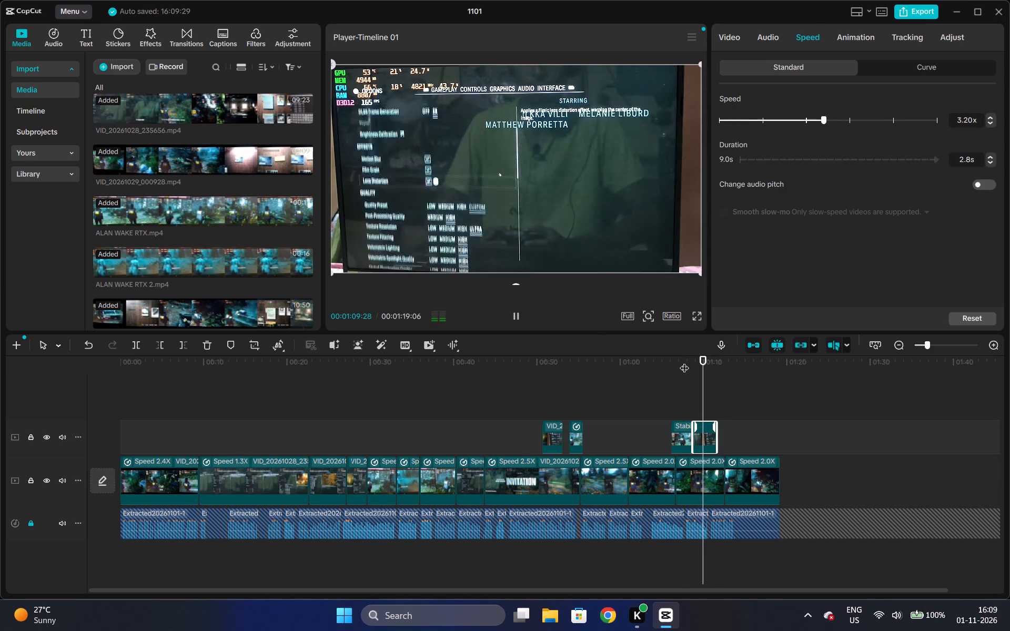
{"action": "key", "text": "space"}
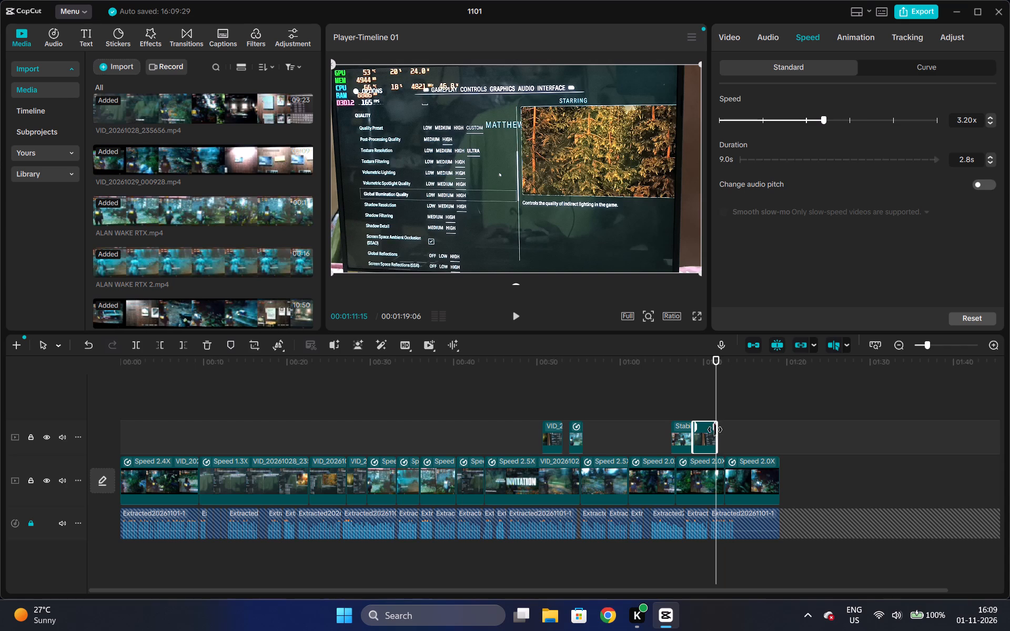
Shorten the options overlay clip to 2.0 s by raising its speed to 4.56x, and play the overlay section back.
{"action": "left_click", "coordinate": [696, 361]}
{"action": "key", "text": "space"}
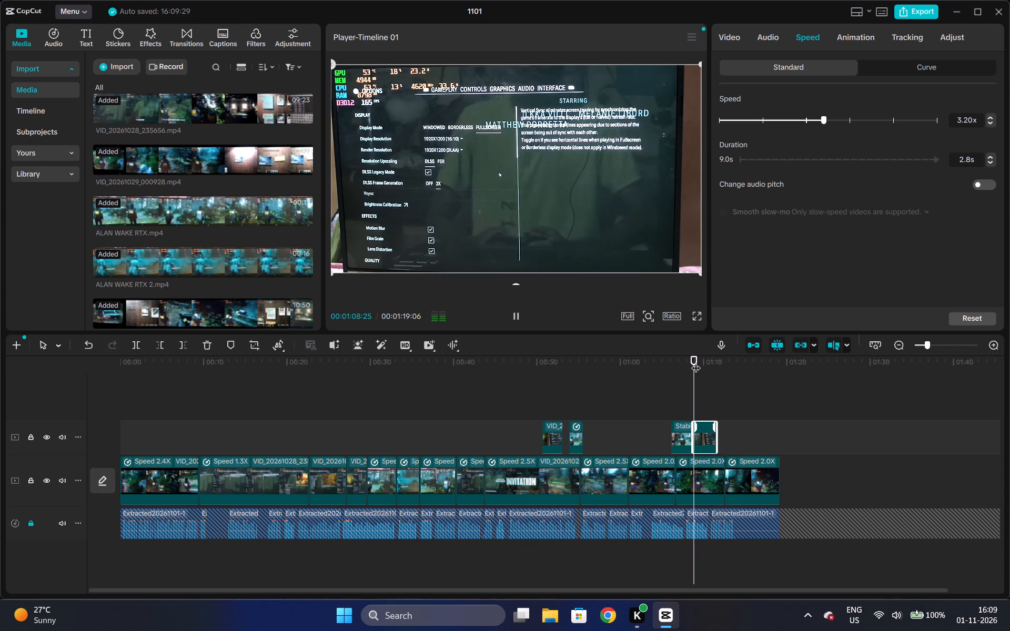
{"action": "key", "text": "space"}
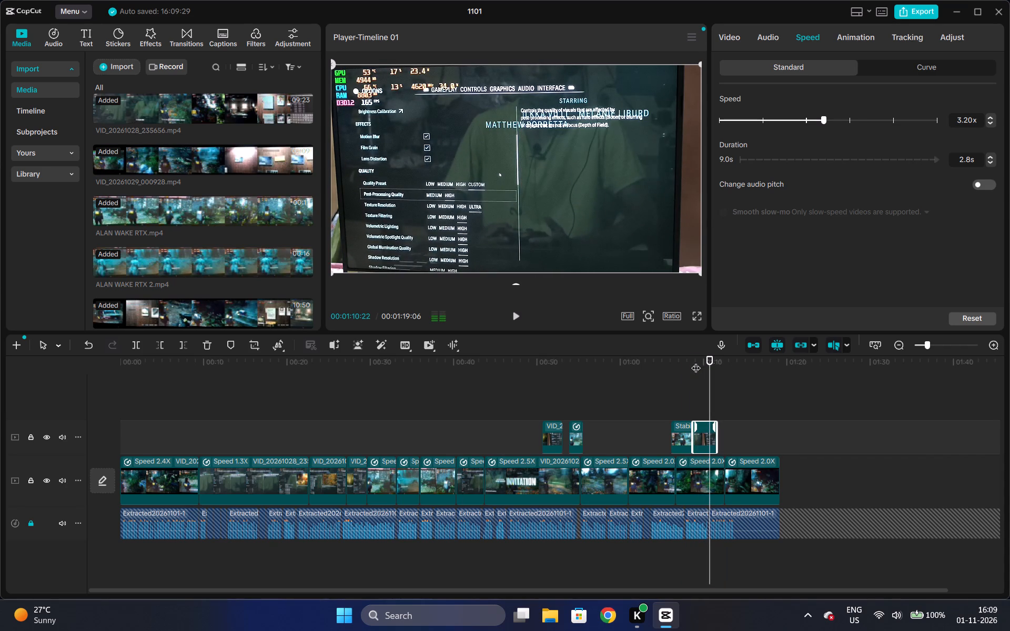
{"action": "left_click_drag", "start_coordinate": [713, 429], "coordinate": [709, 425]}
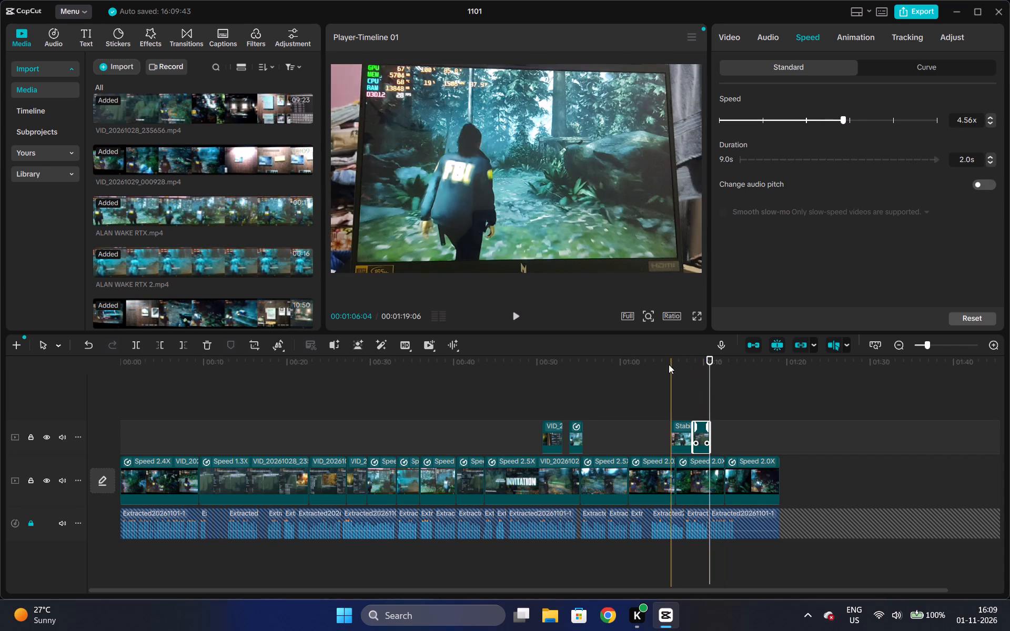
{"action": "left_click", "coordinate": [669, 364]}
{"action": "key", "text": "space"}
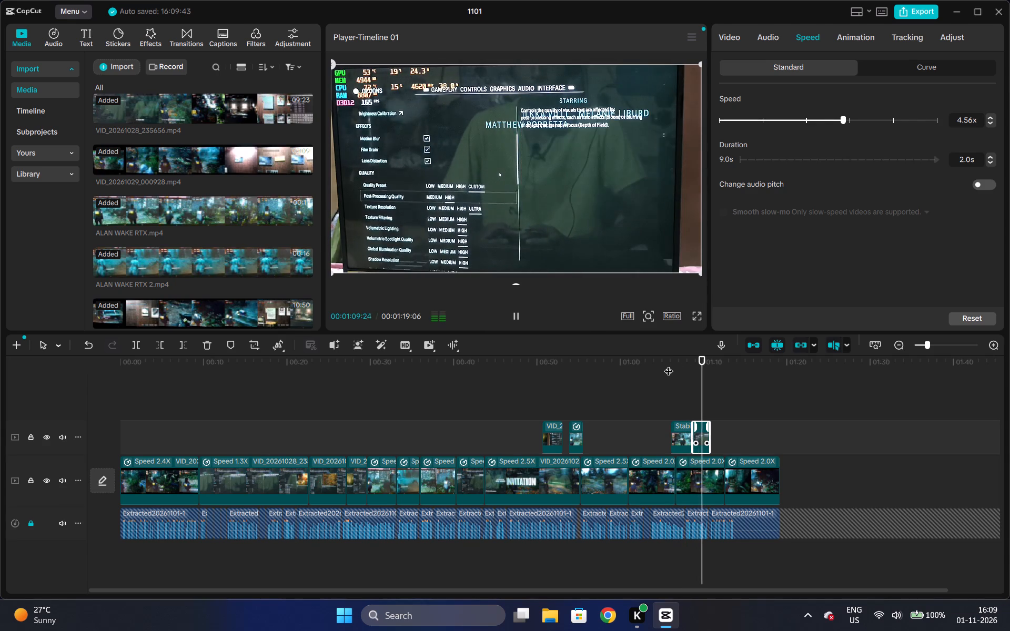
{"action": "key", "text": "space"}
Trim the end of the forest overlay clip (ALAN WAKE RTX.mp4) to a length of about 00:00:02:04.
{"action": "left_click", "coordinate": [685, 432]}
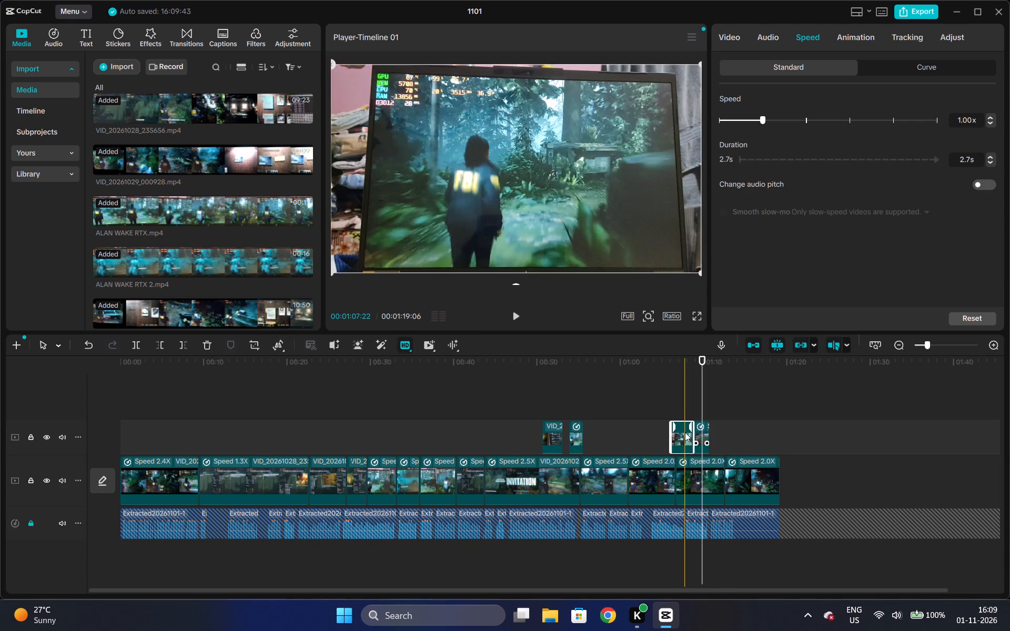
{"action": "left_click", "coordinate": [691, 439]}
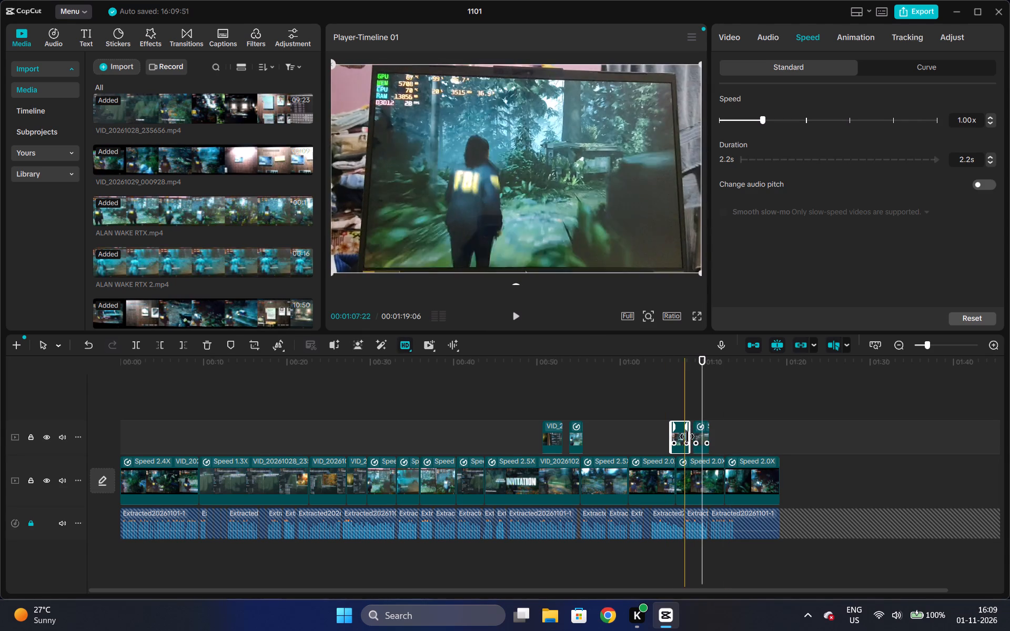
Move the 4.6X options overlay clip directly against the forest overlay clip's end, closing the gap, and preview the join.
{"action": "left_click_drag", "start_coordinate": [701, 437], "coordinate": [695, 439]}
{"action": "left_click_drag", "start_coordinate": [693, 424], "coordinate": [699, 451]}
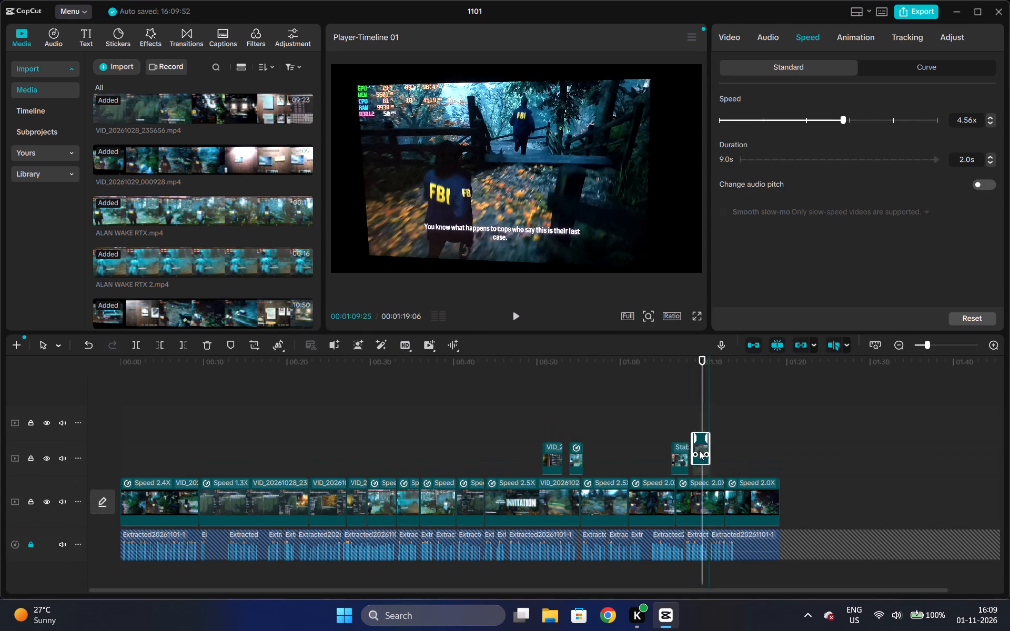
{"action": "left_click_drag", "start_coordinate": [699, 451], "coordinate": [695, 464]}
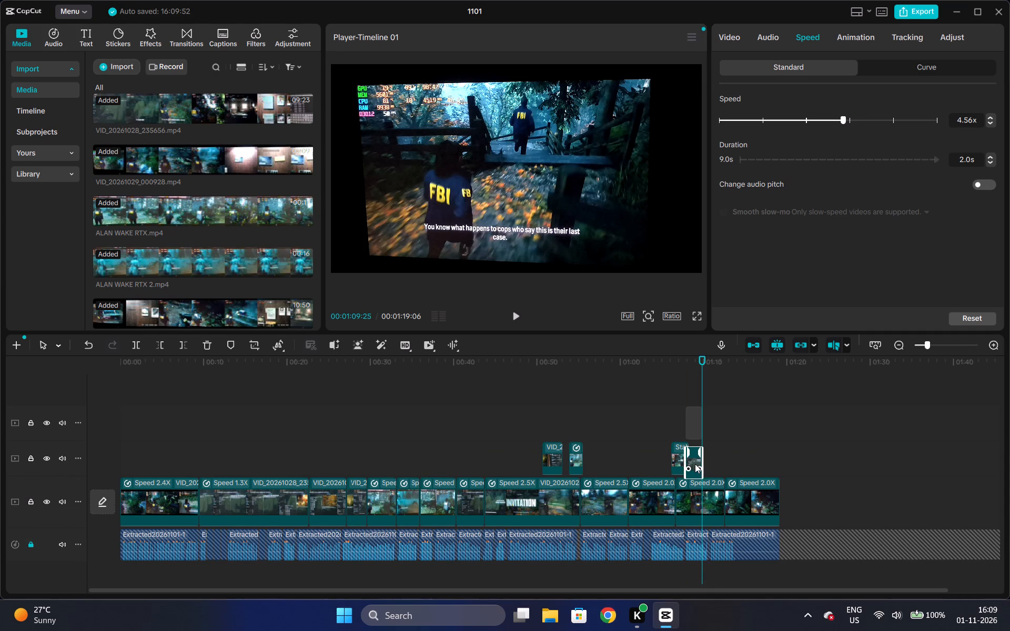
{"action": "left_click_drag", "start_coordinate": [695, 464], "coordinate": [697, 460]}
{"action": "left_click", "coordinate": [669, 399]}
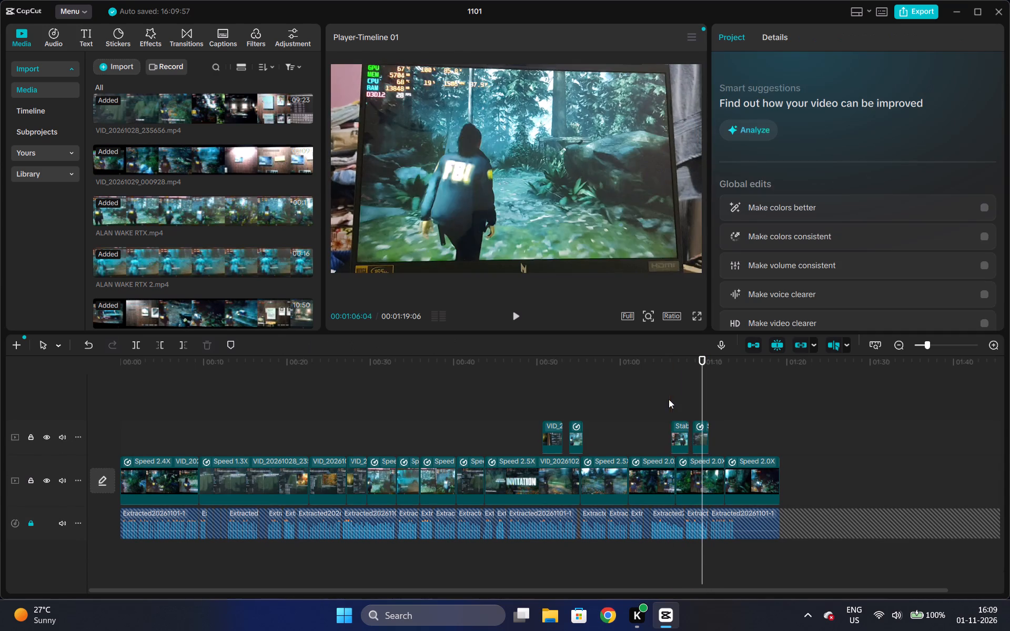
{"action": "key", "text": "space"}
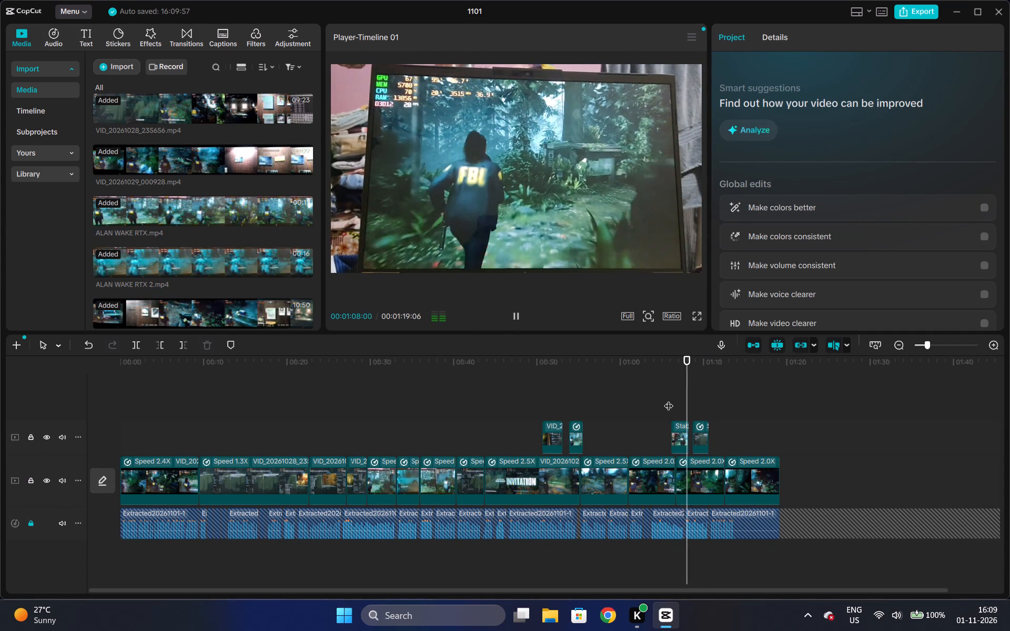
{"action": "key", "text": "space"}
{"action": "triple_click", "coordinate": [993, 343]}
{"action": "left_click", "coordinate": [993, 343]}
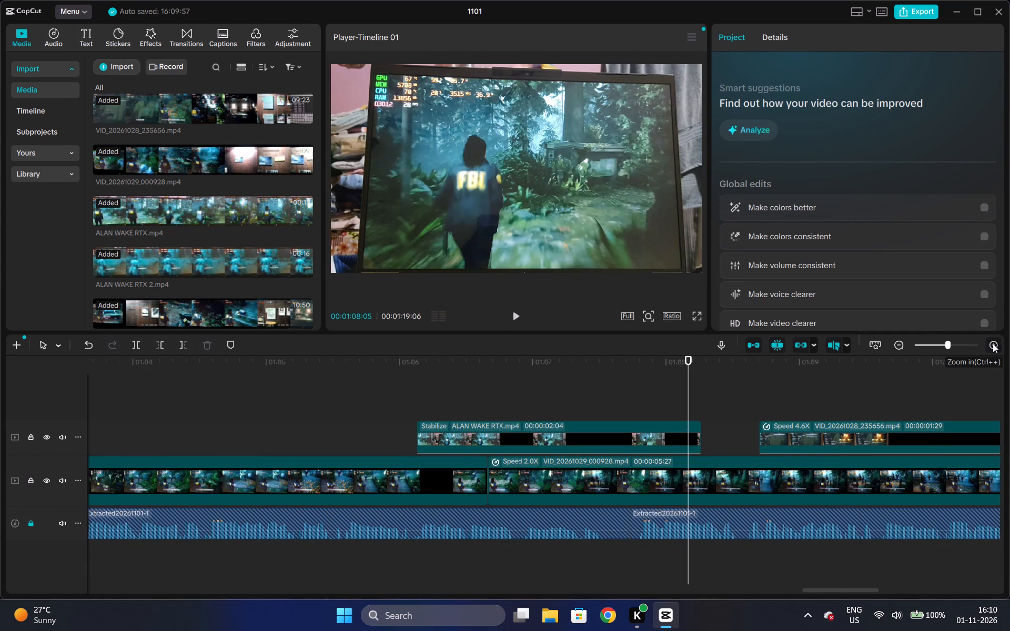
{"action": "left_click_drag", "start_coordinate": [834, 424], "coordinate": [785, 430]}
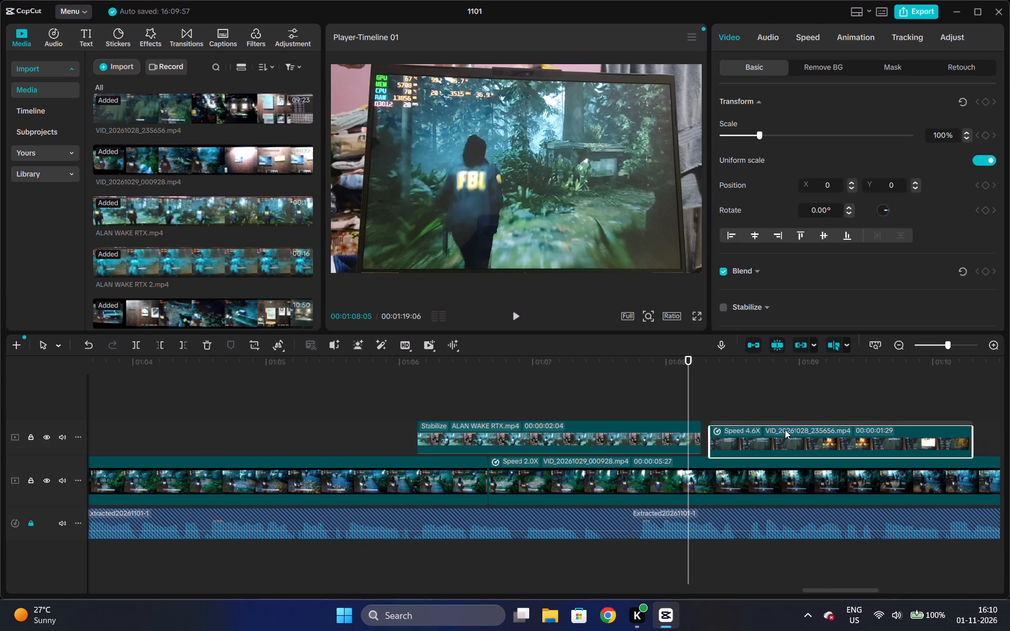
{"action": "left_click_drag", "start_coordinate": [785, 430], "coordinate": [779, 428]}
{"action": "key", "text": "space"}
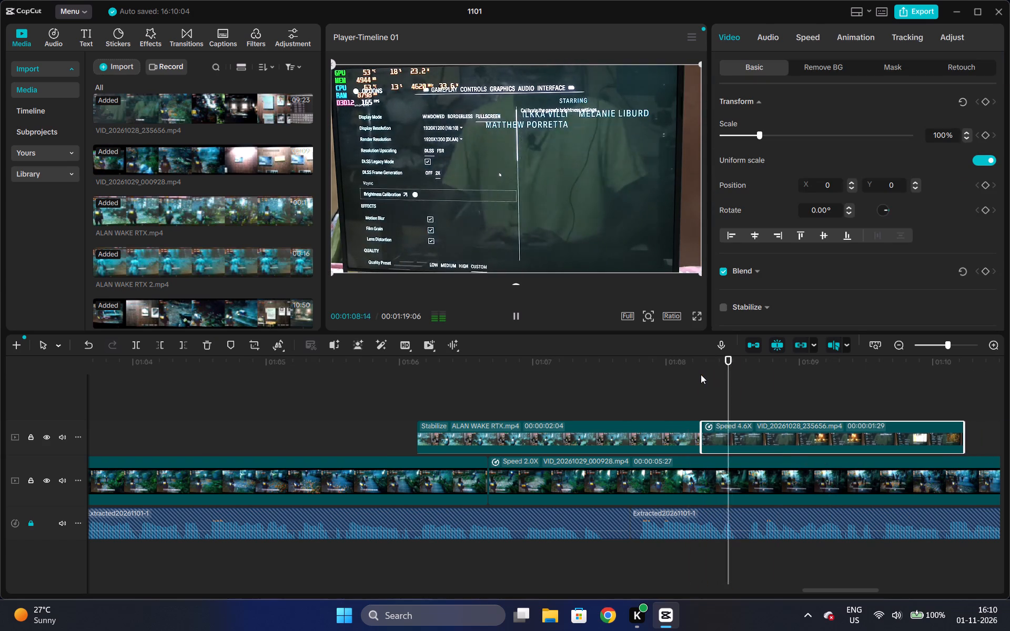
{"action": "key", "text": "space"}
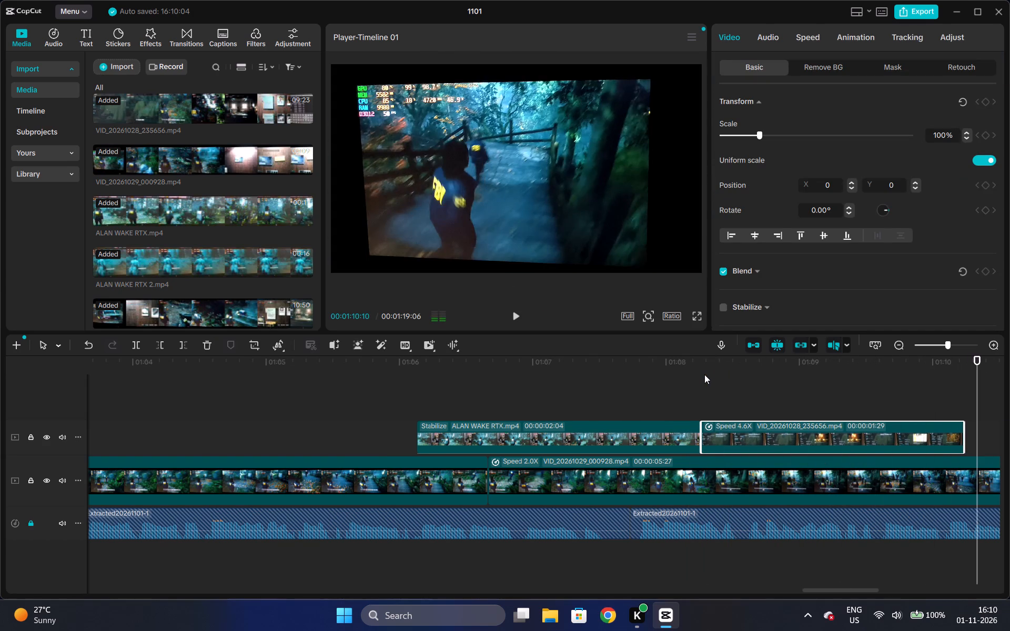
Play the overlay section from about 01:05, extend the options overlay clip's end to about 01:10:20, and check the playback.
{"action": "triple_click", "coordinate": [897, 342]}
{"action": "left_click", "coordinate": [897, 342]}
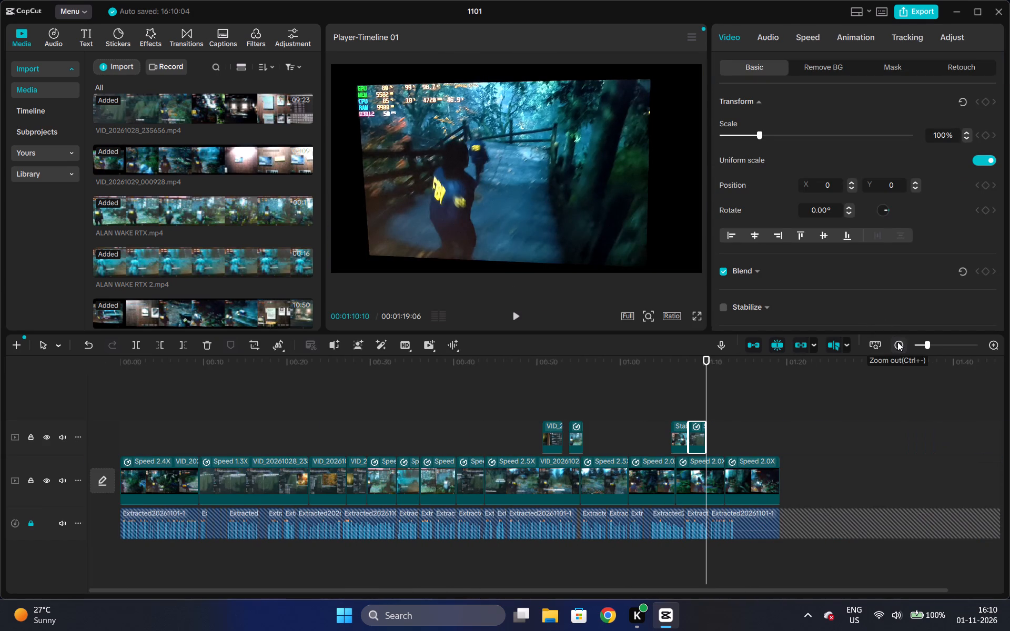
{"action": "double_click", "coordinate": [991, 342]}
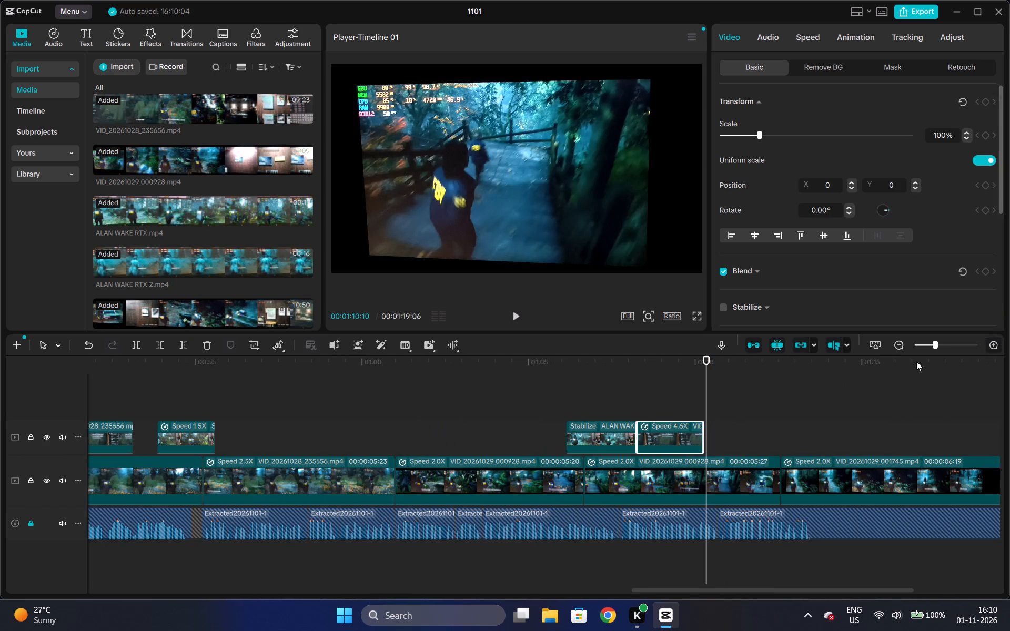
{"action": "left_click", "coordinate": [557, 367]}
{"action": "key", "text": "space"}
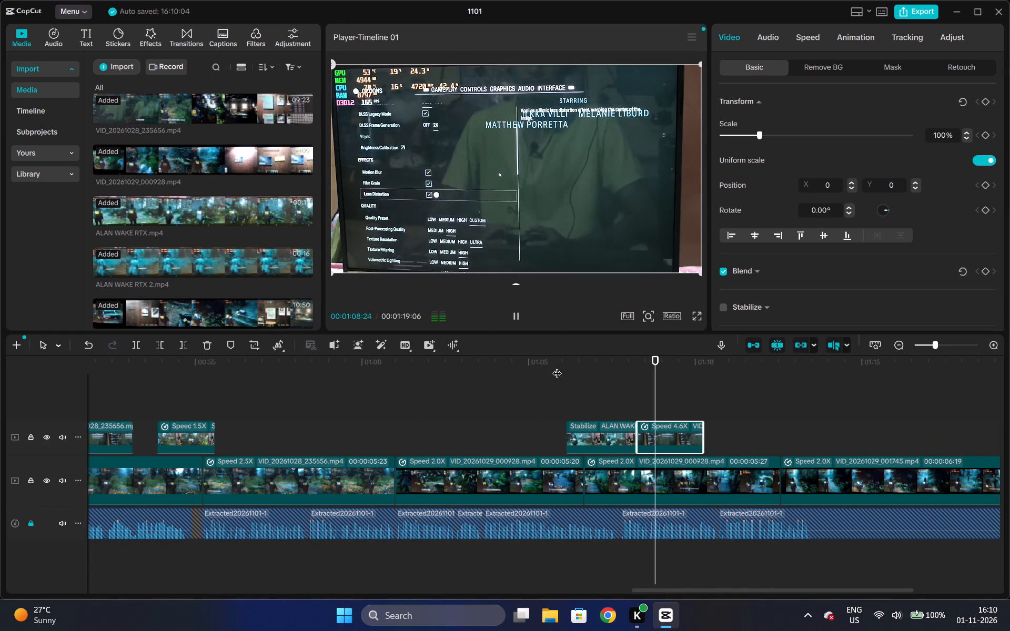
{"action": "key", "text": "space"}
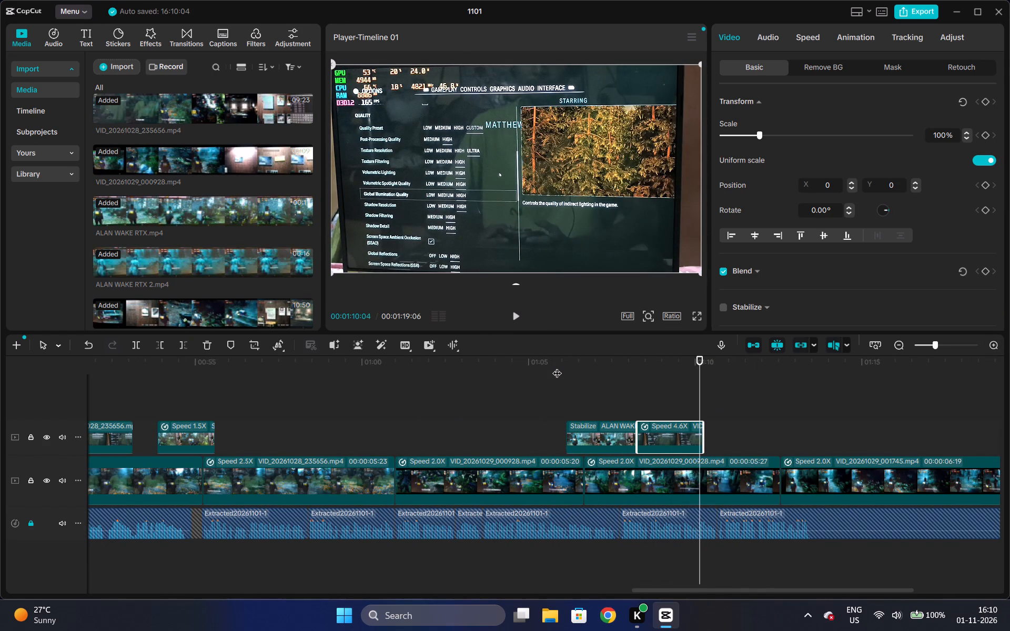
{"action": "key", "text": "space"}
{"action": "key", "text": "space"}
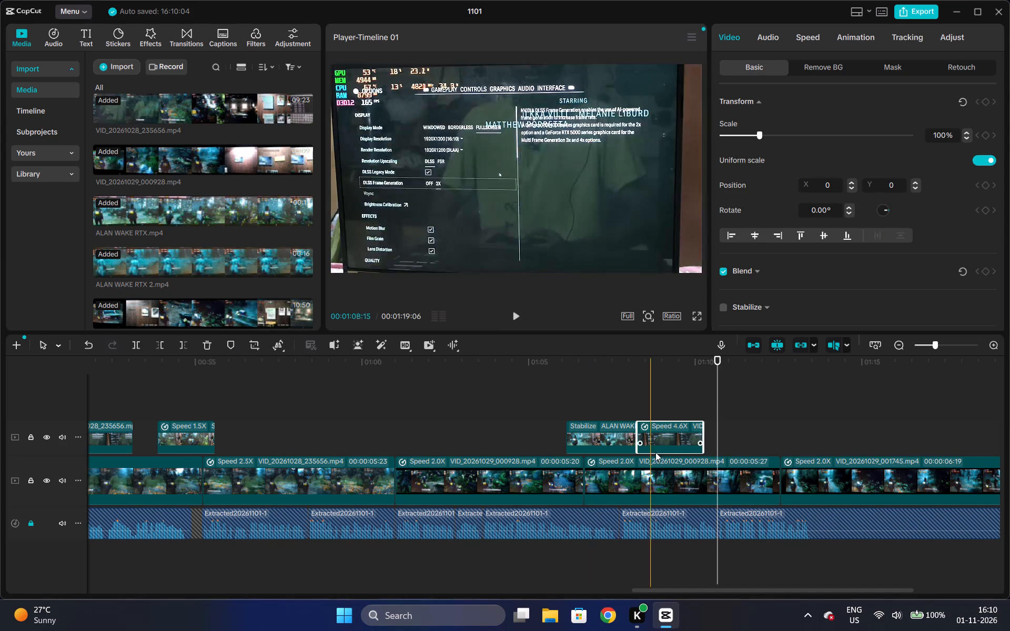
{"action": "left_click_drag", "start_coordinate": [702, 432], "coordinate": [716, 441]}
{"action": "key", "text": "space"}
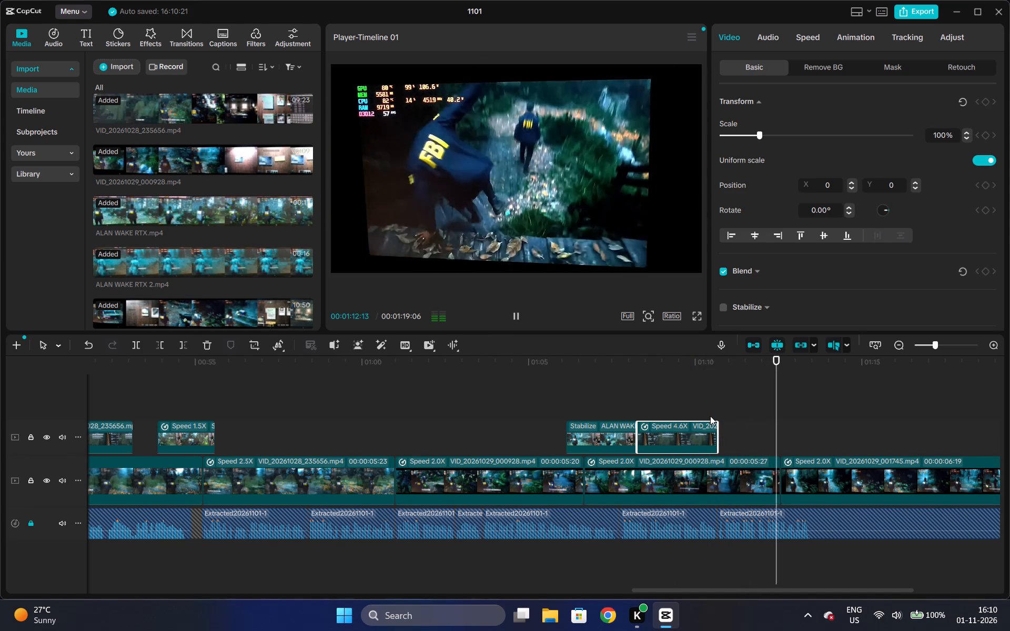
{"action": "key", "text": "space"}
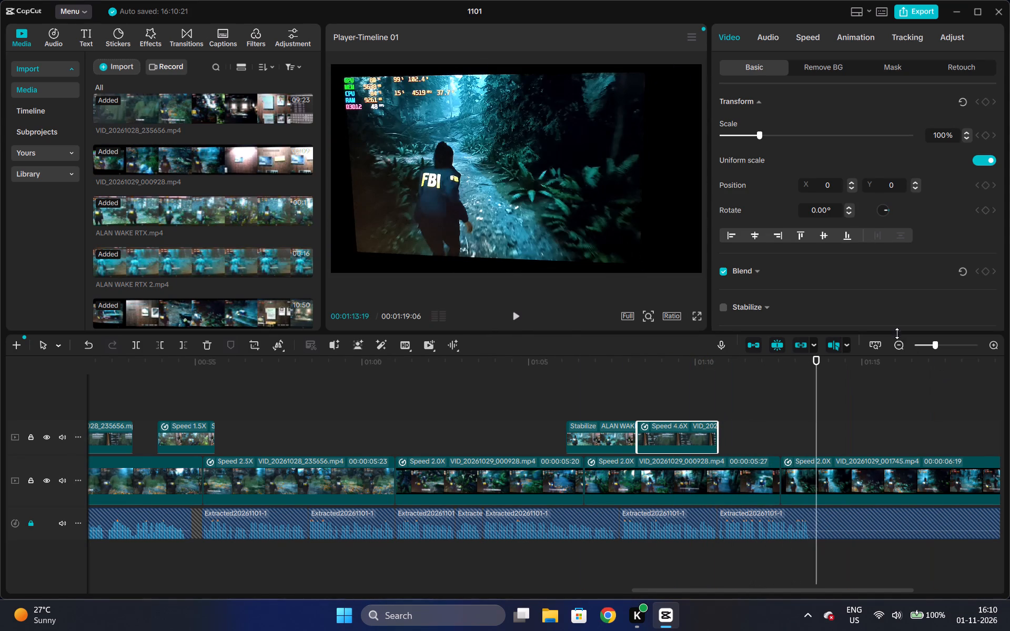
Mark 01:12:17 on the timeline, open VID_20261029_000928.mp4 from the VID folder in VLC and scan its first minute and a half for B-roll.
{"action": "double_click", "coordinate": [897, 345]}
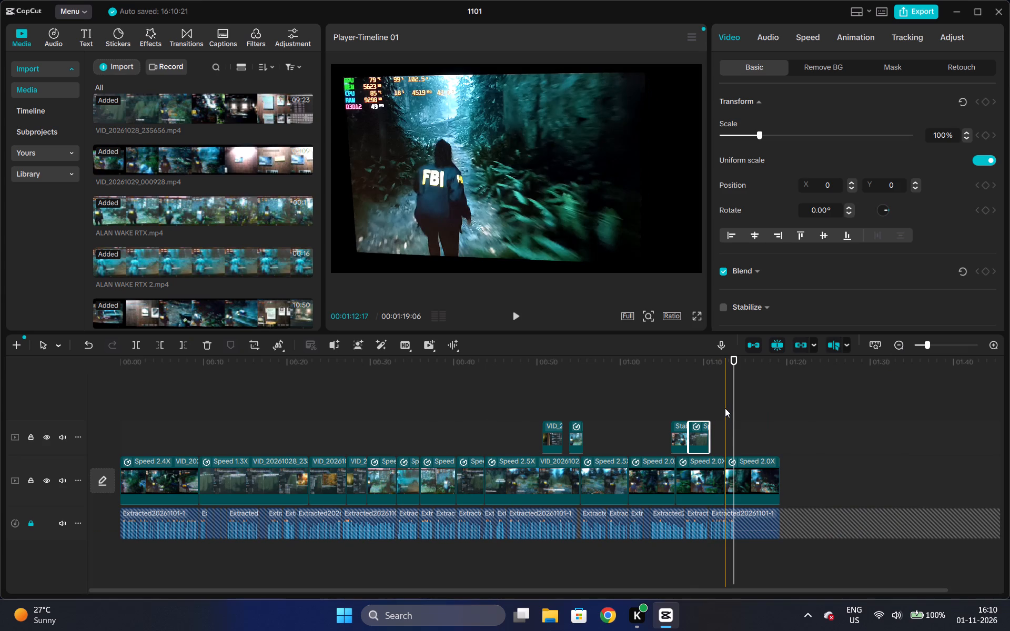
{"action": "left_click", "coordinate": [724, 372]}
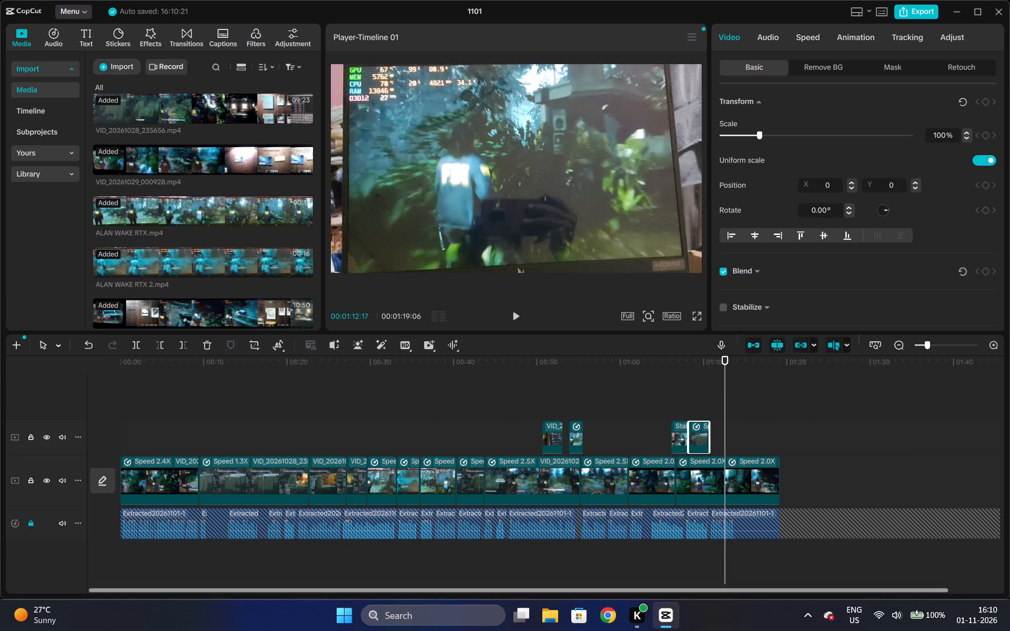
{"action": "left_click", "coordinate": [550, 618]}
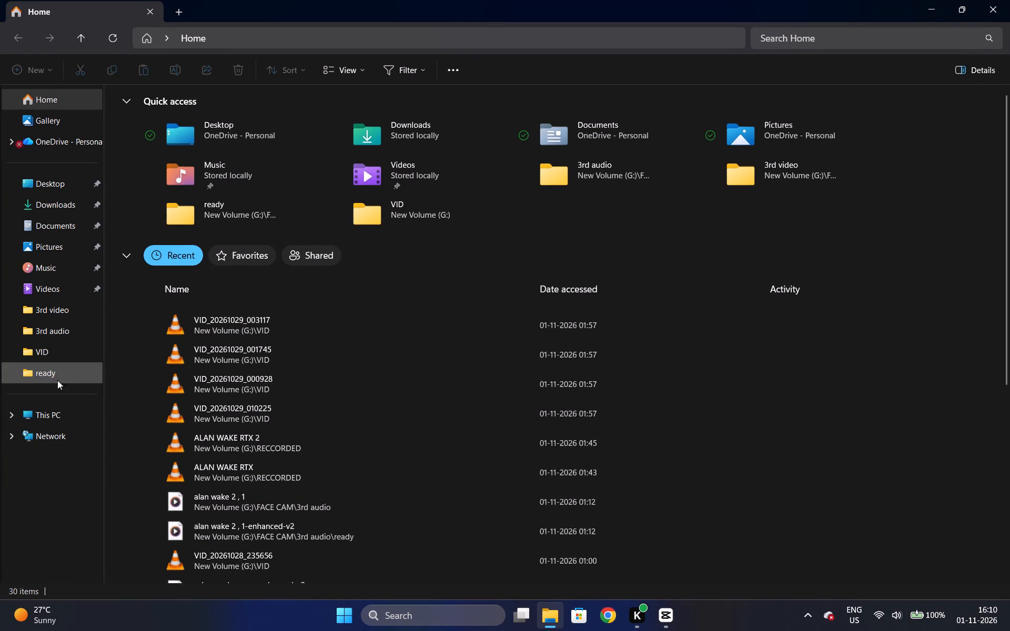
{"action": "left_click", "coordinate": [45, 352]}
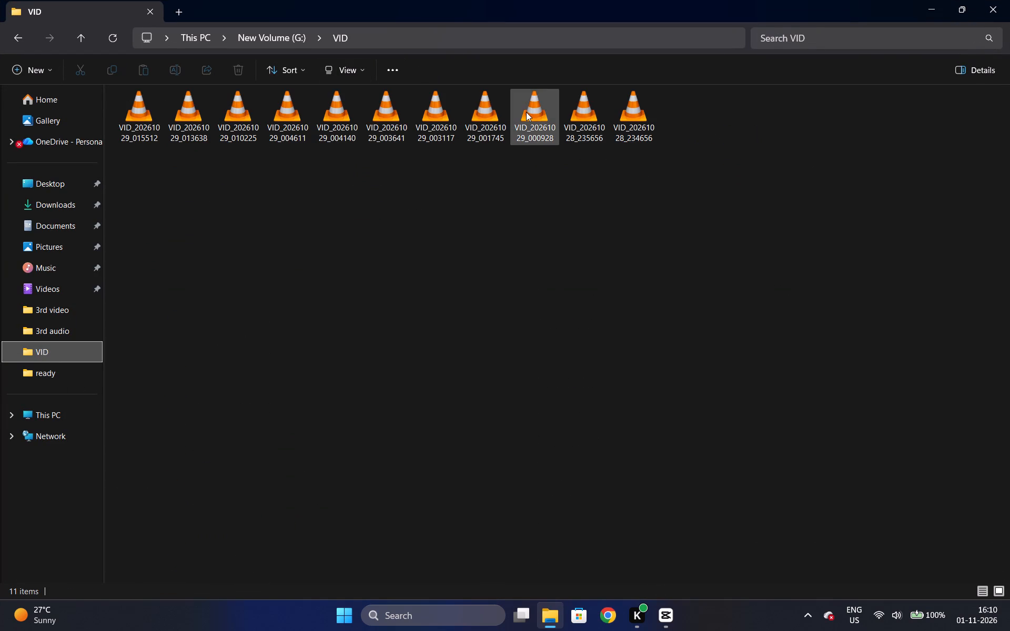
{"action": "double_click", "coordinate": [526, 112]}
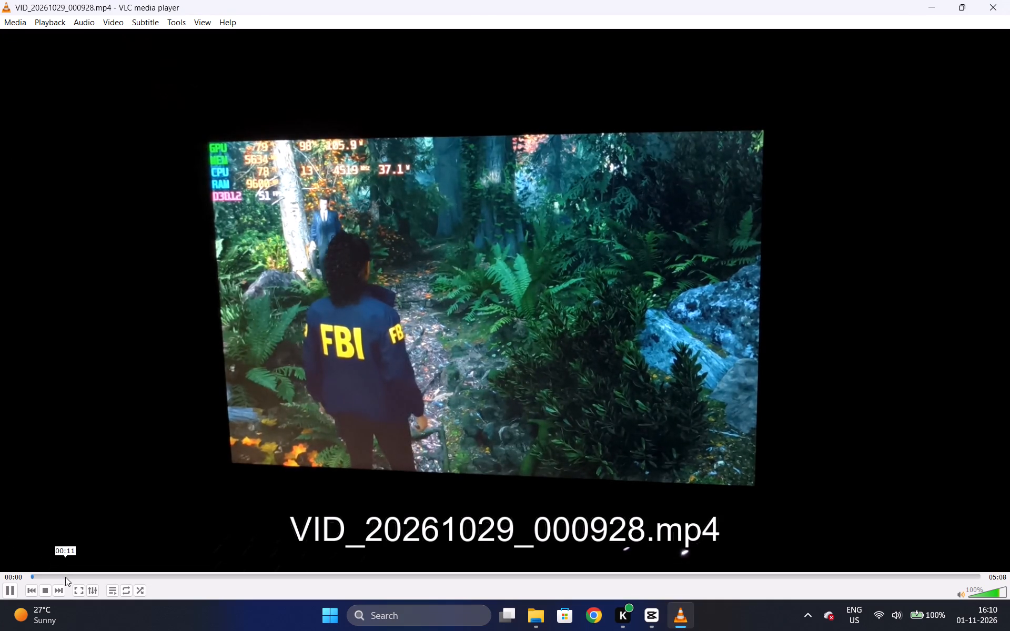
{"action": "left_click", "coordinate": [41, 577]}
{"action": "left_click", "coordinate": [53, 577]}
{"action": "left_click", "coordinate": [58, 577]}
{"action": "left_click", "coordinate": [64, 577]}
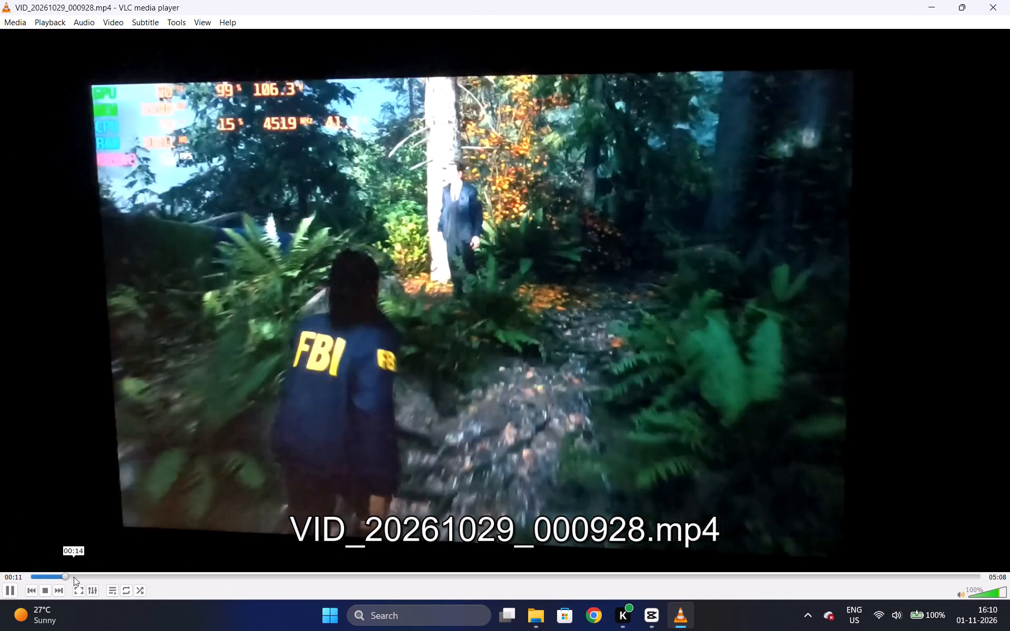
{"action": "left_click", "coordinate": [74, 577]}
{"action": "left_click", "coordinate": [86, 577]}
{"action": "left_click", "coordinate": [100, 577]}
{"action": "left_click", "coordinate": [106, 577]}
{"action": "left_click_drag", "start_coordinate": [114, 577], "coordinate": [122, 577]}
{"action": "left_click_drag", "start_coordinate": [134, 577], "coordinate": [140, 578]}
{"action": "left_click", "coordinate": [154, 579]}
{"action": "left_click", "coordinate": [166, 579]}
{"action": "left_click_drag", "start_coordinate": [172, 579], "coordinate": [178, 579]}
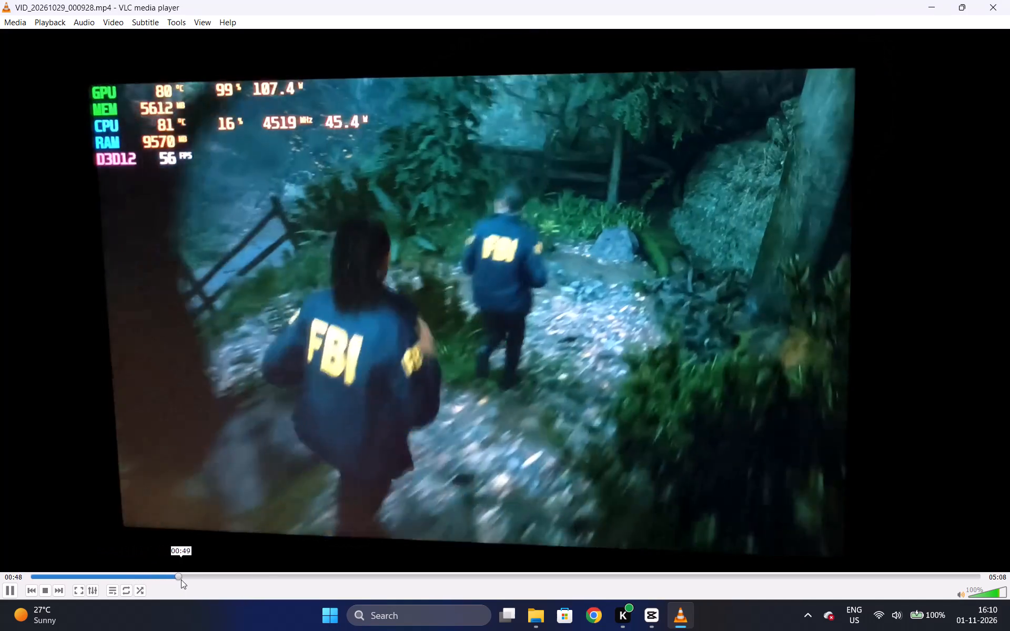
{"action": "left_click_drag", "start_coordinate": [192, 579], "coordinate": [207, 581]}
{"action": "left_click_drag", "start_coordinate": [214, 581], "coordinate": [224, 581]}
{"action": "left_click_drag", "start_coordinate": [233, 581], "coordinate": [247, 581]}
{"action": "left_click_drag", "start_coordinate": [258, 581], "coordinate": [272, 582]}
{"action": "left_click_drag", "start_coordinate": [282, 582], "coordinate": [295, 582]}
{"action": "left_click_drag", "start_coordinate": [301, 582], "coordinate": [310, 581]}
{"action": "left_click", "coordinate": [314, 581]}
{"action": "left_click_drag", "start_coordinate": [311, 575], "coordinate": [318, 575]}
Skim the rest of VID_20261029_000928.mp4 from about 02:15 through to its end, and close it.
{"action": "left_click", "coordinate": [448, 575]}
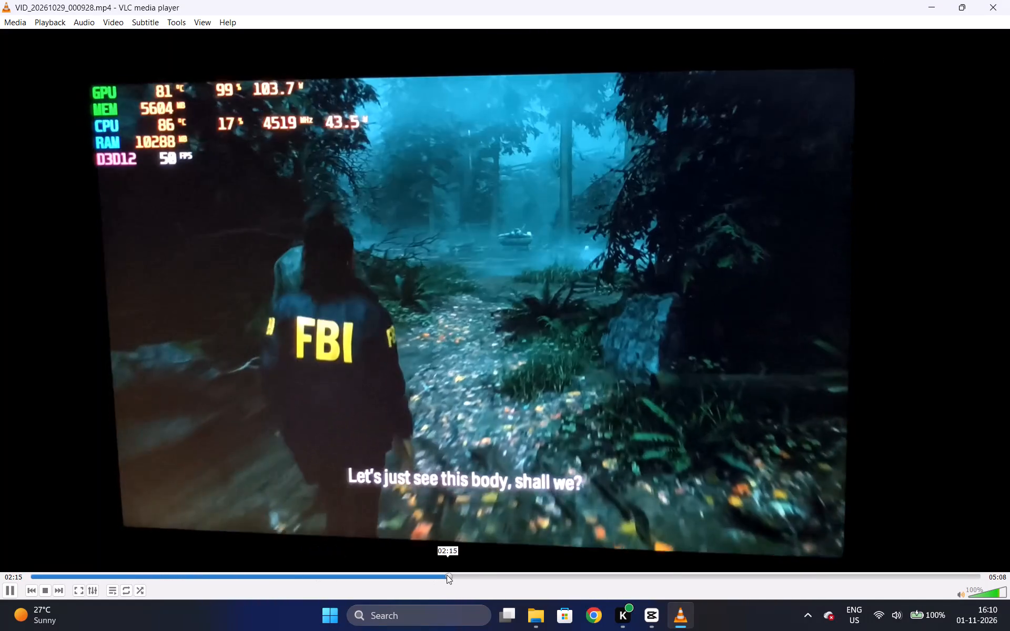
{"action": "left_click_drag", "start_coordinate": [446, 575], "coordinate": [712, 576]}
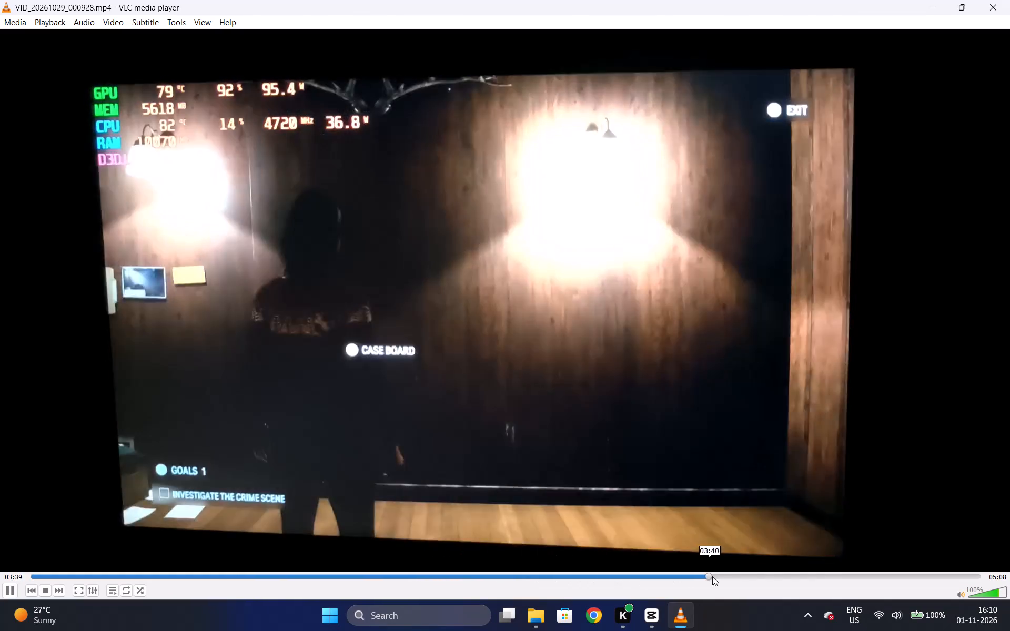
{"action": "left_click_drag", "start_coordinate": [712, 576], "coordinate": [966, 568]}
{"action": "left_click", "coordinate": [1009, 117]}
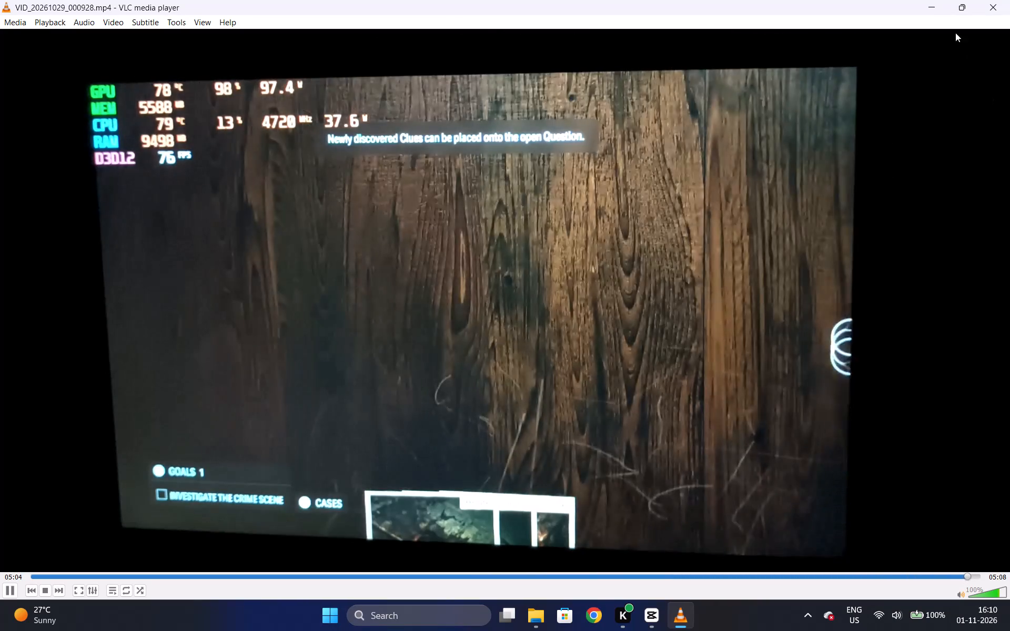
{"action": "left_click", "coordinate": [1009, 0]}
Open VID_20261029_001745.mp4 from the VID folder in VLC and scan it from the start to about 09:30 for B-roll.
{"action": "double_click", "coordinate": [472, 115]}
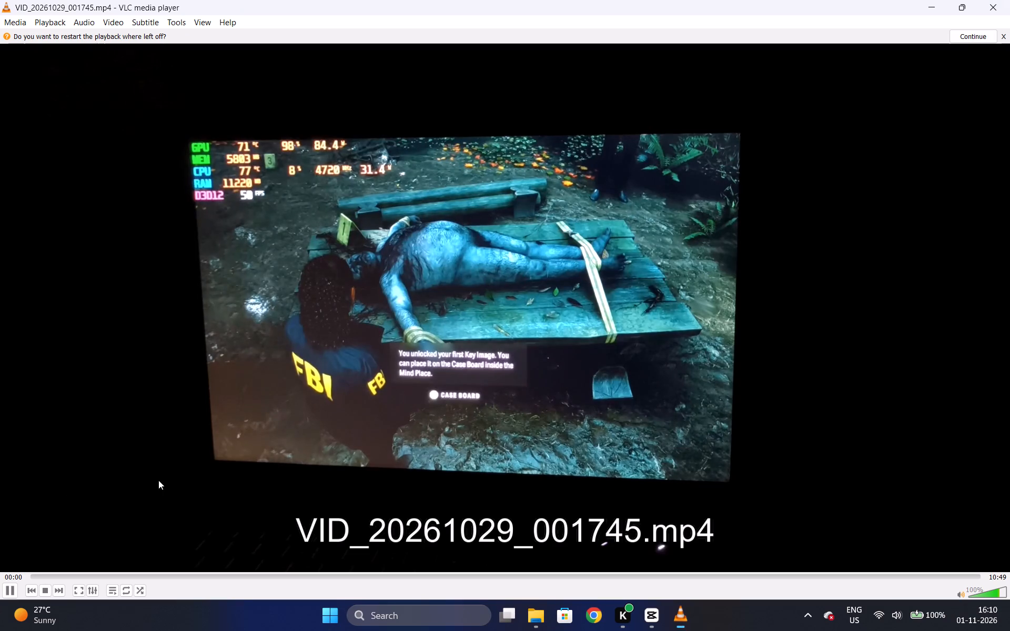
{"action": "left_click_drag", "start_coordinate": [35, 576], "coordinate": [37, 576]}
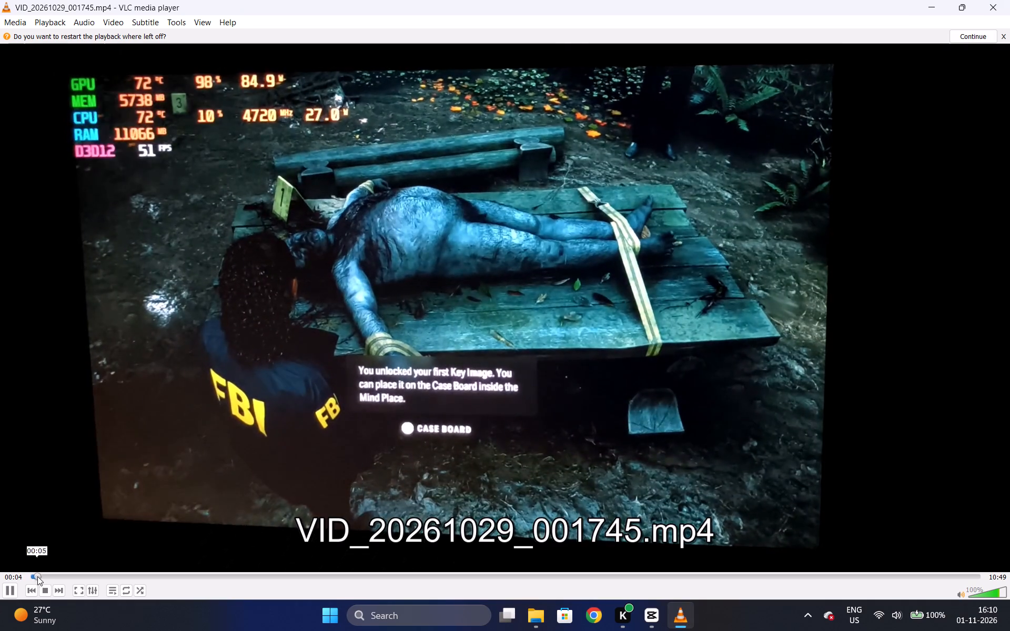
{"action": "left_click_drag", "start_coordinate": [37, 576], "coordinate": [144, 577]}
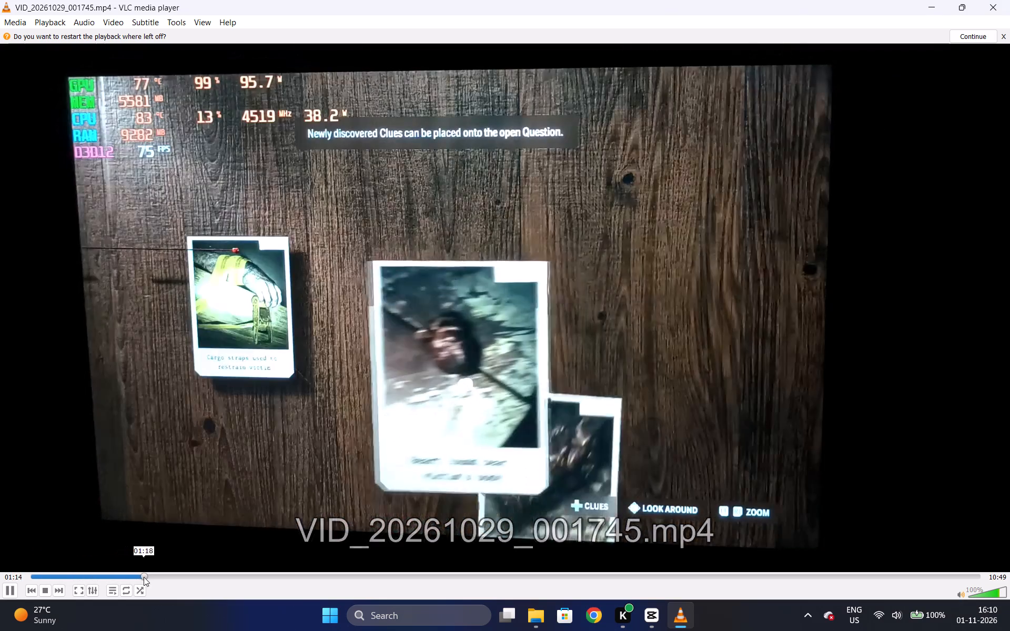
{"action": "left_click_drag", "start_coordinate": [144, 577], "coordinate": [252, 576]}
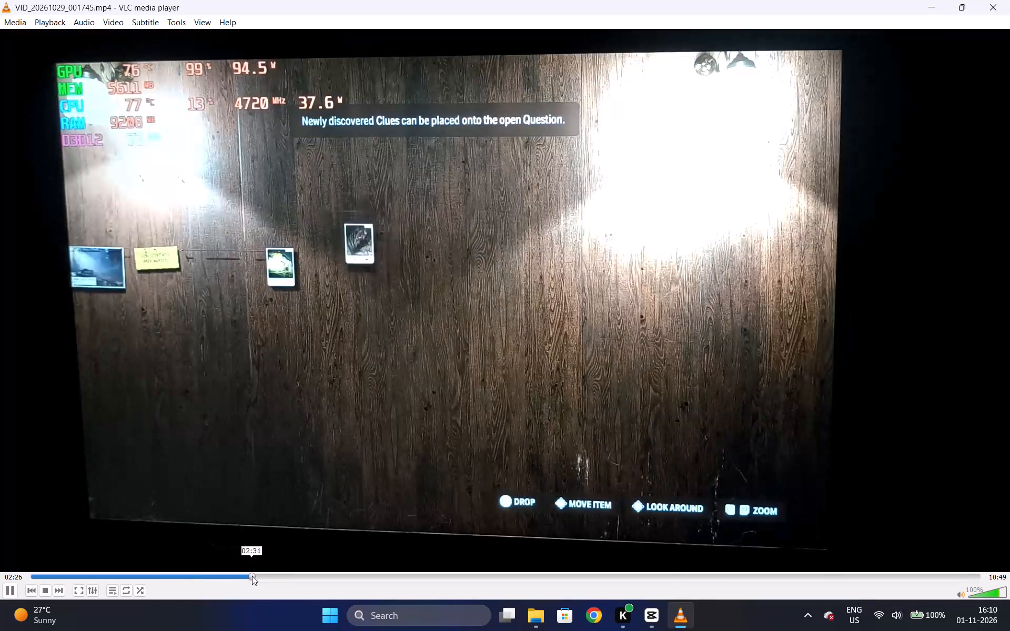
{"action": "left_click_drag", "start_coordinate": [252, 576], "coordinate": [362, 577]}
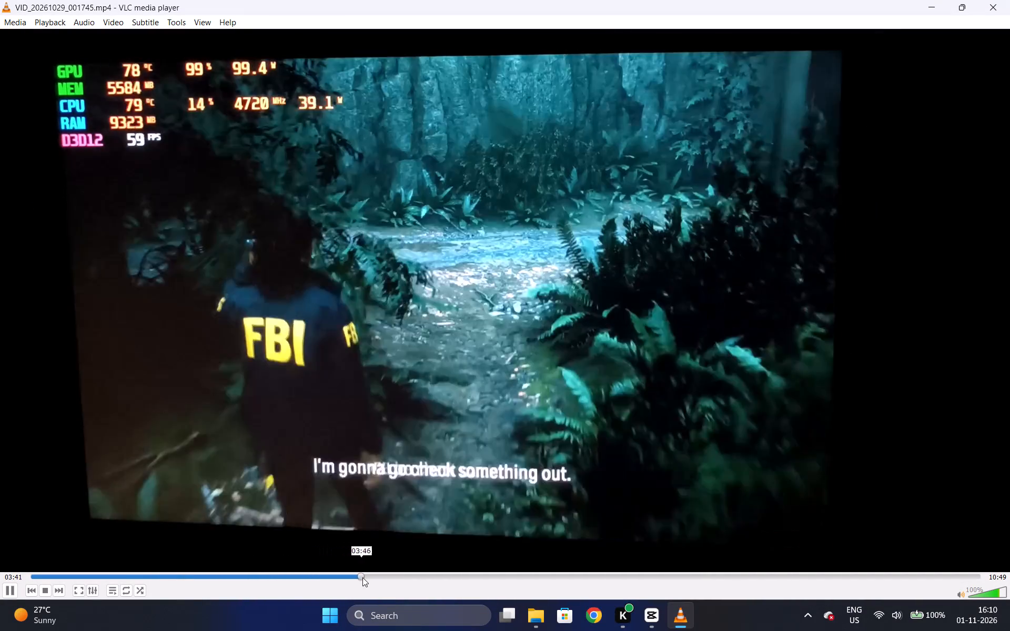
{"action": "left_click_drag", "start_coordinate": [362, 577], "coordinate": [435, 577]}
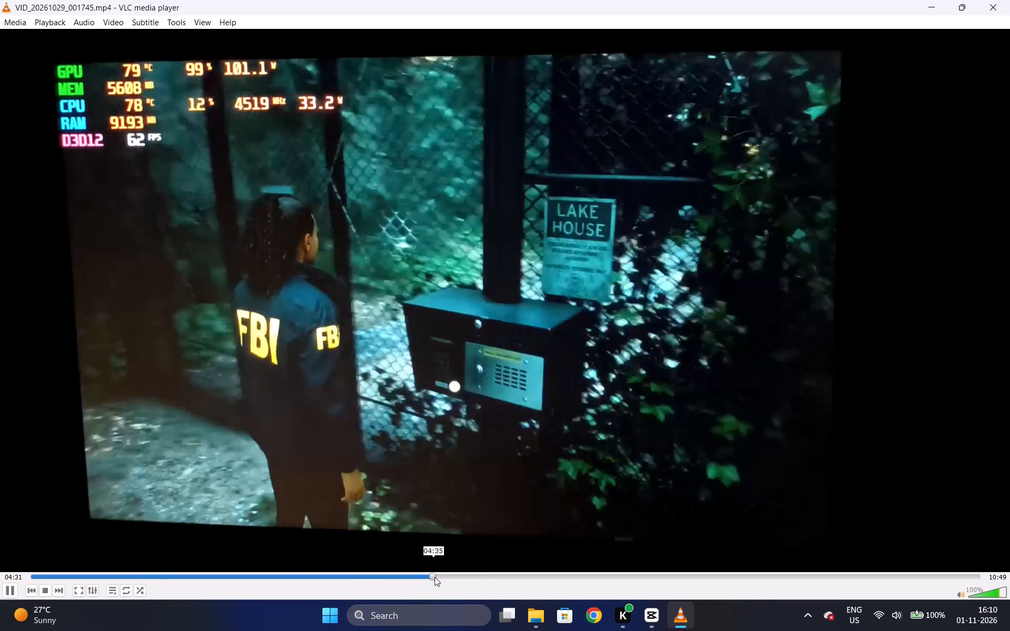
{"action": "left_click_drag", "start_coordinate": [435, 577], "coordinate": [512, 575]}
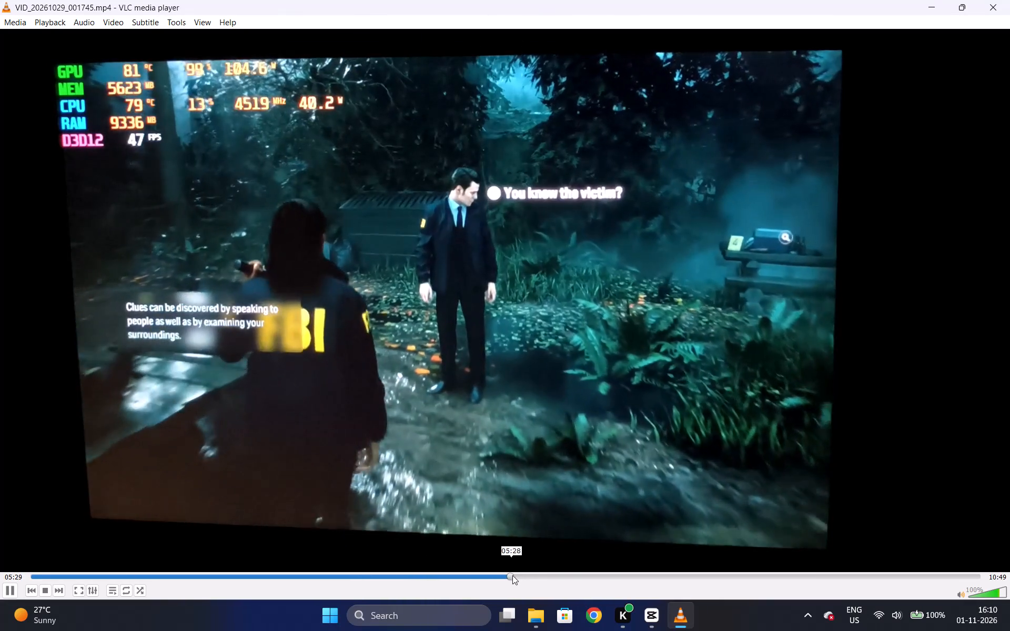
{"action": "left_click_drag", "start_coordinate": [512, 575], "coordinate": [621, 571]}
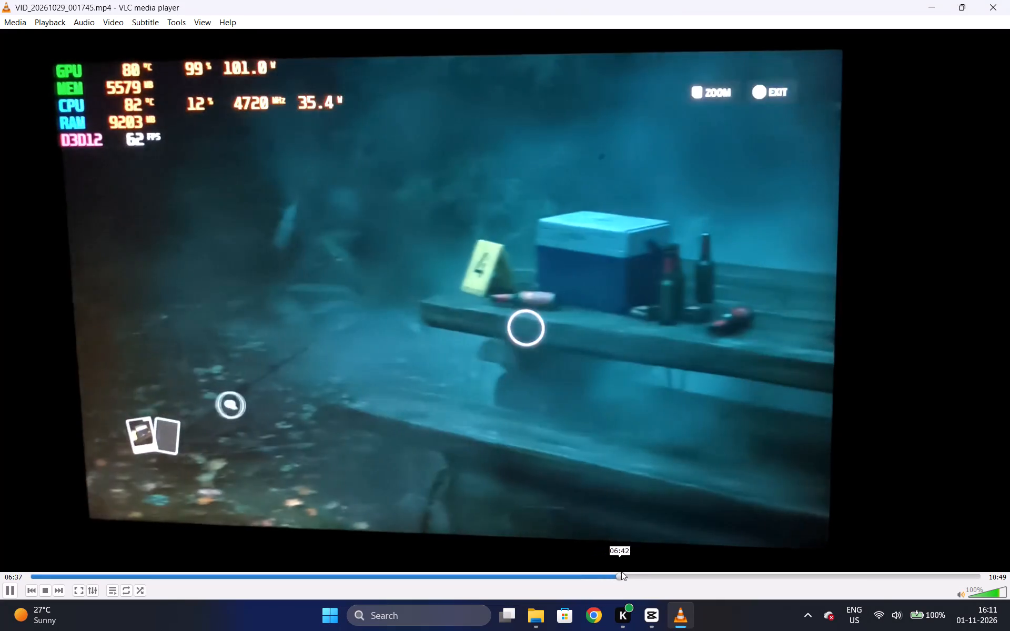
{"action": "left_click_drag", "start_coordinate": [621, 571], "coordinate": [743, 562]}
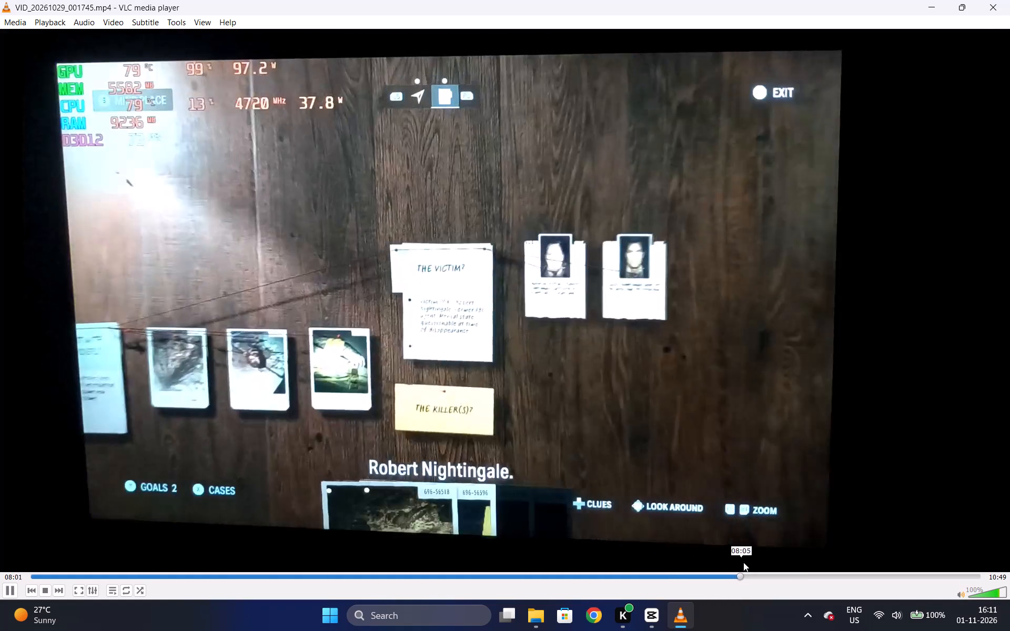
{"action": "left_click_drag", "start_coordinate": [743, 562], "coordinate": [867, 555]}
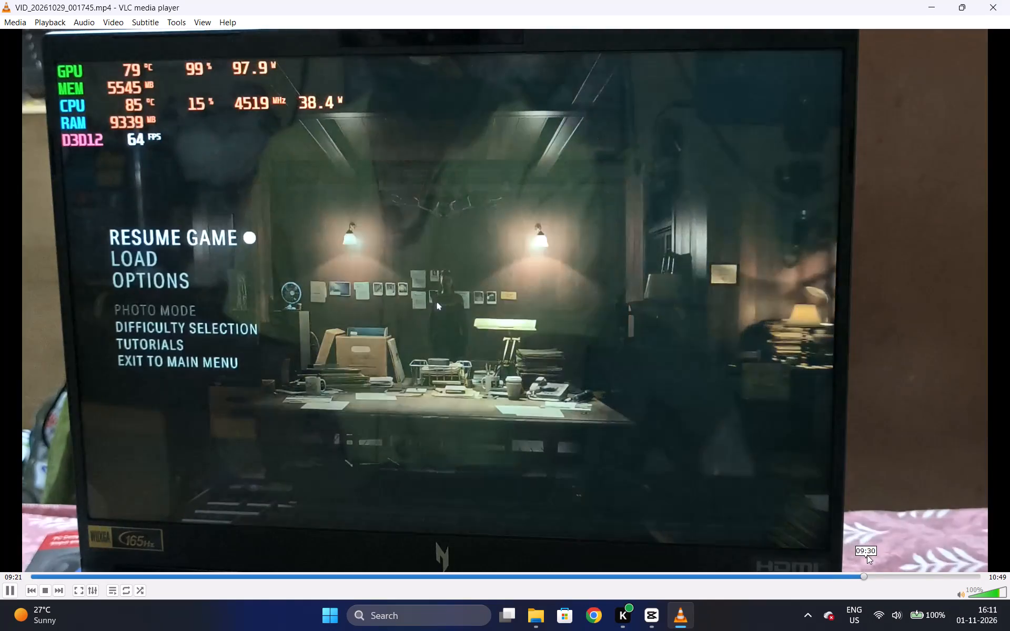
Examine the office and pause-menu footage between about 09:20 and 09:45 in VID_20261029_001745.mp4, and close the video.
{"action": "left_click_drag", "start_coordinate": [867, 555], "coordinate": [875, 558]}
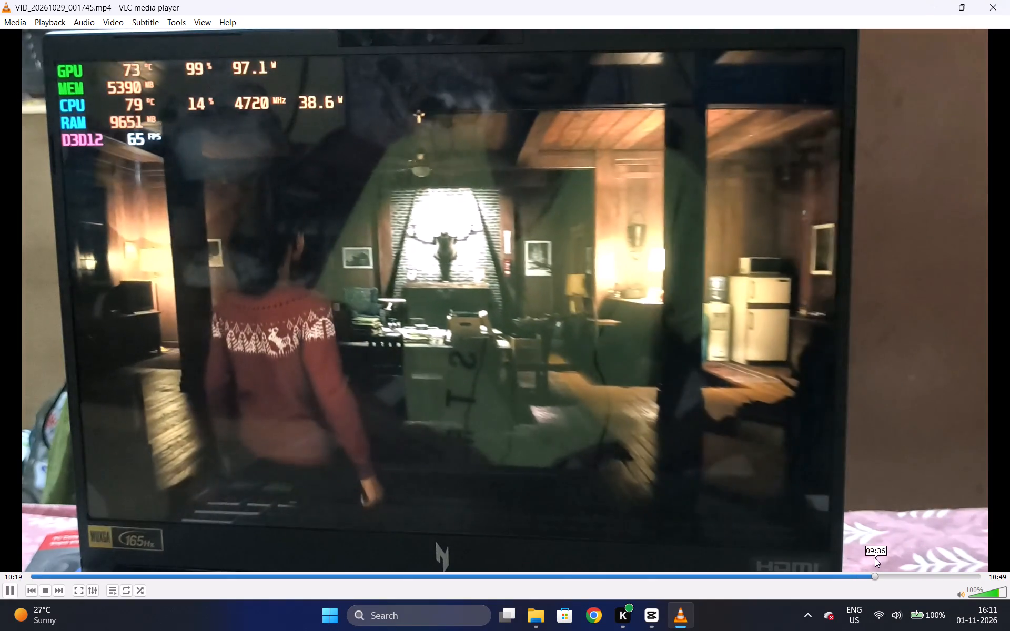
{"action": "left_click_drag", "start_coordinate": [875, 558], "coordinate": [866, 558]}
{"action": "left_click", "coordinate": [849, 578]}
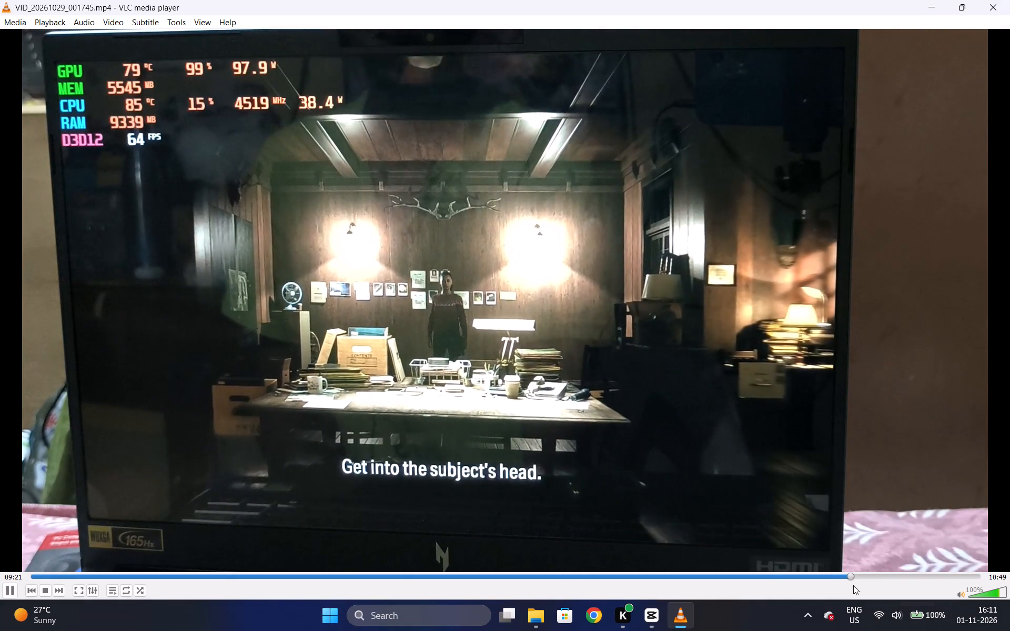
{"action": "left_click", "coordinate": [857, 575]}
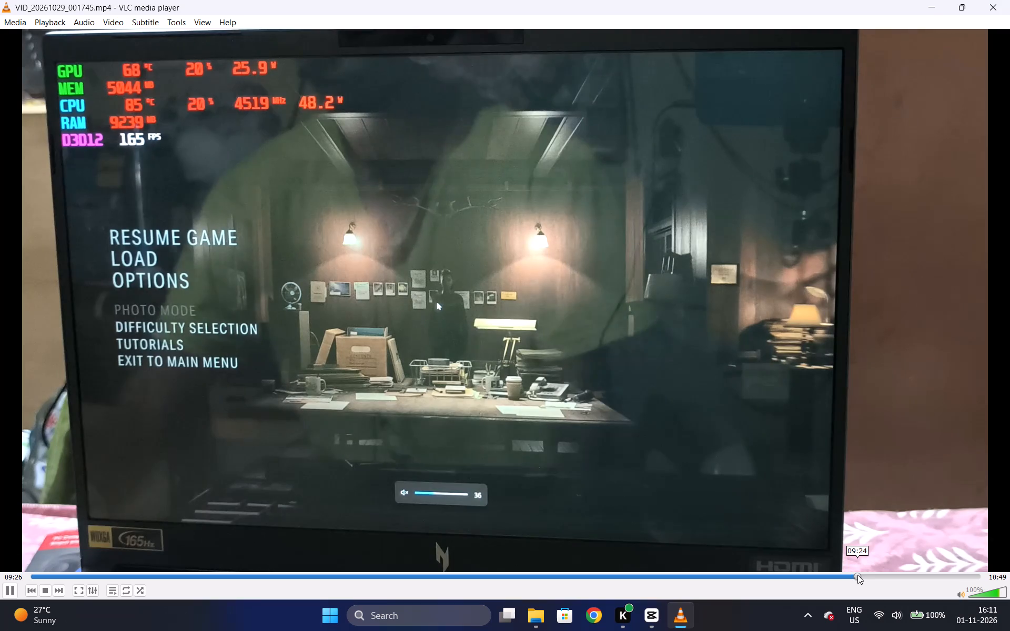
{"action": "left_click", "coordinate": [870, 574]}
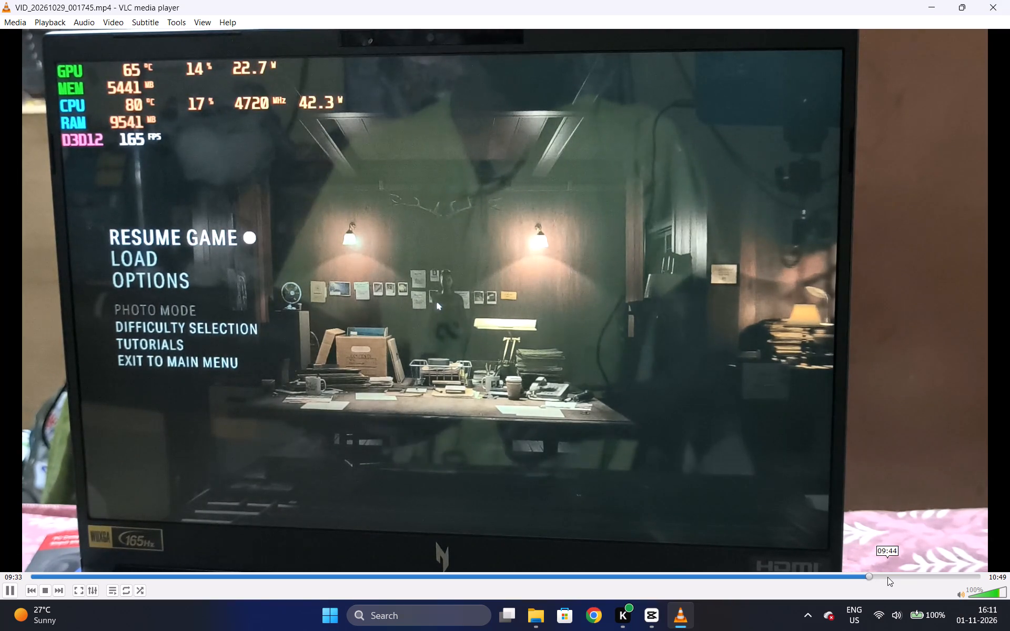
{"action": "left_click", "coordinate": [887, 577]}
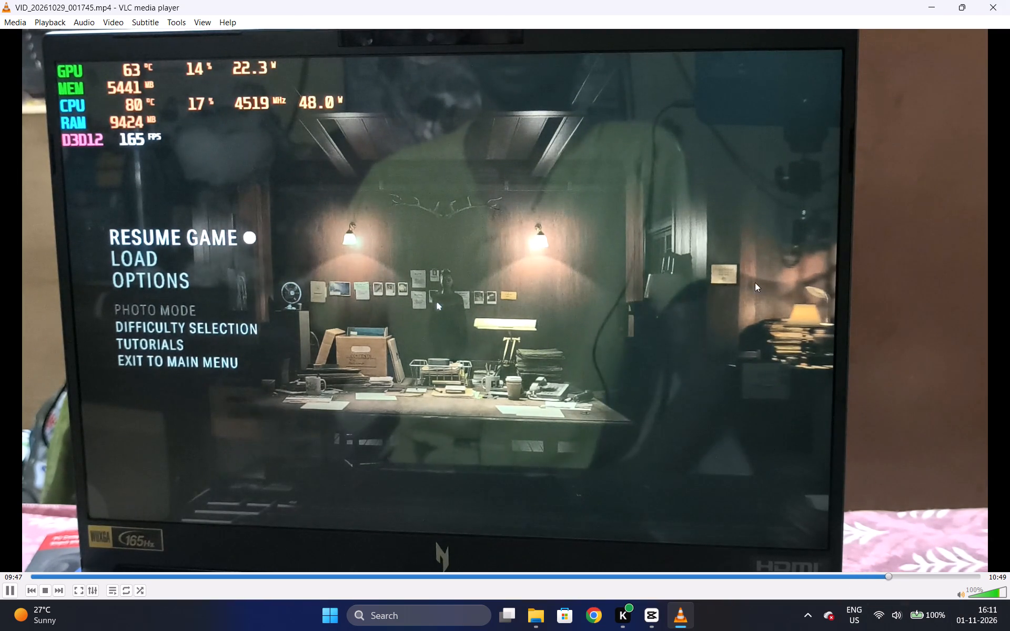
{"action": "left_click", "coordinate": [992, 0]}
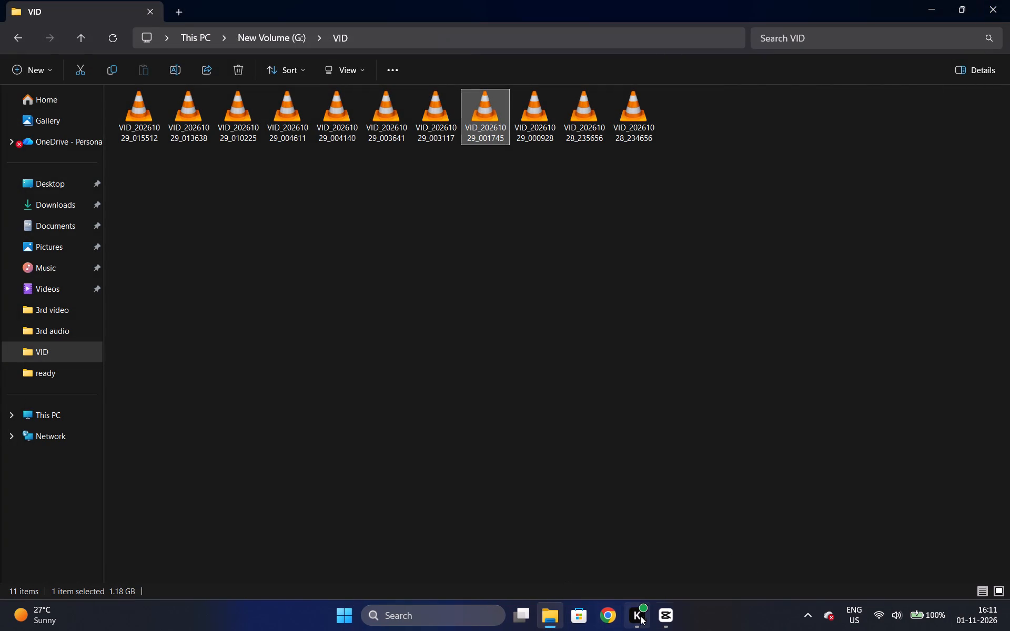
Back in CapCut, play up to 01:14:00, unlock the audio track and trim the last main video clip and voiceover clip's ends there.
{"action": "left_click", "coordinate": [669, 618]}
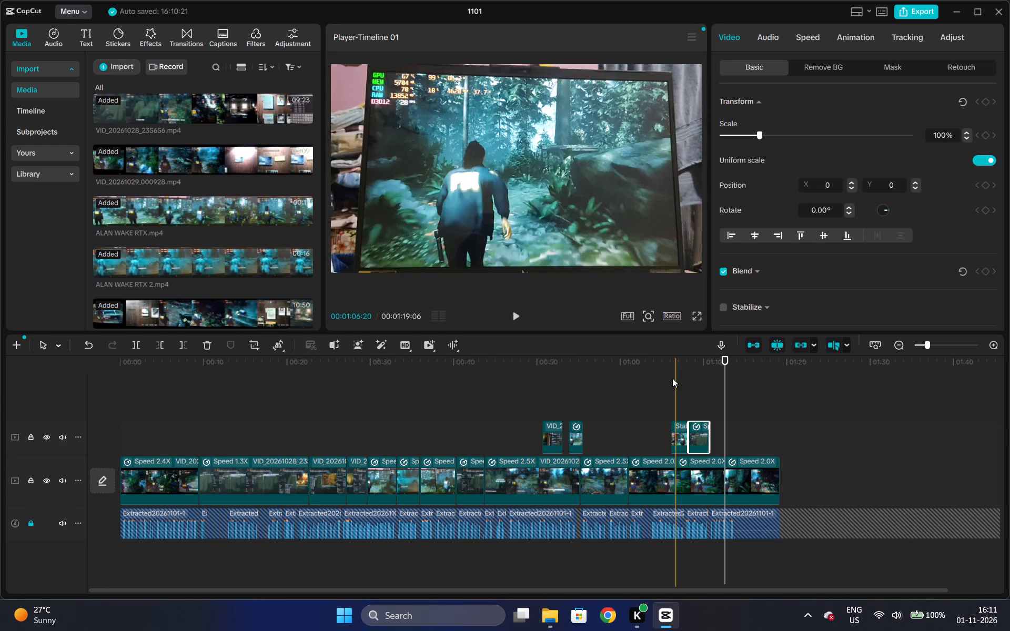
{"action": "left_click", "coordinate": [662, 363]}
{"action": "key", "text": "space"}
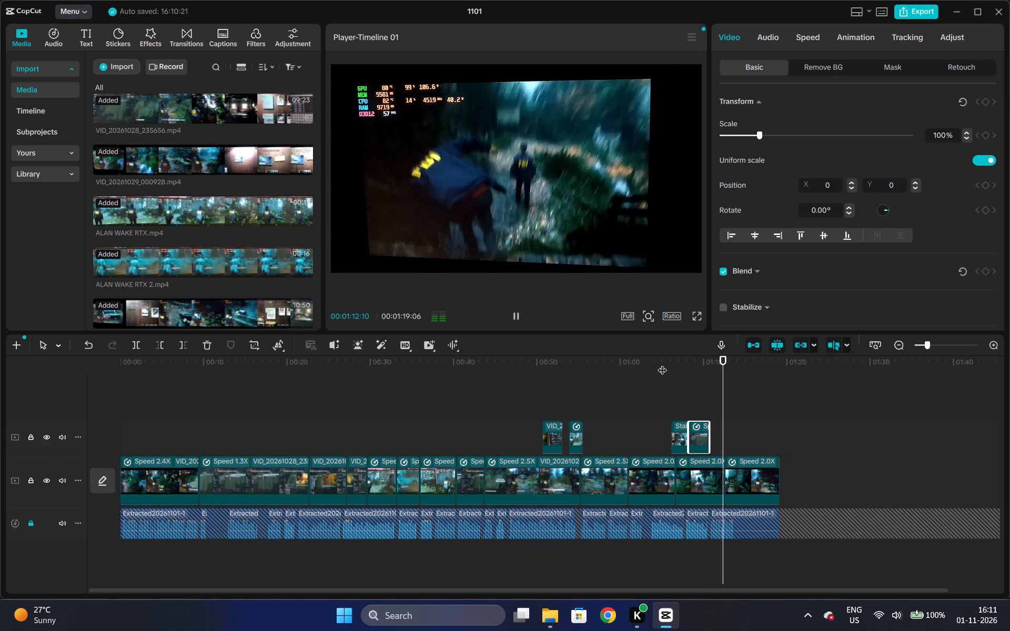
{"action": "key", "text": "space"}
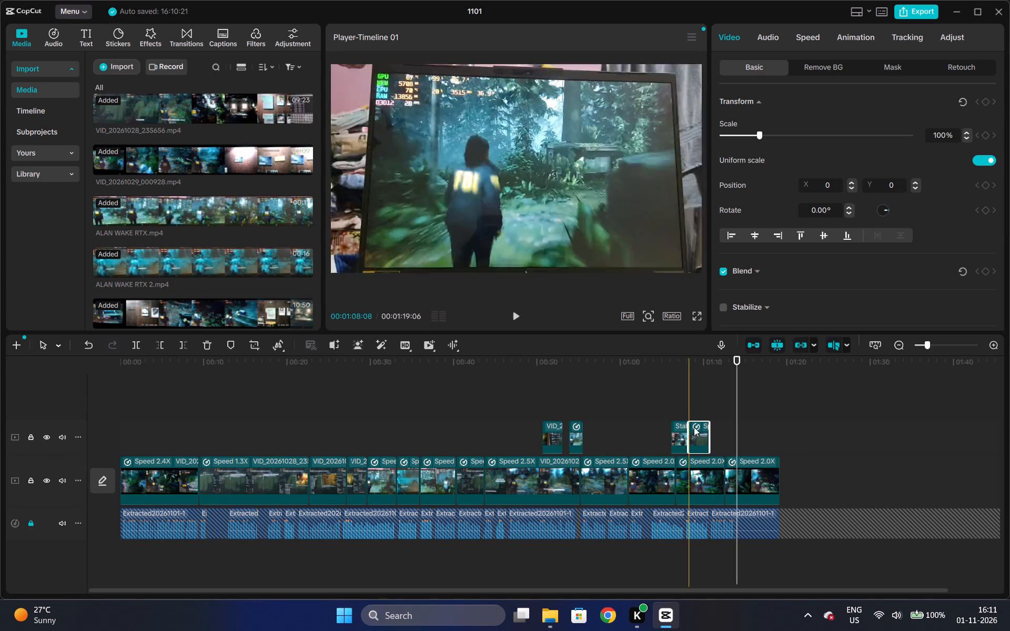
{"action": "left_click", "coordinate": [734, 481]}
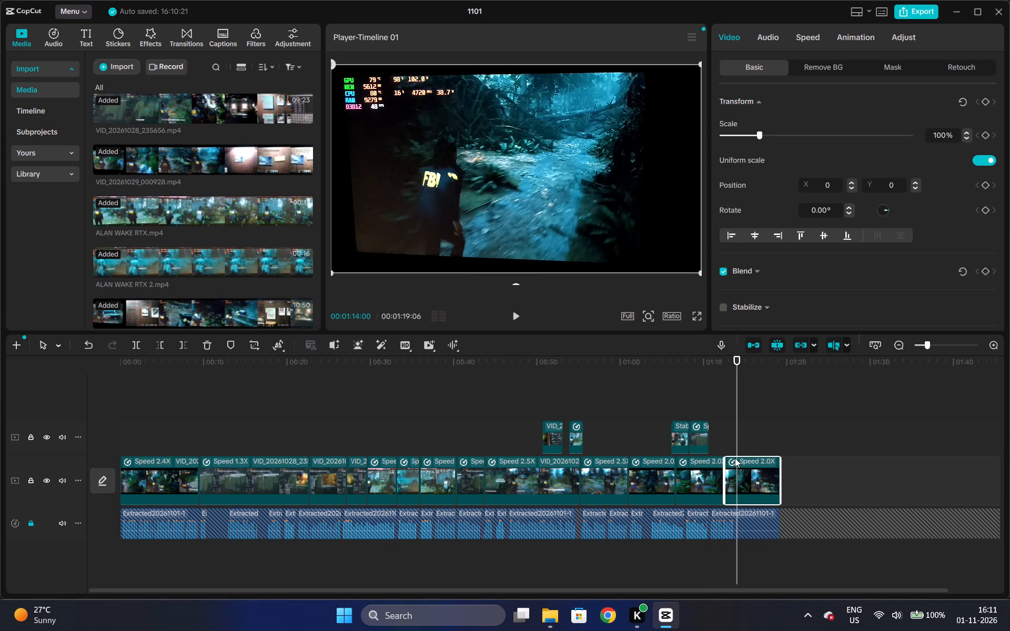
{"action": "key", "text": "w"}
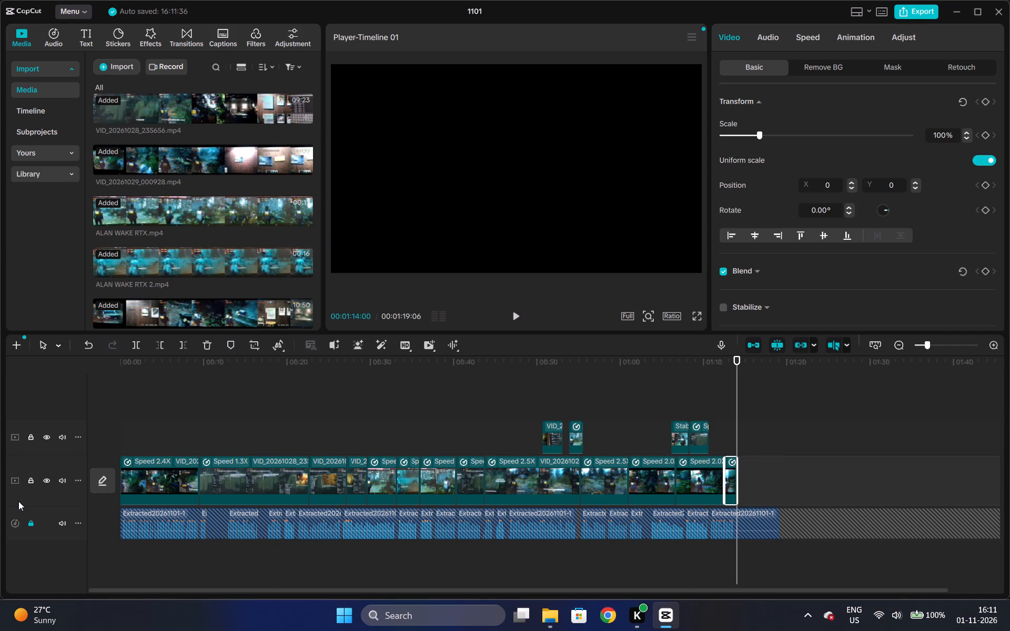
{"action": "left_click", "coordinate": [31, 523]}
{"action": "left_click", "coordinate": [747, 530]}
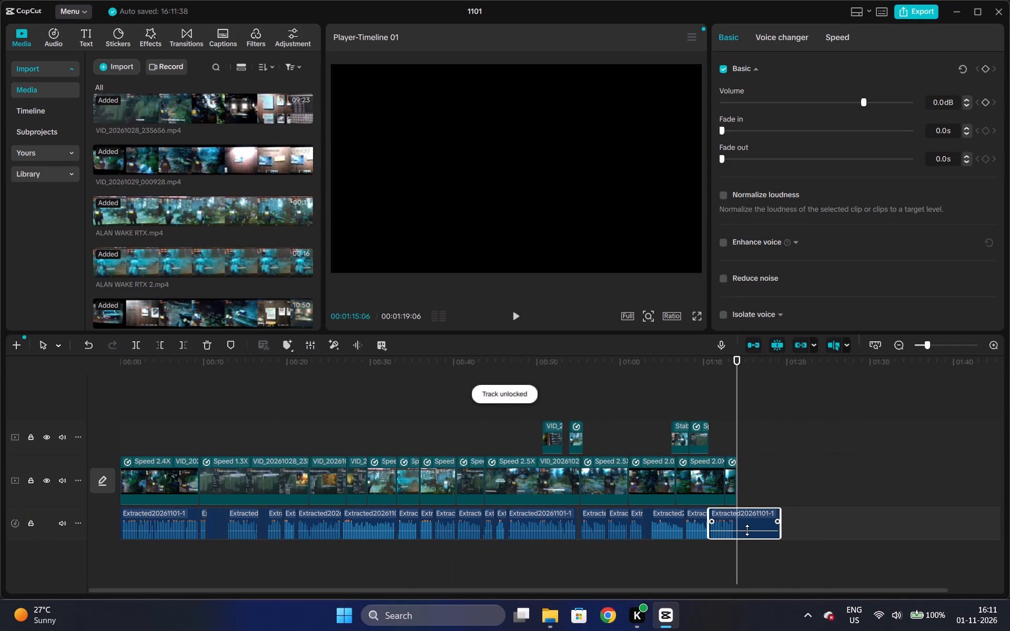
{"action": "key", "text": "w"}
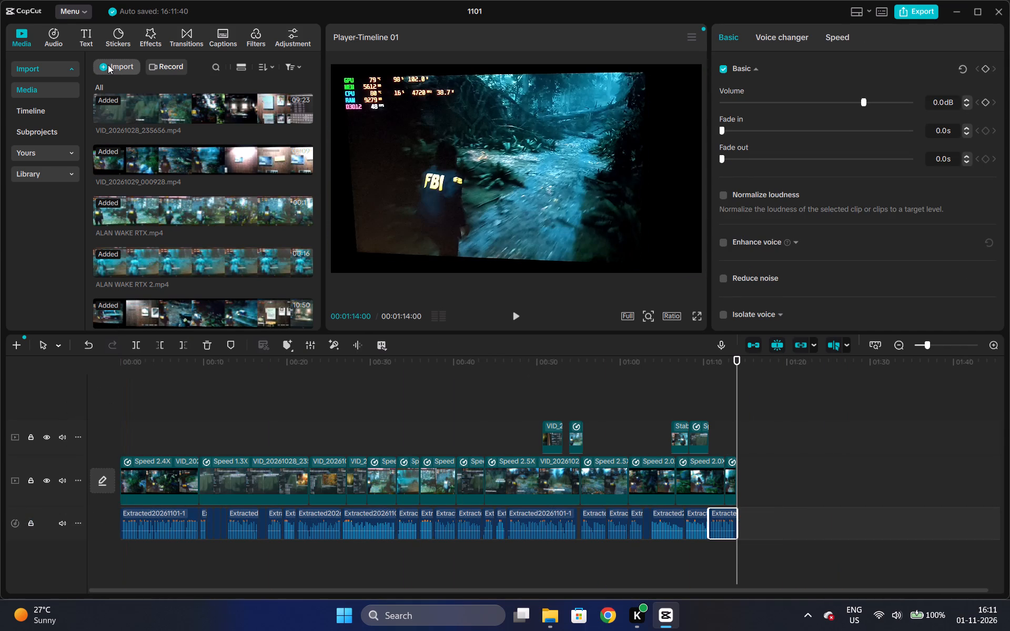
Import VID_20261029_001745.mp4 from the VID folder into the project media.
{"action": "left_click", "coordinate": [123, 74]}
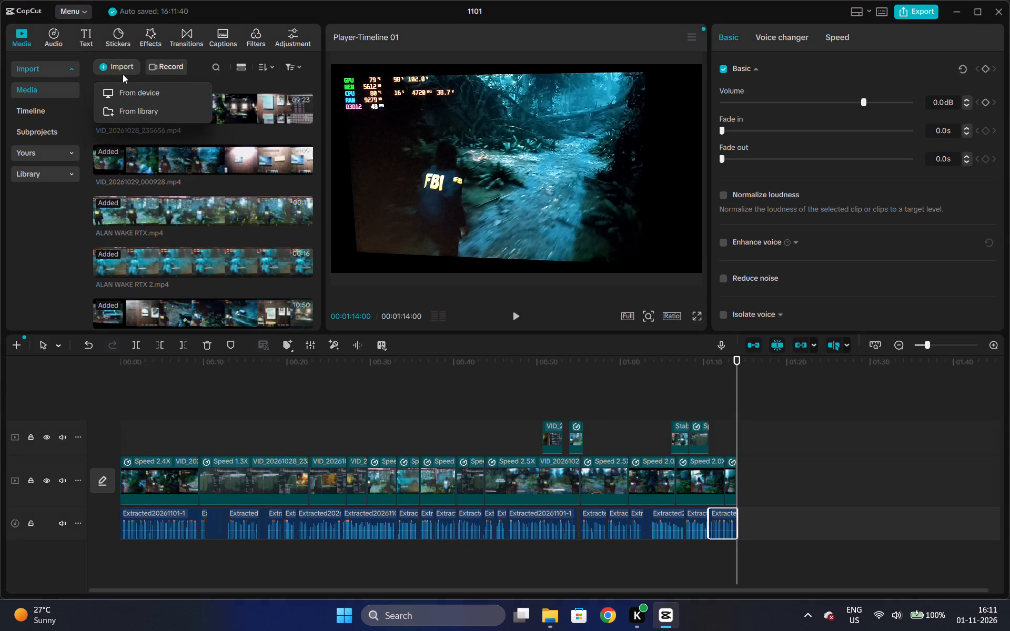
{"action": "left_click", "coordinate": [134, 88]}
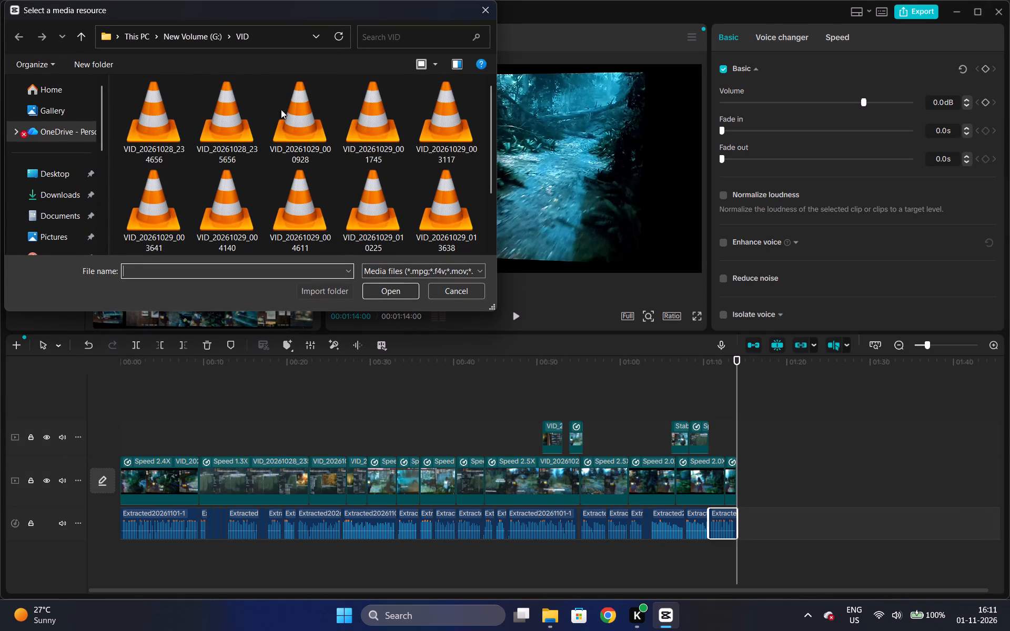
{"action": "left_click", "coordinate": [322, 110]}
{"action": "left_click", "coordinate": [353, 113]}
{"action": "left_click", "coordinate": [387, 290]}
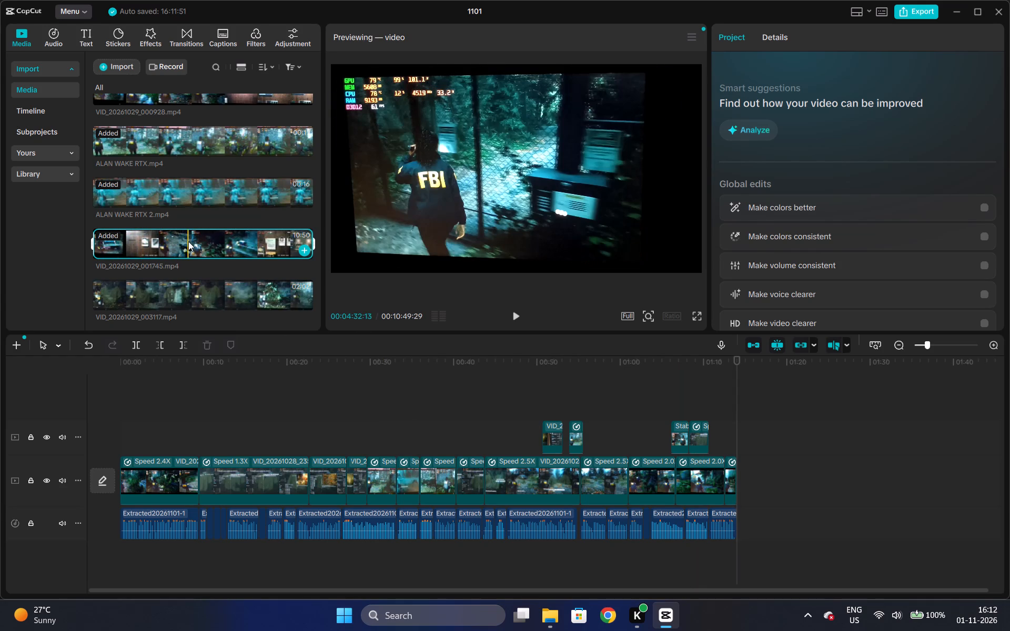
Add VID_20261029_001745.mp4 to the timeline with its volume fully muted and append it to the main track after 01:14:00.
{"action": "left_click_drag", "start_coordinate": [188, 241], "coordinate": [795, 421]}
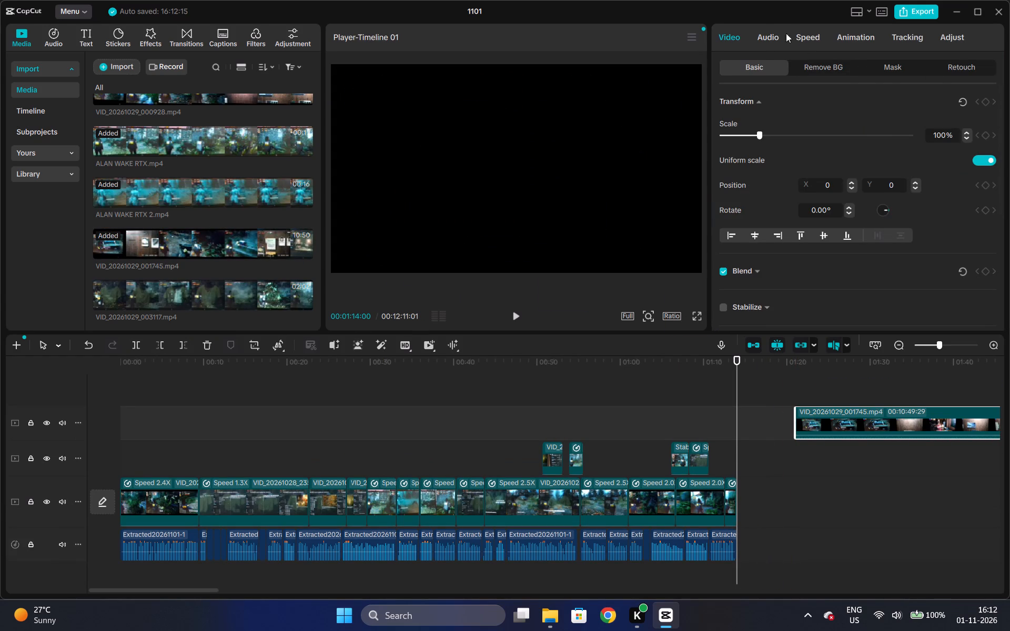
{"action": "left_click", "coordinate": [766, 32]}
{"action": "left_click_drag", "start_coordinate": [778, 139], "coordinate": [630, 146]}
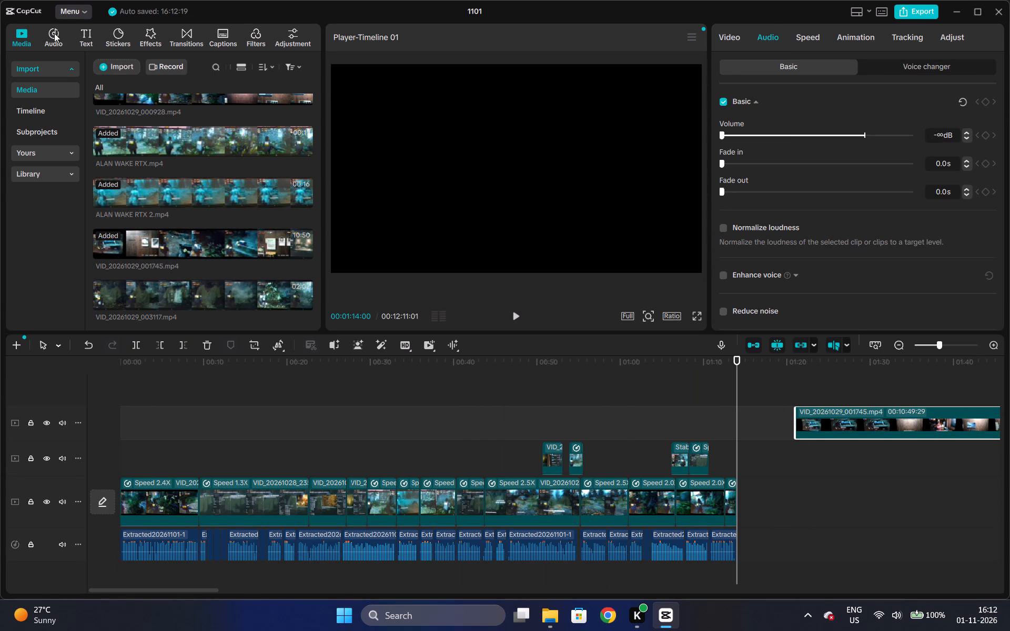
{"action": "left_click", "coordinate": [54, 34]}
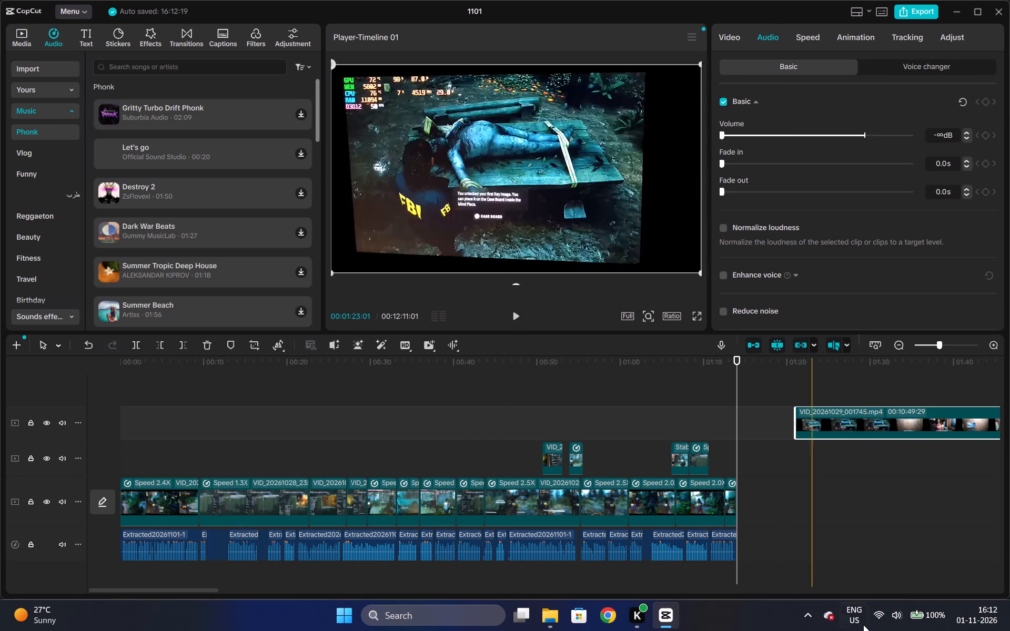
{"action": "left_click_drag", "start_coordinate": [837, 413], "coordinate": [783, 494]}
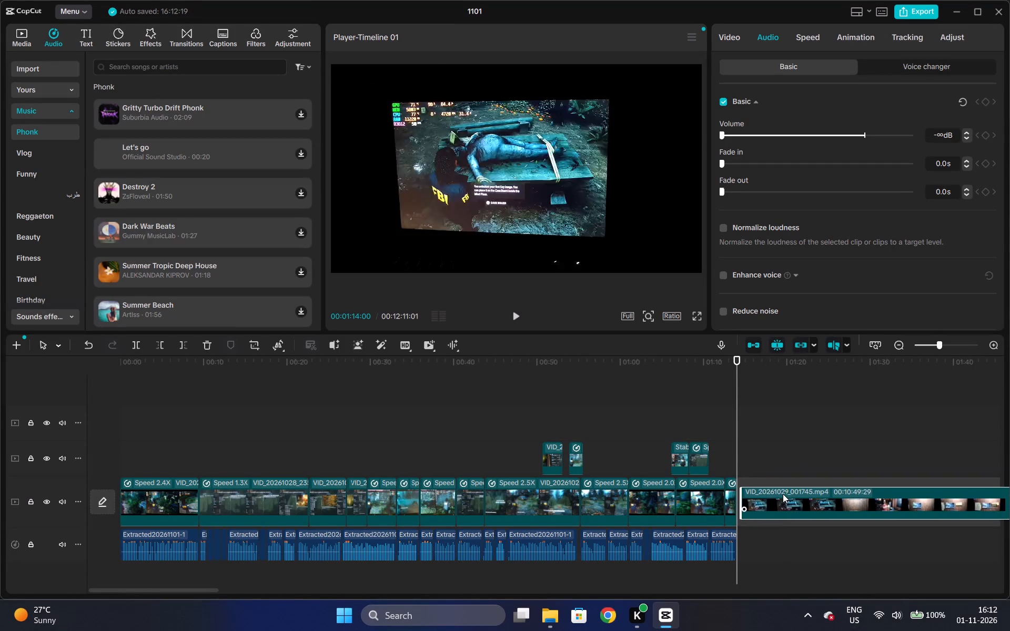
Trim the start of the appended VID_20261029_001745.mp4 clip, removing its footage before about 04:31:07 on the timeline.
{"action": "left_click_drag", "start_coordinate": [174, 587], "coordinate": [273, 588]}
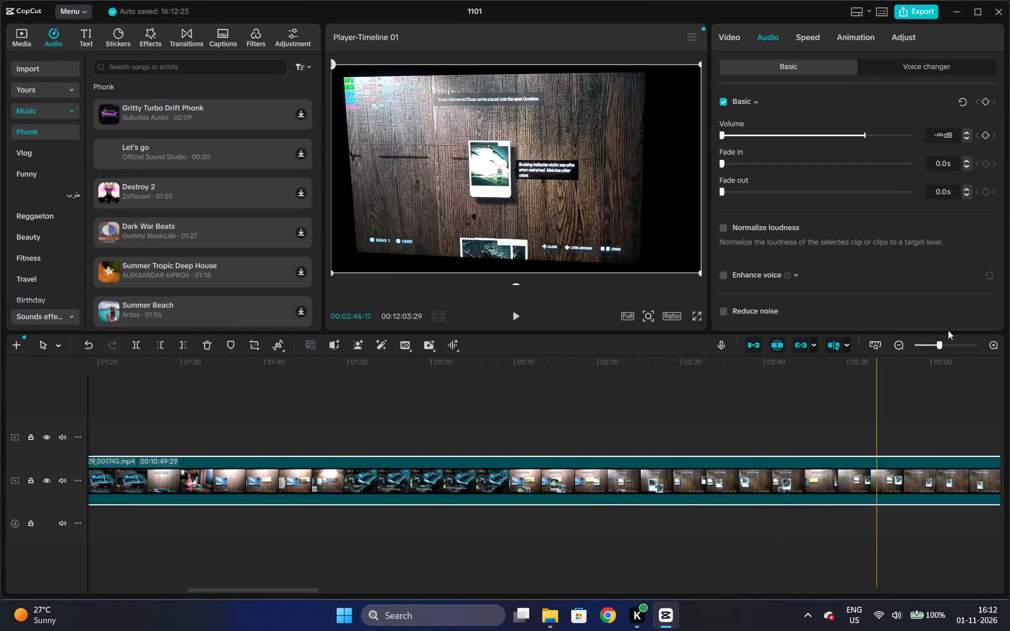
{"action": "triple_click", "coordinate": [898, 344]}
{"action": "double_click", "coordinate": [898, 344]}
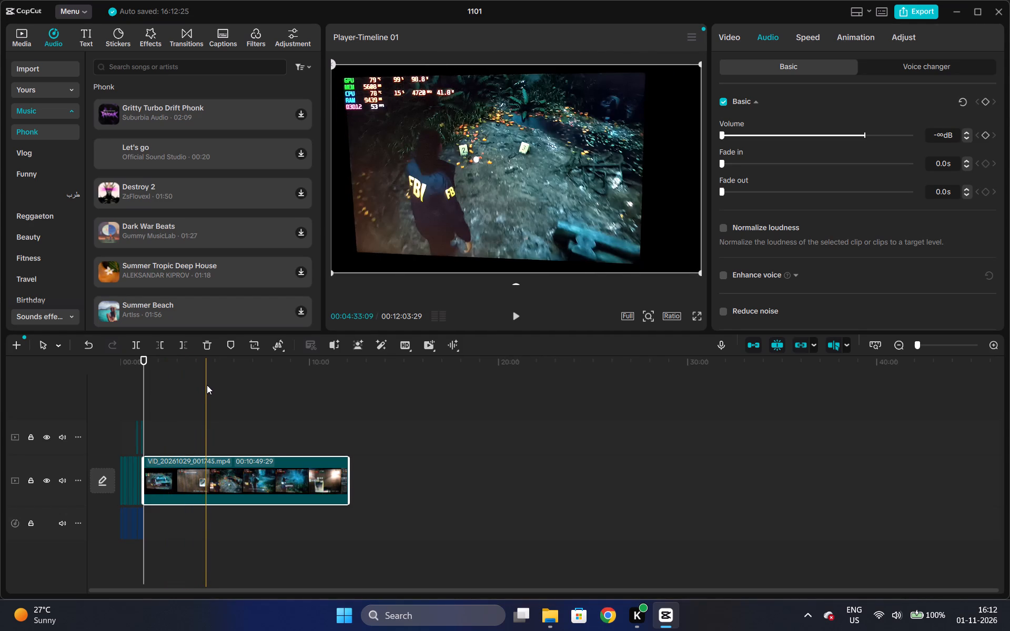
{"action": "left_click", "coordinate": [206, 476]}
{"action": "left_click", "coordinate": [206, 476]}
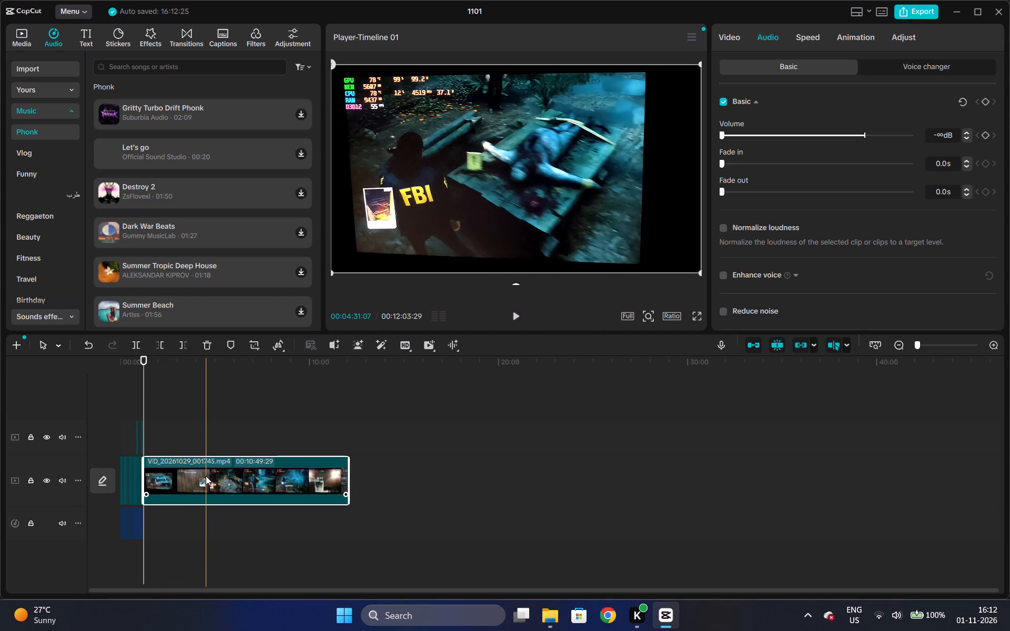
{"action": "key", "text": "q"}
Play the timeline from about 00:50:20 and again from about 01:10:20 to review the join with the appended VID_20261029_001745.mp4 clip.
{"action": "left_click", "coordinate": [137, 421]}
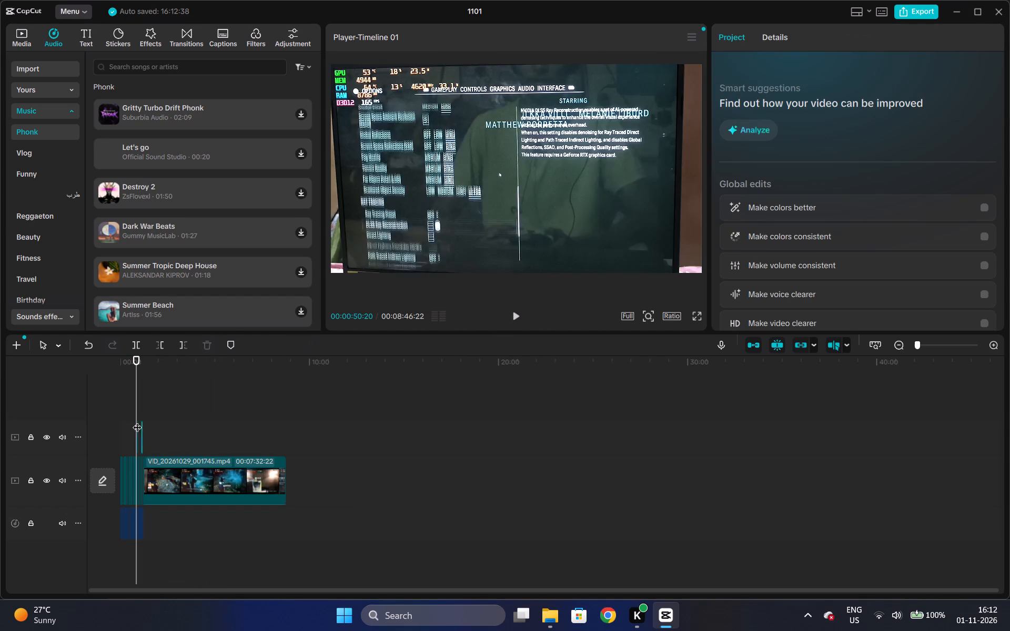
{"action": "key", "text": "space"}
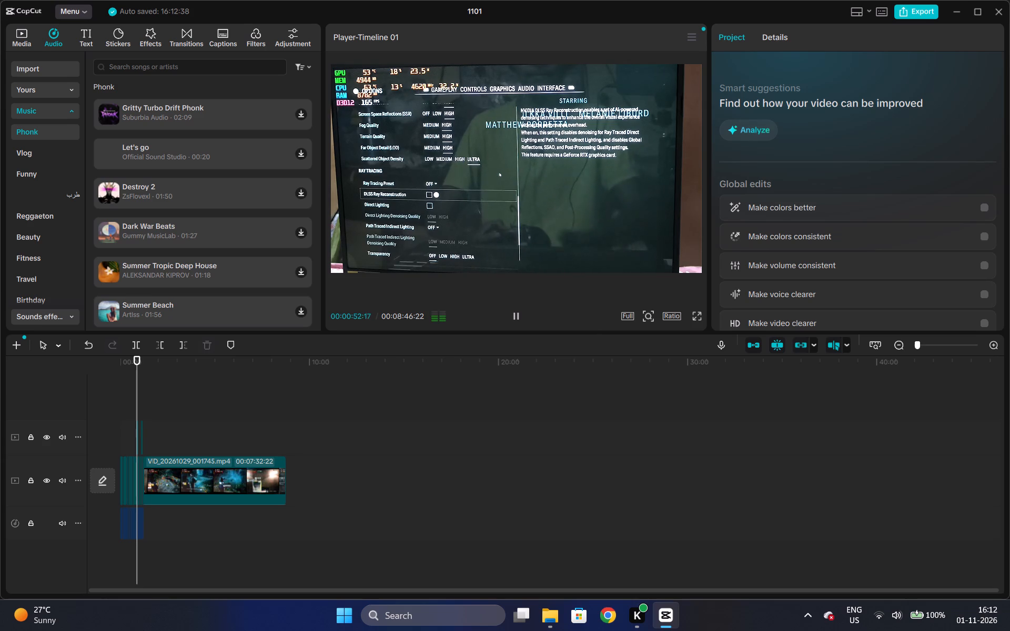
{"action": "triple_click", "coordinate": [996, 343]}
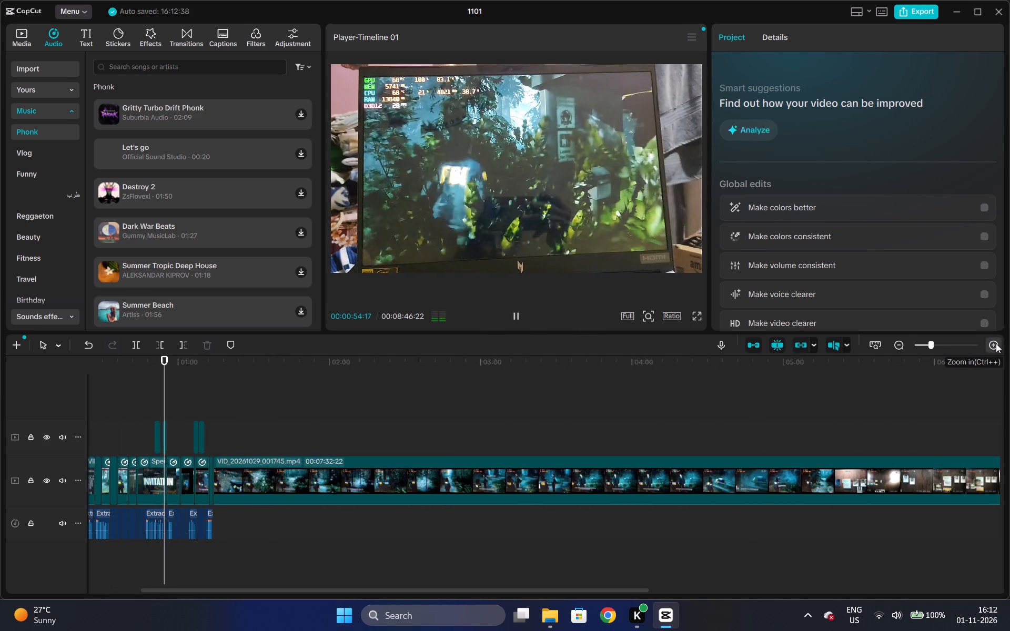
{"action": "left_click", "coordinate": [996, 343]}
{"action": "left_click", "coordinate": [244, 364]}
{"action": "key", "text": "space"}
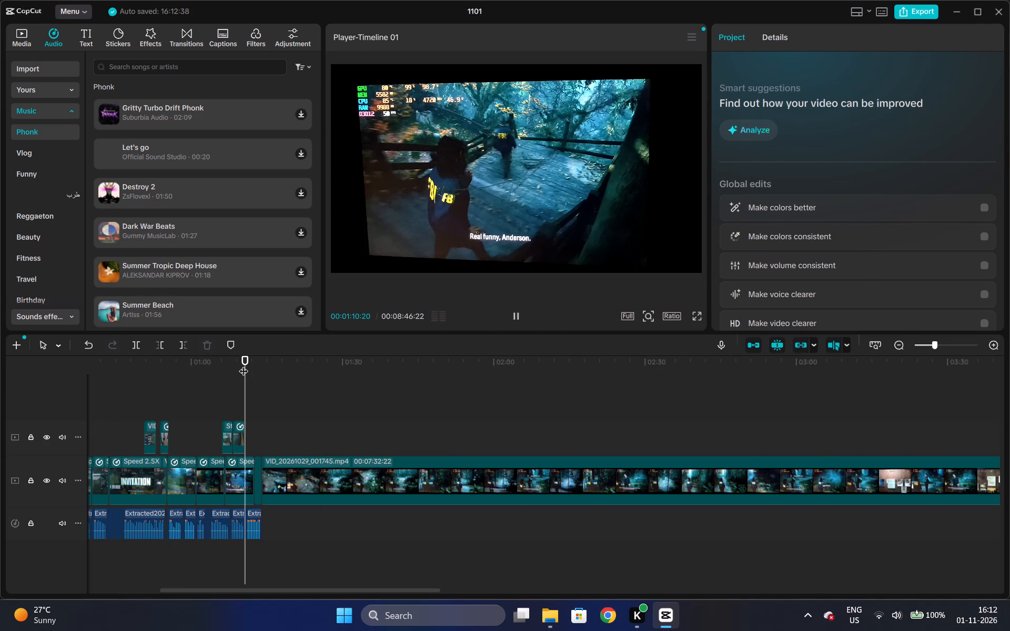
{"action": "key", "text": "space"}
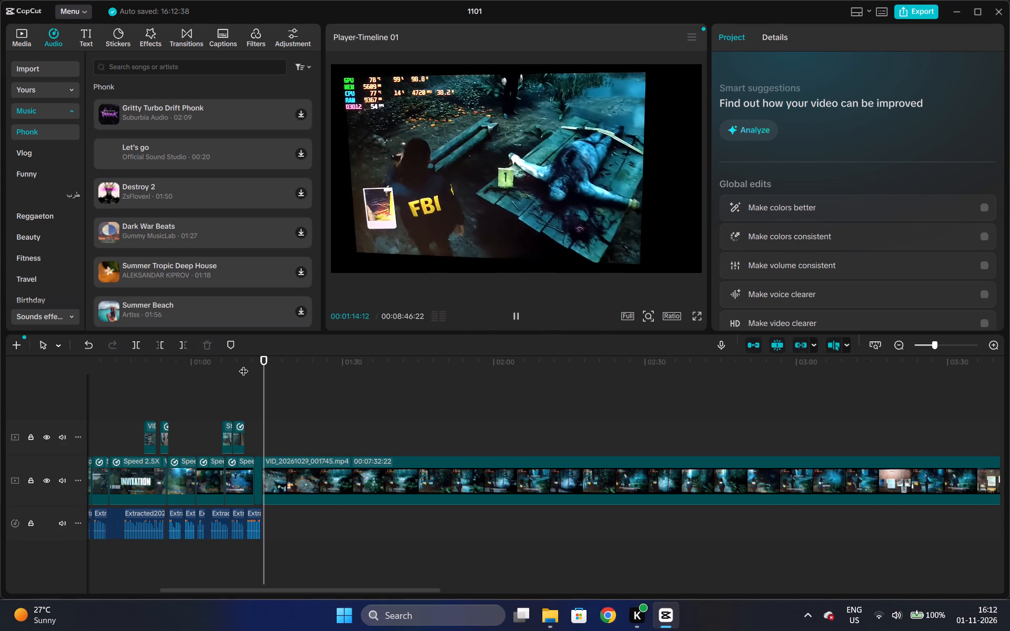
{"action": "key", "text": "space"}
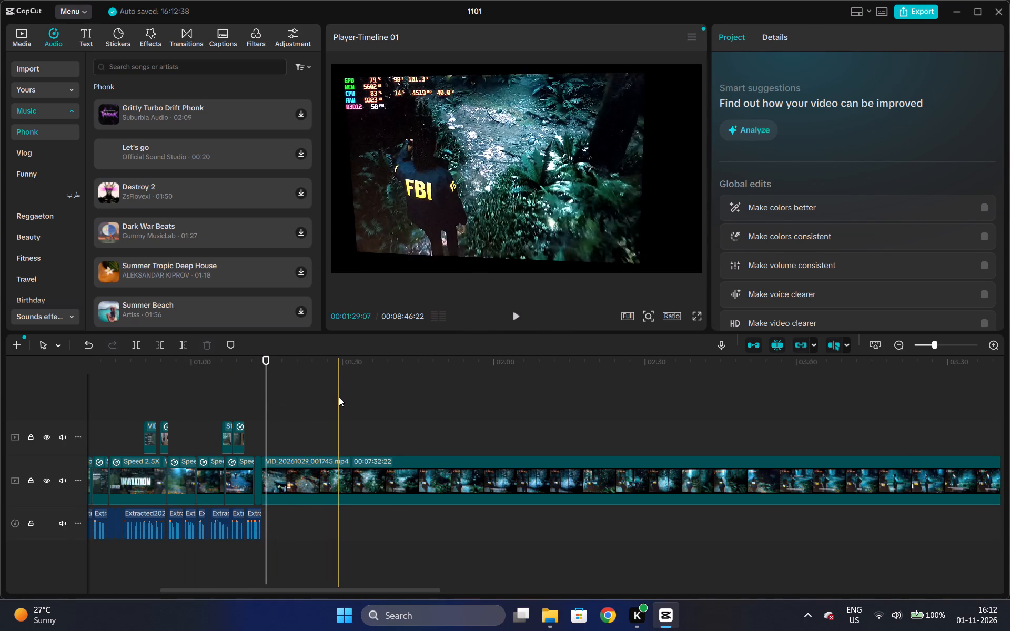
Set the speed of the appended VID_20261029_001745.mp4 clip to 2.80x.
{"action": "left_click", "coordinate": [623, 474]}
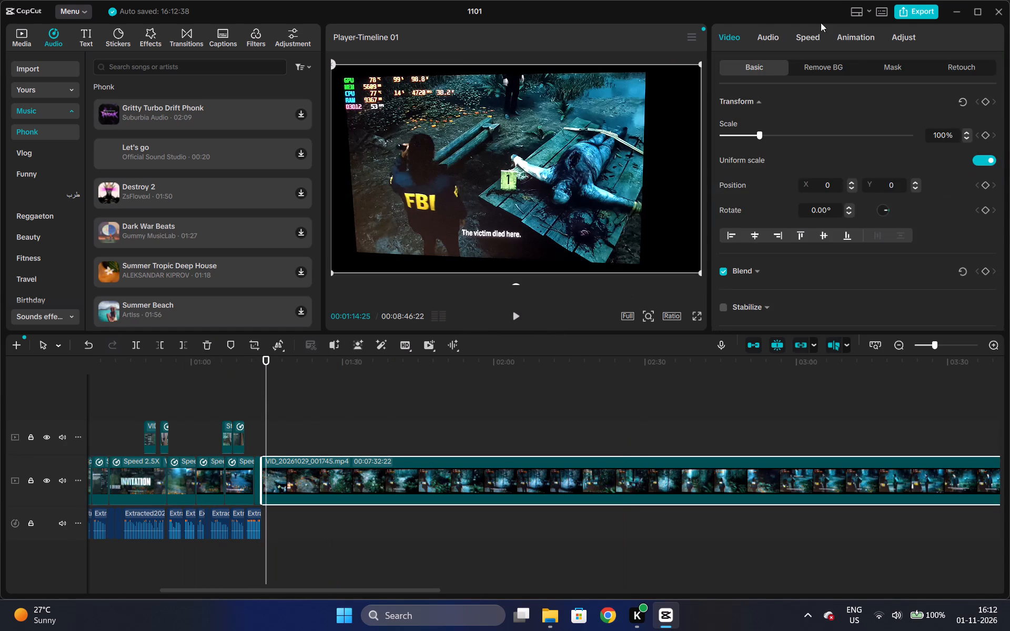
{"action": "left_click", "coordinate": [808, 37]}
{"action": "left_click", "coordinate": [809, 123]}
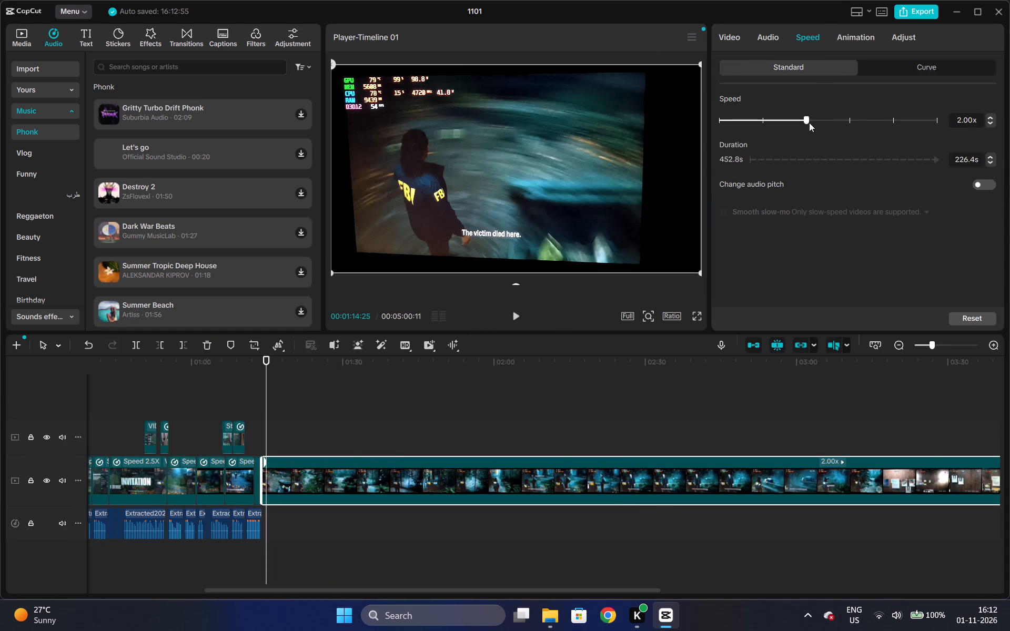
{"action": "triple_click", "coordinate": [989, 119]}
{"action": "triple_click", "coordinate": [989, 119]}
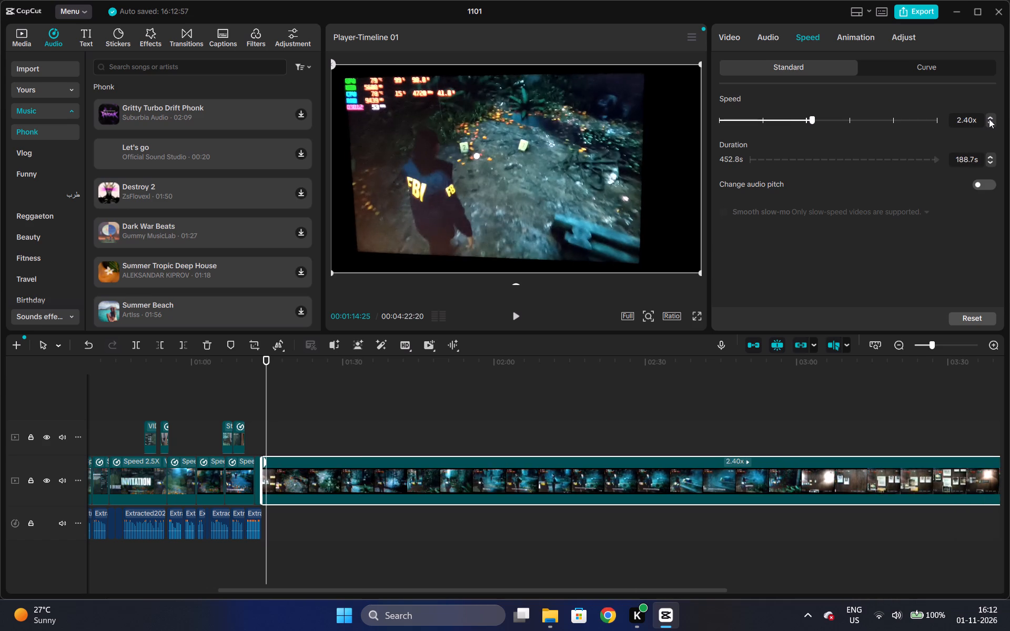
{"action": "double_click", "coordinate": [989, 119]}
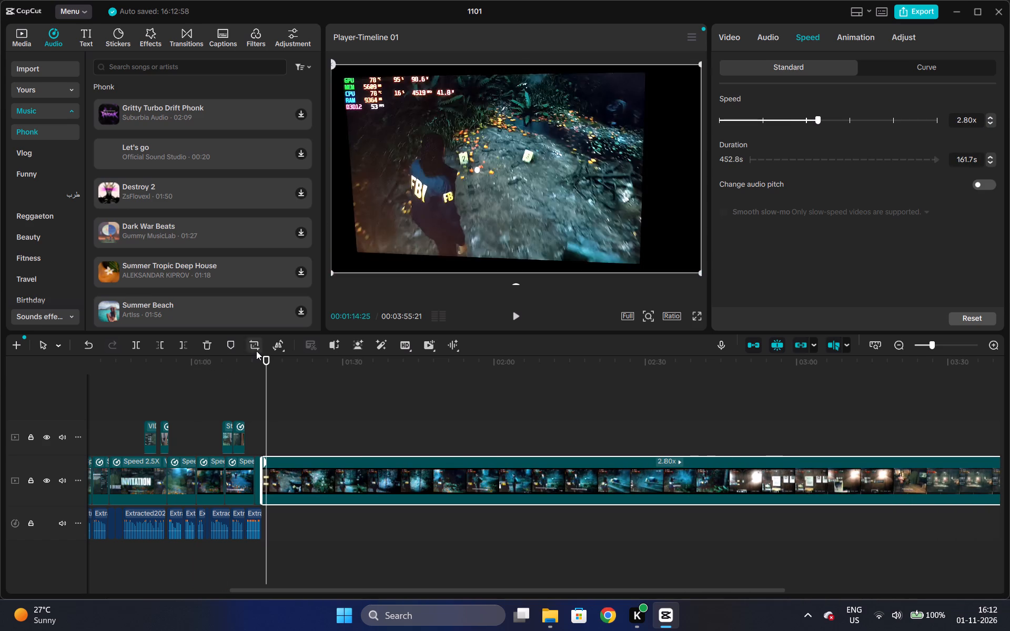
Review the sped-up clip to about 01:18 and trim its start, removing its footage before about 01:43.
{"action": "key", "text": "space"}
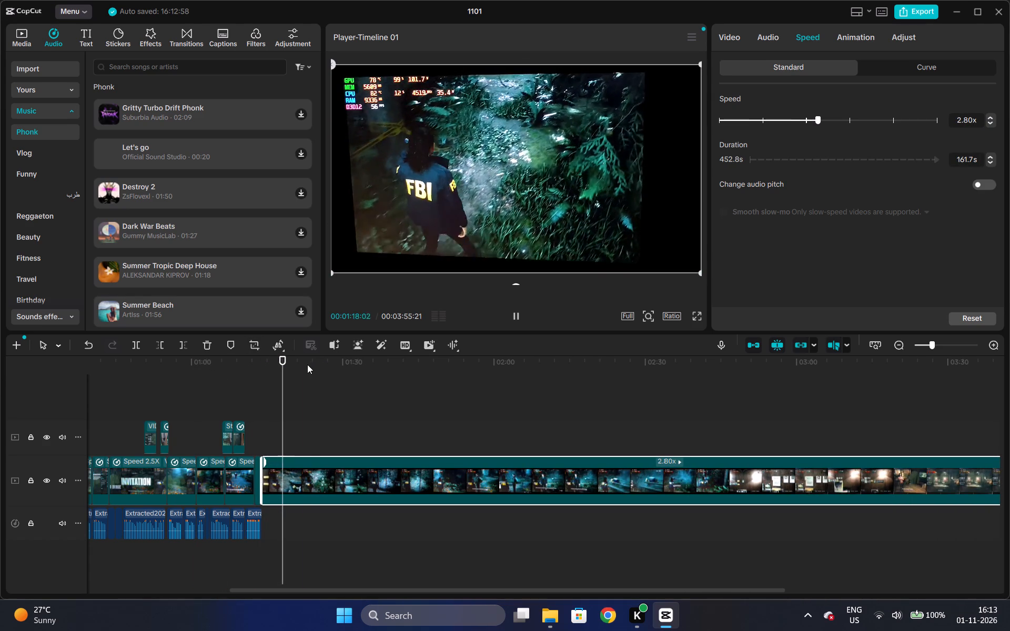
{"action": "key", "text": "space"}
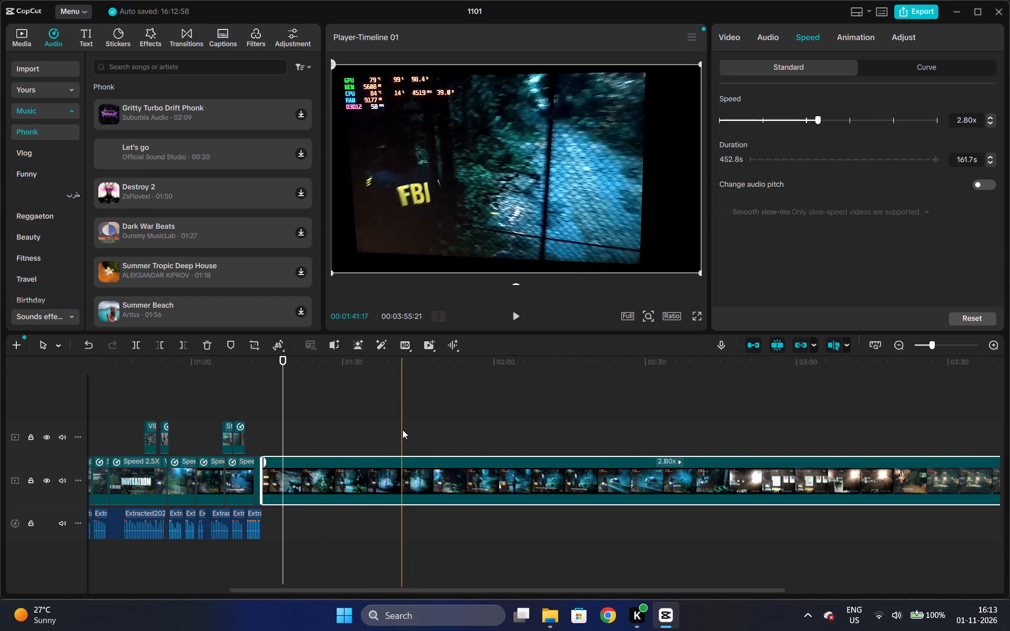
{"action": "key", "text": "q"}
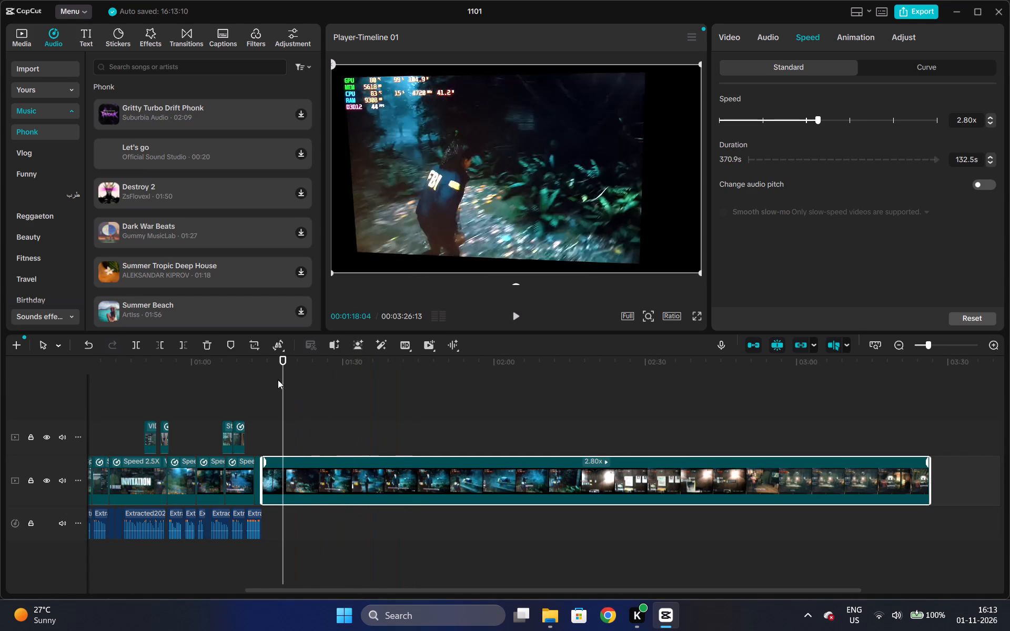
Split the 2.80x clip at about 01:16:08 and trim the second piece's start, removing footage before 01:49:20.
{"action": "key", "text": "space"}
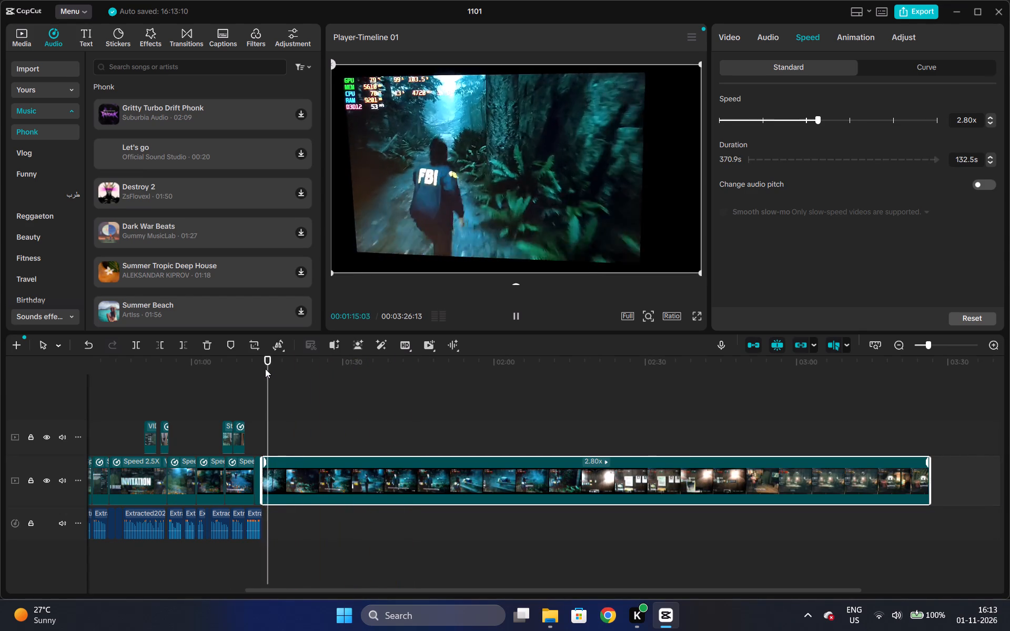
{"action": "key", "text": "space"}
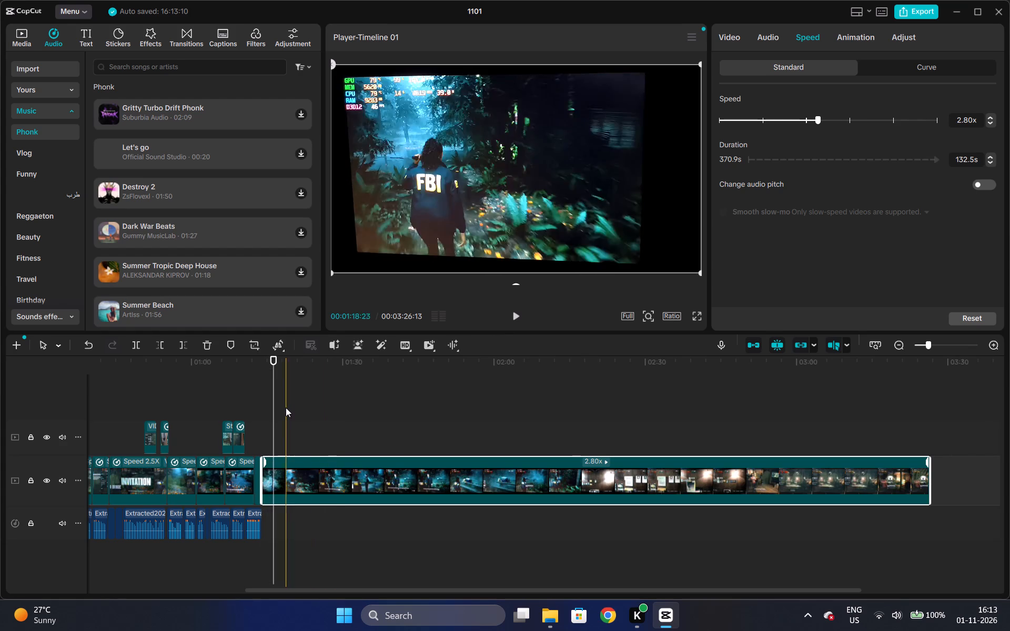
{"action": "key", "text": "ctrl+b"}
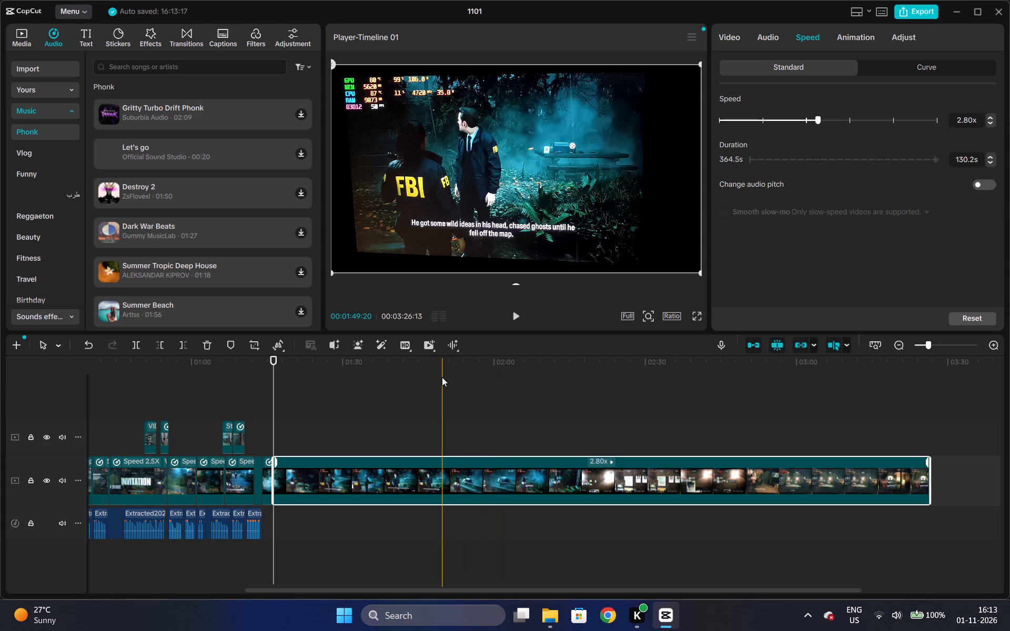
{"action": "key", "text": "q"}
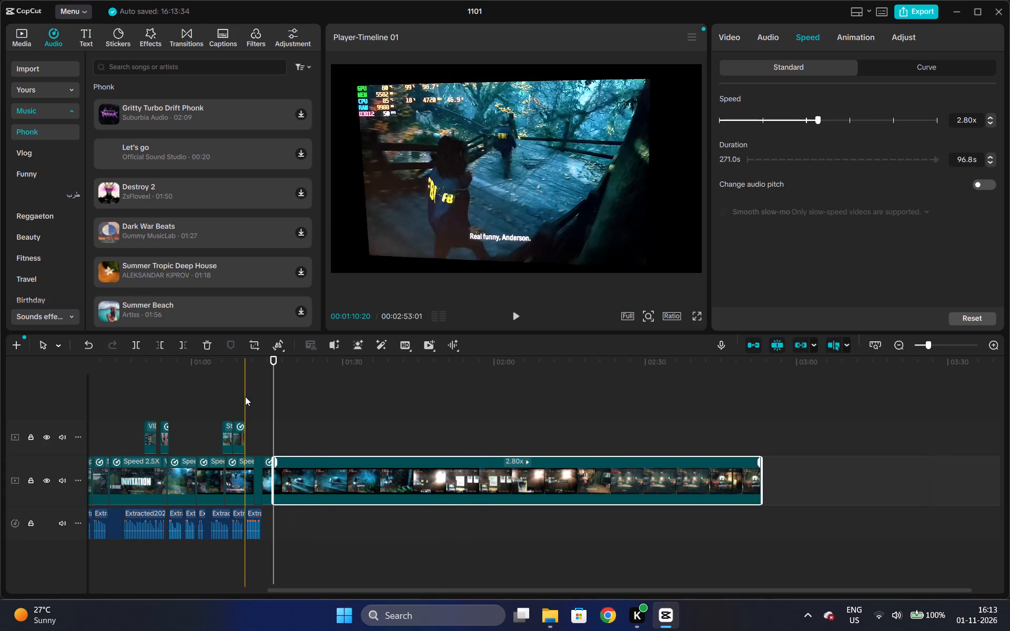
Play across the split and trim the start of the second 2.80x piece, removing its footage before 01:18:28.
{"action": "left_click", "coordinate": [256, 400]}
{"action": "key", "text": "space"}
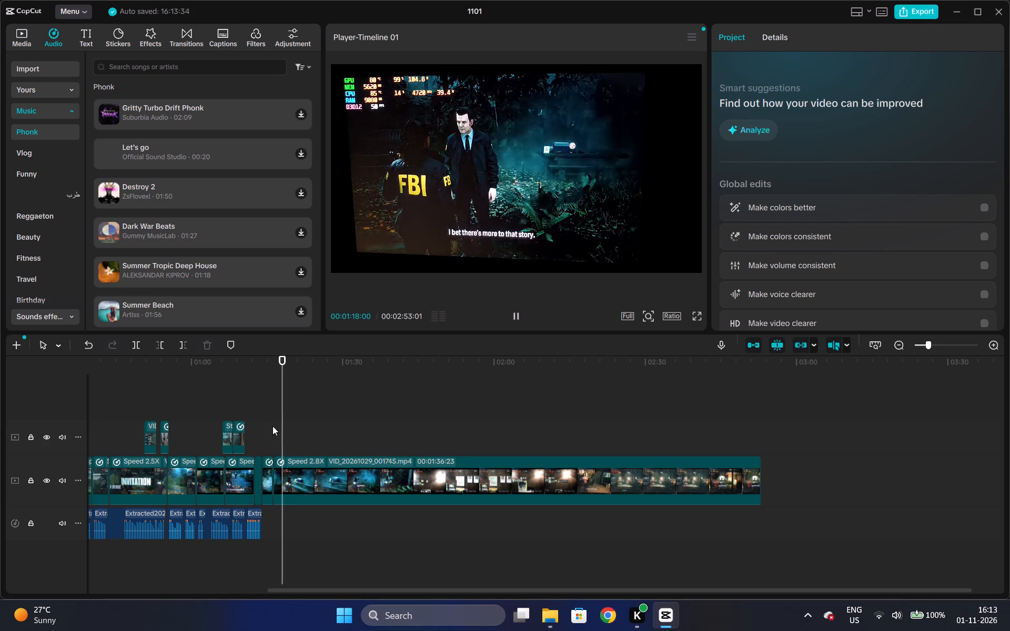
{"action": "key", "text": "space"}
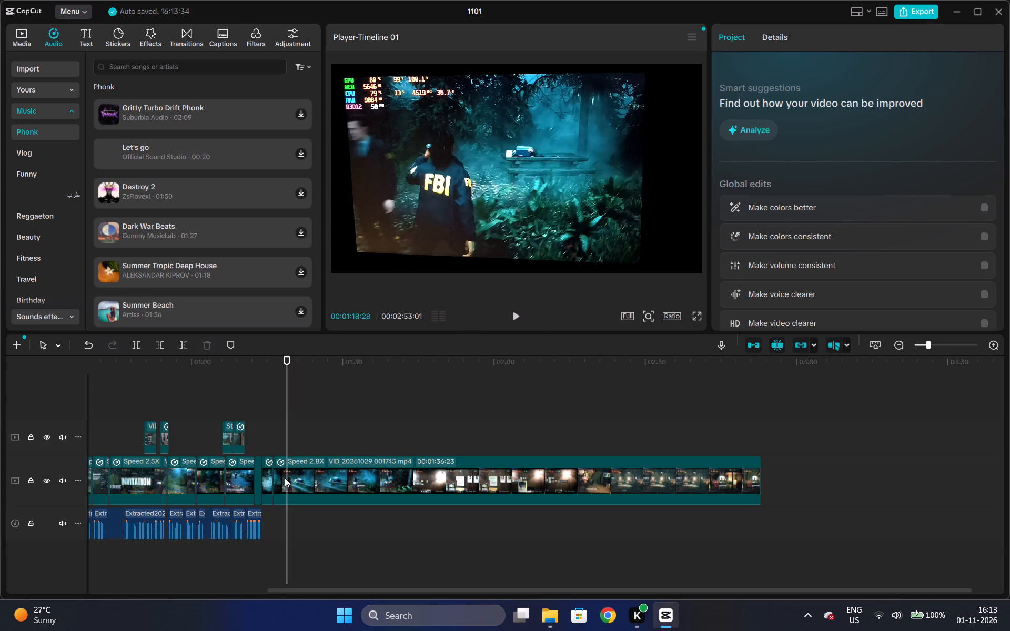
{"action": "left_click", "coordinate": [285, 477]}
{"action": "key", "text": "q"}
Trim the second 2.80x piece's start again, removing footage before about 01:27:15, and play the result from the cut.
{"action": "left_click", "coordinate": [274, 402]}
{"action": "key", "text": "space"}
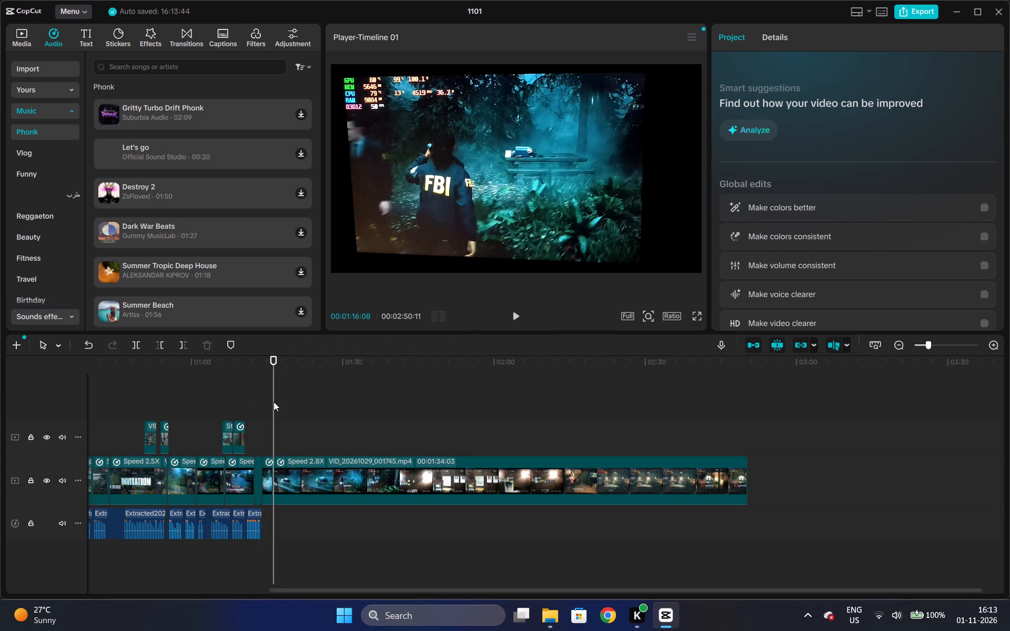
{"action": "key", "text": "space"}
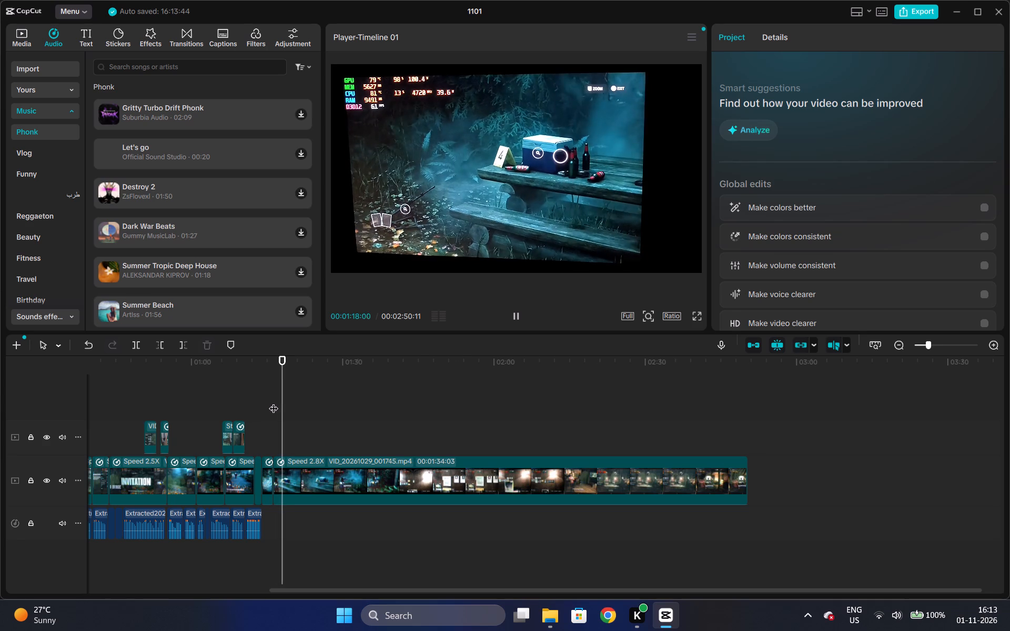
{"action": "key", "text": "space"}
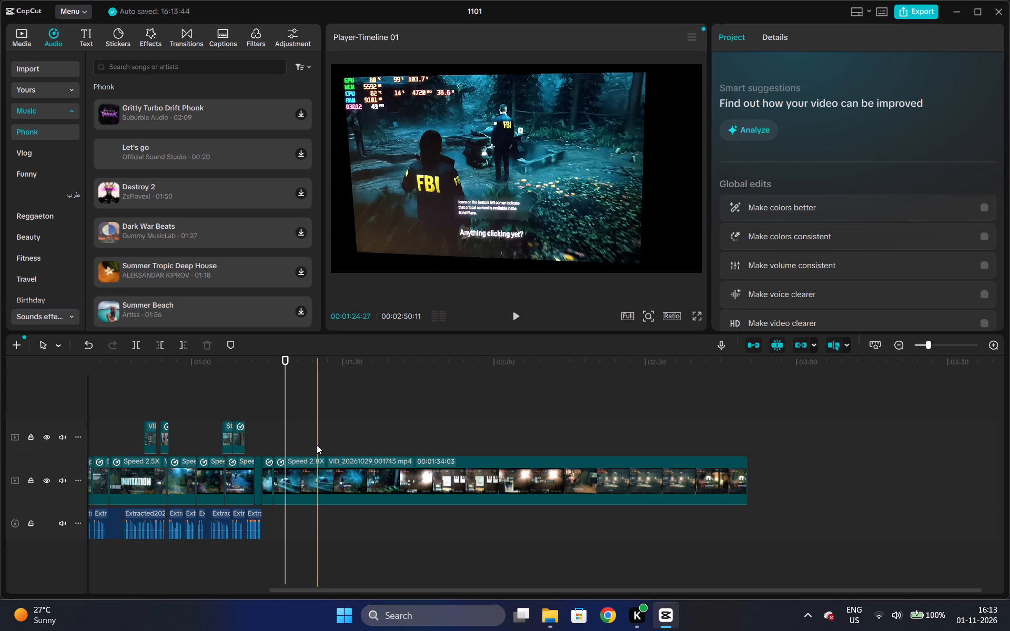
{"action": "left_click", "coordinate": [330, 448]}
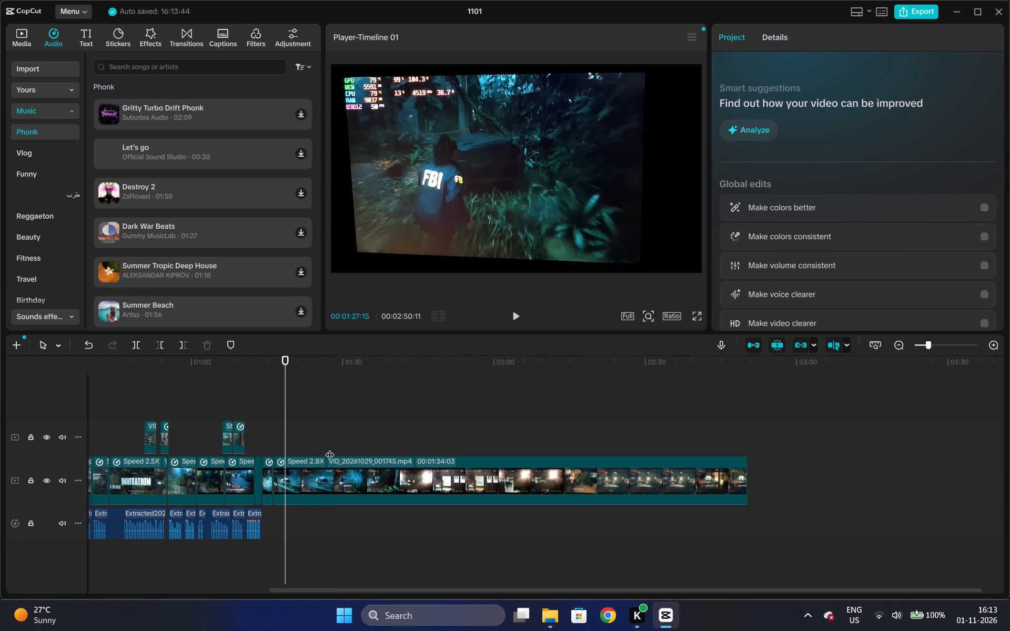
{"action": "left_click", "coordinate": [330, 459]}
{"action": "key", "text": "q"}
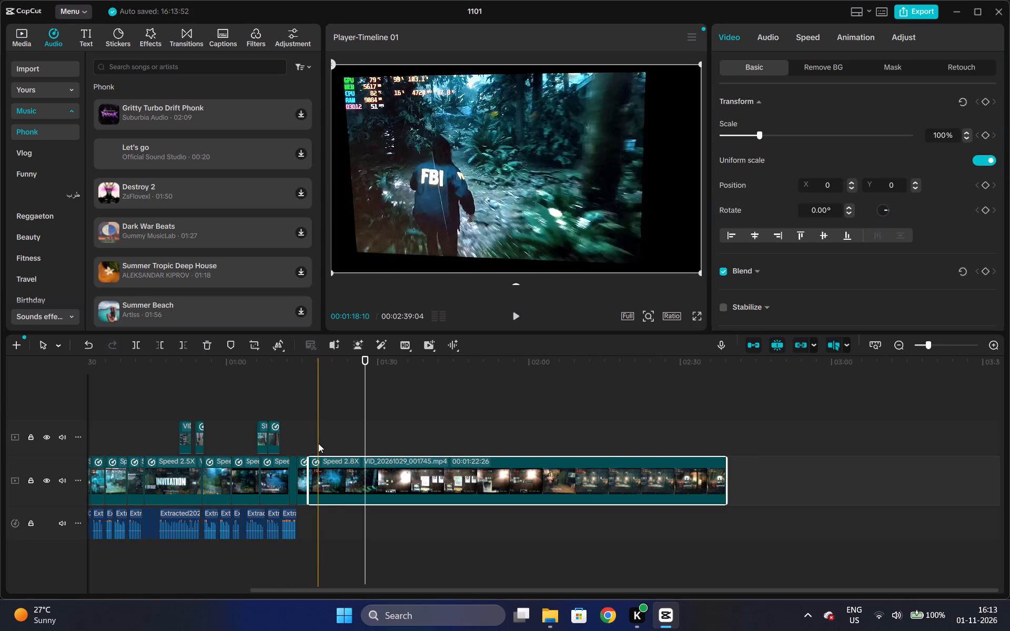
{"action": "left_click", "coordinate": [309, 397]}
{"action": "key", "text": "space"}
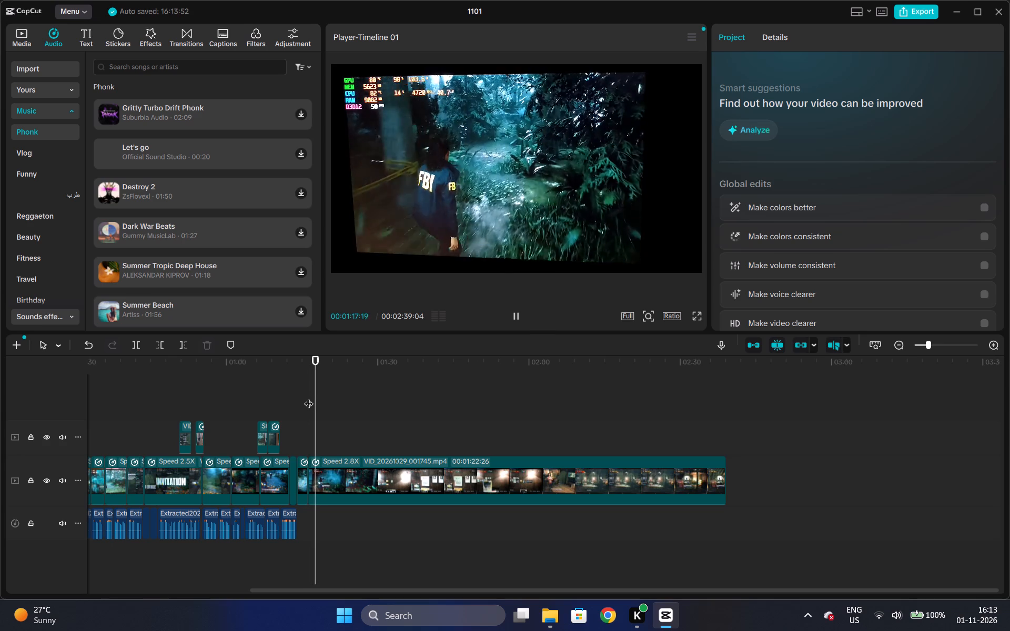
{"action": "key", "text": "space"}
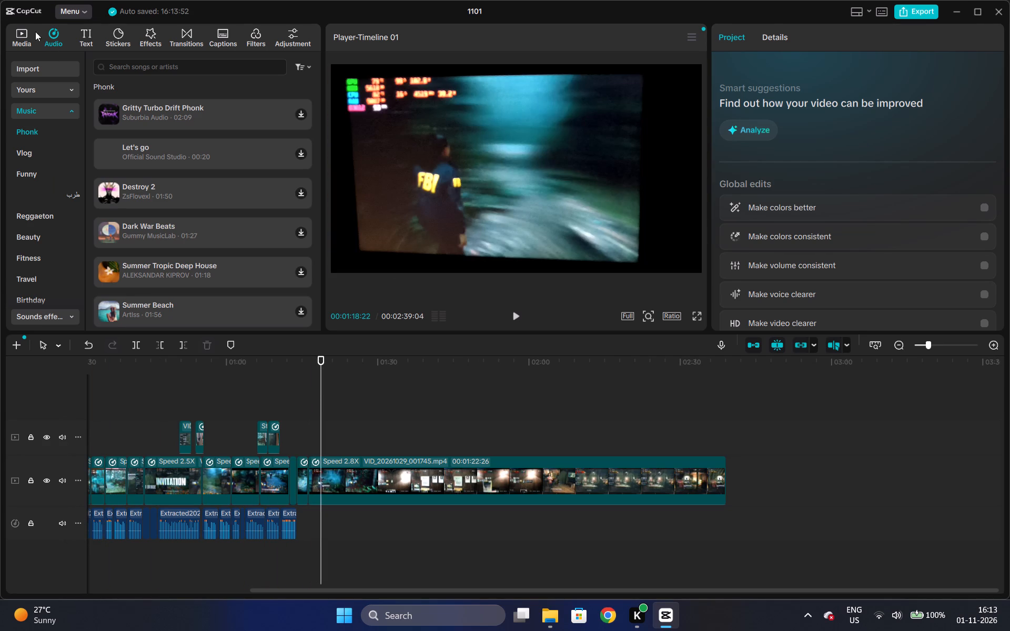
Extract the audio of alan wake 2 , 2-enhanced-v2 from the FACE CAM > 3rd audio > ready folder into the project.
{"action": "left_click", "coordinate": [39, 74]}
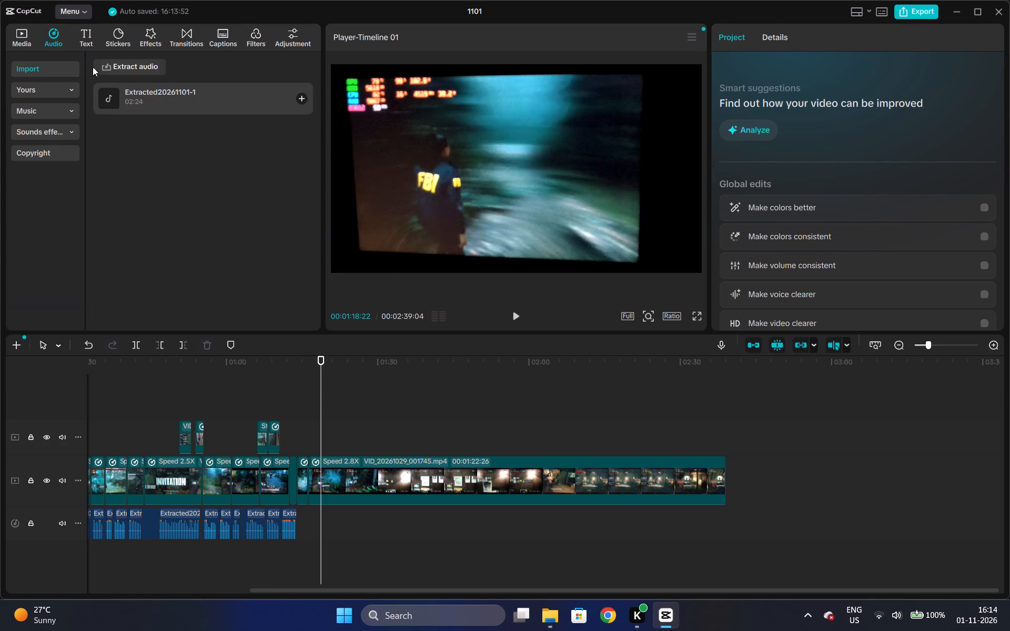
{"action": "left_click", "coordinate": [120, 70]}
{"action": "left_click", "coordinate": [199, 34]}
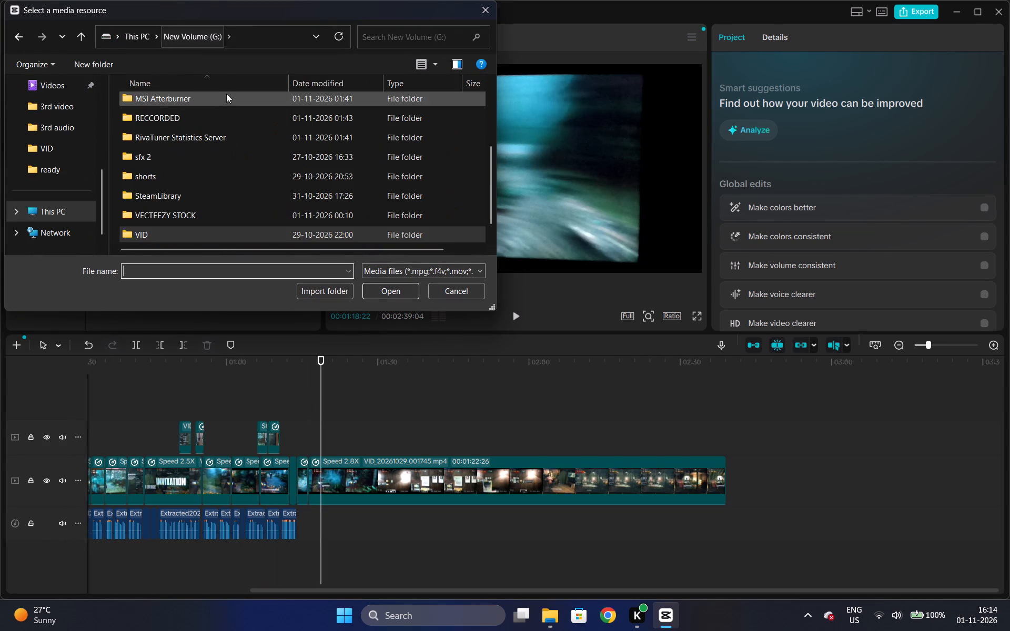
{"action": "left_click_drag", "start_coordinate": [491, 173], "coordinate": [483, 98]}
{"action": "double_click", "coordinate": [369, 109]}
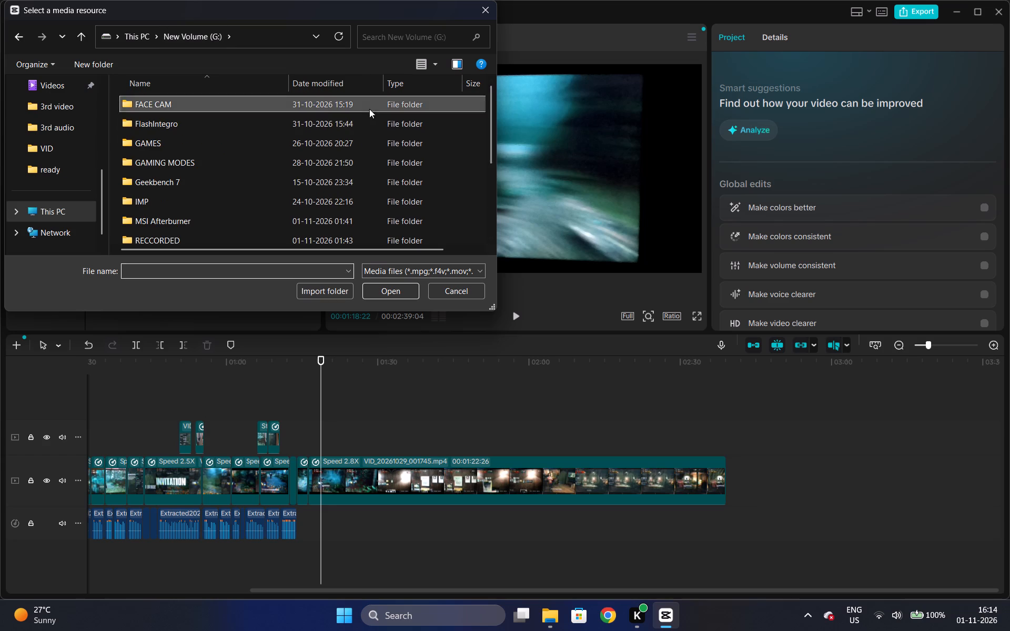
{"action": "double_click", "coordinate": [425, 121]}
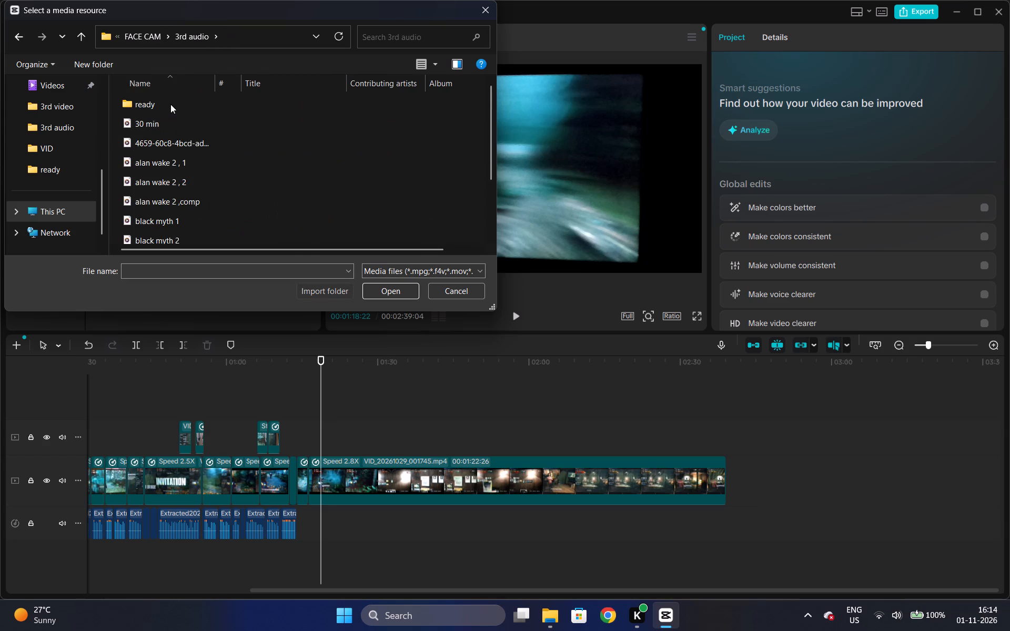
{"action": "double_click", "coordinate": [170, 104]}
{"action": "left_click", "coordinate": [196, 164]}
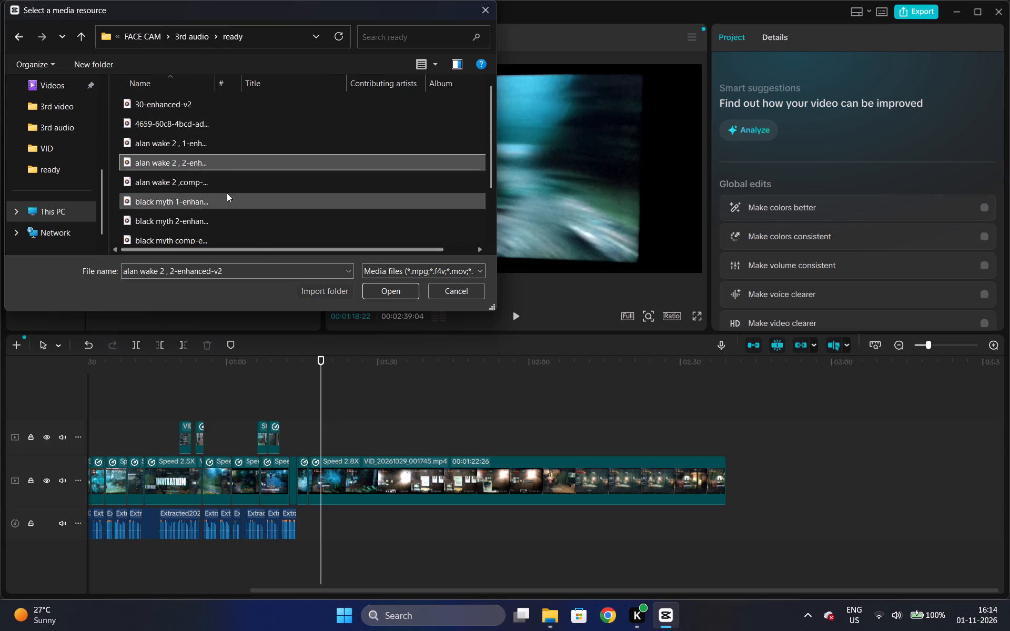
{"action": "left_click", "coordinate": [387, 288]}
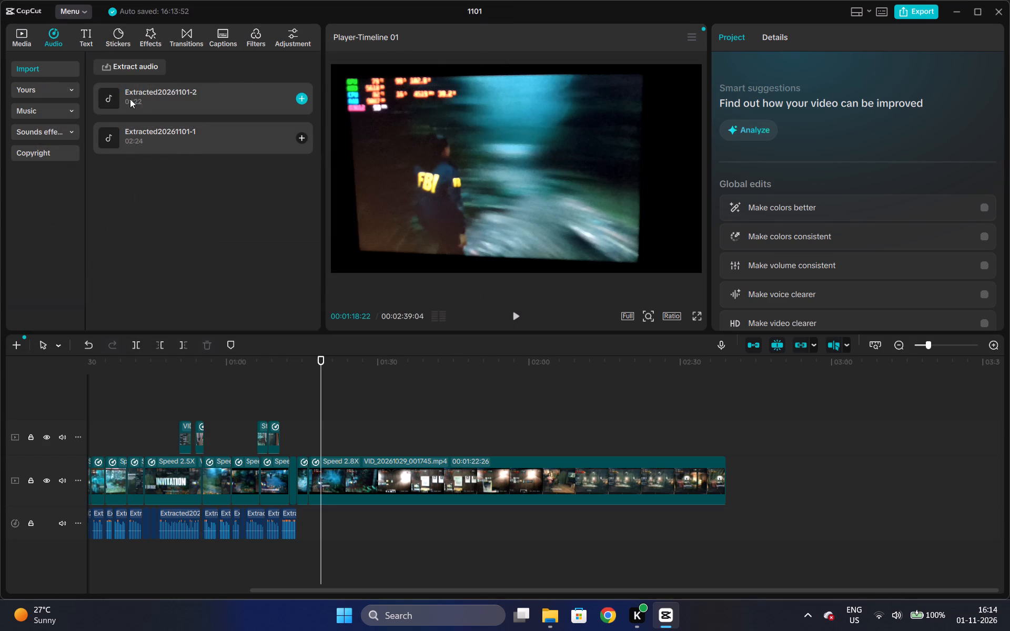
Place the newly extracted 01:22 audio on the existing voiceover track, starting at about 01:38.
{"action": "left_click_drag", "start_coordinate": [130, 98], "coordinate": [439, 519]}
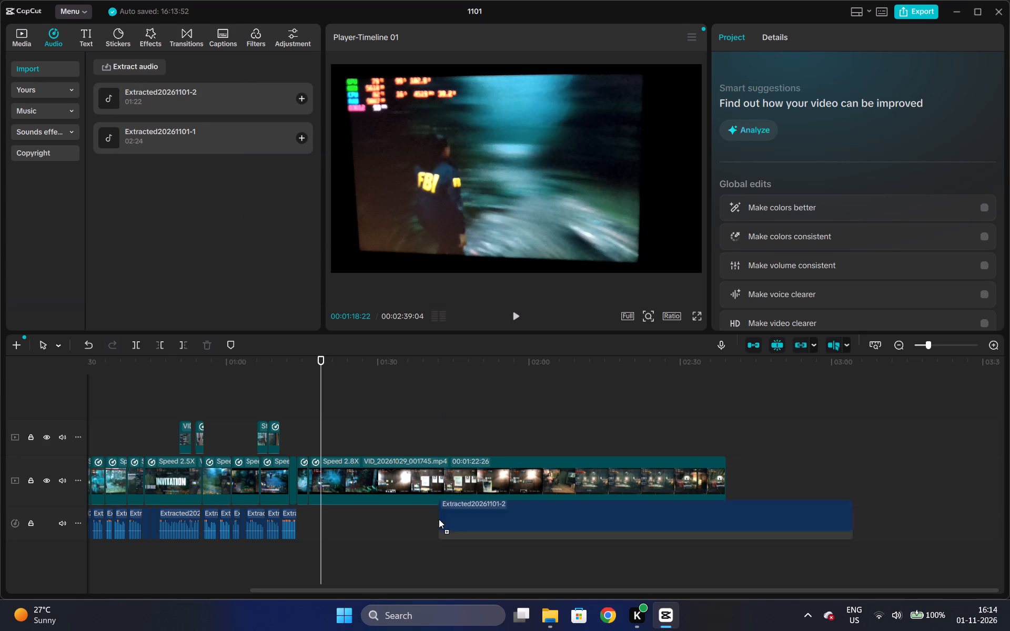
{"action": "left_click_drag", "start_coordinate": [439, 519], "coordinate": [418, 534]}
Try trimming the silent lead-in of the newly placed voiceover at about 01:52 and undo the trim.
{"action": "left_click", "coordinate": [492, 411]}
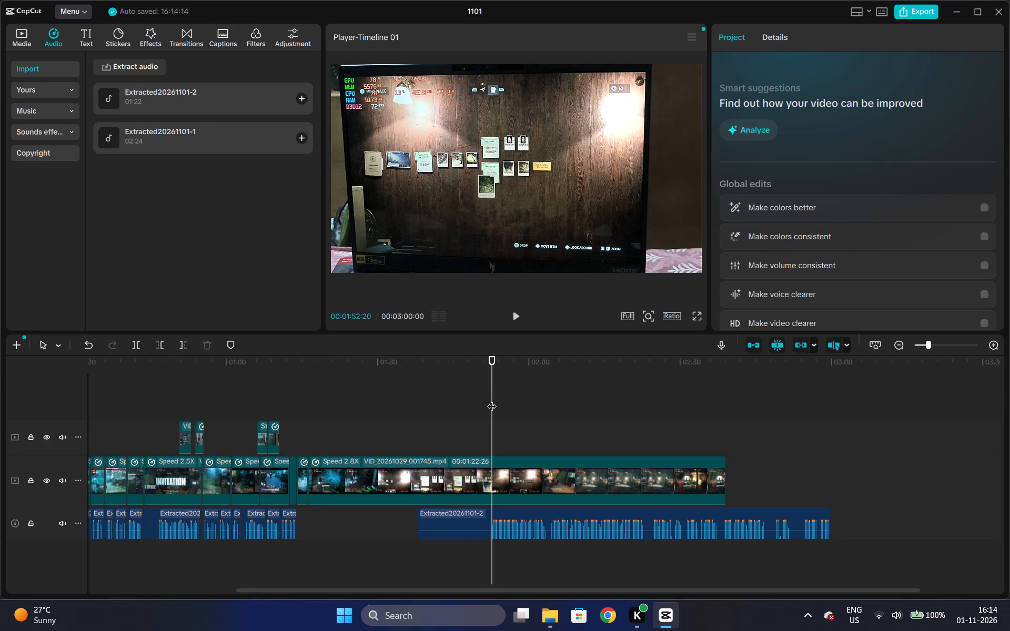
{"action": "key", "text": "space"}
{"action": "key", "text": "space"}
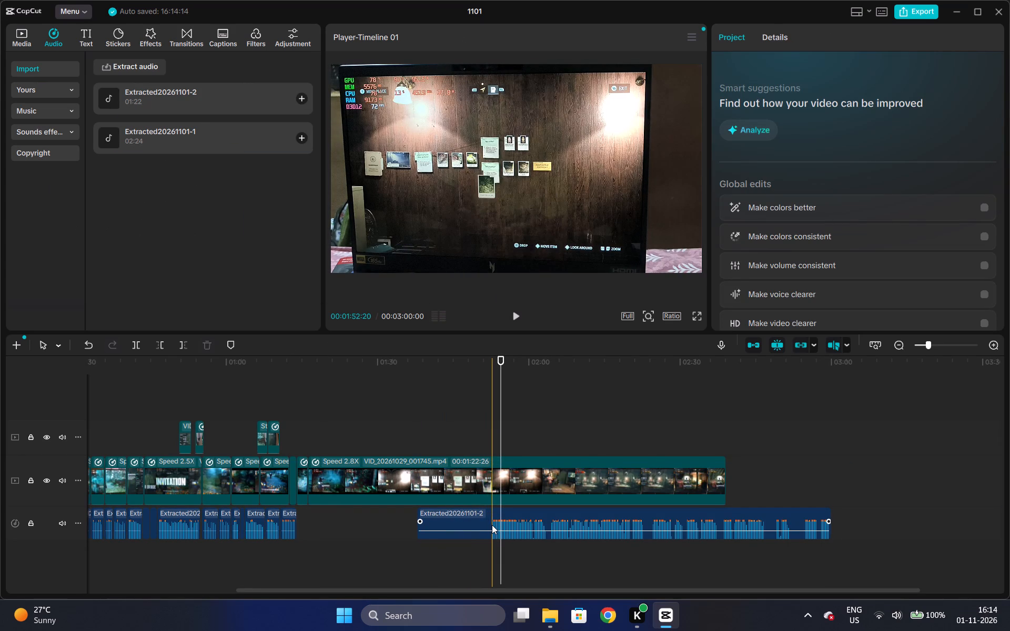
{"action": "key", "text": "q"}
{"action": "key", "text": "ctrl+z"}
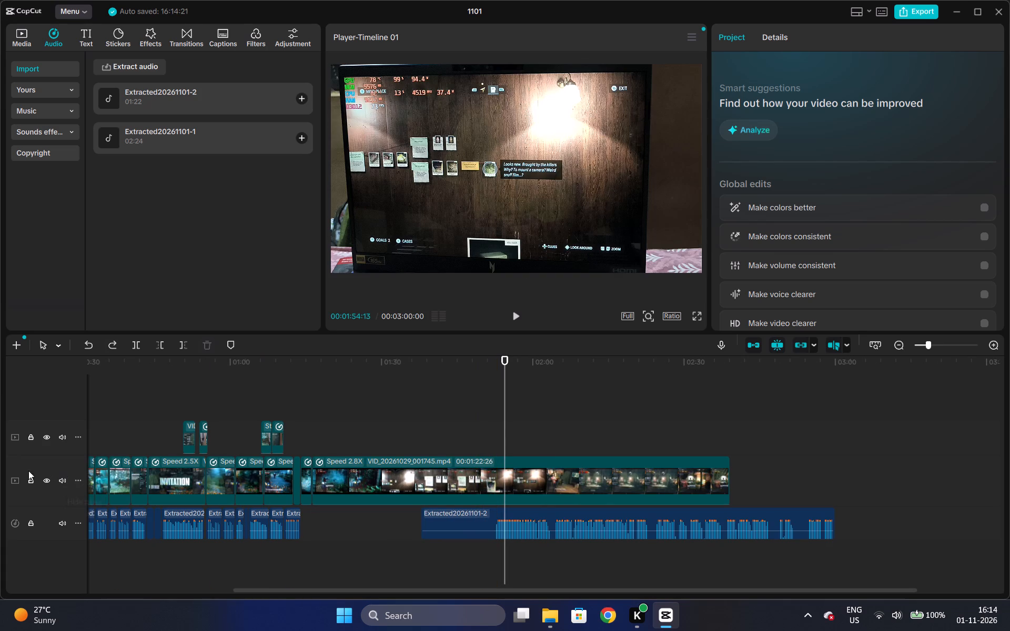
Lock the main video track, trim the new voiceover's silent lead-in before about 01:52, and move the voiceover to start at about 01:16.
{"action": "left_click", "coordinate": [36, 485]}
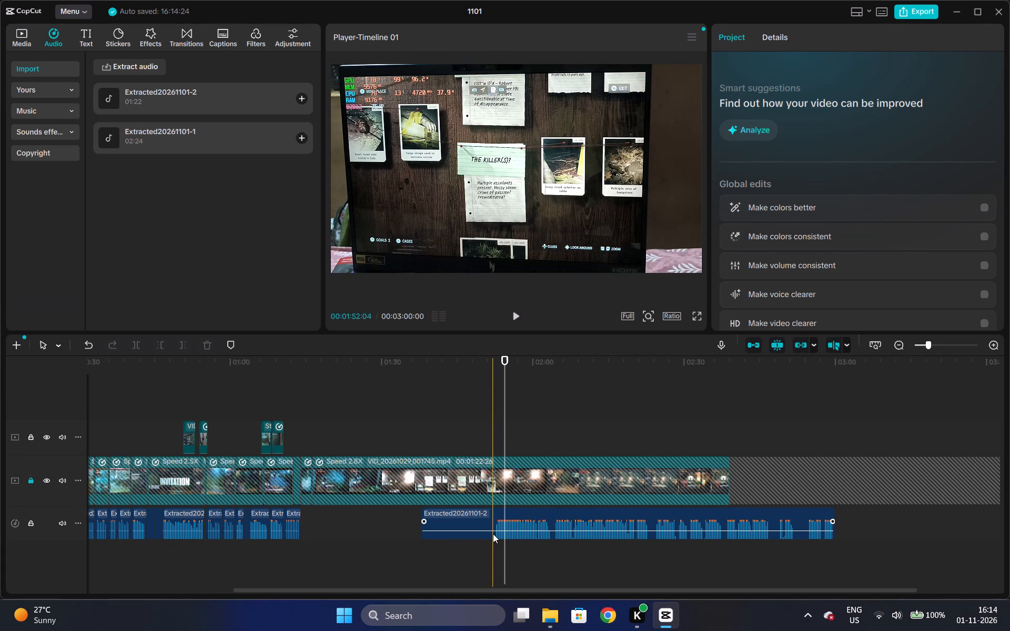
{"action": "type", "text": "qq"}
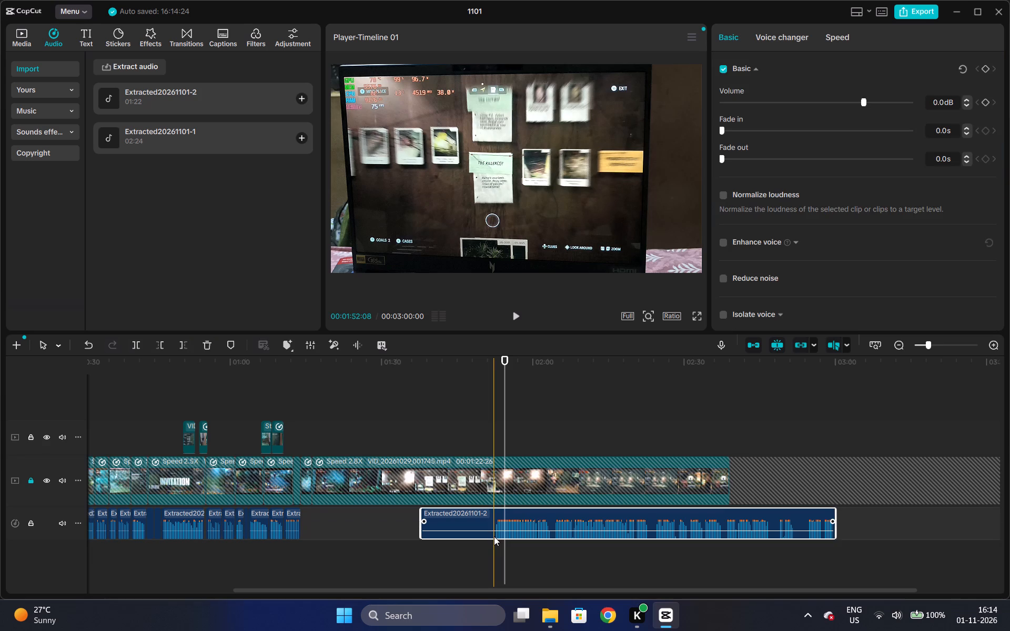
{"action": "key", "text": "q"}
{"action": "left_click_drag", "start_coordinate": [506, 514], "coordinate": [271, 506]}
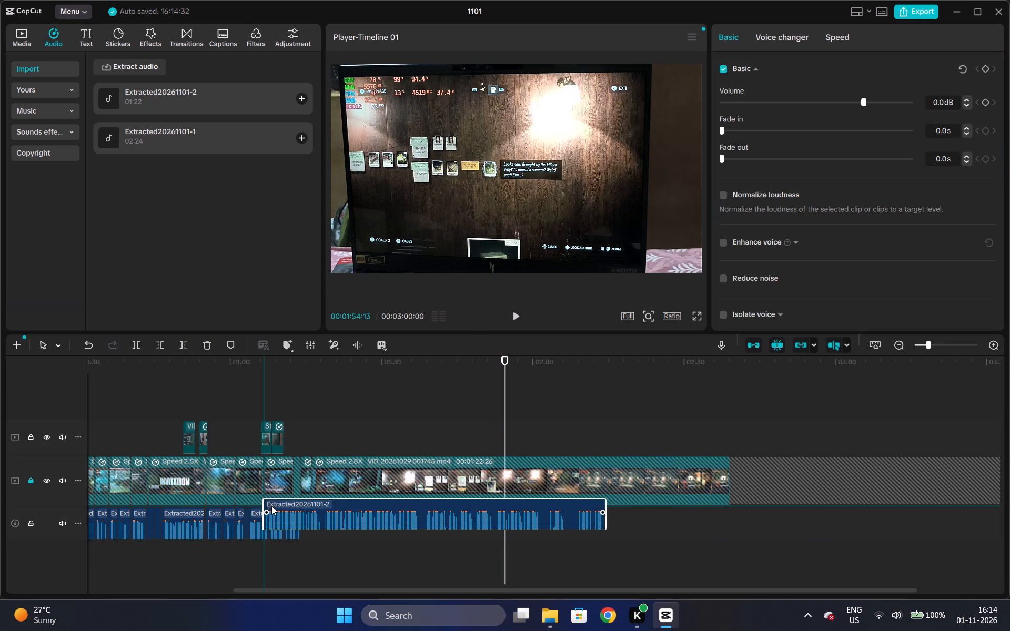
{"action": "left_click_drag", "start_coordinate": [271, 506], "coordinate": [327, 511]}
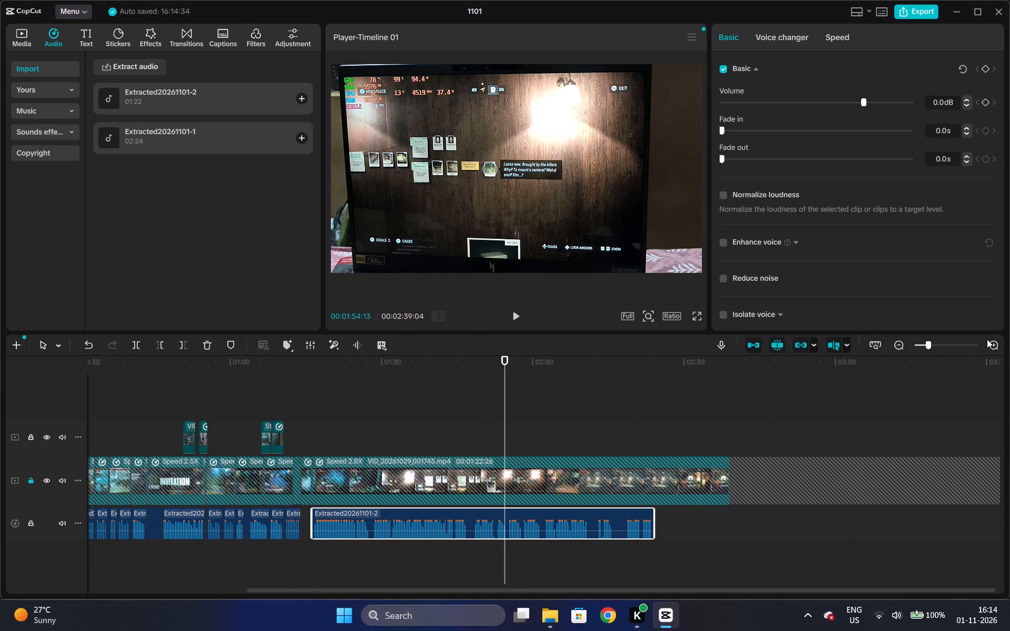
Unlock the main video track, trim the end of the short 2.0x clip back to about 01:13:13, and play across the cut.
{"action": "double_click", "coordinate": [988, 342]}
{"action": "left_click_drag", "start_coordinate": [634, 587], "coordinate": [412, 622]}
{"action": "left_click", "coordinate": [368, 377]}
{"action": "key", "text": "space"}
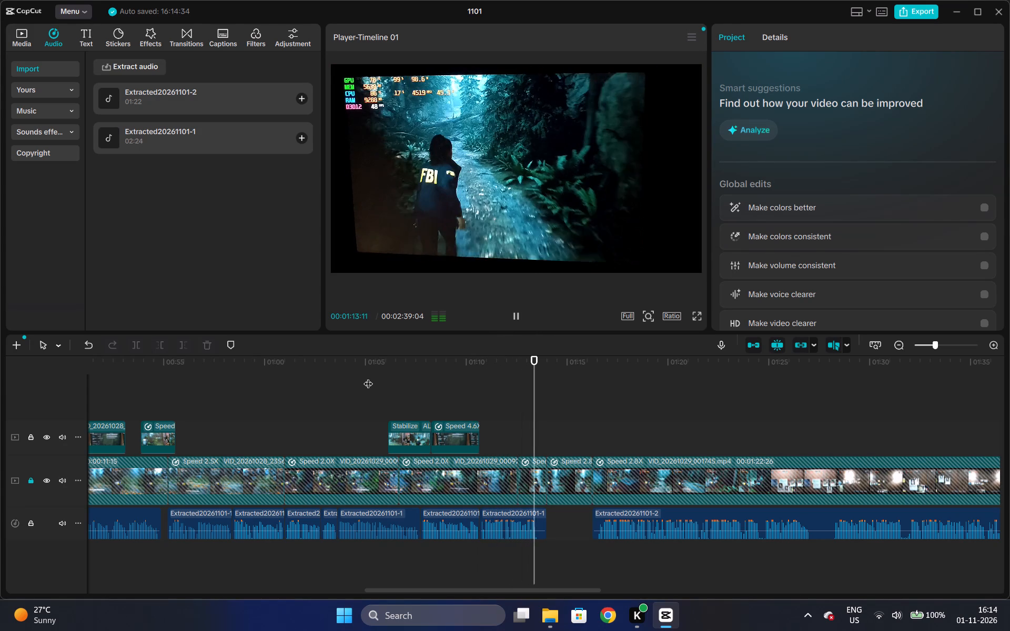
{"action": "key", "text": "space"}
{"action": "left_click", "coordinate": [536, 479]}
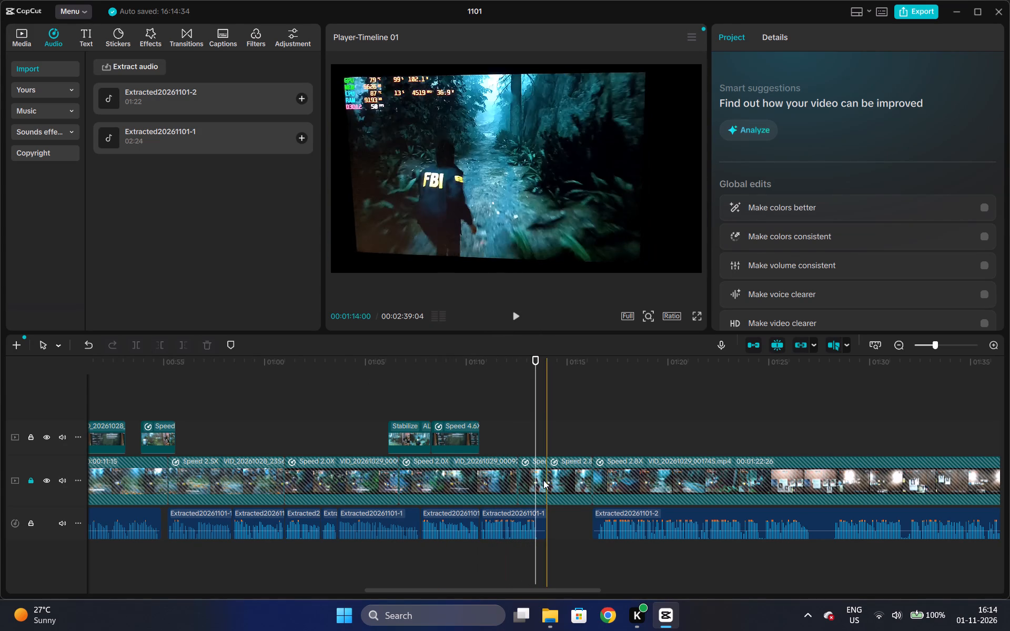
{"action": "left_click", "coordinate": [35, 484]}
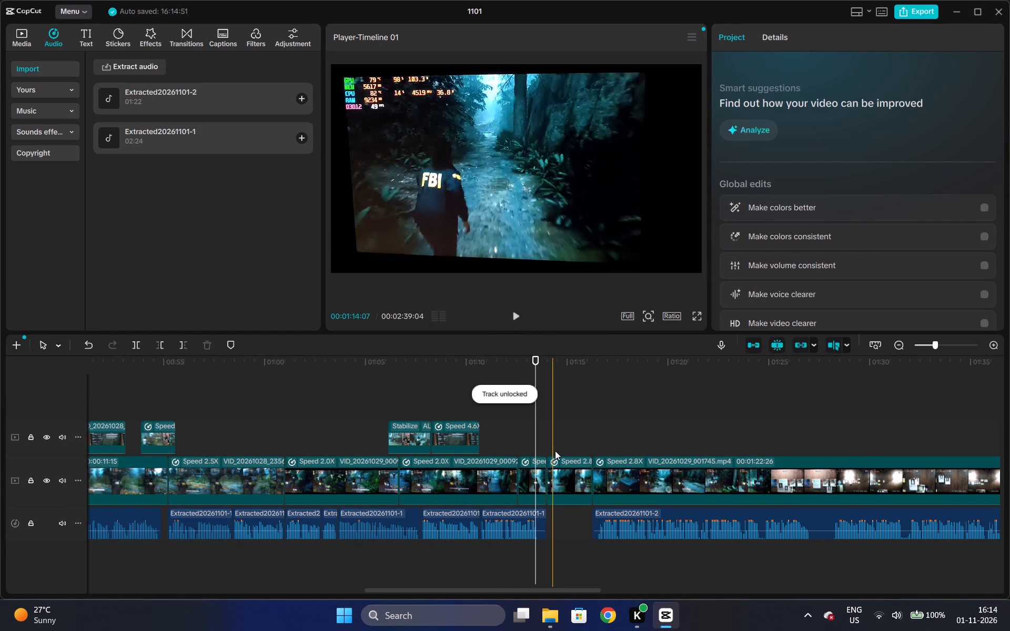
{"action": "left_click", "coordinate": [541, 469]}
{"action": "left_click_drag", "start_coordinate": [545, 476], "coordinate": [539, 474]}
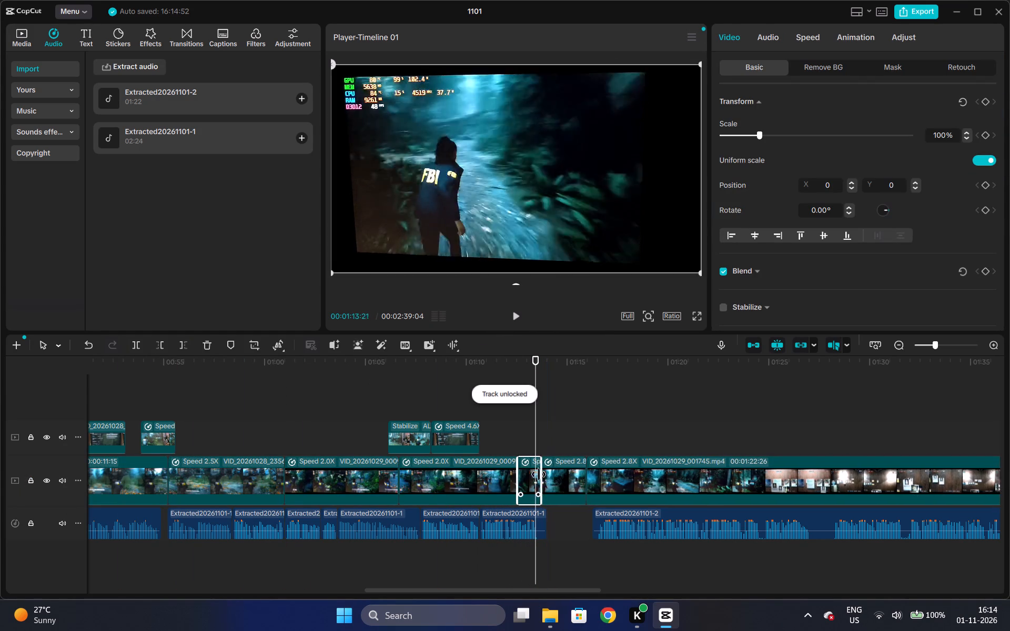
{"action": "left_click_drag", "start_coordinate": [539, 474], "coordinate": [532, 470]}
{"action": "left_click", "coordinate": [518, 409]}
{"action": "key", "text": "space"}
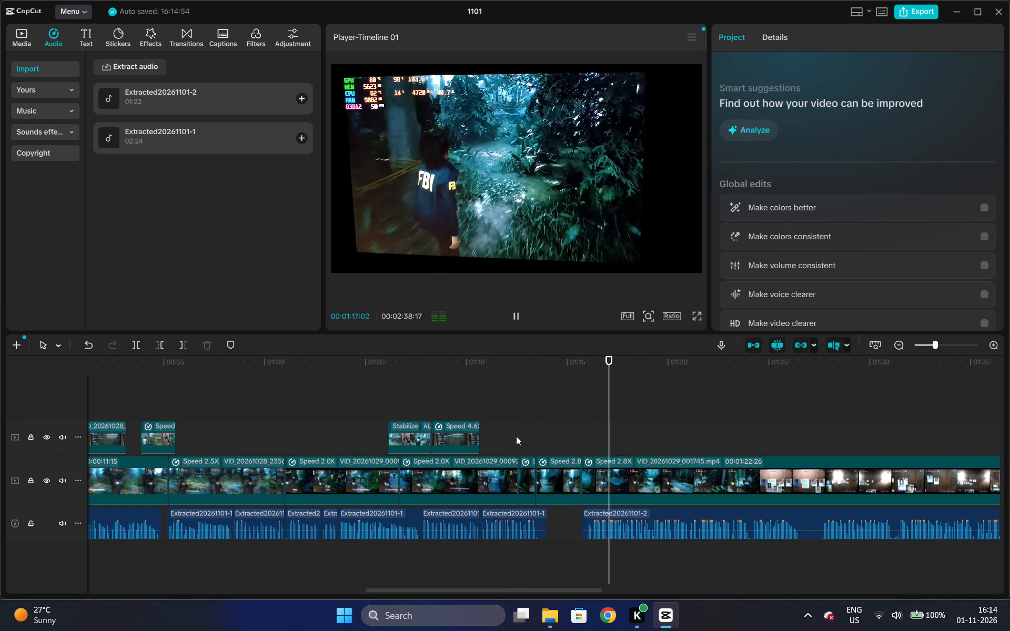
{"action": "key", "text": "space"}
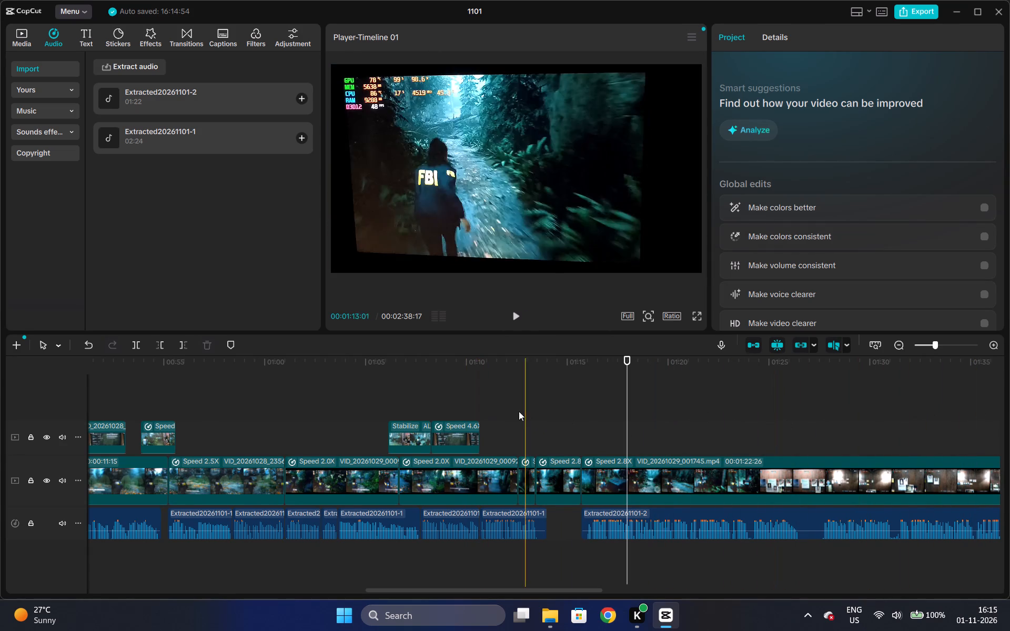
With snapping off, trim the second voiceover's start at about 01:15:29, move it to start at about 01:14:17, and play the transition.
{"action": "left_click", "coordinate": [517, 365]}
{"action": "type", "text": "n"}
{"action": "key", "text": "space"}
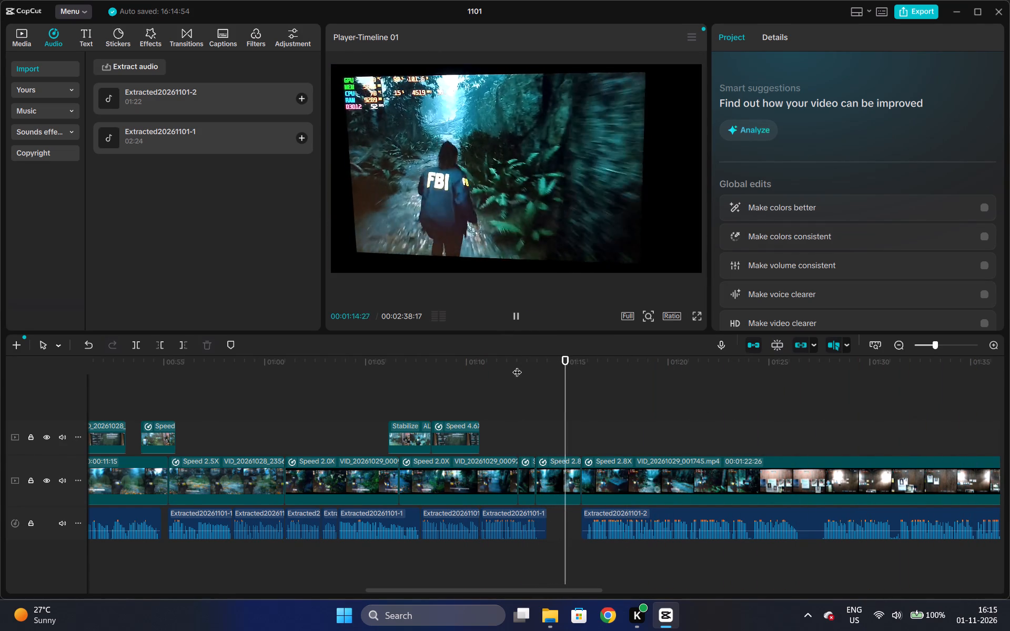
{"action": "key", "text": "space"}
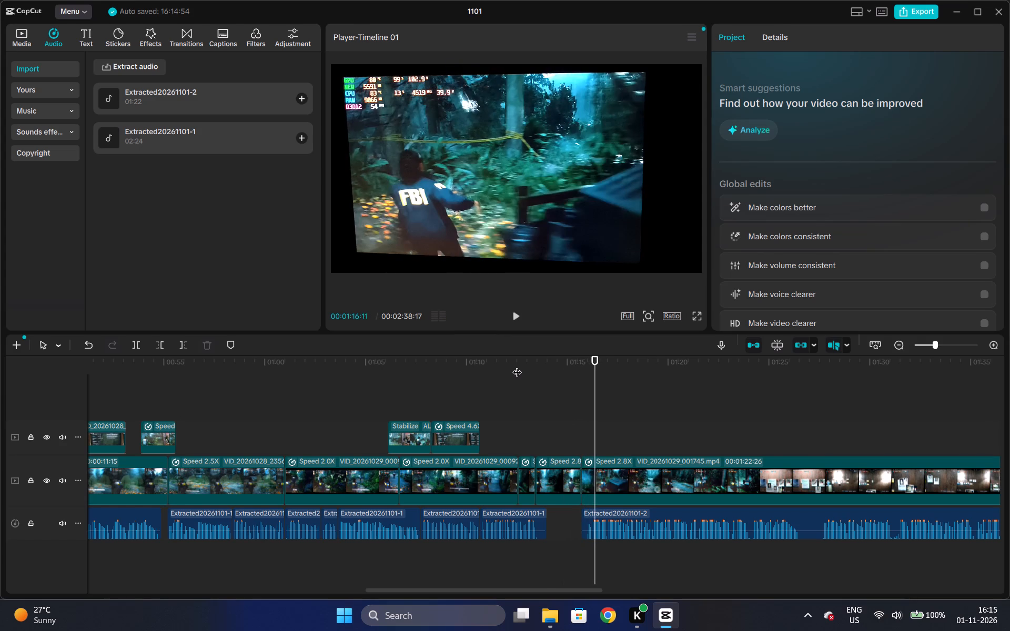
{"action": "double_click", "coordinate": [994, 347]}
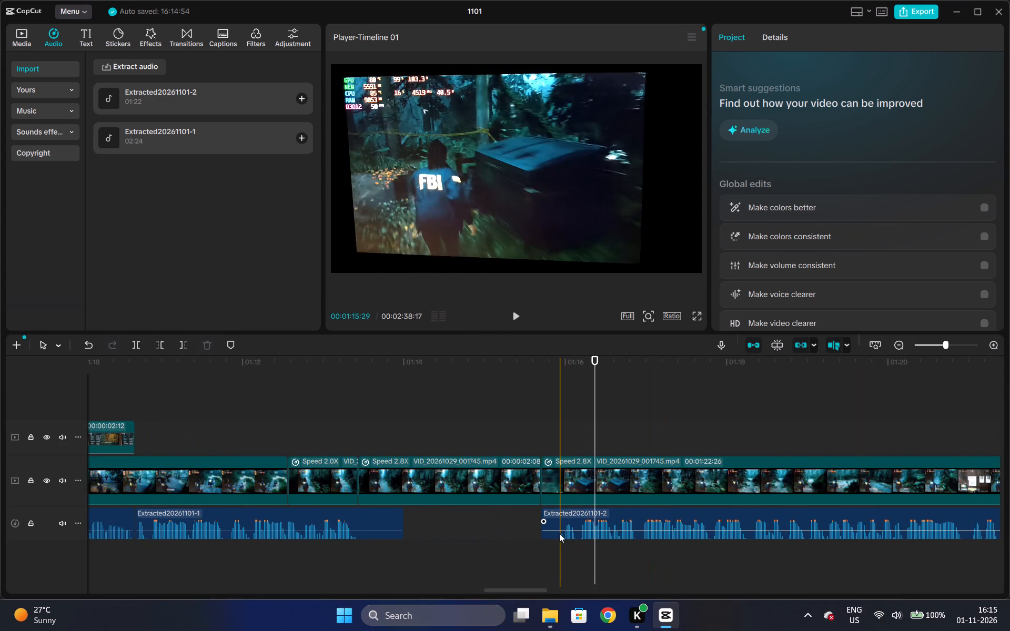
{"action": "left_click", "coordinate": [559, 533]}
{"action": "key", "text": "q"}
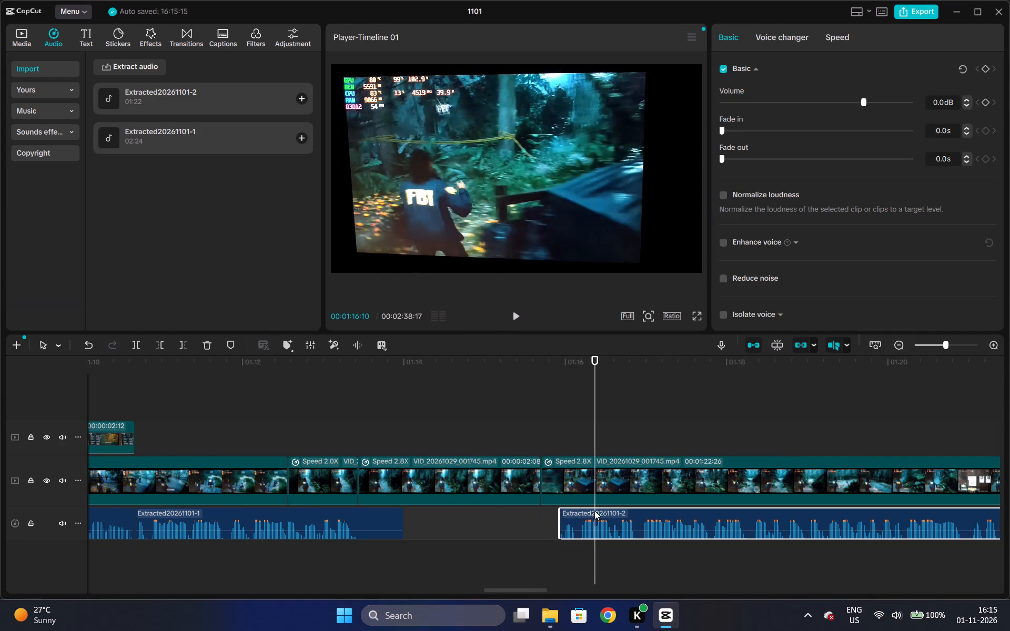
{"action": "left_click_drag", "start_coordinate": [599, 515], "coordinate": [488, 513]}
{"action": "left_click", "coordinate": [262, 354]}
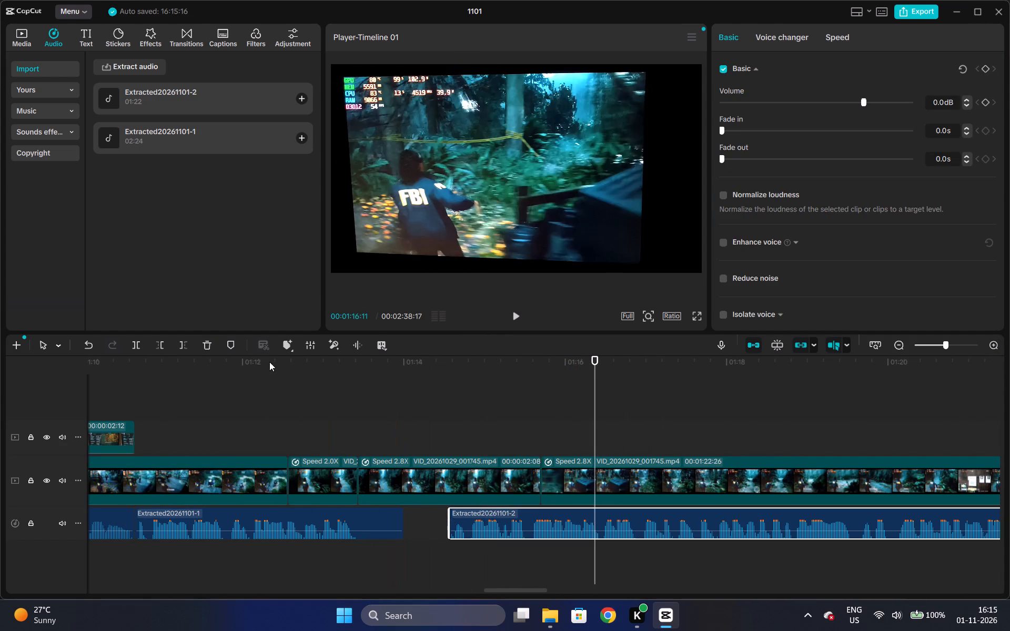
{"action": "left_click", "coordinate": [269, 362]}
{"action": "key", "text": "space"}
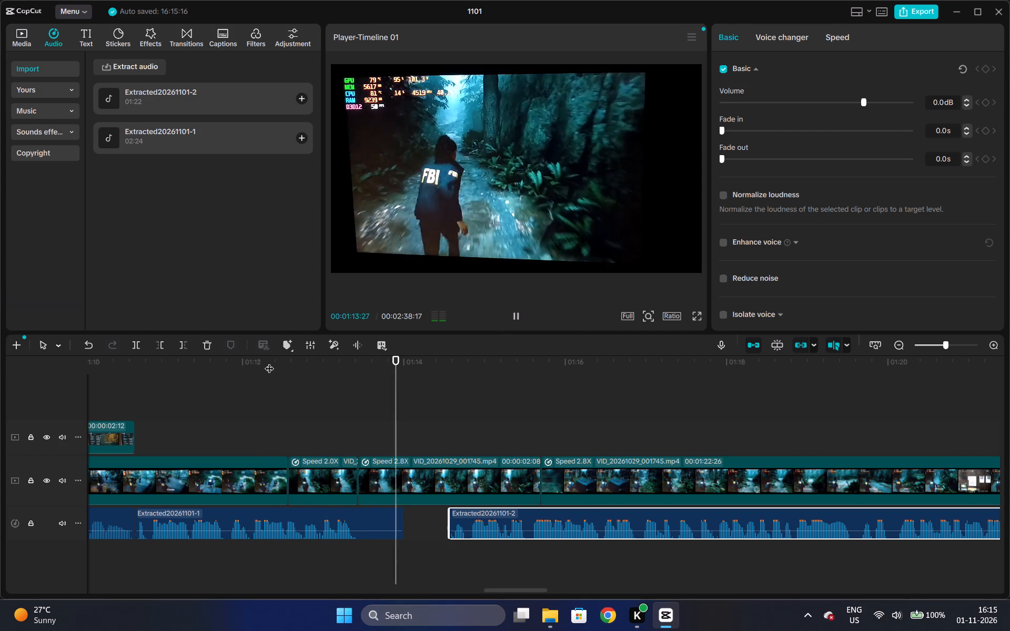
{"action": "key", "text": "space"}
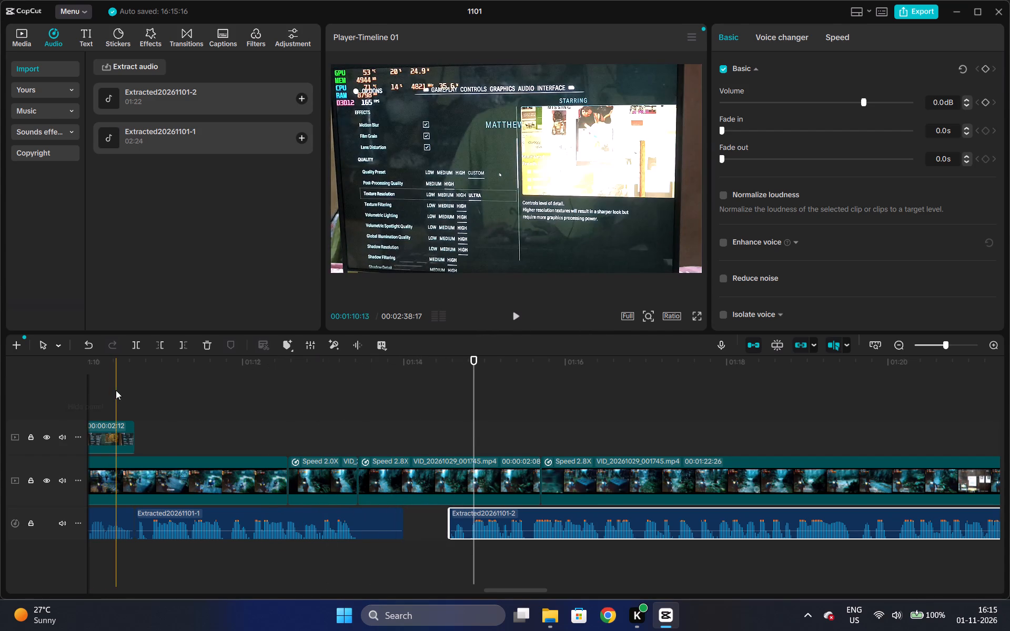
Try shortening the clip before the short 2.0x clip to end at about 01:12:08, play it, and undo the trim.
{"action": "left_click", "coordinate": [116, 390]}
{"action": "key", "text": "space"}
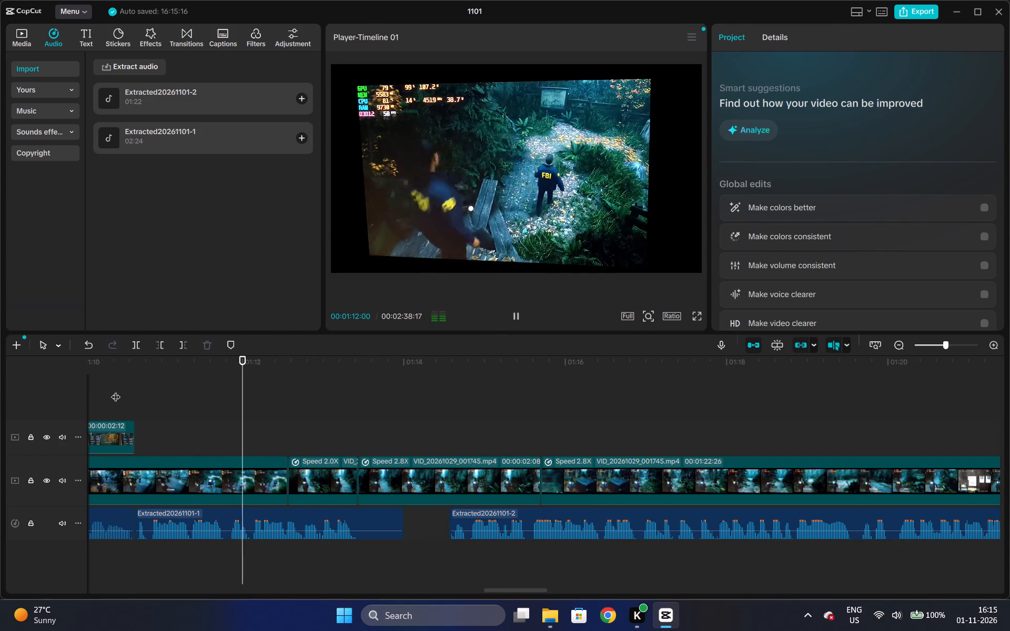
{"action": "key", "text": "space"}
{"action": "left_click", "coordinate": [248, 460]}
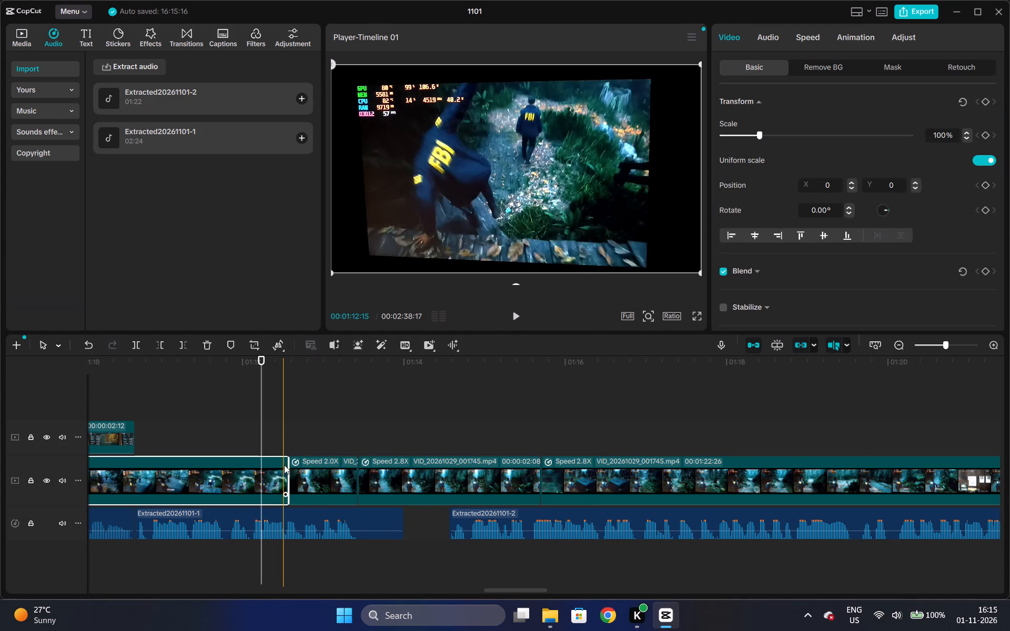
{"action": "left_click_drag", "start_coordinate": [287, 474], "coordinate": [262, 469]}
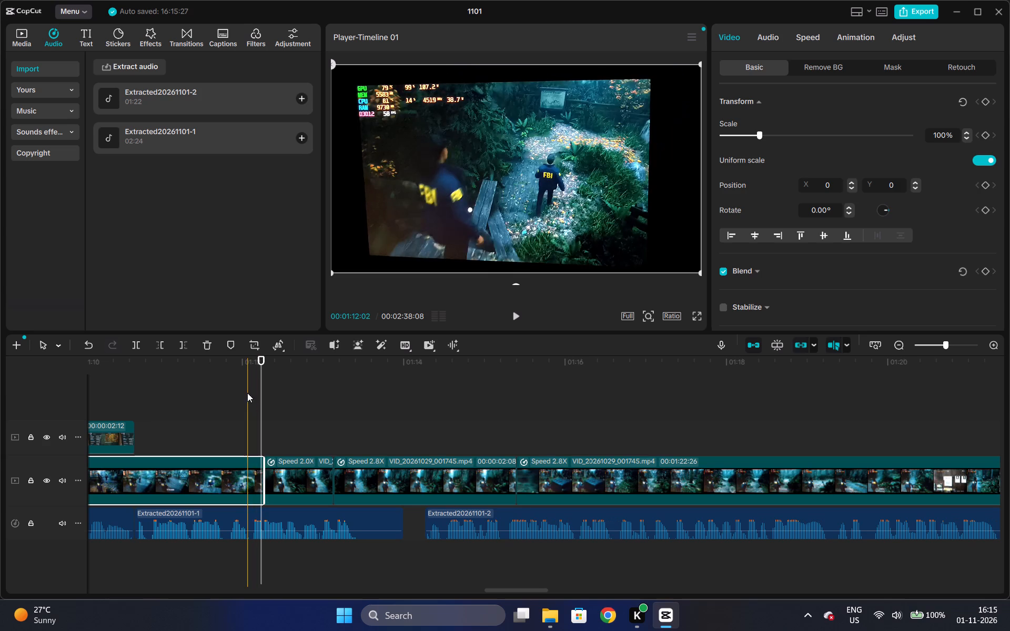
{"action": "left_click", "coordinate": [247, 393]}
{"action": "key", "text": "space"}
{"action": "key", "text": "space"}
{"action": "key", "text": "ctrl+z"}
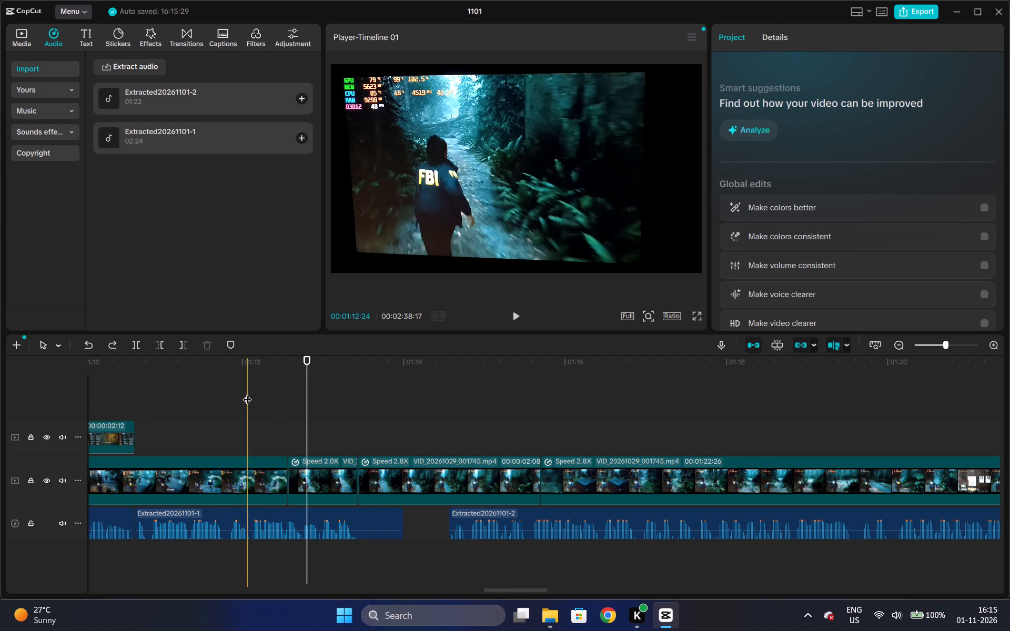
Lock the voiceover track, trim the end of the clip before the short 2.0x clip to about 01:12:04, and play the result.
{"action": "left_click", "coordinate": [27, 525]}
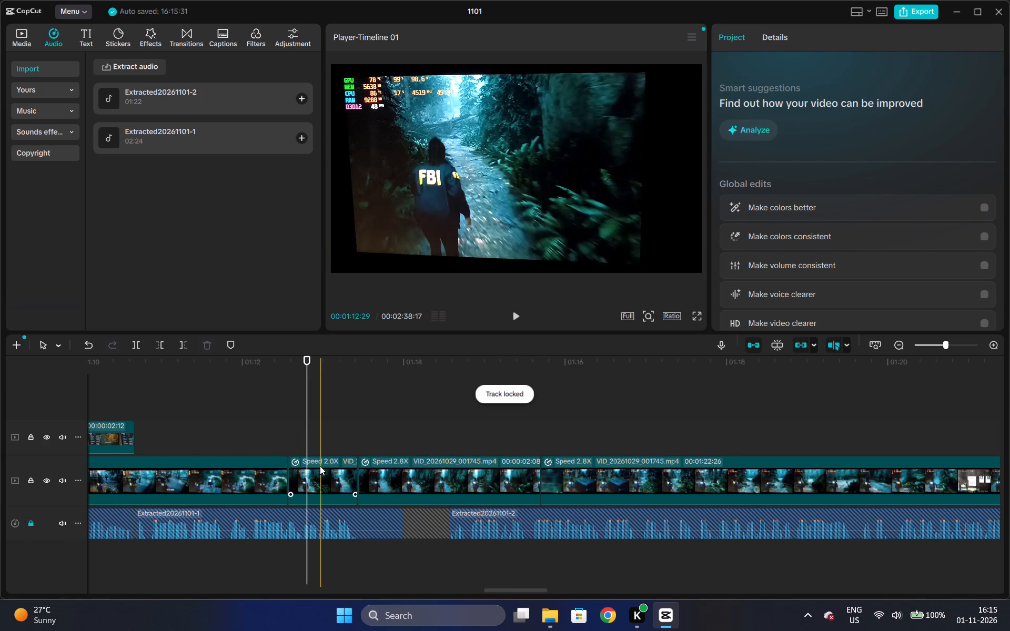
{"action": "left_click", "coordinate": [320, 466]}
{"action": "key", "text": "space"}
{"action": "key", "text": "space"}
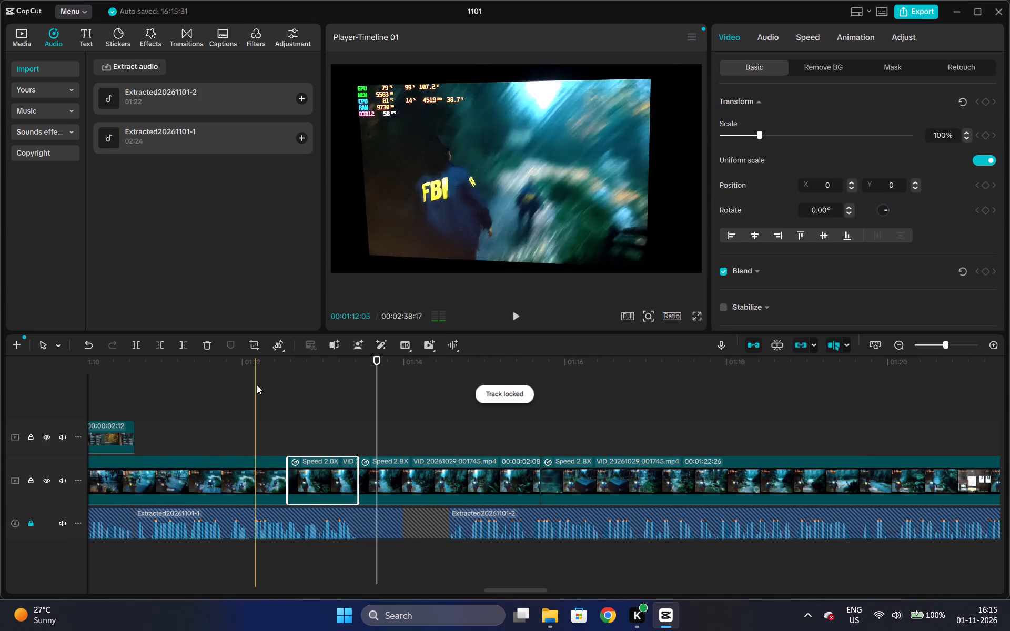
{"action": "left_click", "coordinate": [257, 385]}
{"action": "key", "text": "space"}
{"action": "key", "text": "space"}
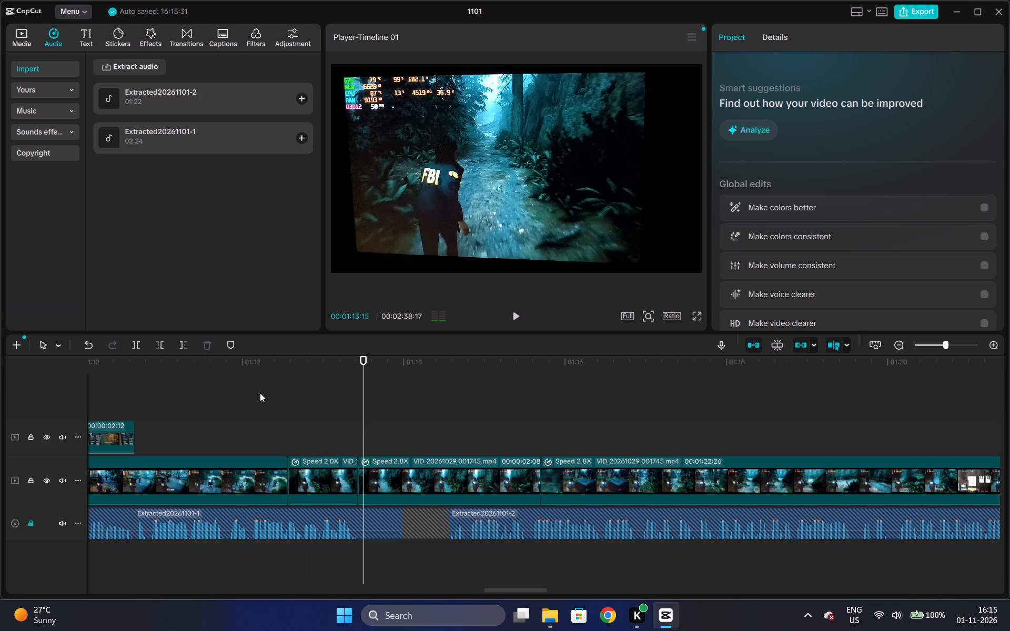
{"action": "left_click", "coordinate": [272, 483]}
{"action": "left_click_drag", "start_coordinate": [287, 481], "coordinate": [279, 480]}
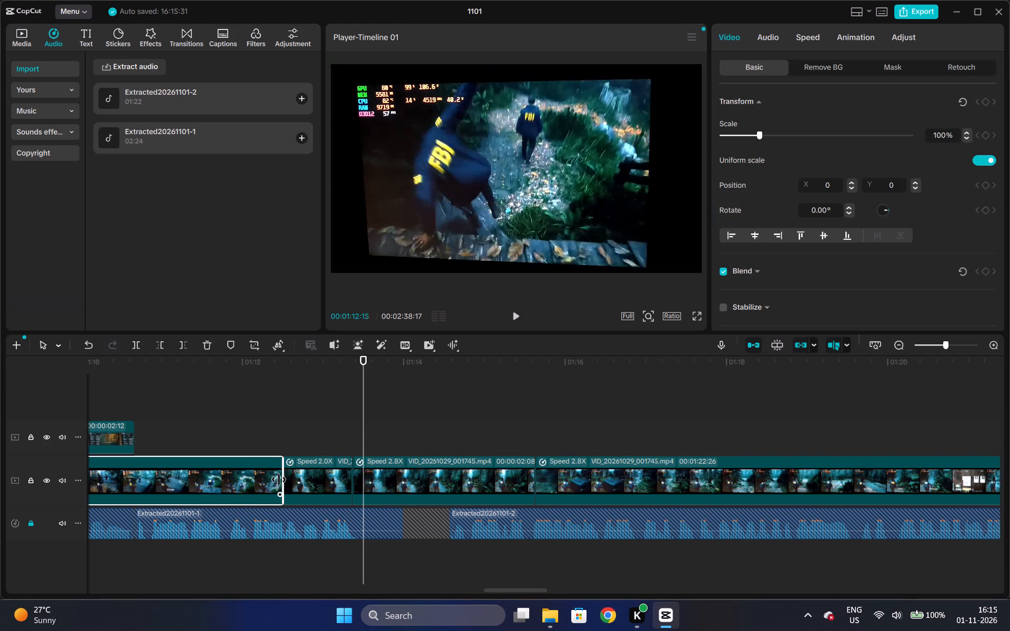
{"action": "left_click_drag", "start_coordinate": [279, 480], "coordinate": [253, 461]}
{"action": "left_click", "coordinate": [164, 369]}
{"action": "key", "text": "space"}
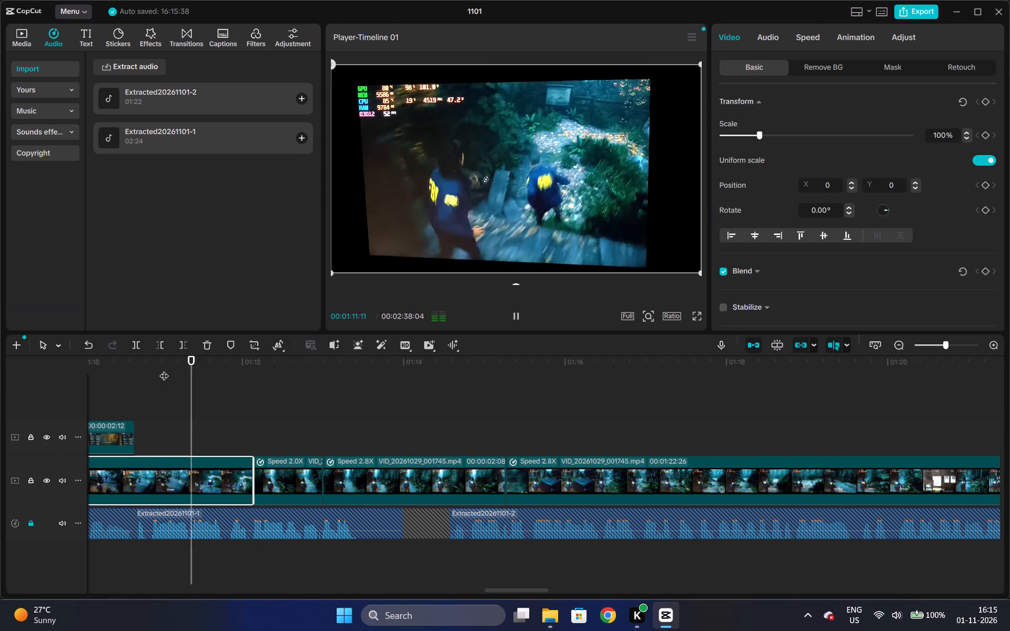
{"action": "key", "text": "space"}
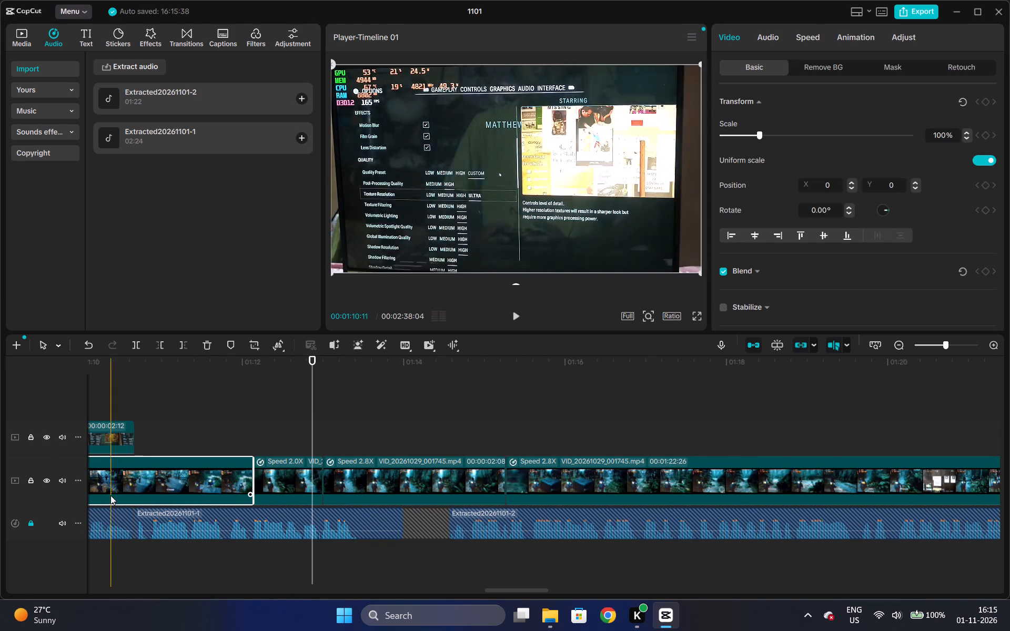
Unlock the voiceover track and play through the transition from the first voiceover into the second, up to about 01:21.
{"action": "left_click", "coordinate": [35, 524]}
{"action": "key", "text": "space"}
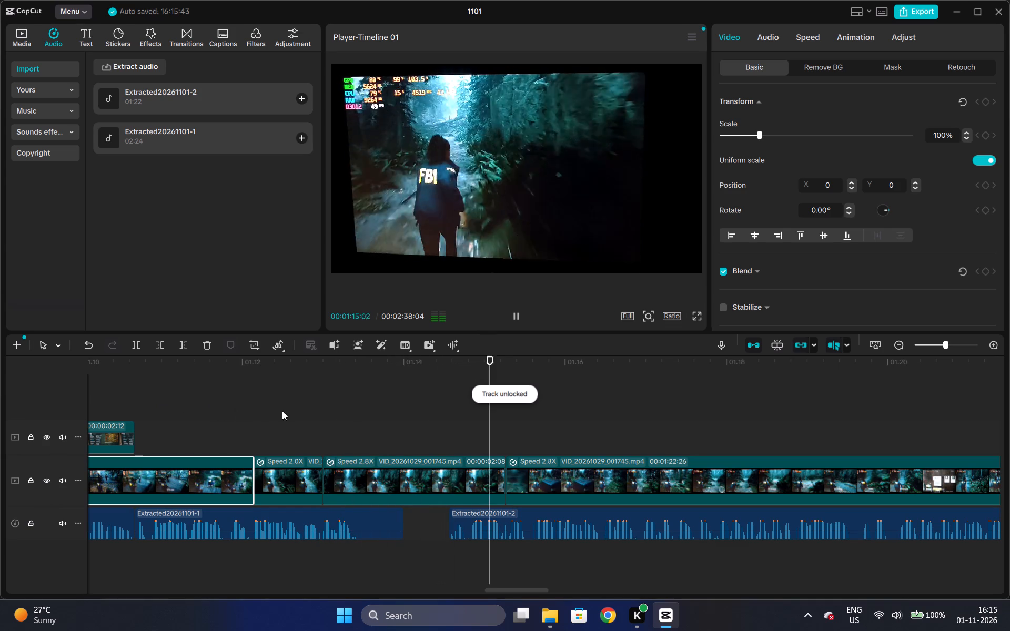
{"action": "key", "text": "space"}
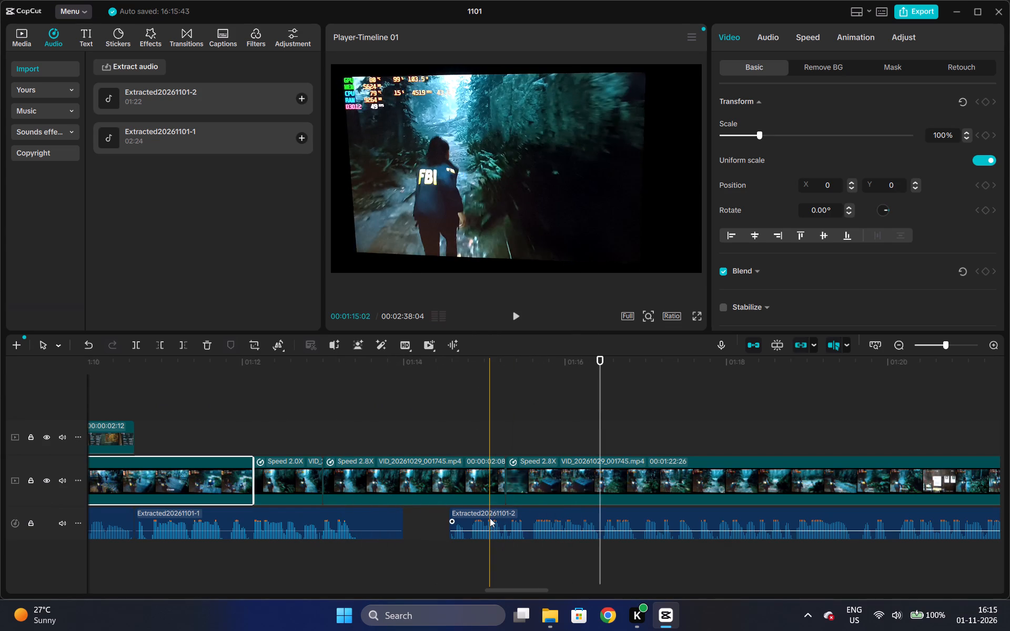
{"action": "left_click", "coordinate": [402, 395]}
{"action": "key", "text": "space"}
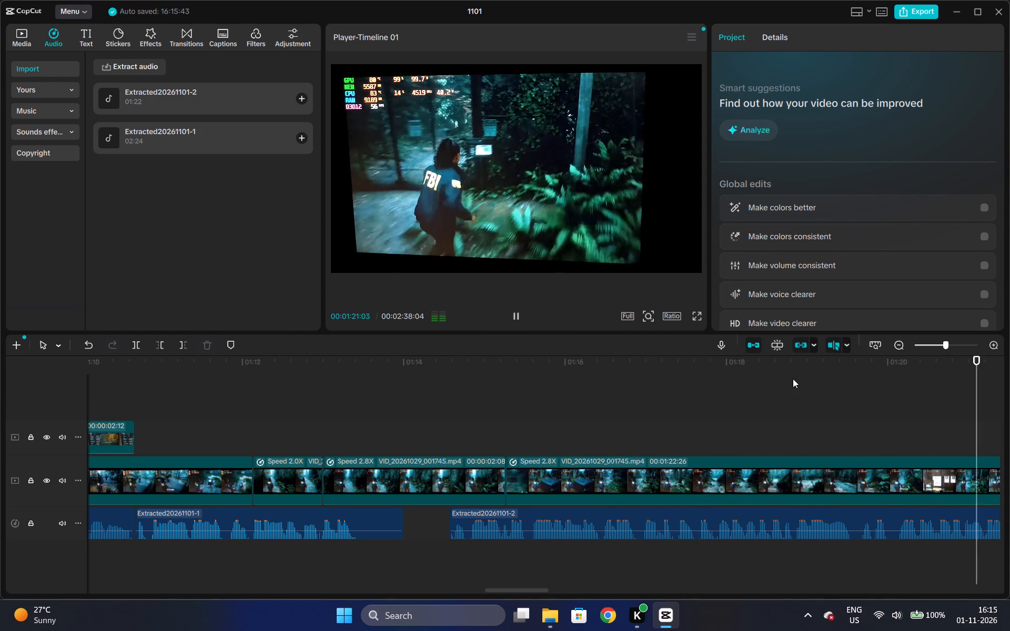
{"action": "key", "text": "space"}
{"action": "triple_click", "coordinate": [897, 348]}
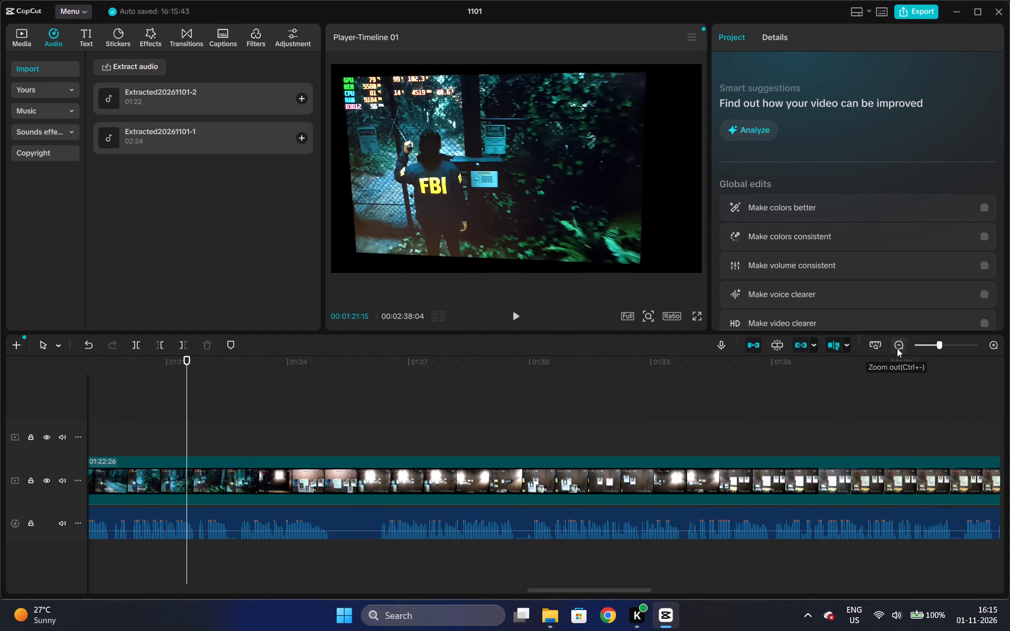
{"action": "left_click", "coordinate": [897, 348]}
{"action": "double_click", "coordinate": [992, 342]}
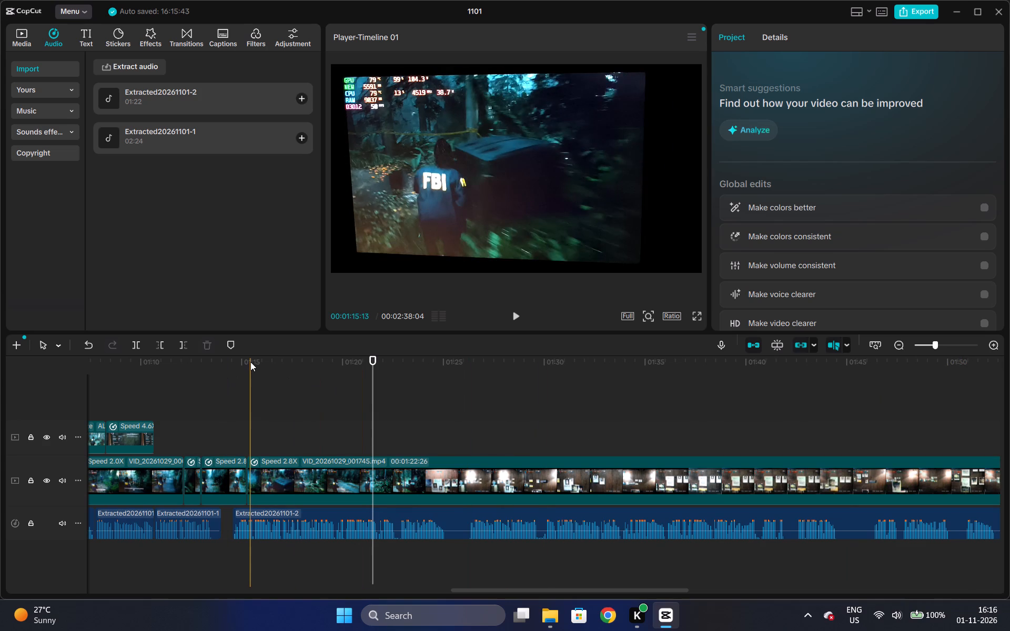
Play the second voiceover from about 01:15, split it at about 01:21 and 01:26, and delete the section between.
{"action": "left_click", "coordinate": [250, 362]}
{"action": "key", "text": "space"}
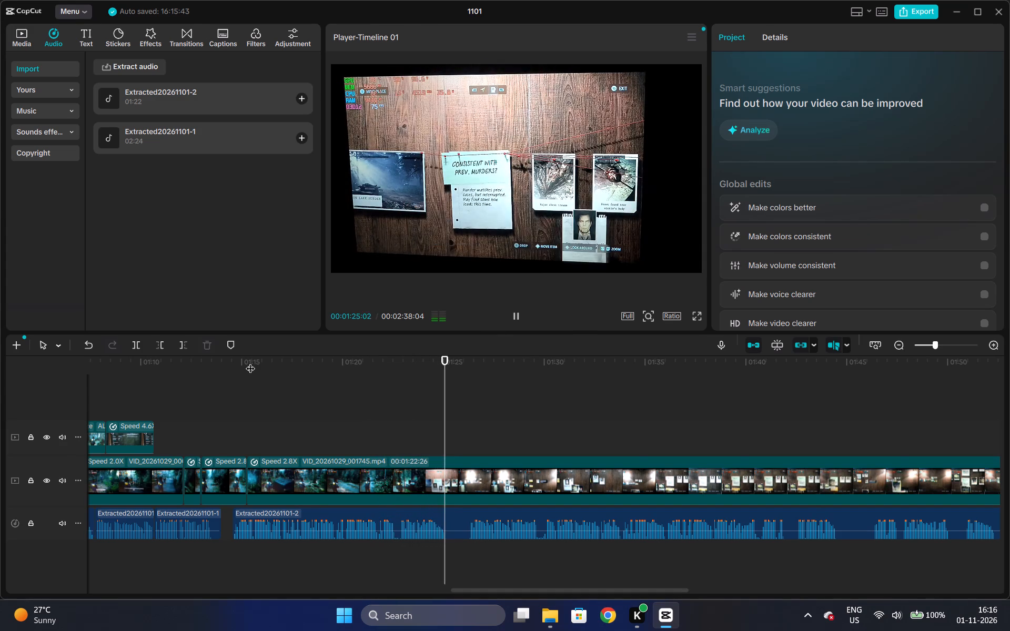
{"action": "key", "text": "space"}
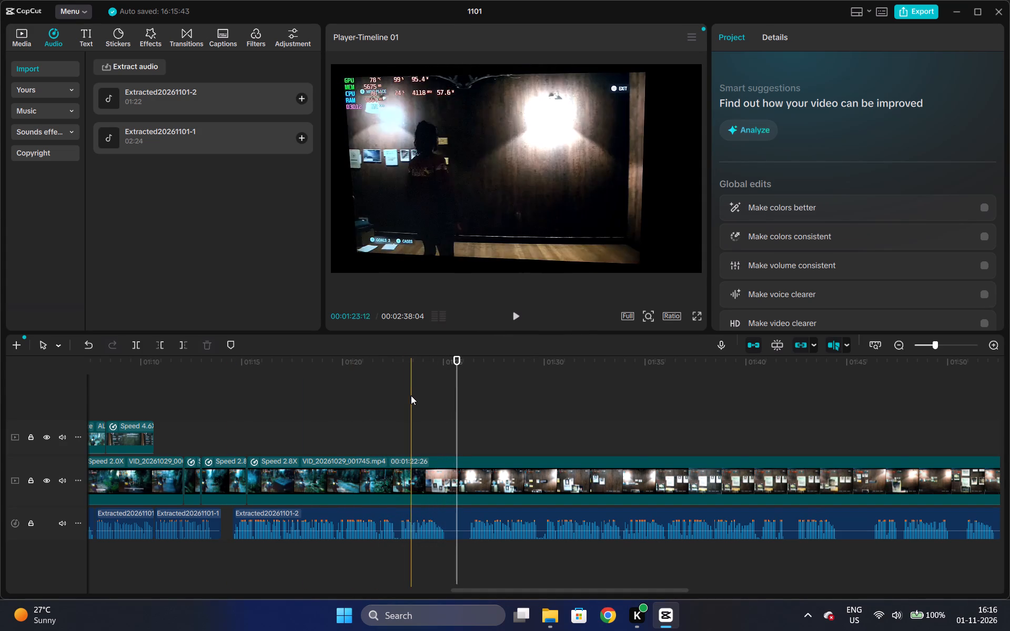
{"action": "left_click", "coordinate": [362, 379]}
{"action": "key", "text": "space"}
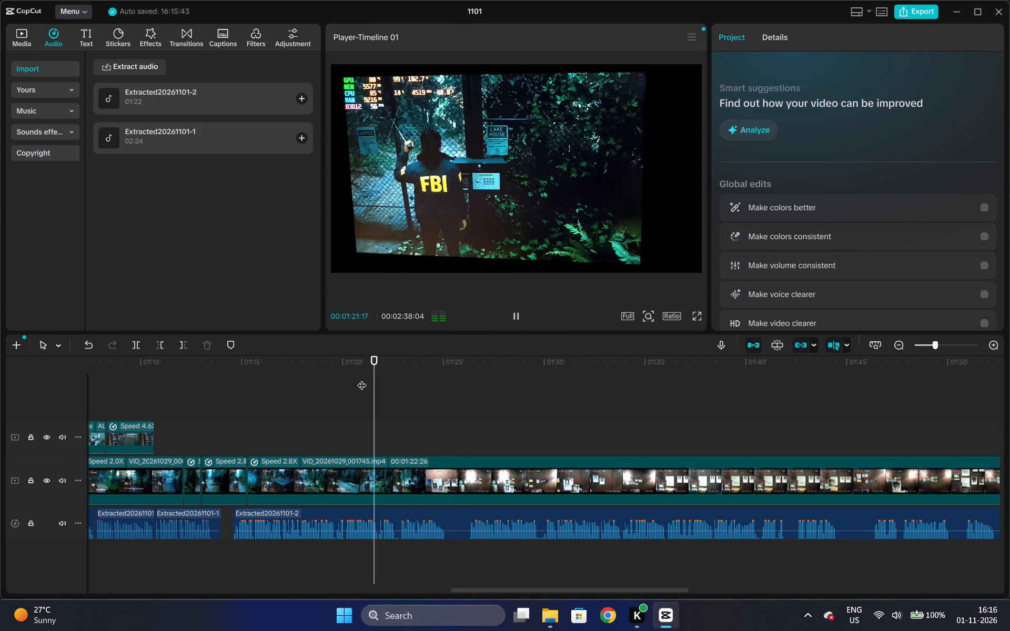
{"action": "key", "text": "space"}
{"action": "left_click", "coordinate": [379, 395]}
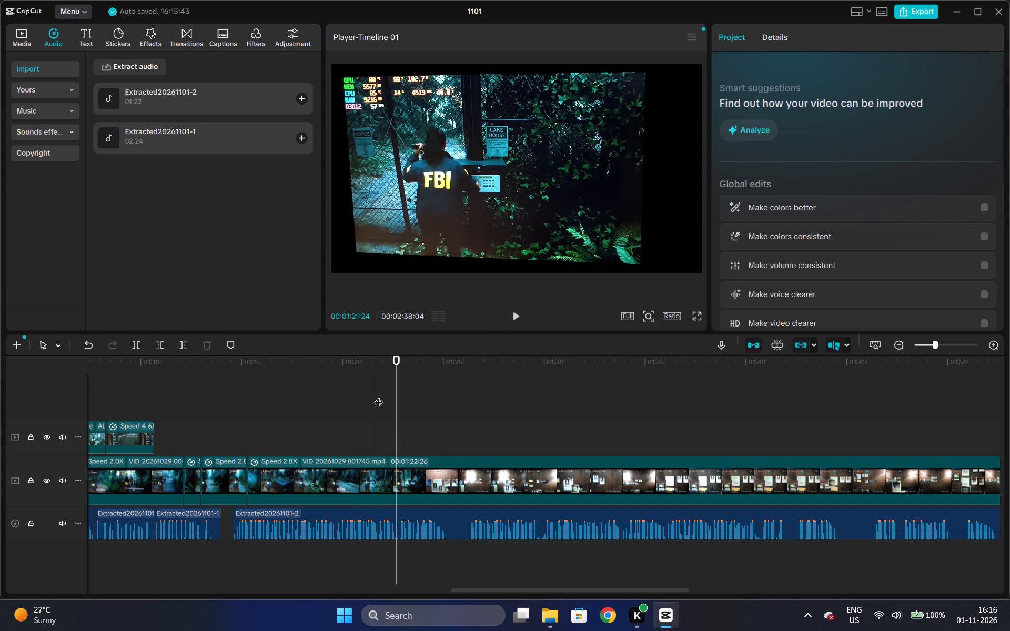
{"action": "left_click", "coordinate": [377, 516]}
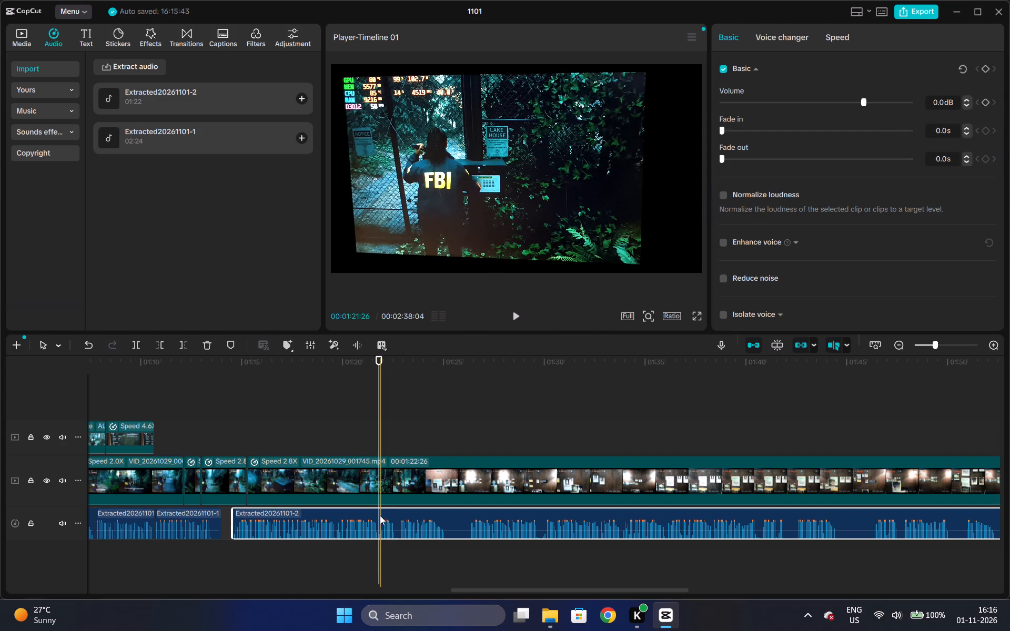
{"action": "key", "text": "ctrl+b"}
{"action": "key", "text": "space"}
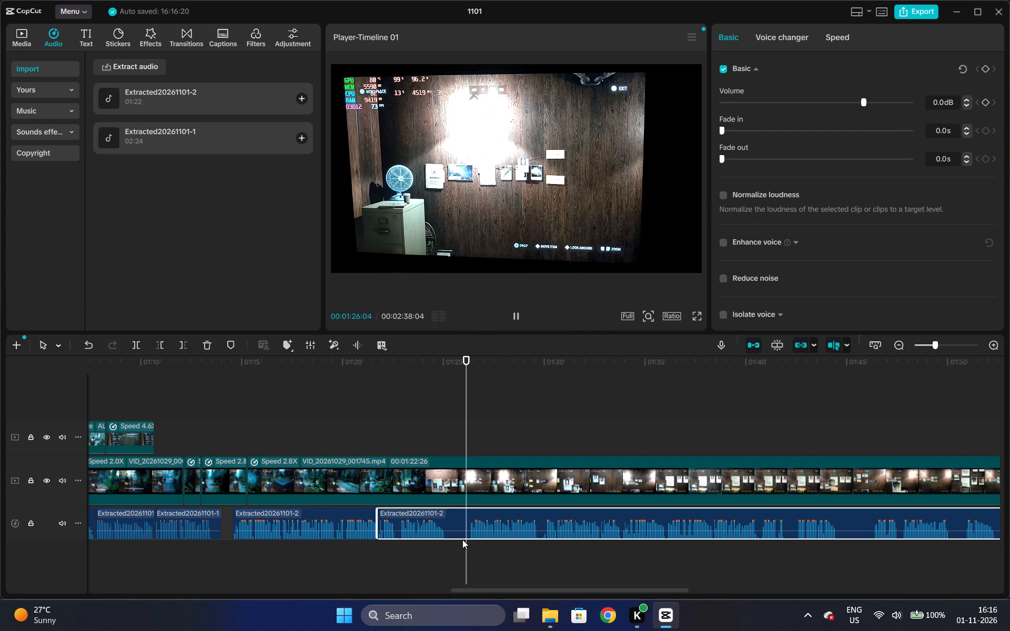
{"action": "key", "text": "space"}
{"action": "key", "text": "ctrl+b"}
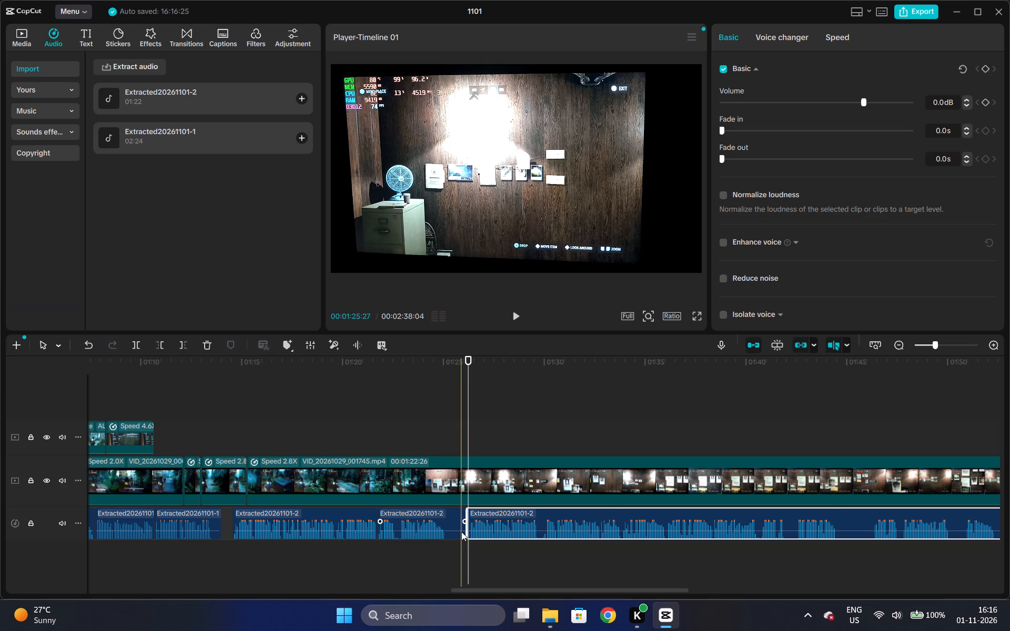
{"action": "left_click", "coordinate": [457, 521]}
{"action": "key", "text": "ctrl+x"}
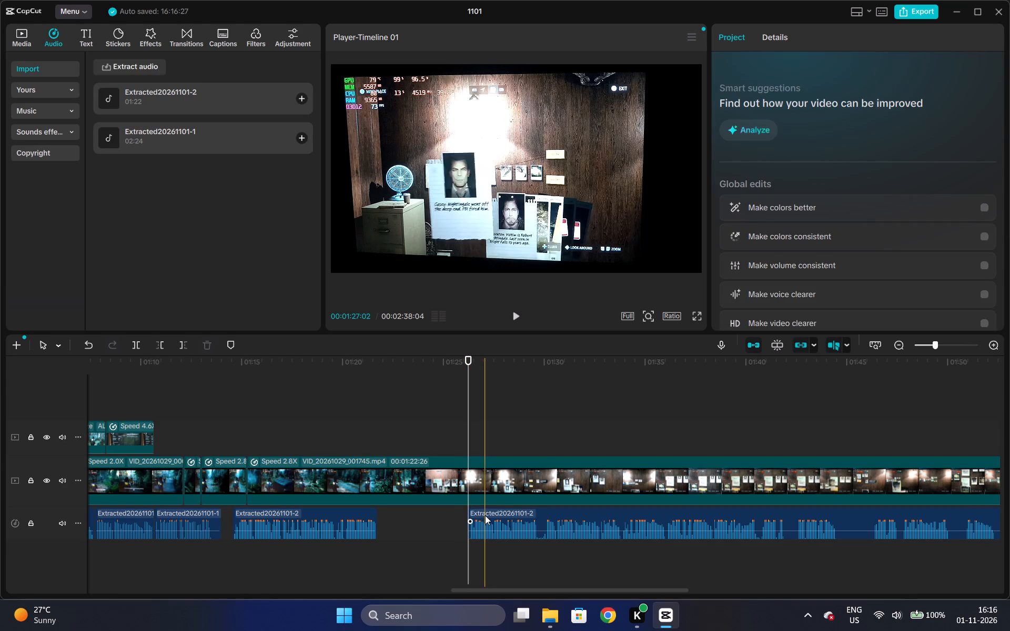
Move the remaining second voiceover back to about 01:21, trim a sliver off its start, close the gap, and play the join.
{"action": "left_click_drag", "start_coordinate": [485, 515], "coordinate": [392, 514]}
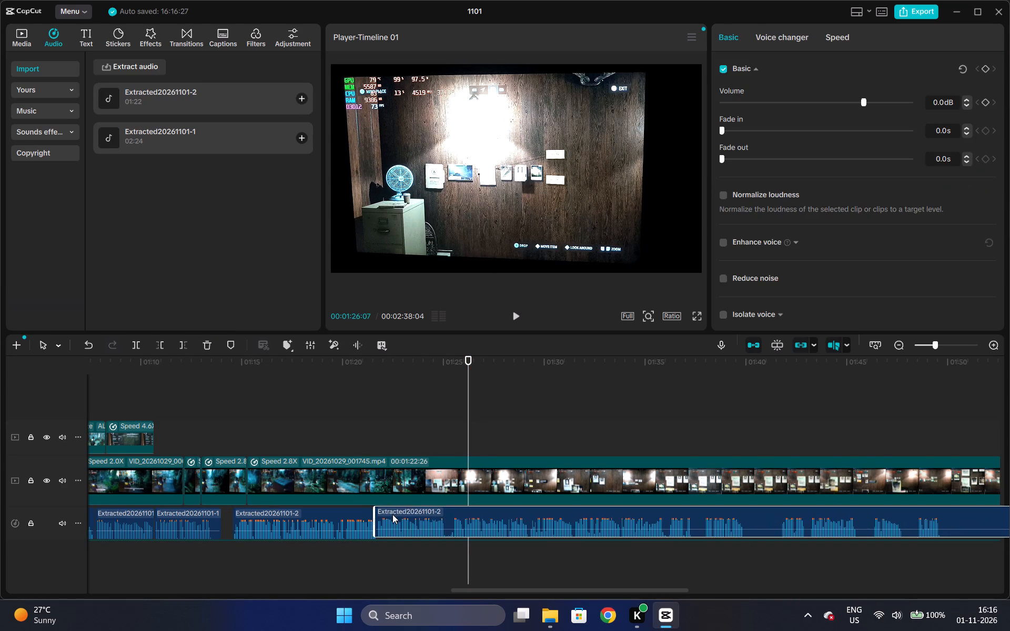
{"action": "left_click_drag", "start_coordinate": [392, 514], "coordinate": [392, 515]}
{"action": "left_click_drag", "start_coordinate": [406, 531], "coordinate": [406, 503]}
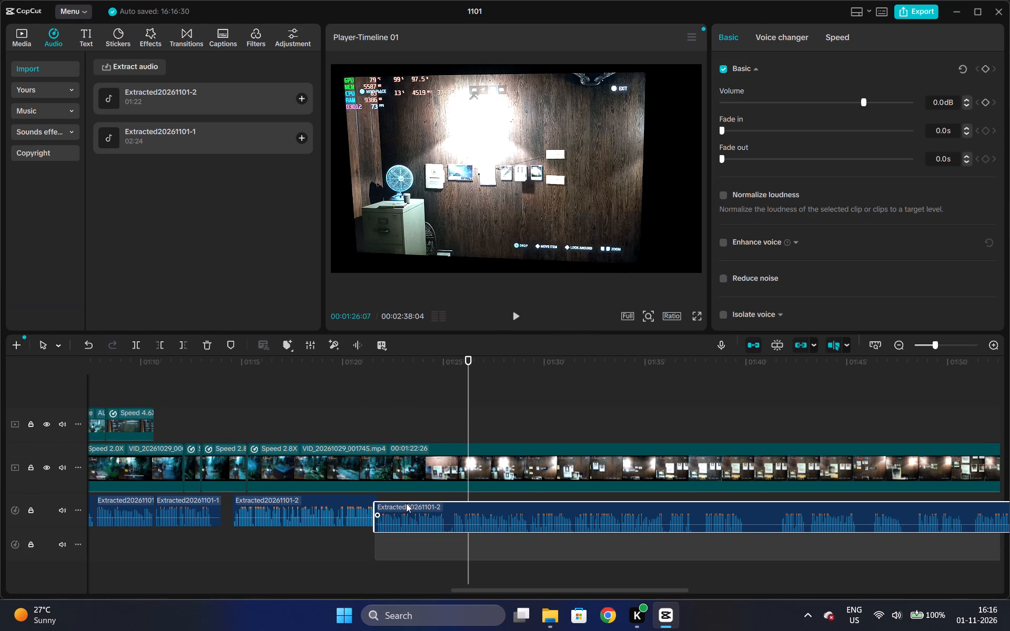
{"action": "left_click_drag", "start_coordinate": [406, 503], "coordinate": [410, 494]}
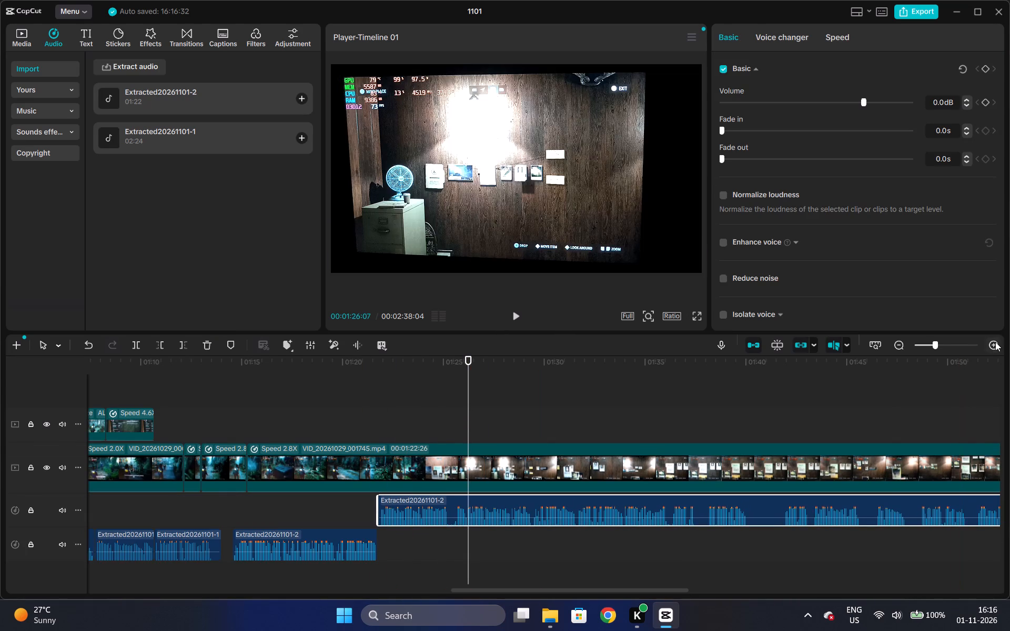
{"action": "double_click", "coordinate": [994, 344]}
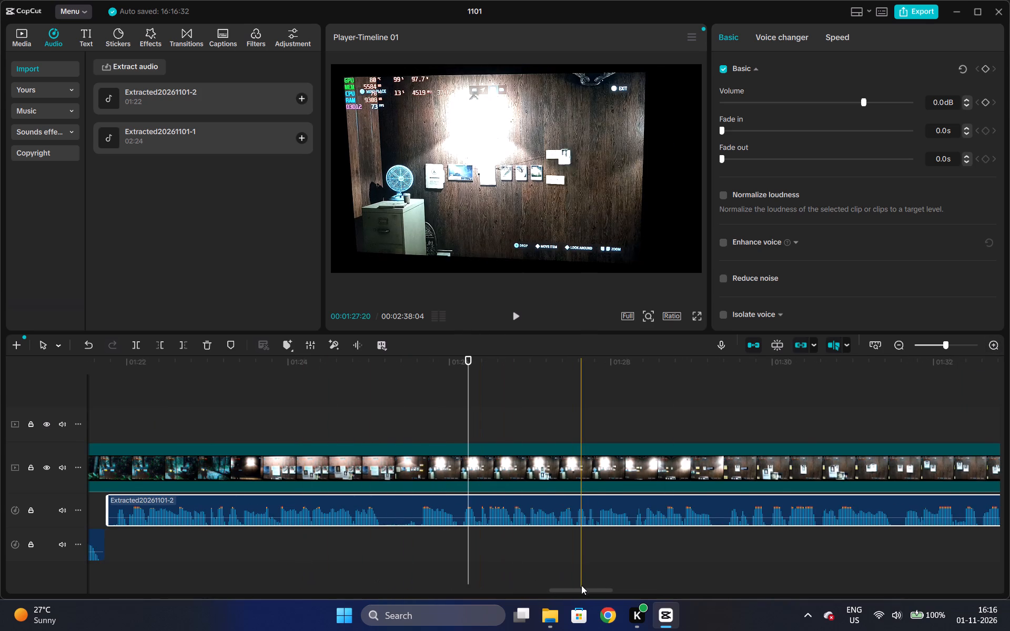
{"action": "left_click_drag", "start_coordinate": [581, 588], "coordinate": [555, 588]}
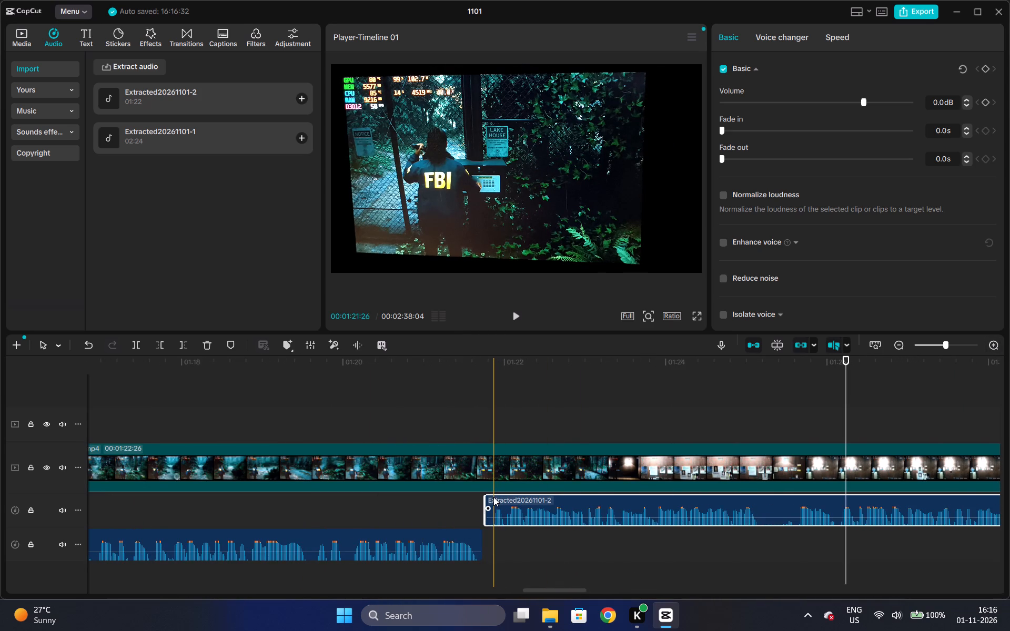
{"action": "key", "text": "q"}
{"action": "left_click_drag", "start_coordinate": [500, 499], "coordinate": [493, 534]}
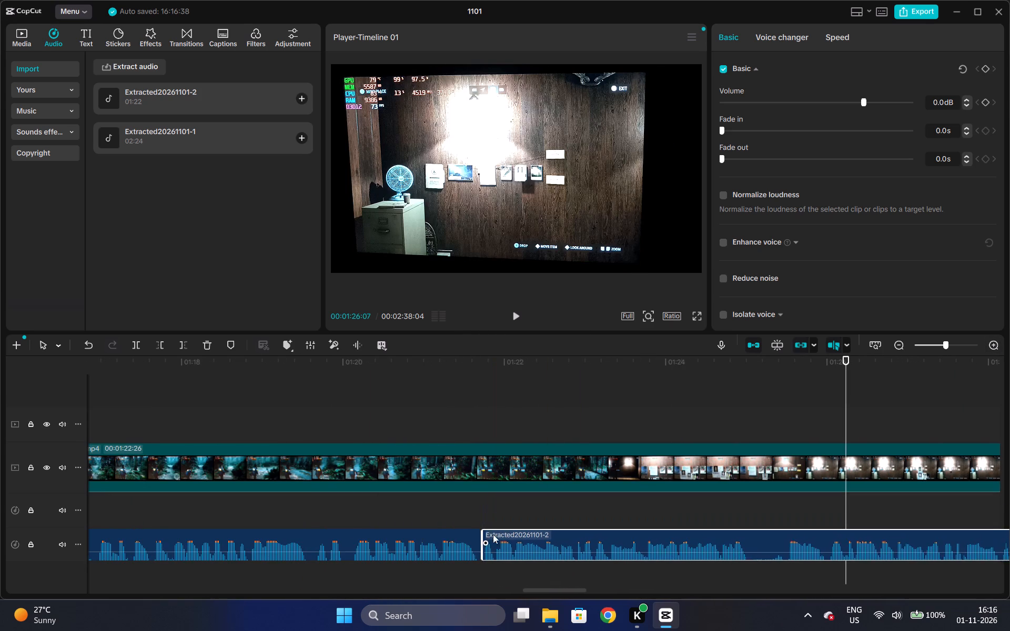
{"action": "left_click_drag", "start_coordinate": [493, 534], "coordinate": [492, 534]}
{"action": "left_click", "coordinate": [370, 378]}
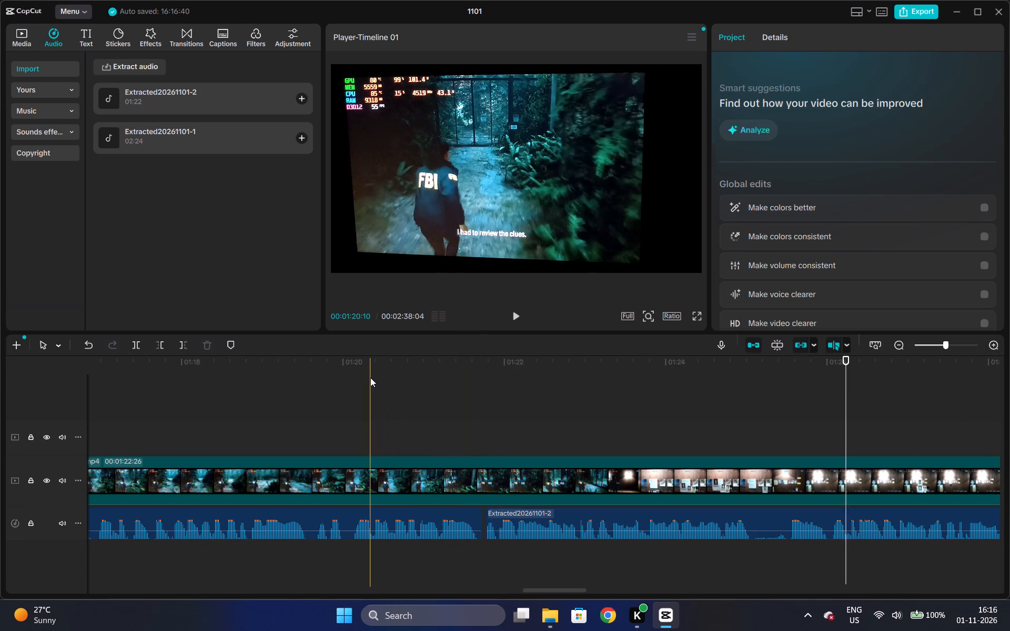
{"action": "key", "text": "space"}
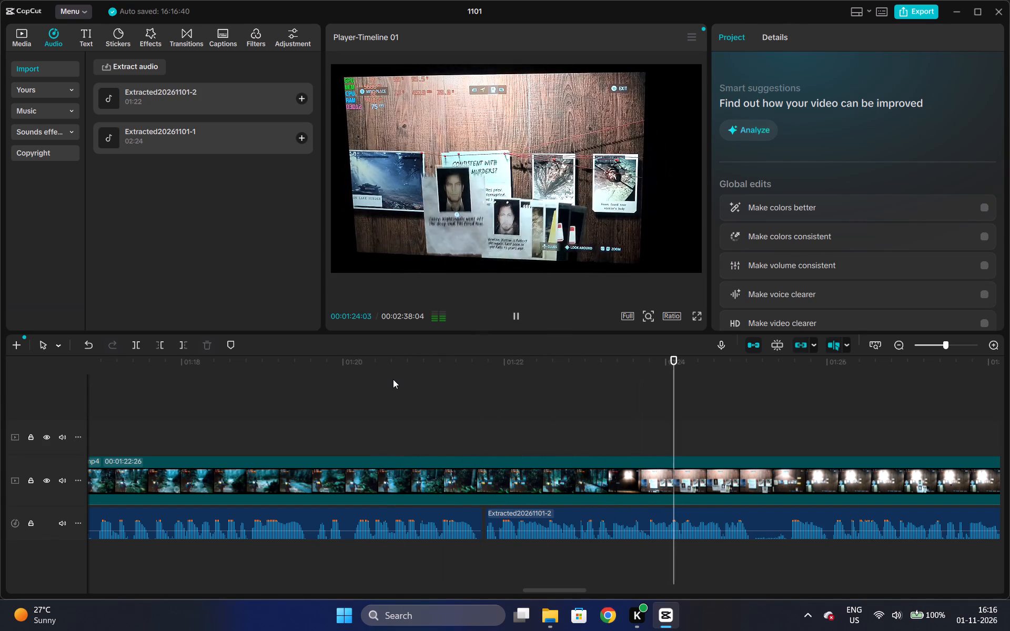
{"action": "key", "text": "space"}
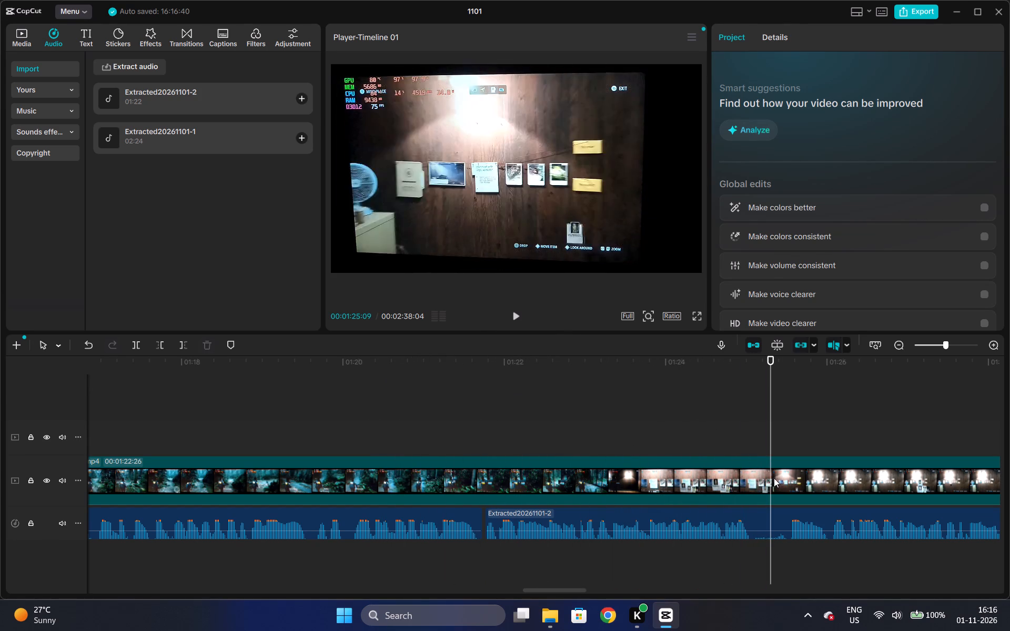
Lock the main video track, split the voiceover at about 01:25:03 and 01:25:15, and delete the short piece between.
{"action": "left_click", "coordinate": [754, 522]}
{"action": "key", "text": "ctrl+b"}
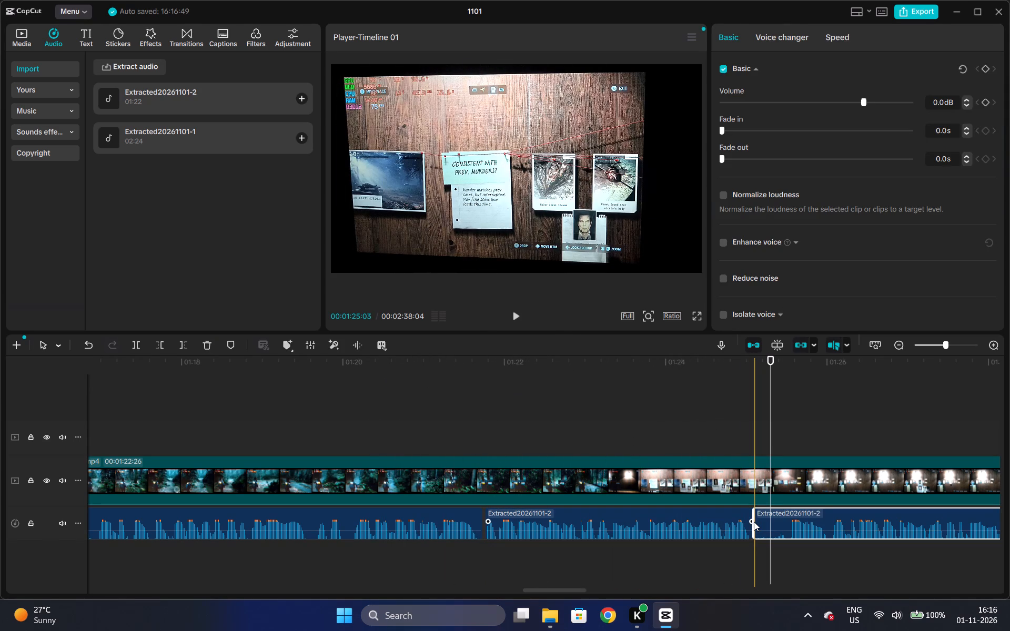
{"action": "left_click", "coordinate": [29, 479]}
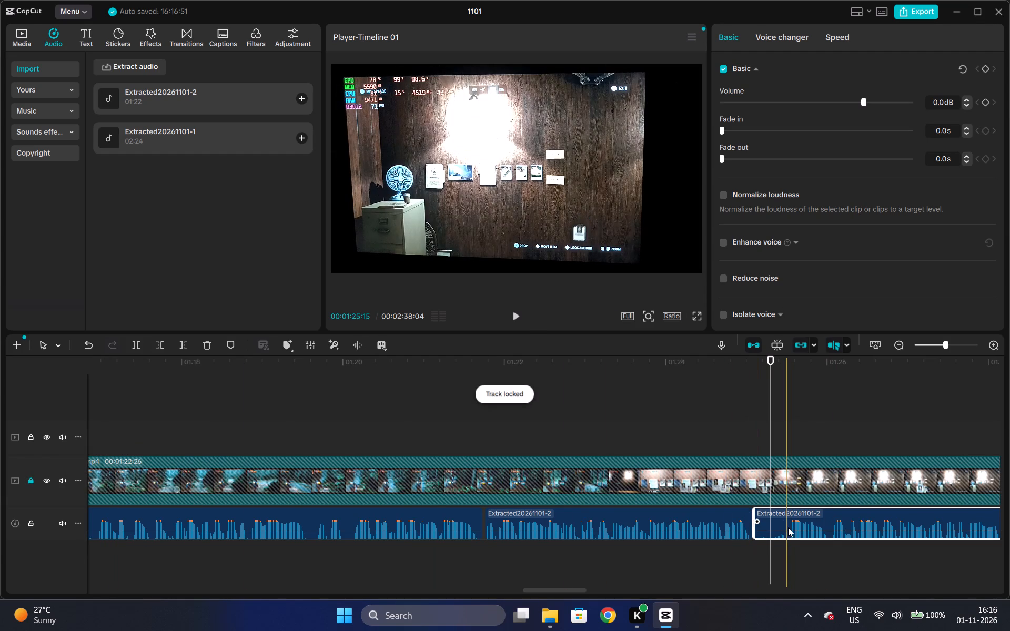
{"action": "key", "text": "ctrl+b"}
{"action": "left_click", "coordinate": [773, 524]}
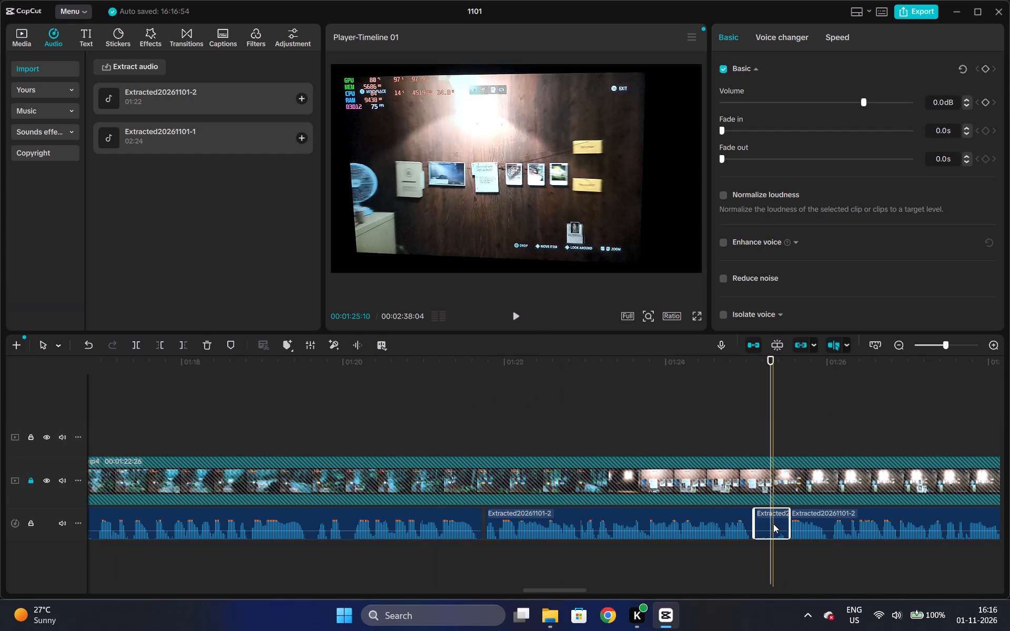
{"action": "key", "text": "ctrl+x"}
Move the following voiceover piece back against the cut at about 01:25 on the same track and play the join.
{"action": "left_click_drag", "start_coordinate": [808, 517], "coordinate": [773, 517]}
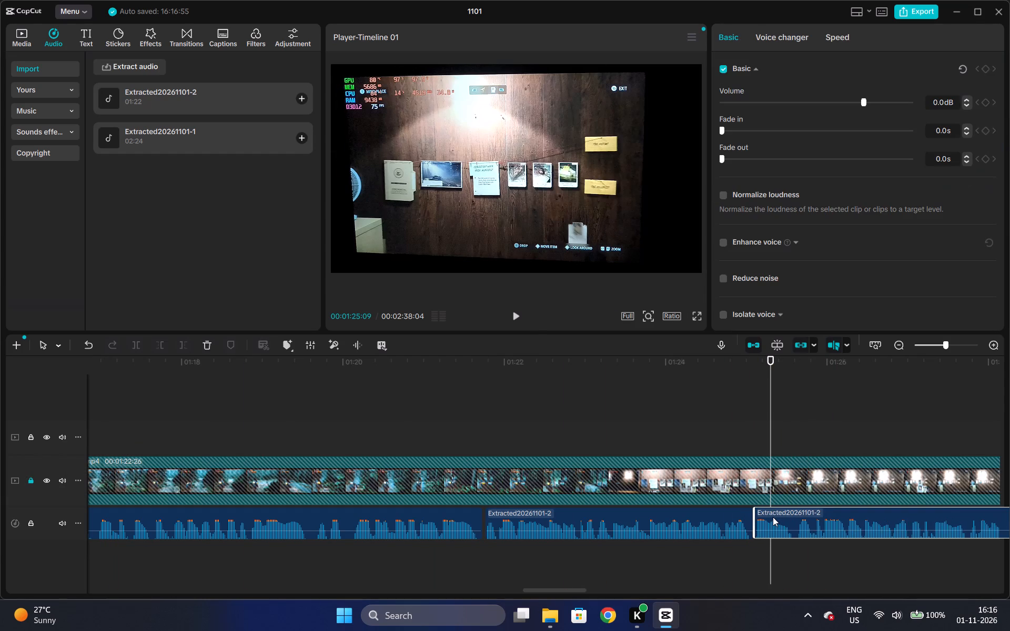
{"action": "left_click_drag", "start_coordinate": [773, 517], "coordinate": [766, 515]}
{"action": "left_click_drag", "start_coordinate": [766, 526], "coordinate": [782, 511]}
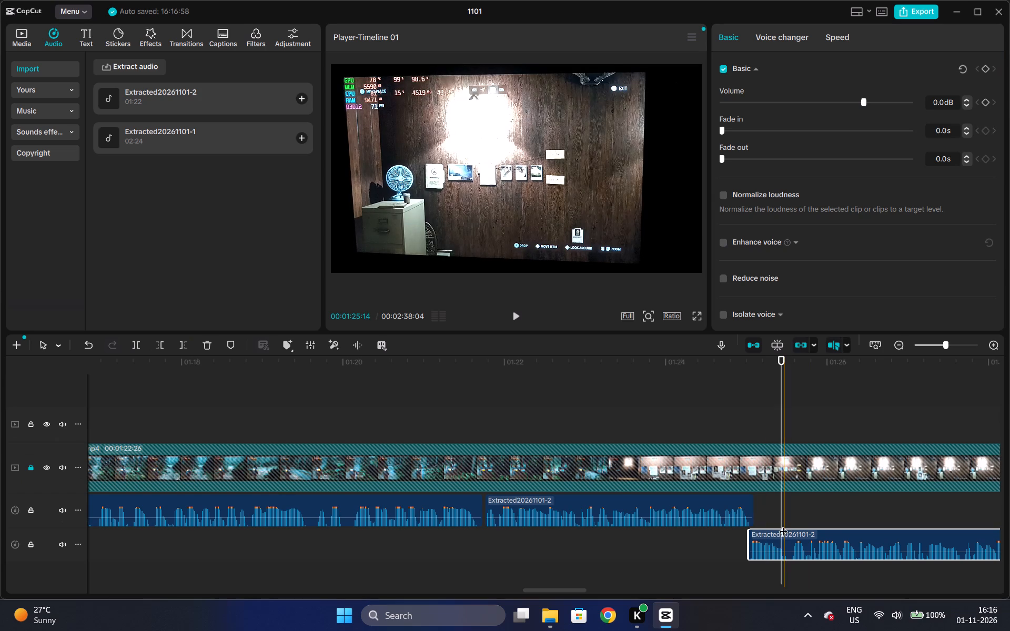
{"action": "left_click_drag", "start_coordinate": [784, 528], "coordinate": [786, 502]}
{"action": "left_click_drag", "start_coordinate": [787, 530], "coordinate": [793, 496]}
{"action": "left_click_drag", "start_coordinate": [576, 592], "coordinate": [601, 593]}
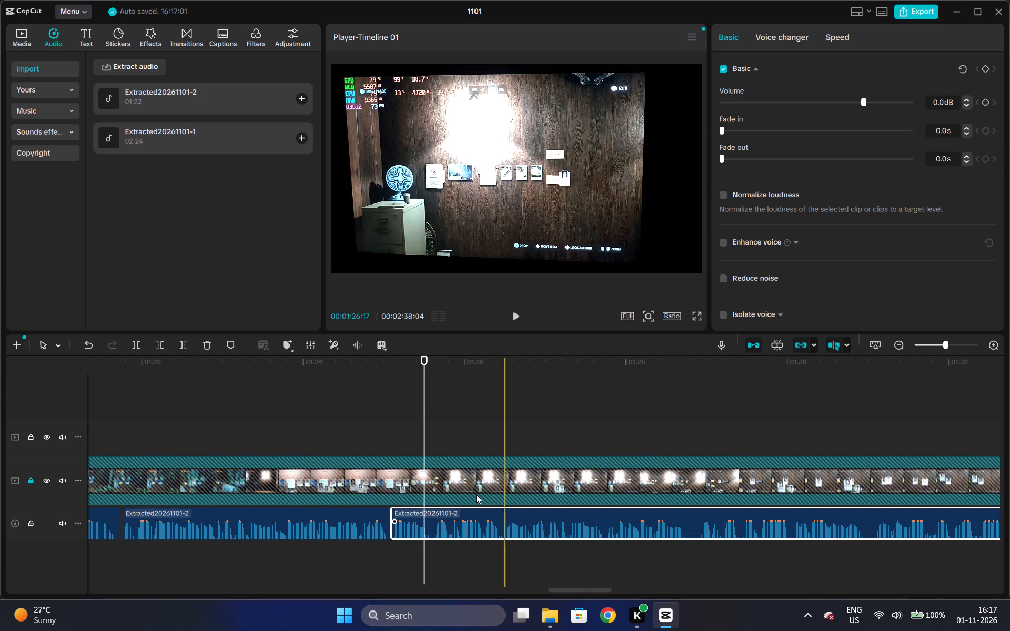
{"action": "left_click", "coordinate": [353, 415]}
{"action": "key", "text": "space"}
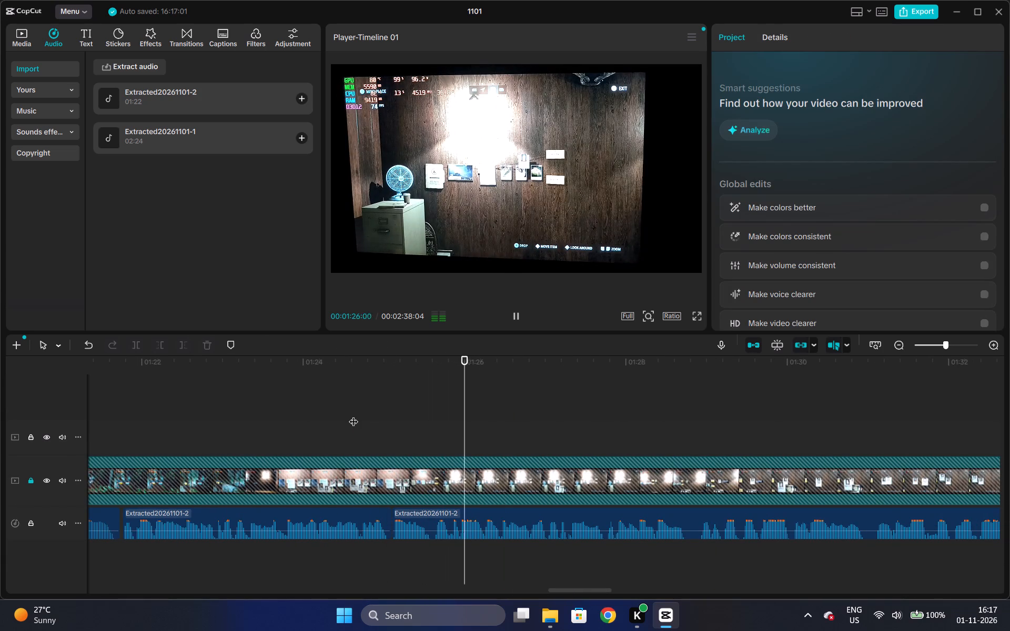
{"action": "key", "text": "space"}
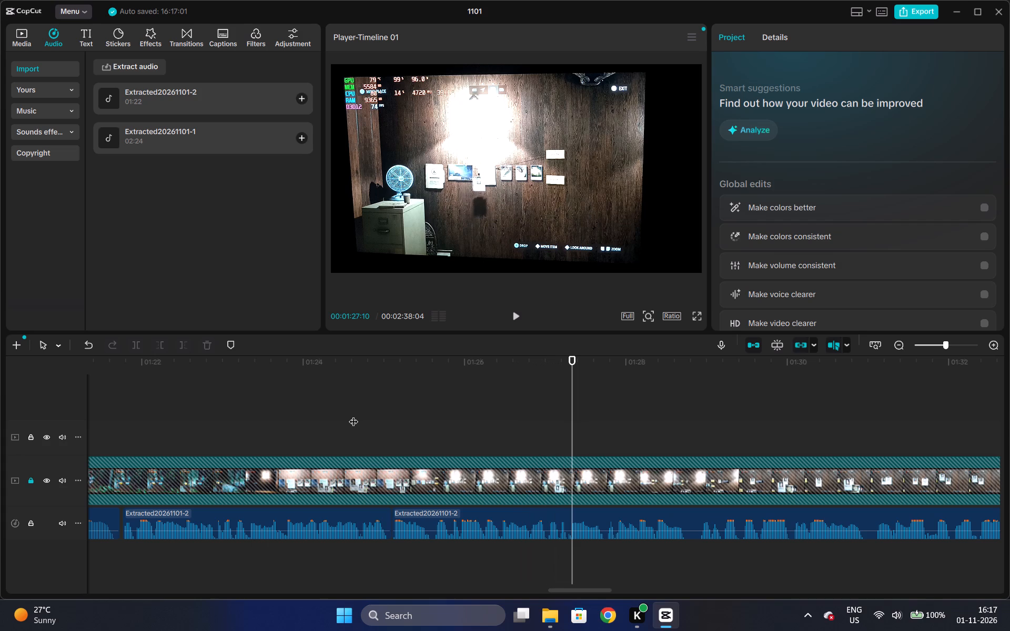
{"action": "left_click", "coordinate": [287, 358]}
{"action": "key", "text": "space"}
{"action": "key", "text": "space"}
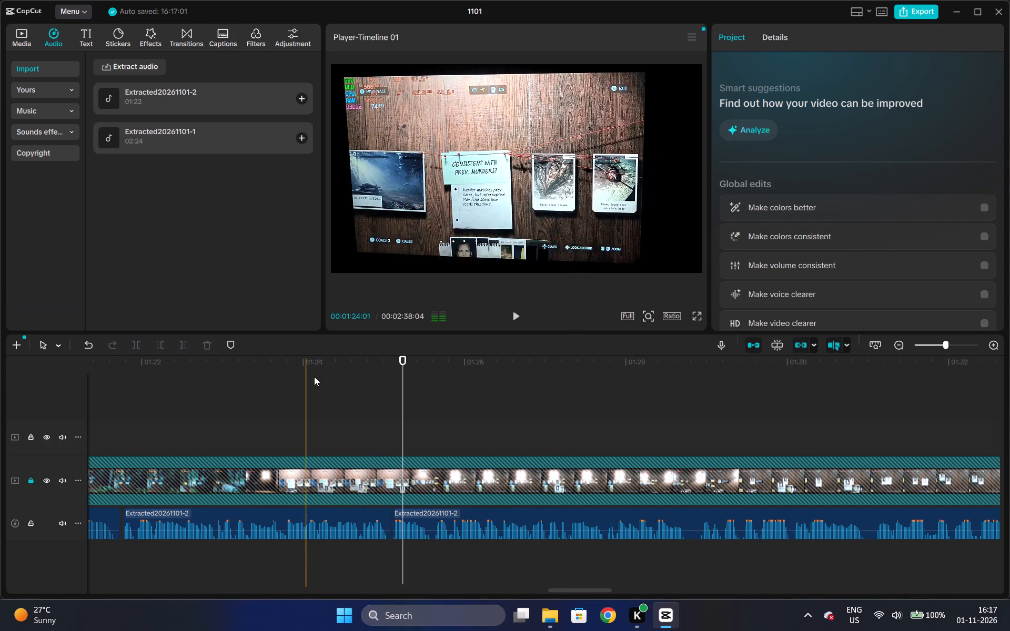
Trim that voiceover piece's start at about 01:25:19, move it back against the preceding piece, and play to about 01:28.
{"action": "left_click", "coordinate": [434, 520]}
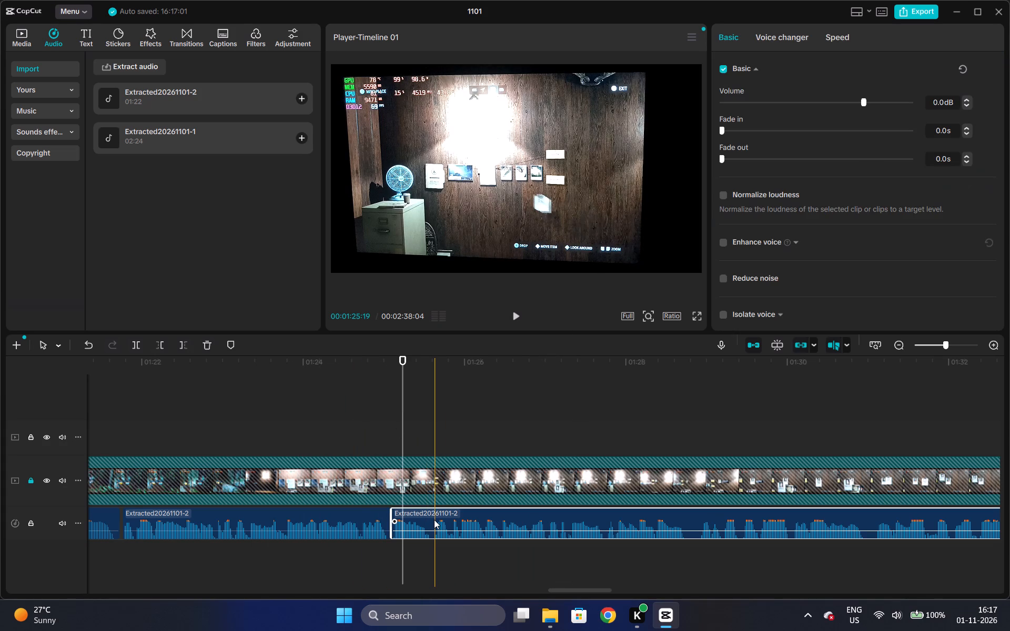
{"action": "key", "text": "q"}
{"action": "left_click_drag", "start_coordinate": [440, 514], "coordinate": [400, 513]}
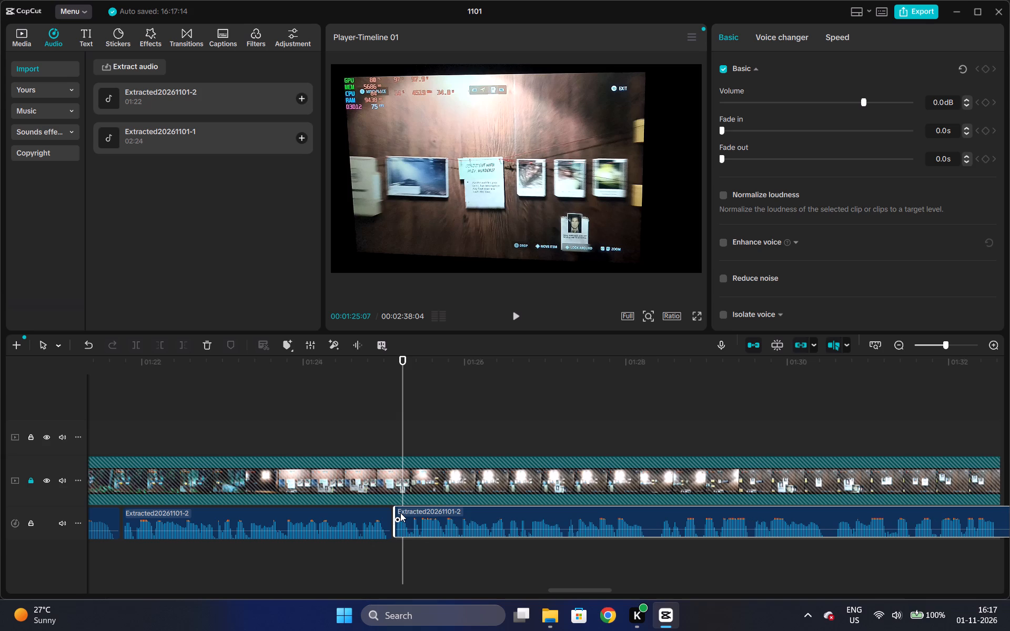
{"action": "left_click_drag", "start_coordinate": [400, 513], "coordinate": [396, 512]}
{"action": "left_click", "coordinate": [349, 420]}
{"action": "key", "text": "space"}
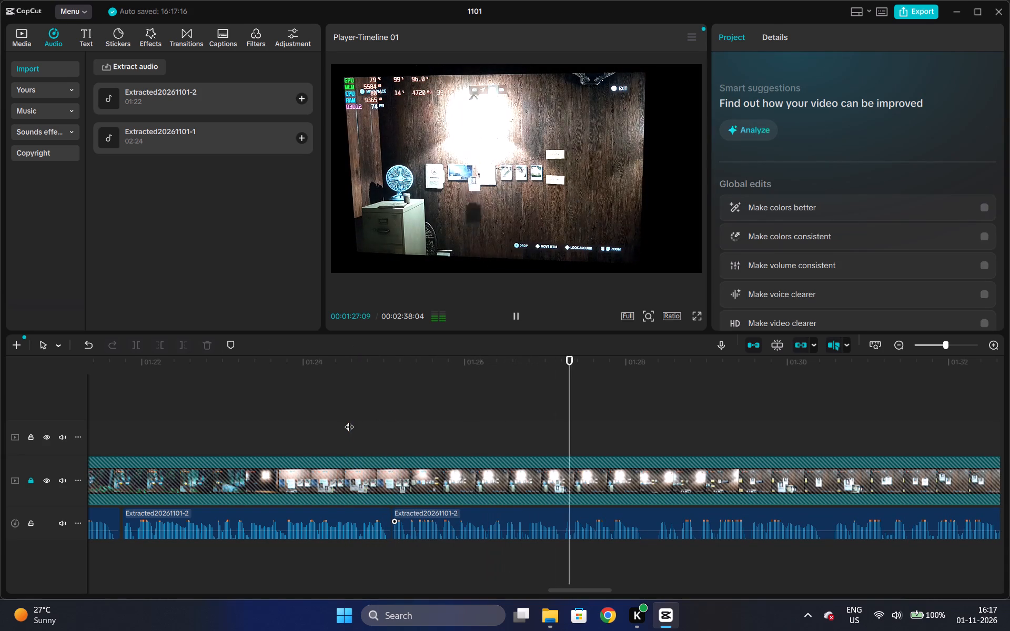
{"action": "key", "text": "space"}
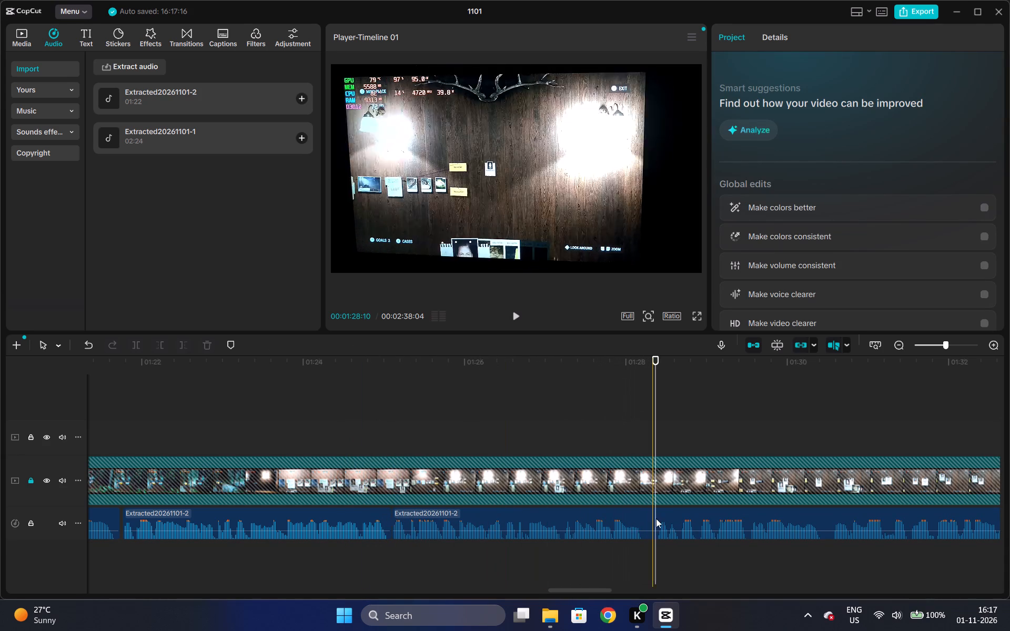
Split the voiceover at about 01:28:11, delete the piece before the split, move the remainder back to about 01:25, and play it.
{"action": "left_click", "coordinate": [654, 526]}
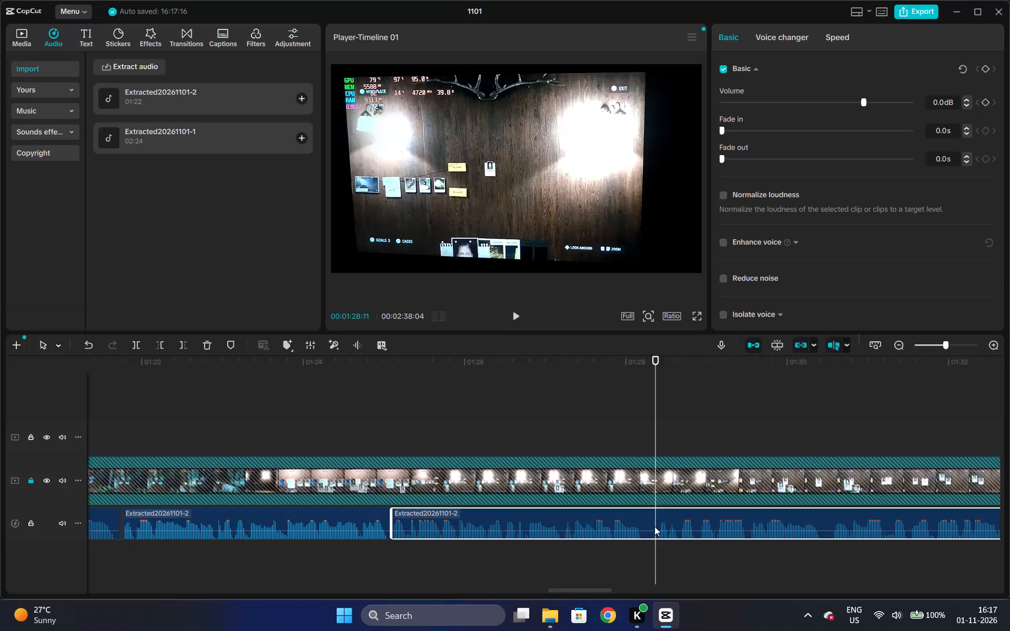
{"action": "key", "text": "ctrl+b"}
{"action": "left_click", "coordinate": [634, 515]}
{"action": "key", "text": "ctrl+x"}
{"action": "left_click_drag", "start_coordinate": [700, 511], "coordinate": [433, 513]}
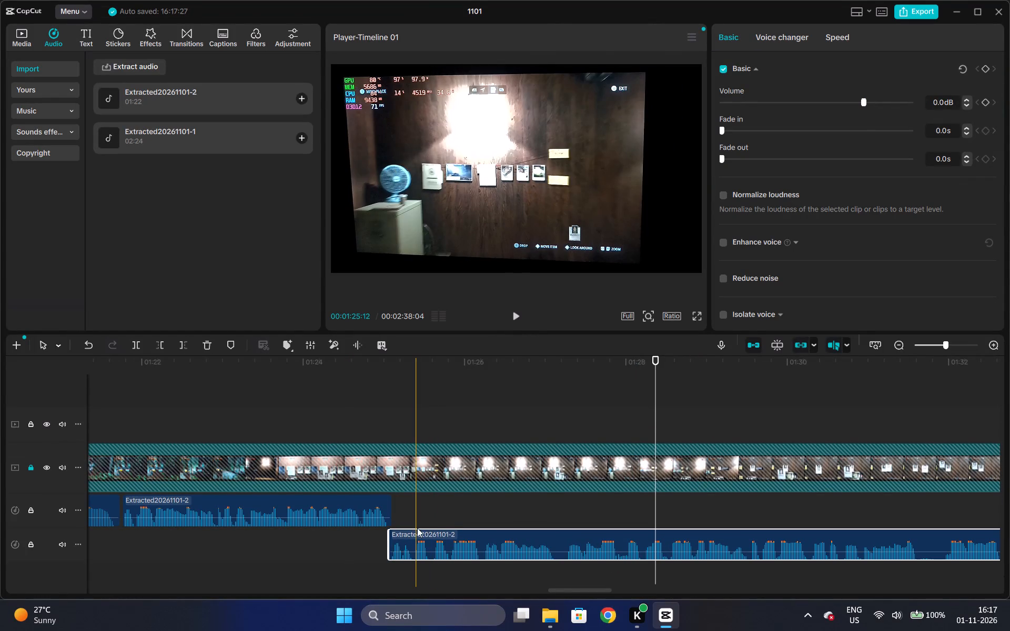
{"action": "left_click_drag", "start_coordinate": [417, 530], "coordinate": [417, 494]}
{"action": "left_click_drag", "start_coordinate": [425, 495], "coordinate": [425, 516]}
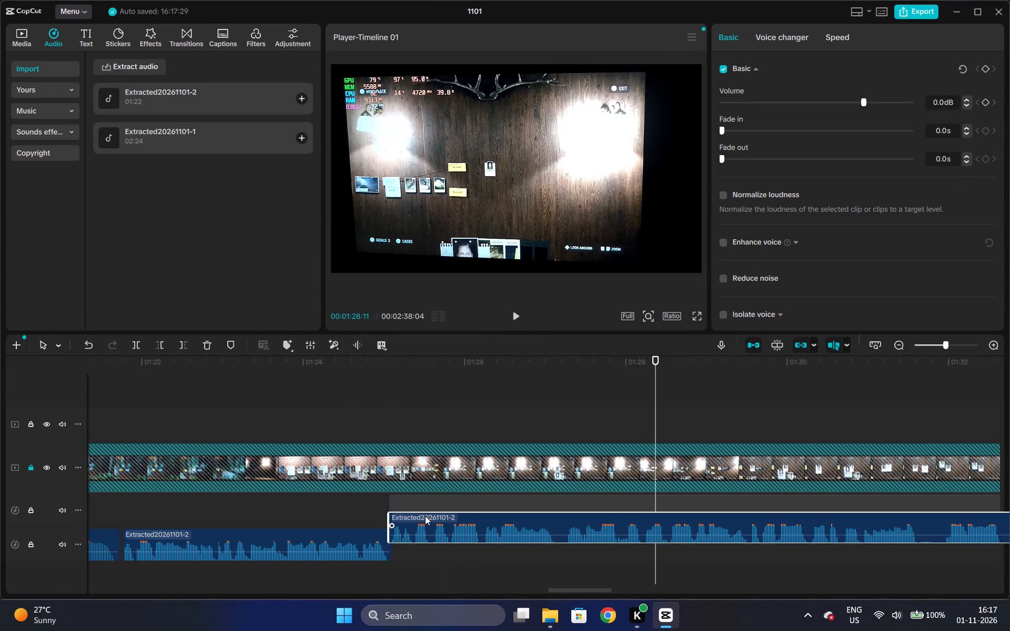
{"action": "left_click_drag", "start_coordinate": [425, 516], "coordinate": [431, 534]}
{"action": "left_click", "coordinate": [376, 441]}
{"action": "key", "text": "space"}
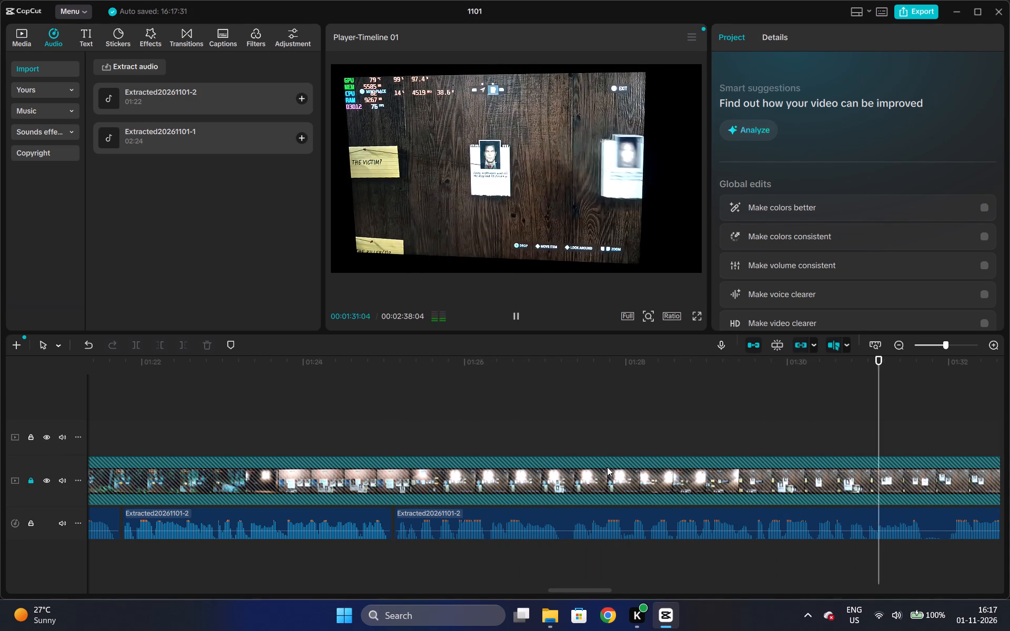
{"action": "key", "text": "space"}
{"action": "double_click", "coordinate": [897, 341]}
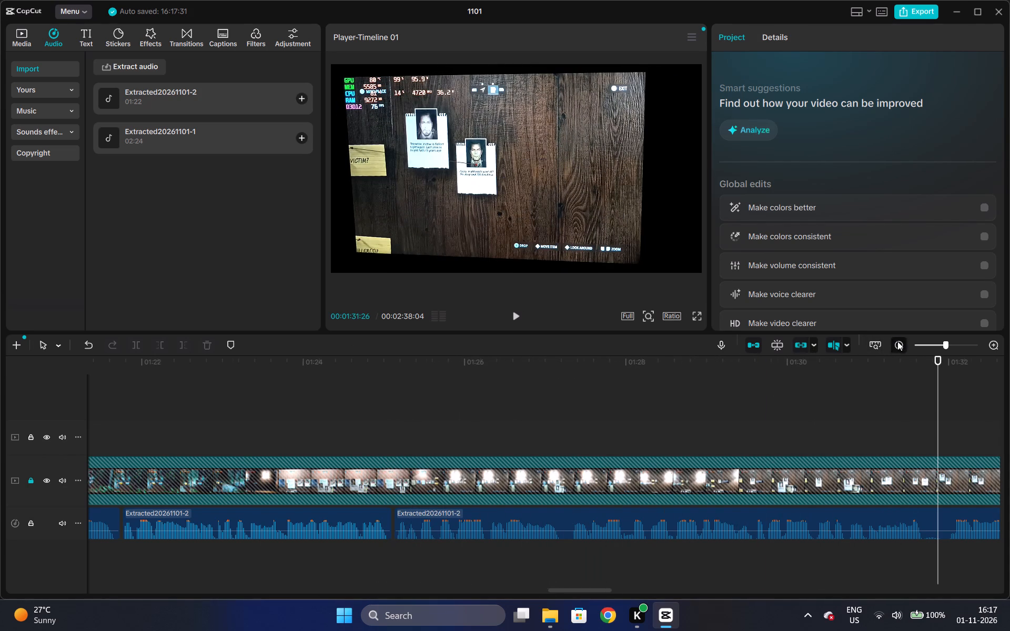
Play the voiceover on from about 01:31 to find where to resume, and trim the last piece's start at about 01:37.
{"action": "left_click", "coordinate": [897, 341]}
{"action": "left_click", "coordinate": [897, 341]}
{"action": "key", "text": "space"}
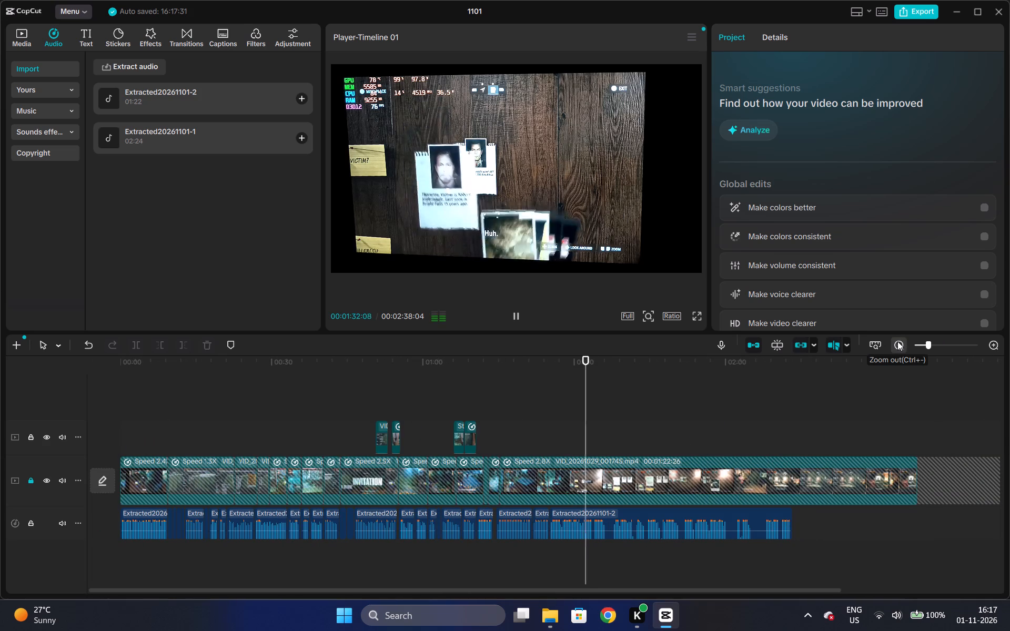
{"action": "left_click", "coordinate": [990, 344]}
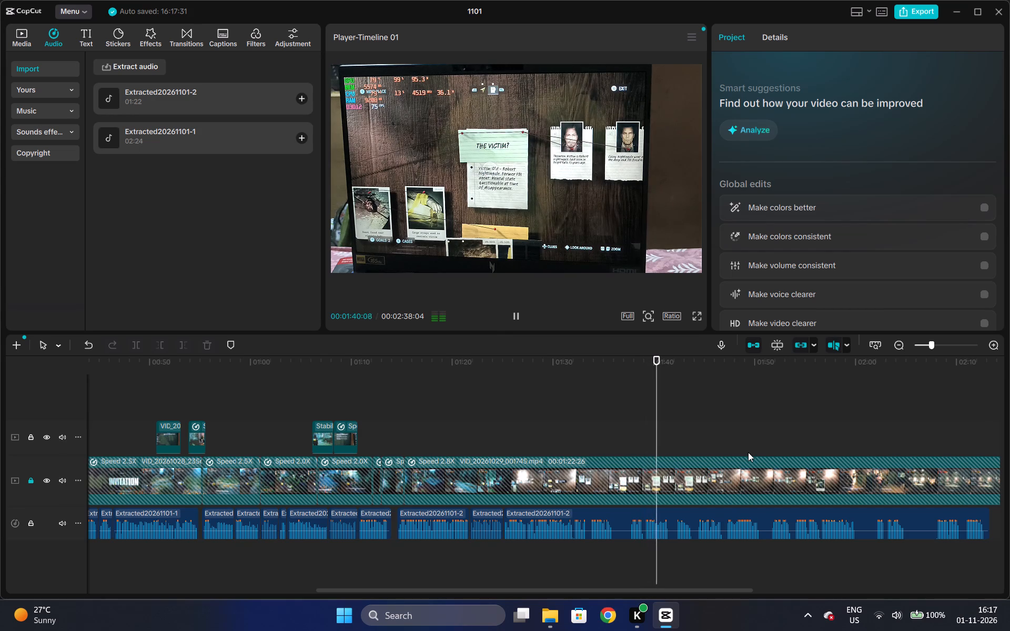
{"action": "key", "text": "space"}
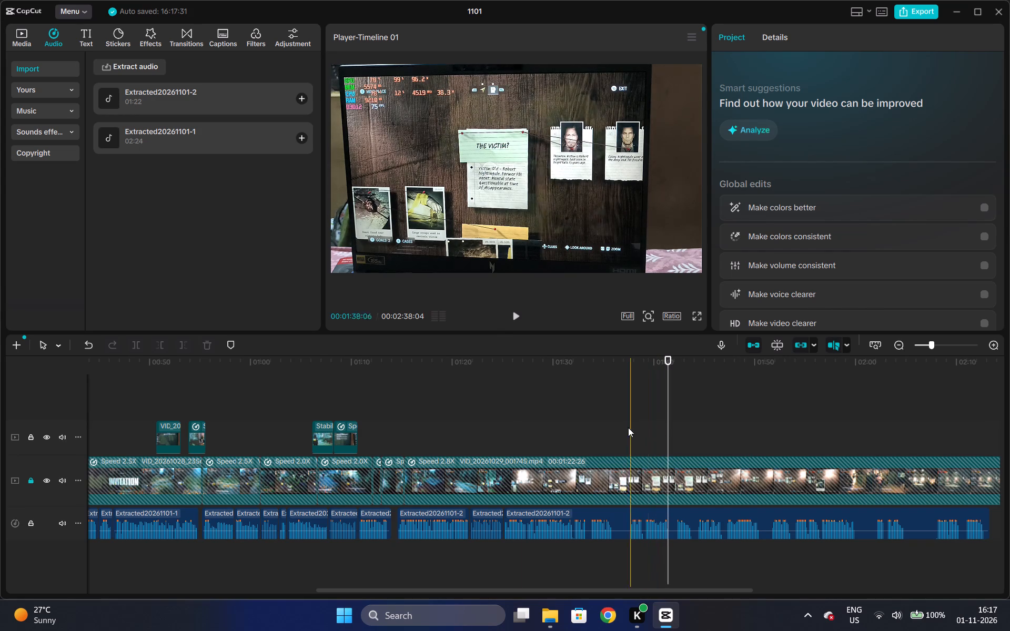
{"action": "left_click", "coordinate": [401, 413]}
{"action": "key", "text": "space"}
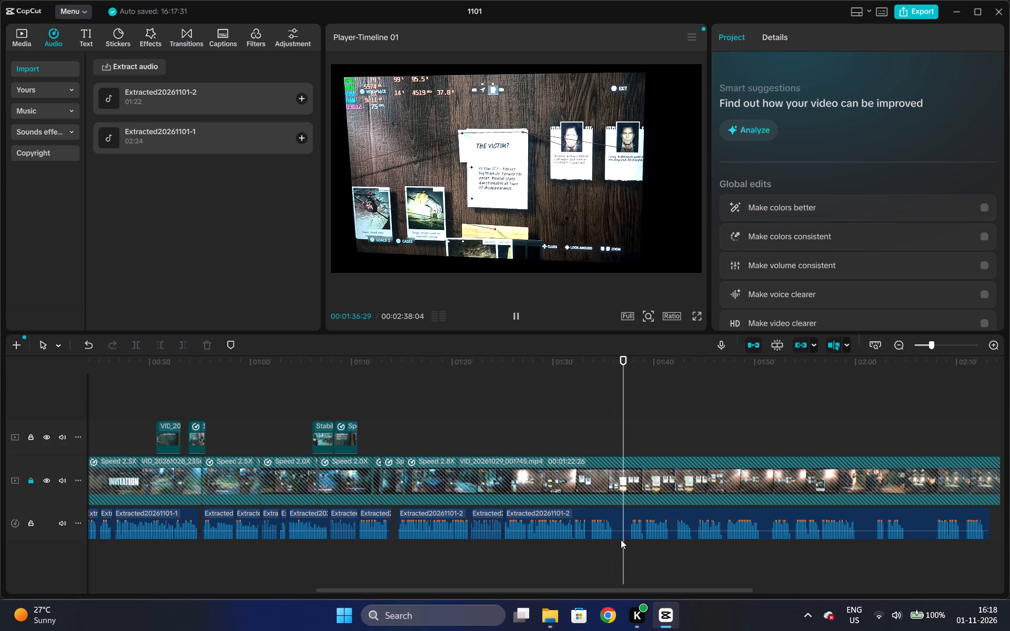
{"action": "key", "text": "space"}
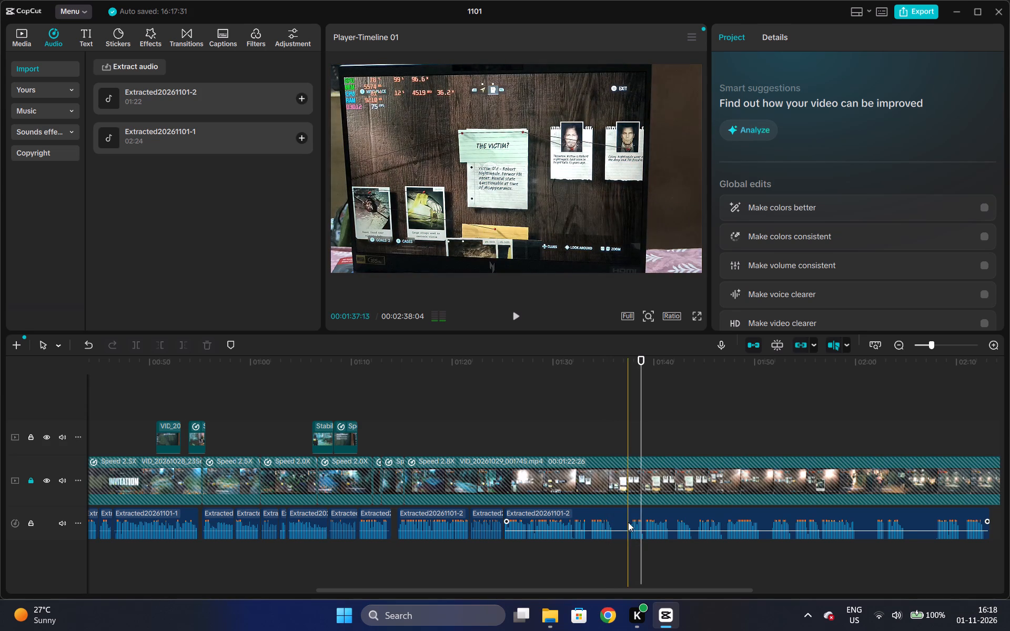
{"action": "left_click", "coordinate": [630, 524]}
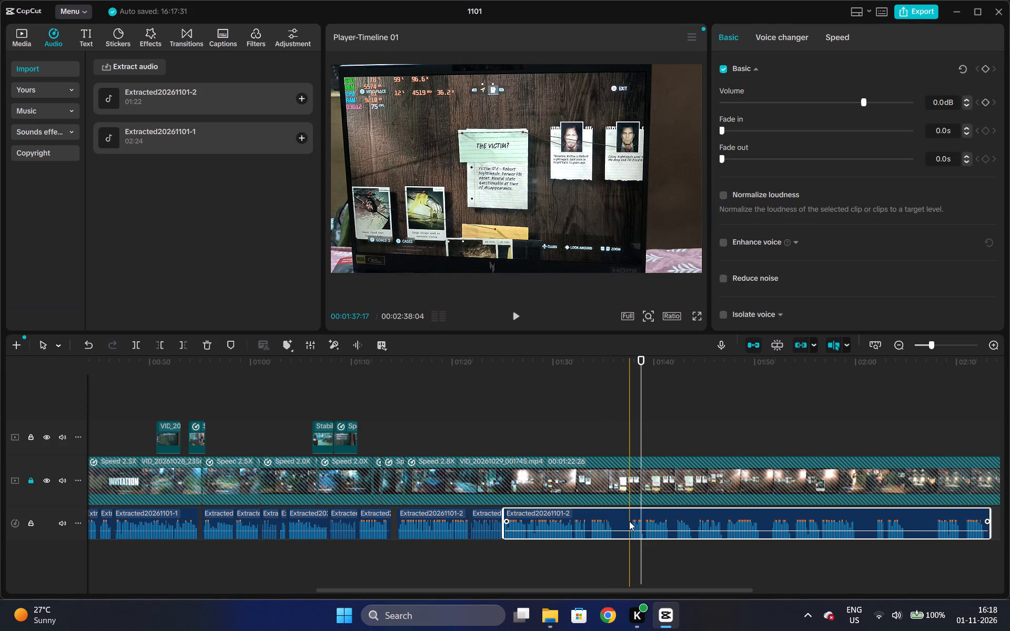
{"action": "key", "text": "q"}
Move the trimmed voiceover piece back against the preceding piece at about 01:25 and play the join.
{"action": "left_click_drag", "start_coordinate": [644, 514], "coordinate": [527, 506]}
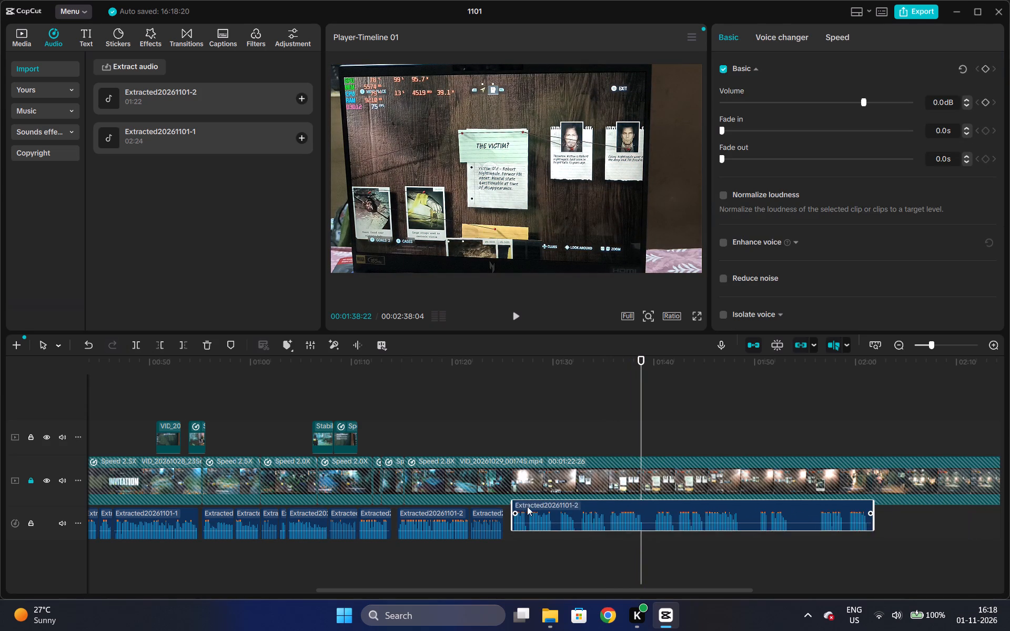
{"action": "left_click_drag", "start_coordinate": [527, 506], "coordinate": [519, 517]}
{"action": "left_click", "coordinate": [480, 457]}
{"action": "key", "text": "space"}
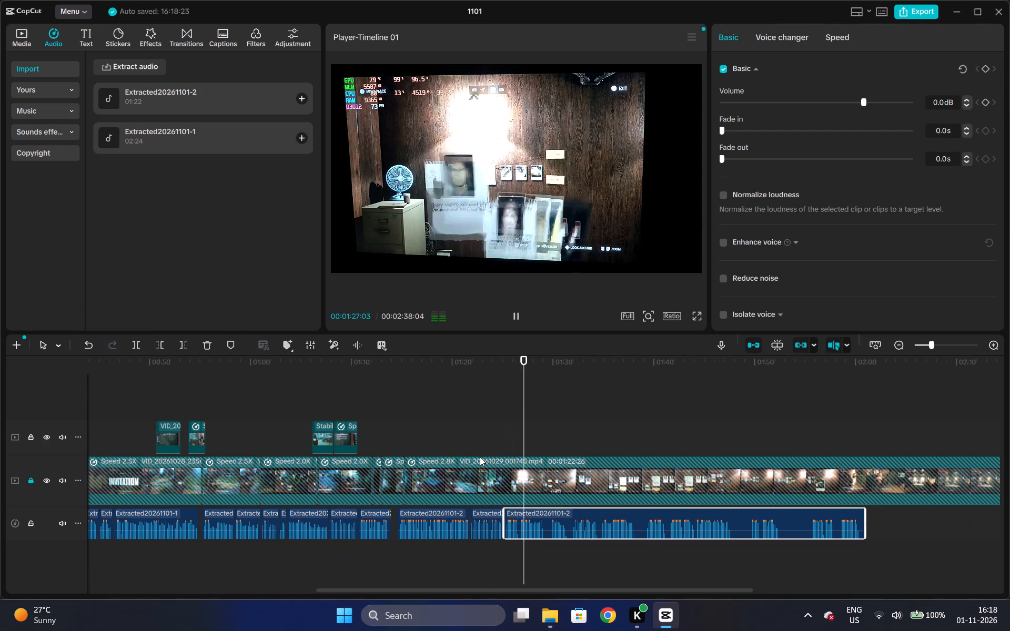
{"action": "key", "text": "space"}
Trim that piece's start at about 01:26:19, move it back to about 01:25 on the same track, and play the join.
{"action": "double_click", "coordinate": [991, 340]}
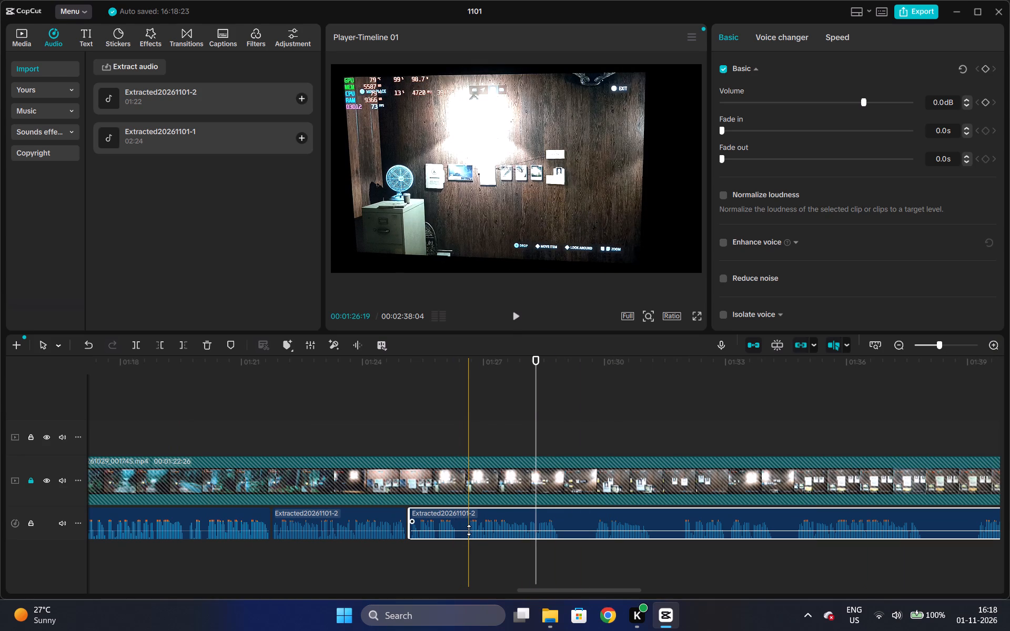
{"action": "key", "text": "q"}
{"action": "left_click_drag", "start_coordinate": [478, 514], "coordinate": [415, 515]}
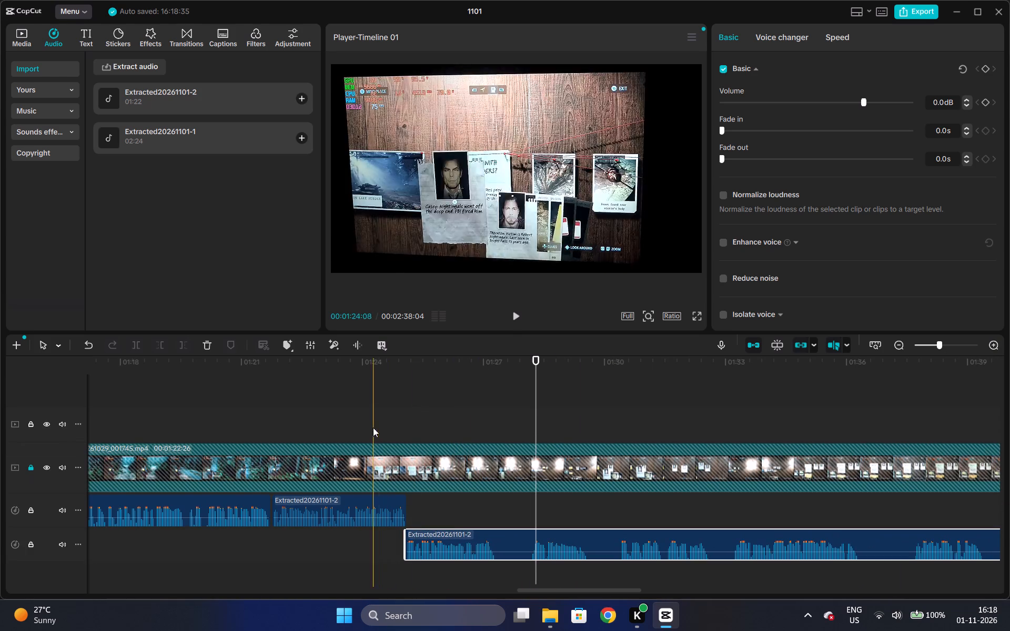
{"action": "left_click_drag", "start_coordinate": [448, 532], "coordinate": [449, 497]}
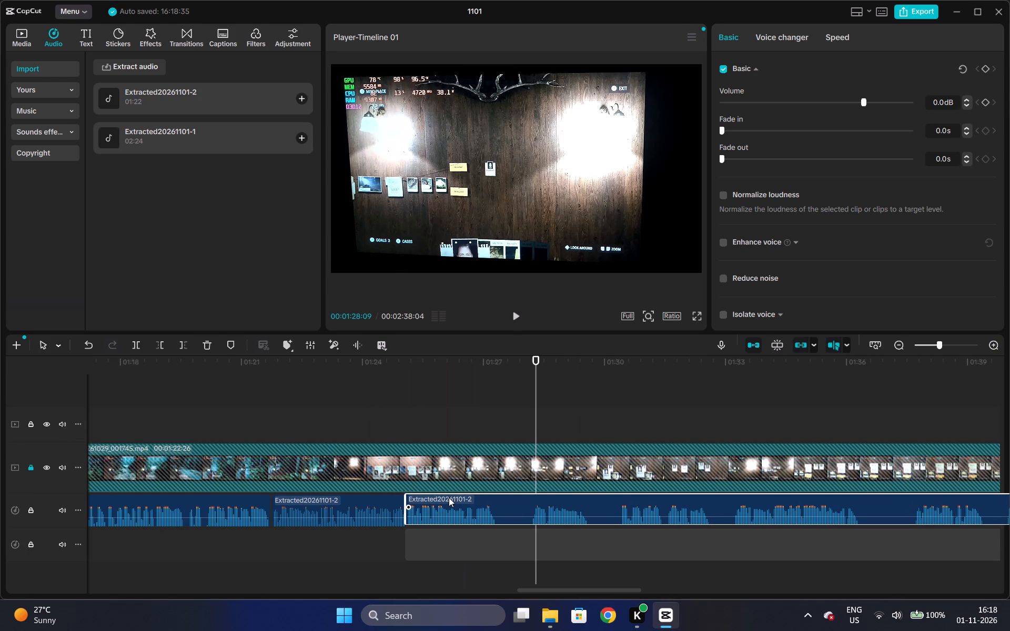
{"action": "left_click_drag", "start_coordinate": [449, 497], "coordinate": [443, 499]}
{"action": "left_click_drag", "start_coordinate": [446, 531], "coordinate": [450, 495]}
{"action": "left_click_drag", "start_coordinate": [432, 495], "coordinate": [426, 535]}
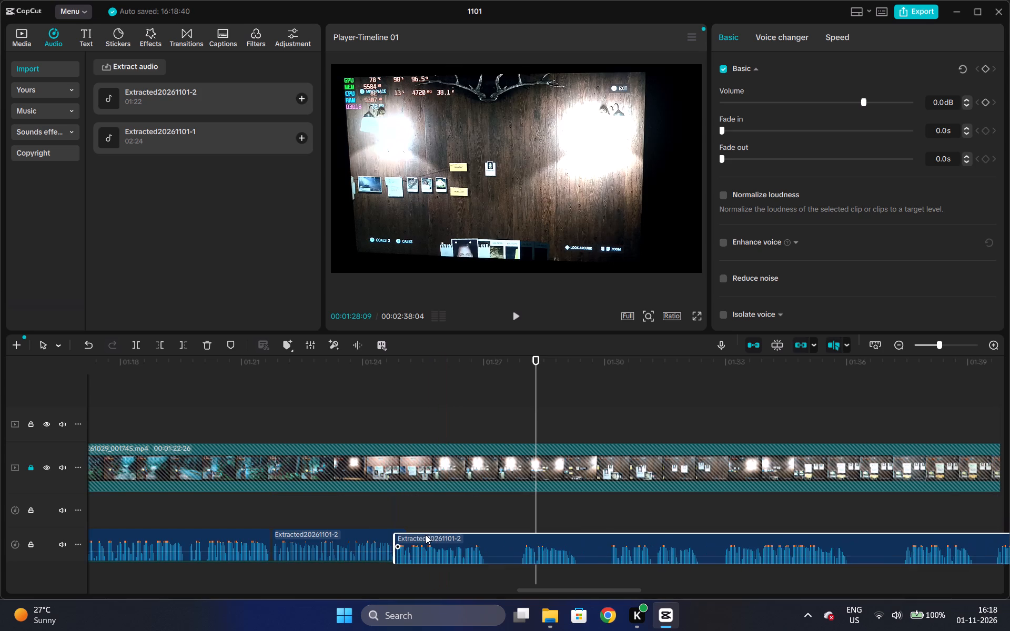
{"action": "left_click_drag", "start_coordinate": [426, 535], "coordinate": [436, 535]}
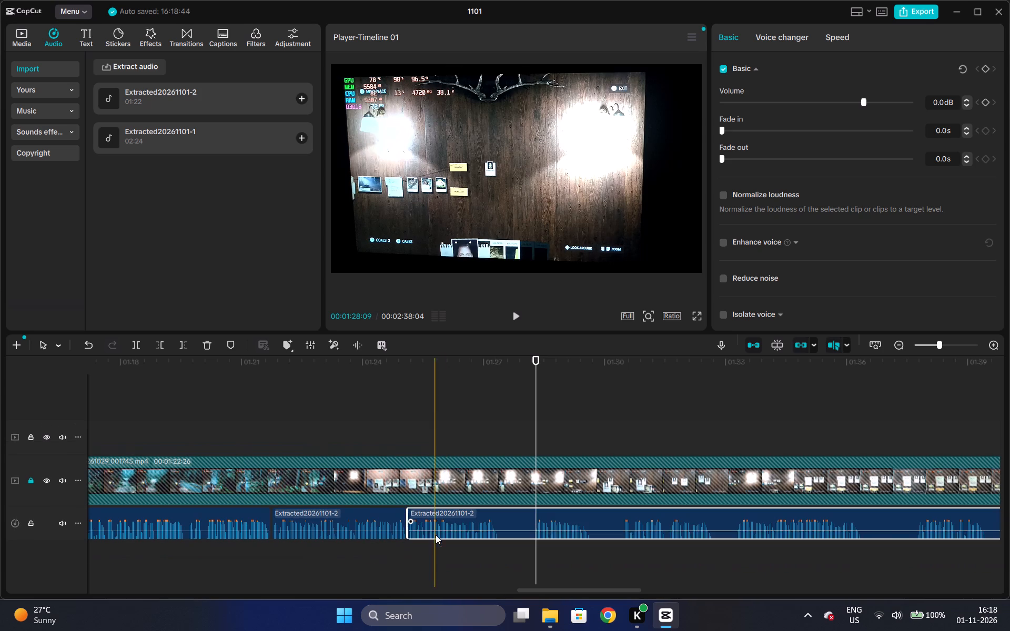
{"action": "left_click", "coordinate": [384, 461]}
{"action": "key", "text": "space"}
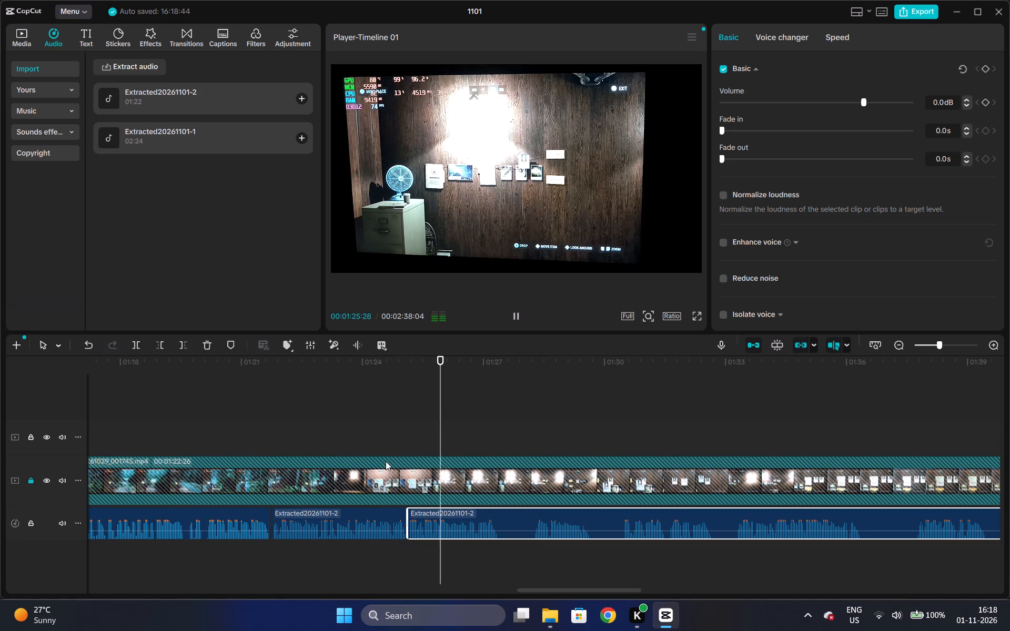
{"action": "key", "text": "space"}
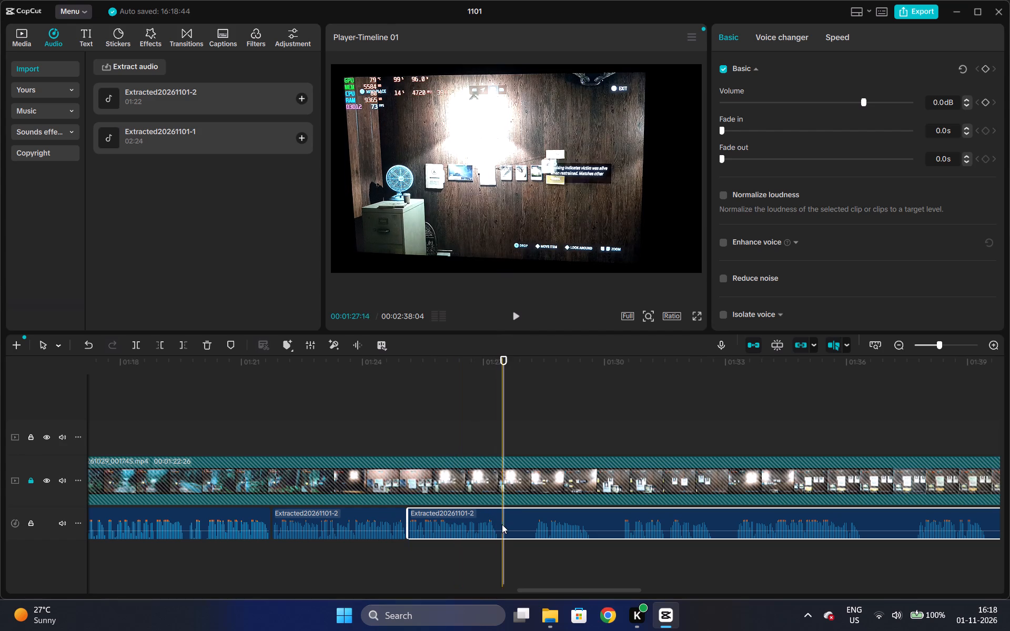
Split the voiceover at about 01:27:09, where the phrase ends.
{"action": "left_click", "coordinate": [495, 525]}
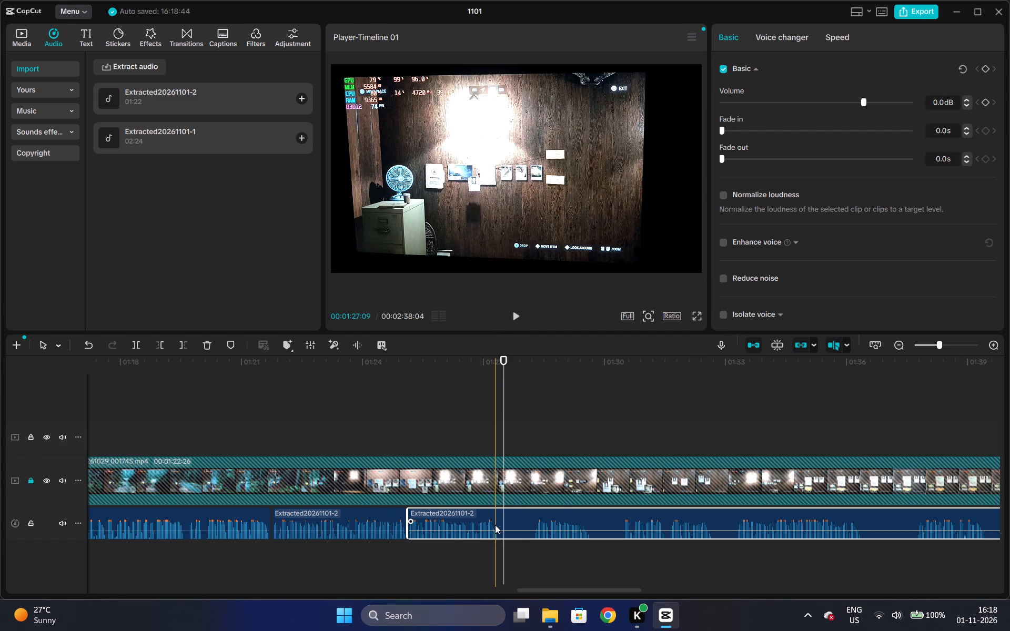
{"action": "key", "text": "ctrl+b"}
Play the voiceover piece after the split to about 01:42, and trim its start at about 01:40.
{"action": "key", "text": "space"}
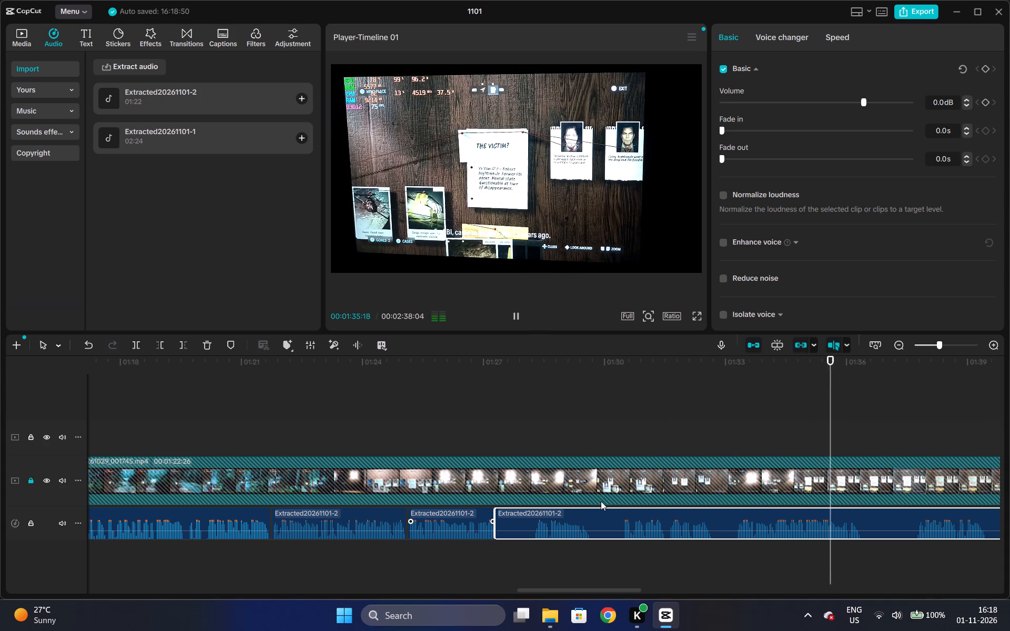
{"action": "key", "text": "space"}
{"action": "key", "text": "space"}
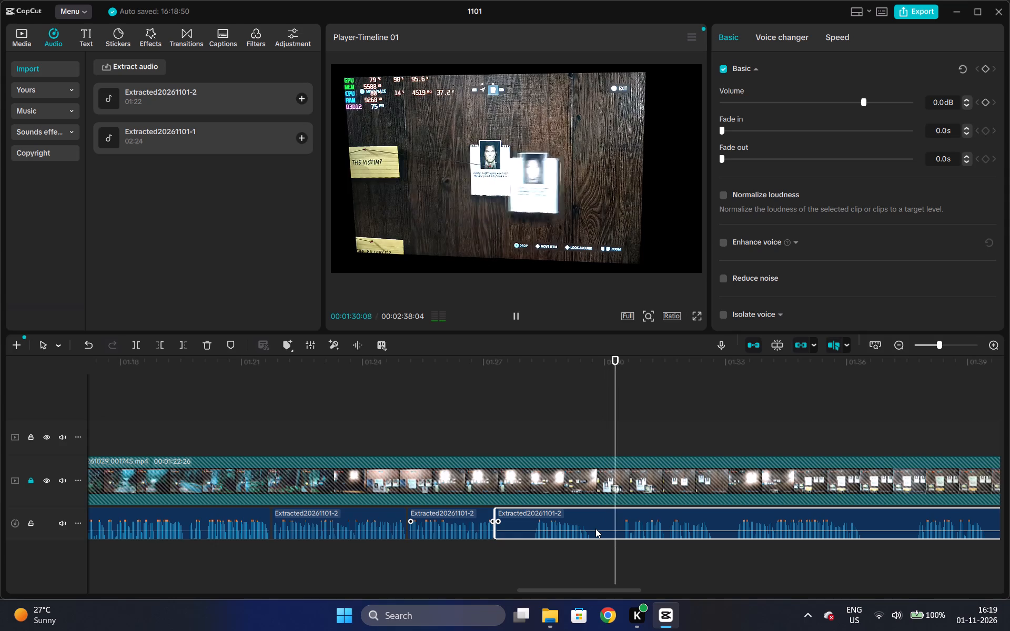
{"action": "key", "text": "space"}
{"action": "left_click", "coordinate": [449, 435]}
{"action": "key", "text": "space"}
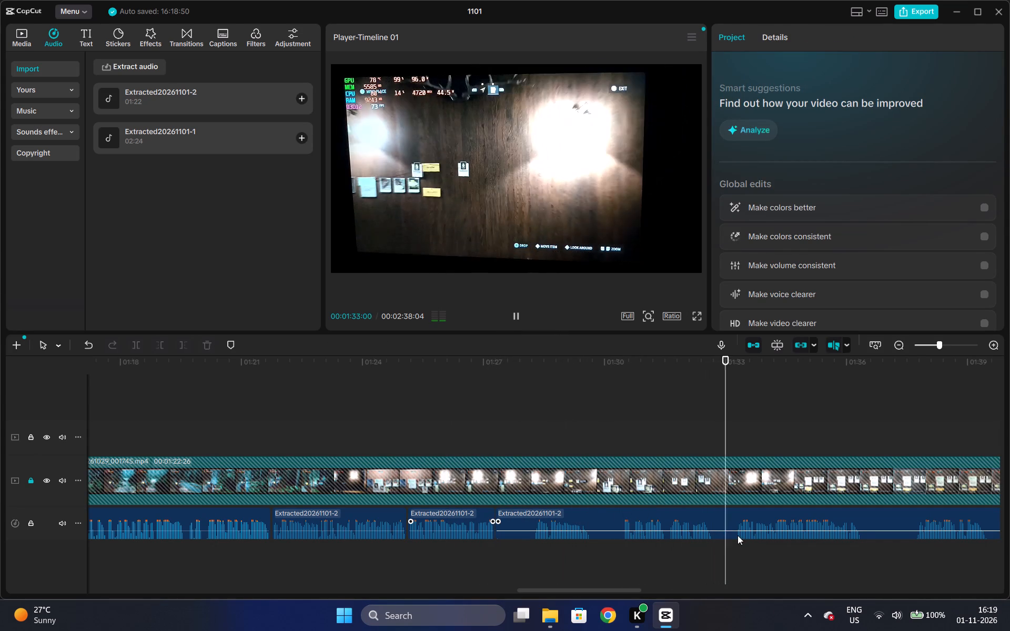
{"action": "key", "text": "space"}
{"action": "key", "text": "space"}
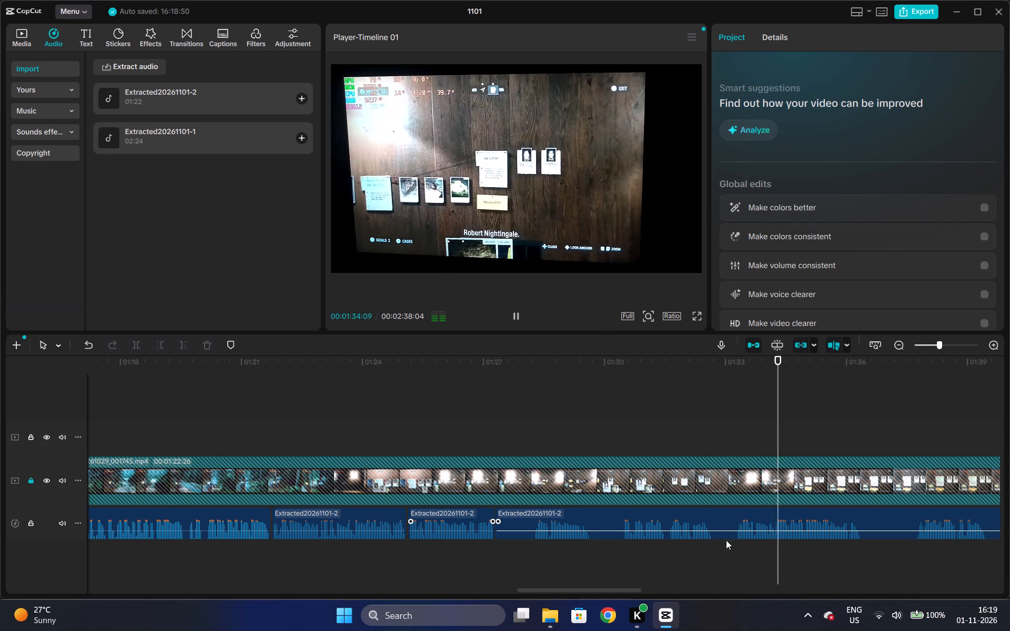
{"action": "left_click_drag", "start_coordinate": [619, 590], "coordinate": [697, 595]}
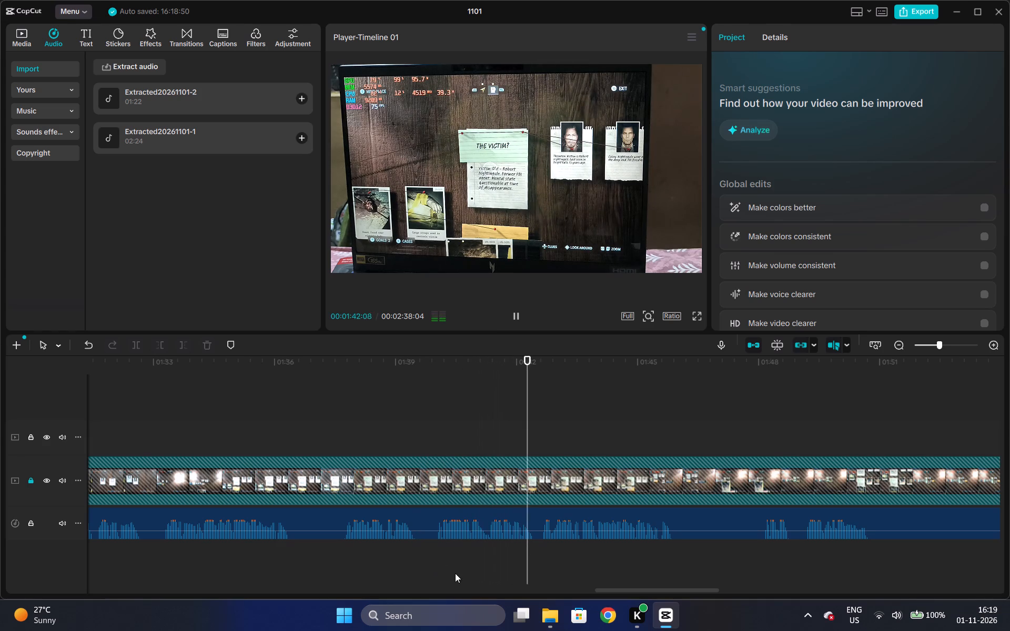
{"action": "key", "text": "space"}
{"action": "left_click", "coordinate": [437, 434]}
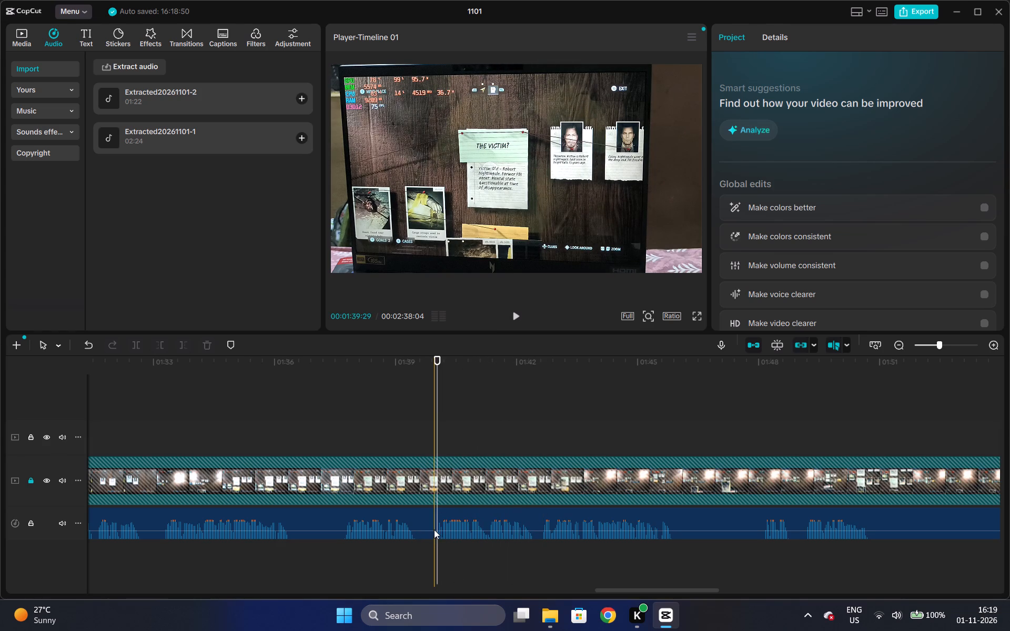
{"action": "left_click", "coordinate": [437, 526]}
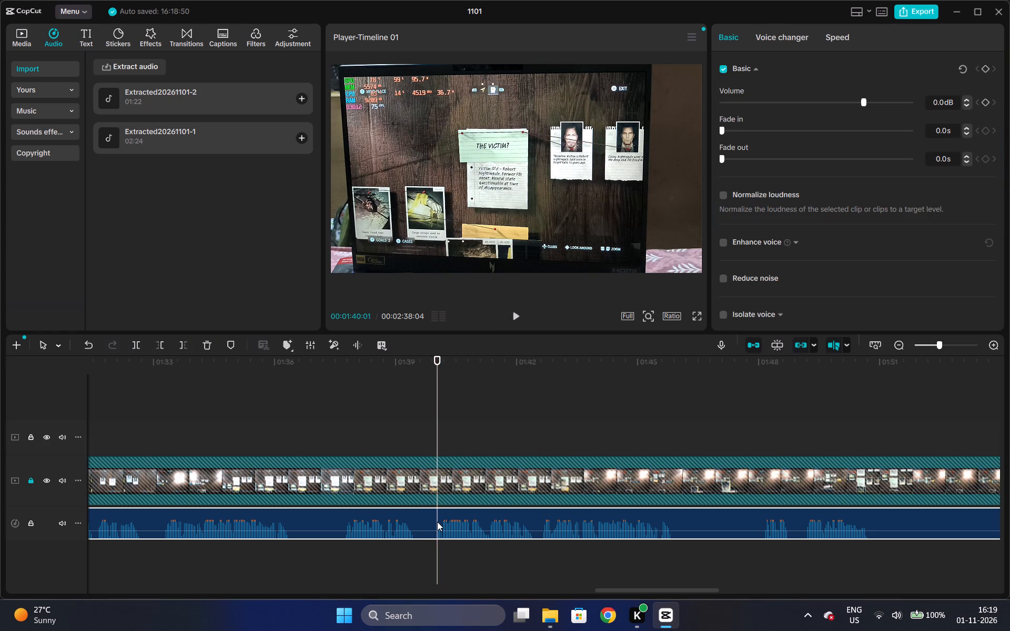
{"action": "key", "text": "q"}
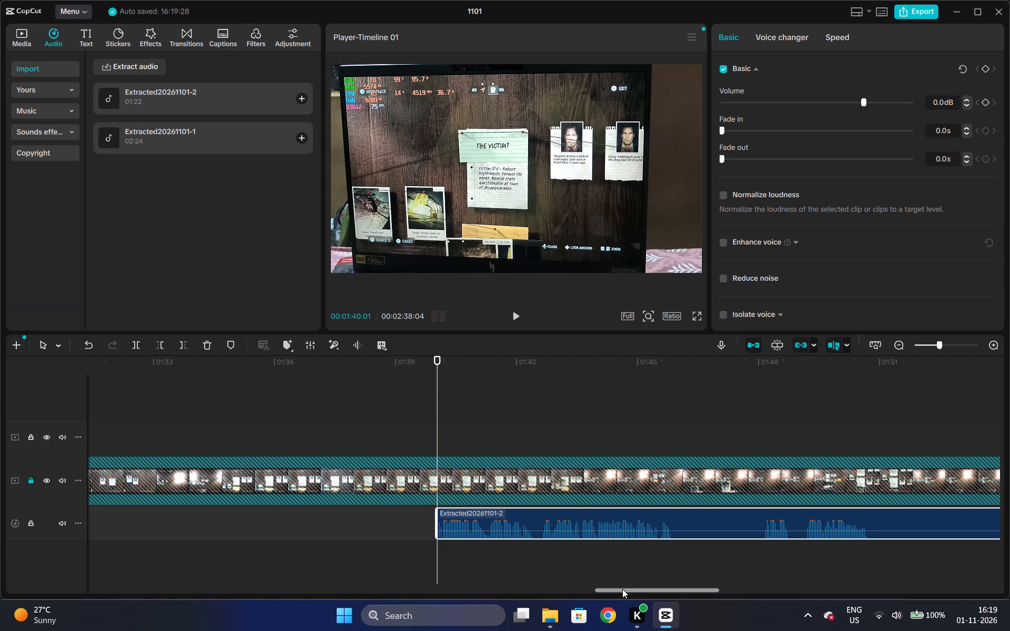
Move the trimmed voiceover piece back against the preceding piece's end at about 01:27 on the same track.
{"action": "left_click_drag", "start_coordinate": [622, 589], "coordinate": [573, 593]}
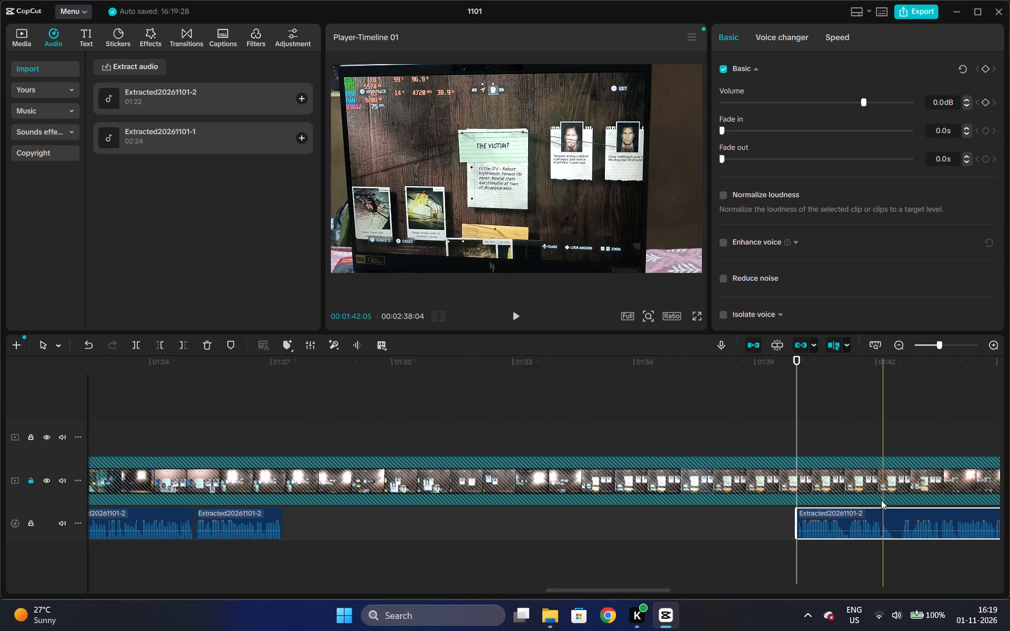
{"action": "left_click_drag", "start_coordinate": [886, 511], "coordinate": [369, 511]}
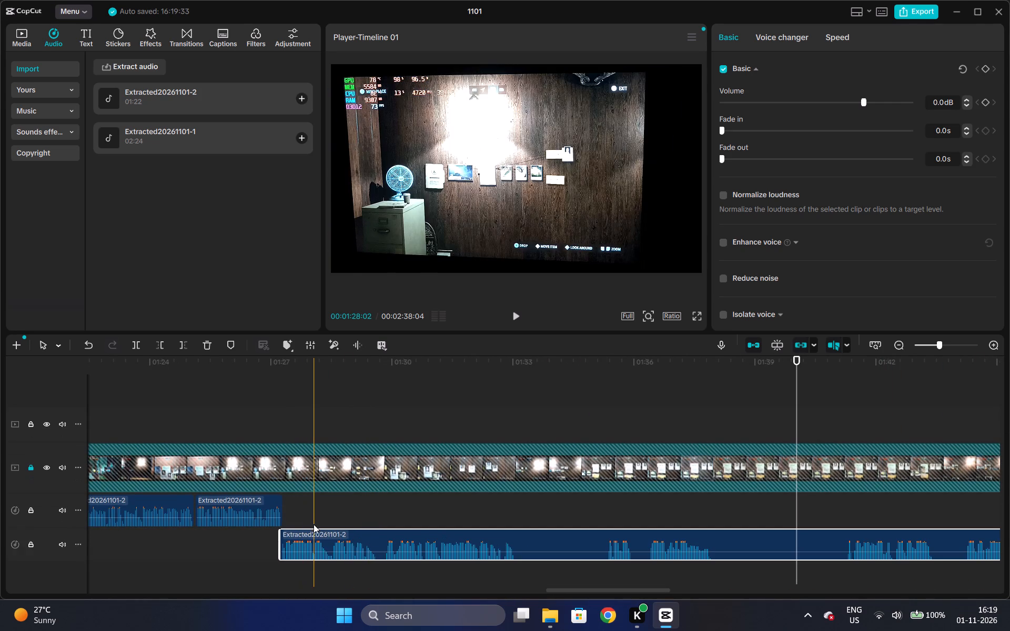
{"action": "left_click_drag", "start_coordinate": [315, 531], "coordinate": [316, 493]}
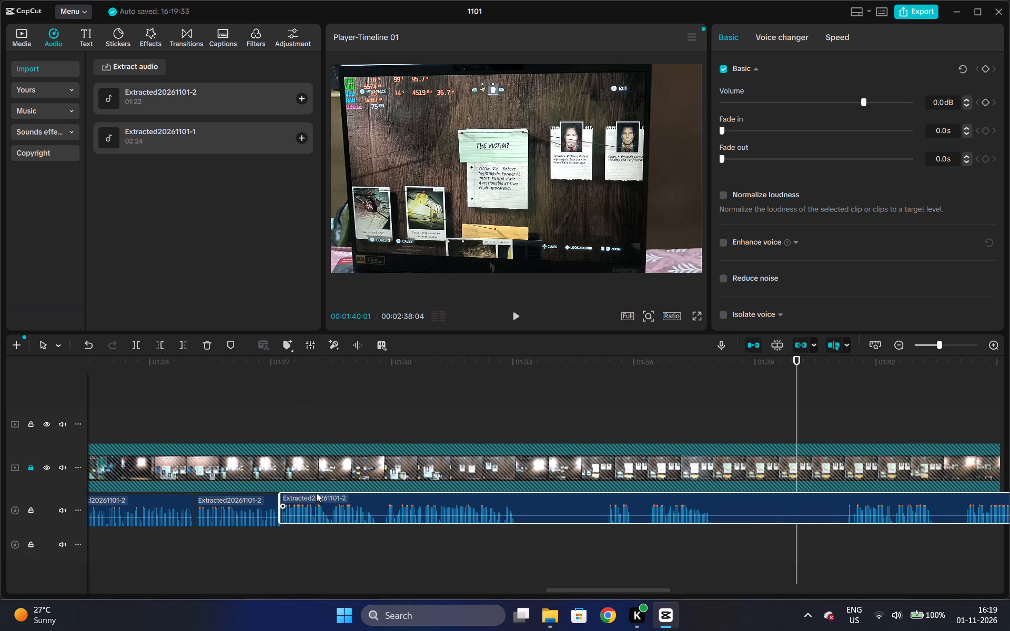
{"action": "left_click_drag", "start_coordinate": [316, 493], "coordinate": [317, 496]}
{"action": "left_click_drag", "start_coordinate": [317, 496], "coordinate": [316, 532]}
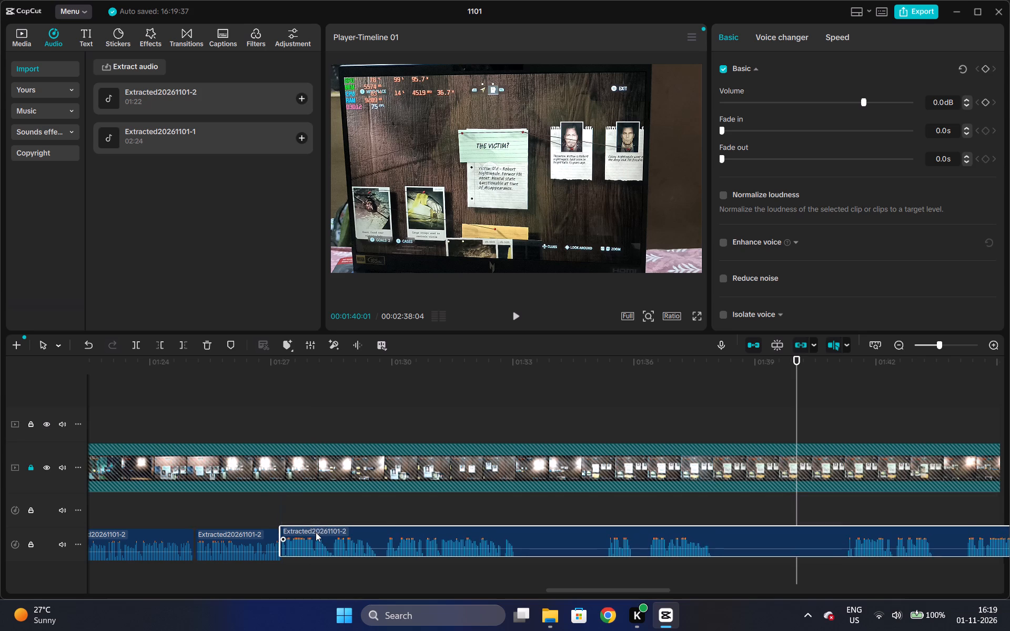
{"action": "left_click_drag", "start_coordinate": [316, 532], "coordinate": [317, 532]}
{"action": "double_click", "coordinate": [989, 343]}
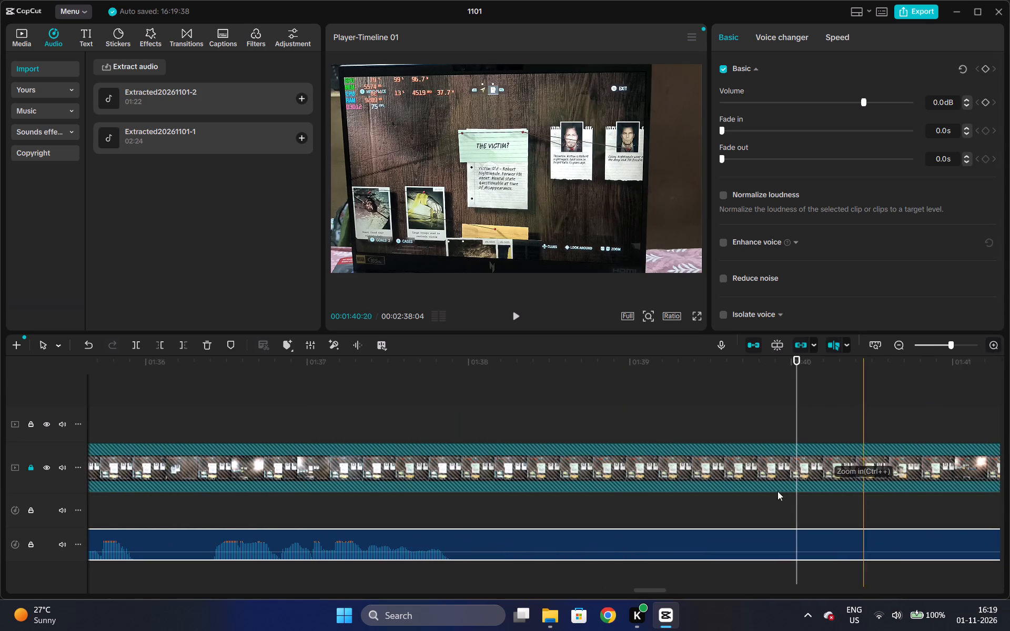
{"action": "left_click_drag", "start_coordinate": [647, 585], "coordinate": [626, 585]}
{"action": "left_click_drag", "start_coordinate": [638, 588], "coordinate": [541, 580]}
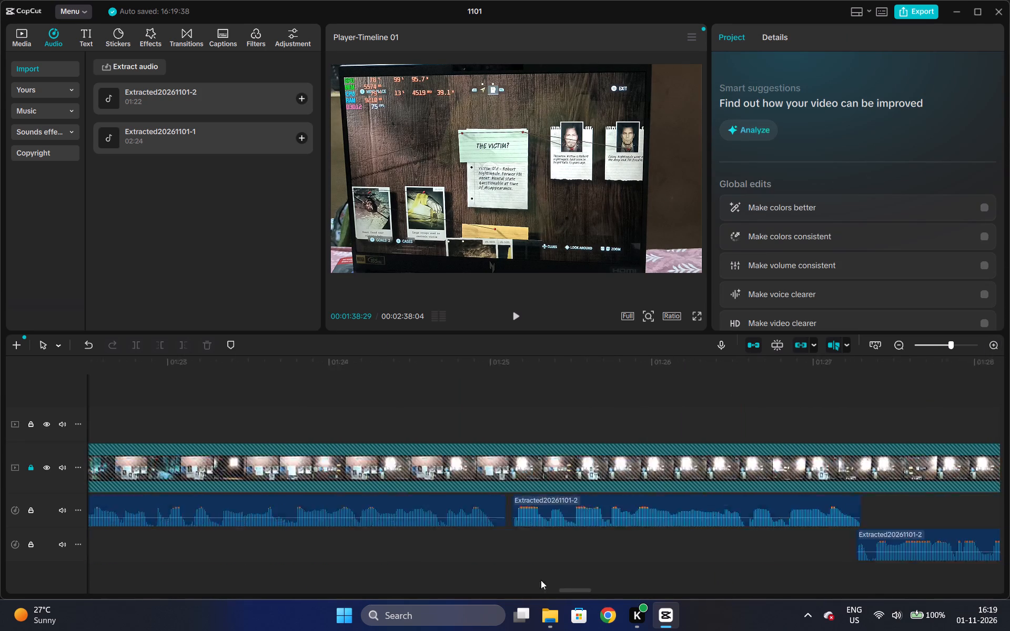
{"action": "left_click_drag", "start_coordinate": [541, 580], "coordinate": [581, 583]}
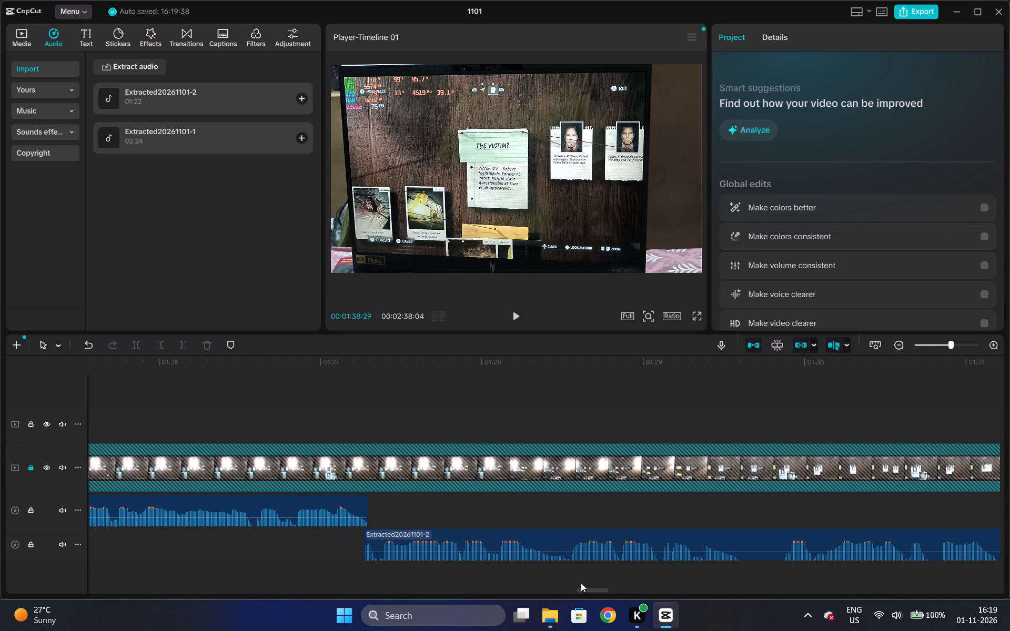
{"action": "left_click_drag", "start_coordinate": [581, 583], "coordinate": [577, 582]}
{"action": "left_click_drag", "start_coordinate": [531, 536], "coordinate": [536, 499]}
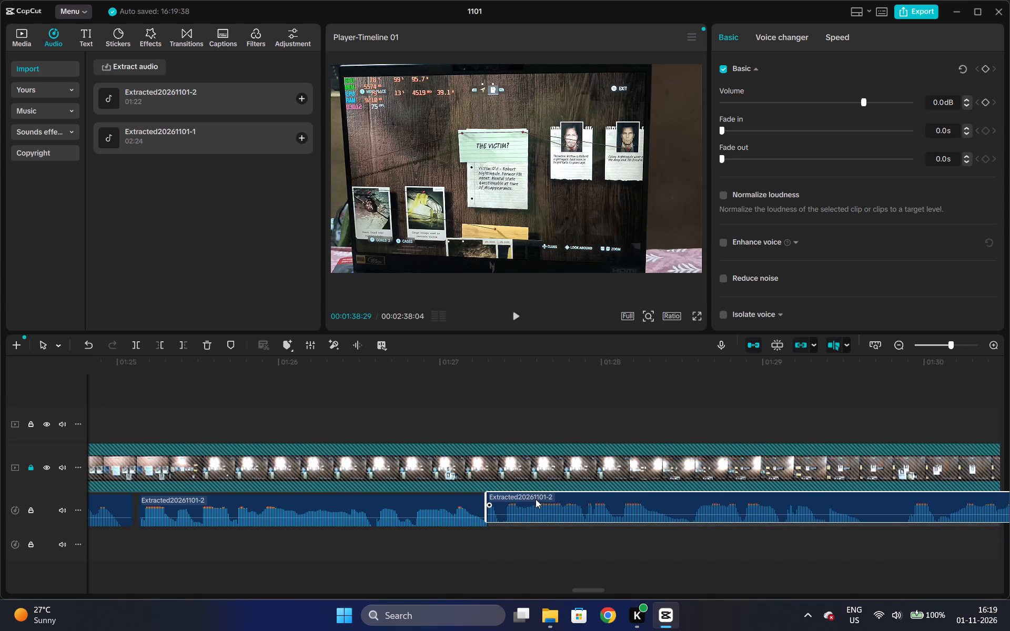
{"action": "left_click_drag", "start_coordinate": [536, 499], "coordinate": [539, 499]}
Play the voiceover across the join at about 01:27 and on to about 01:33.
{"action": "left_click", "coordinate": [353, 417]}
{"action": "key", "text": "space"}
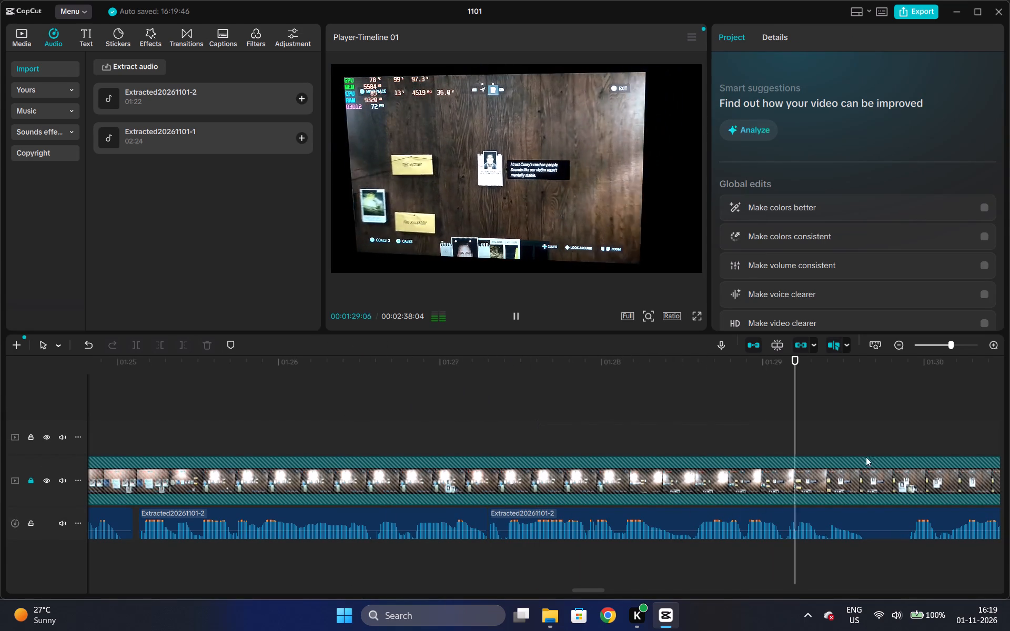
{"action": "key", "text": "space"}
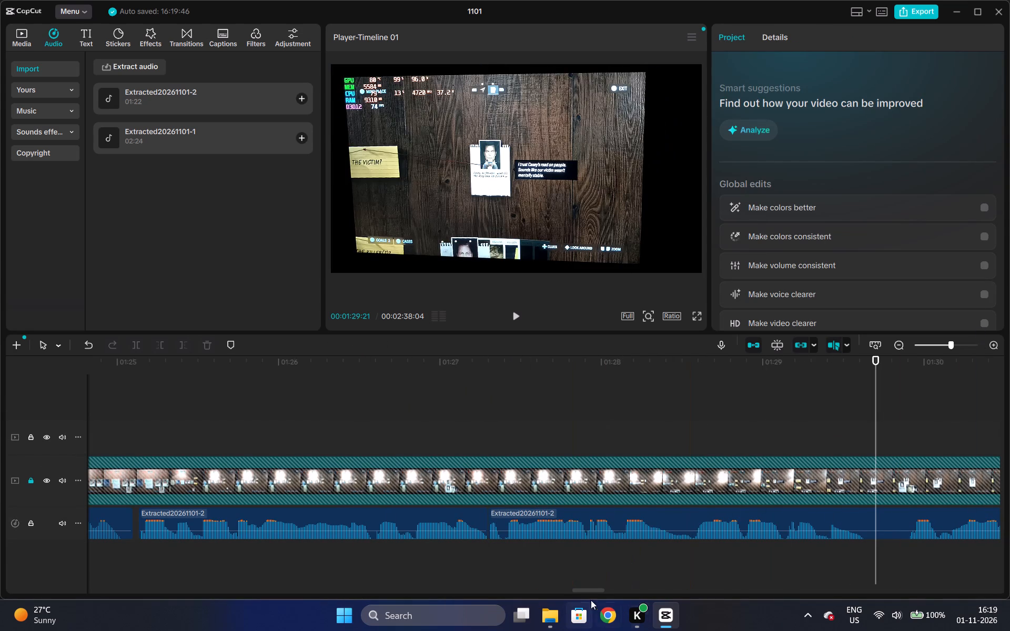
{"action": "left_click_drag", "start_coordinate": [598, 591], "coordinate": [616, 598]}
{"action": "key", "text": "space"}
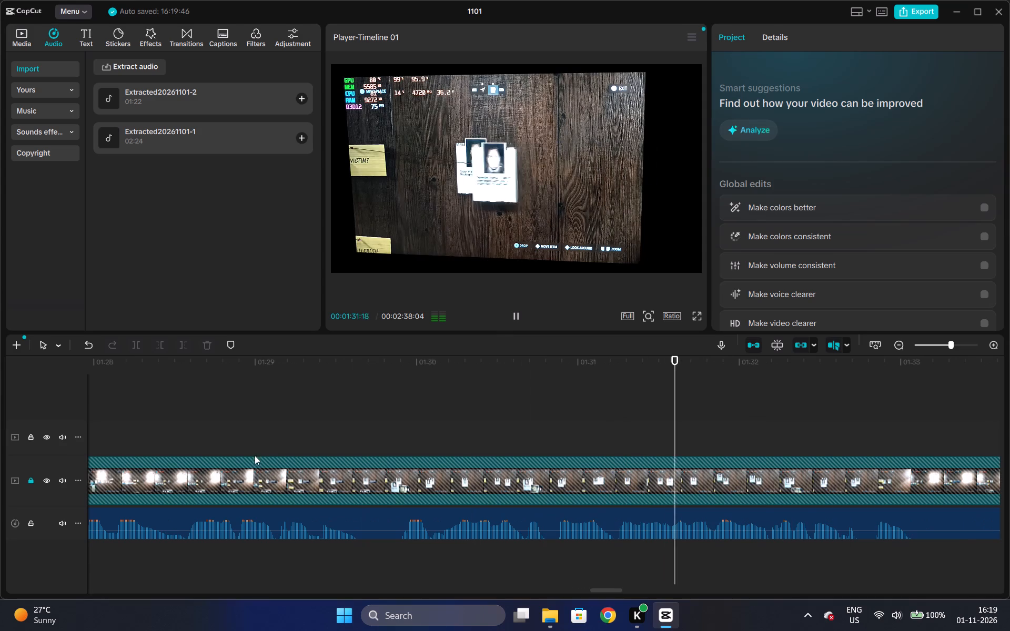
{"action": "left_click", "coordinate": [360, 367]}
{"action": "key", "text": "space"}
{"action": "key", "text": "space"}
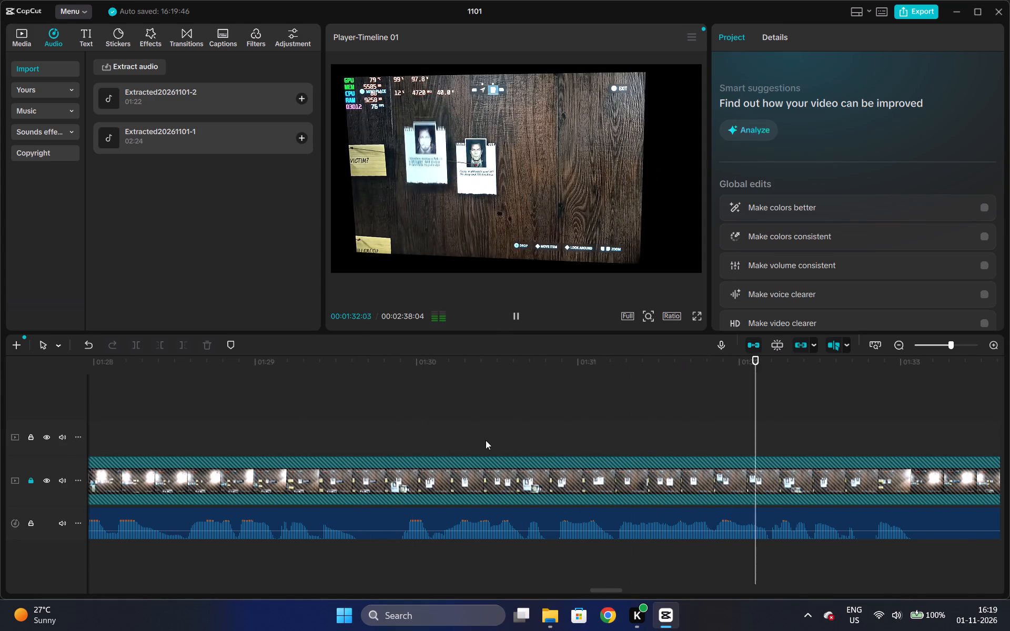
{"action": "key", "text": "space"}
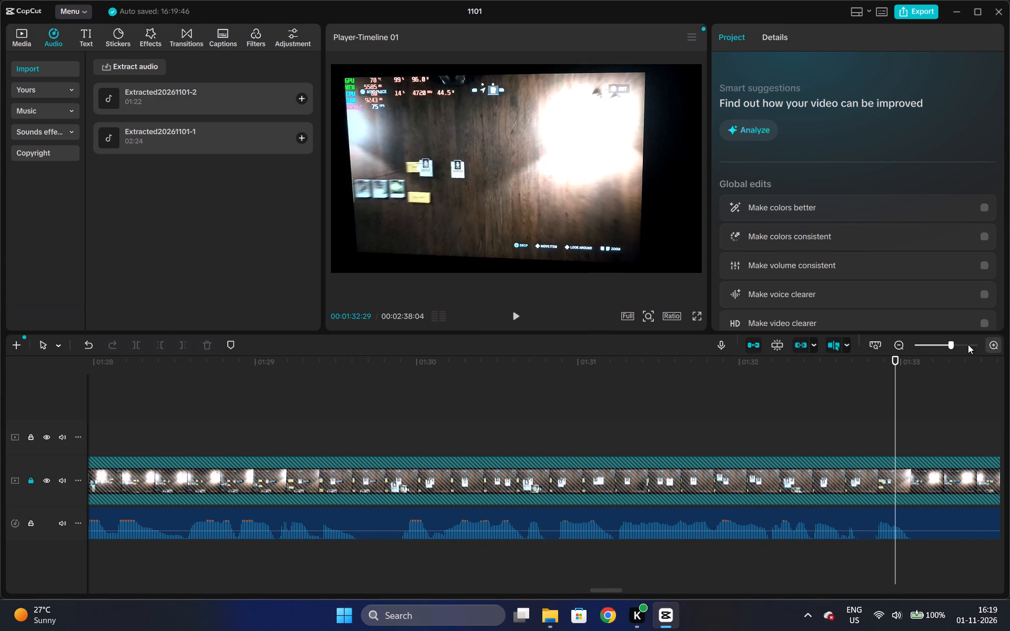
Split the voiceover in the pause just before 01:30.
{"action": "left_click", "coordinate": [893, 347]}
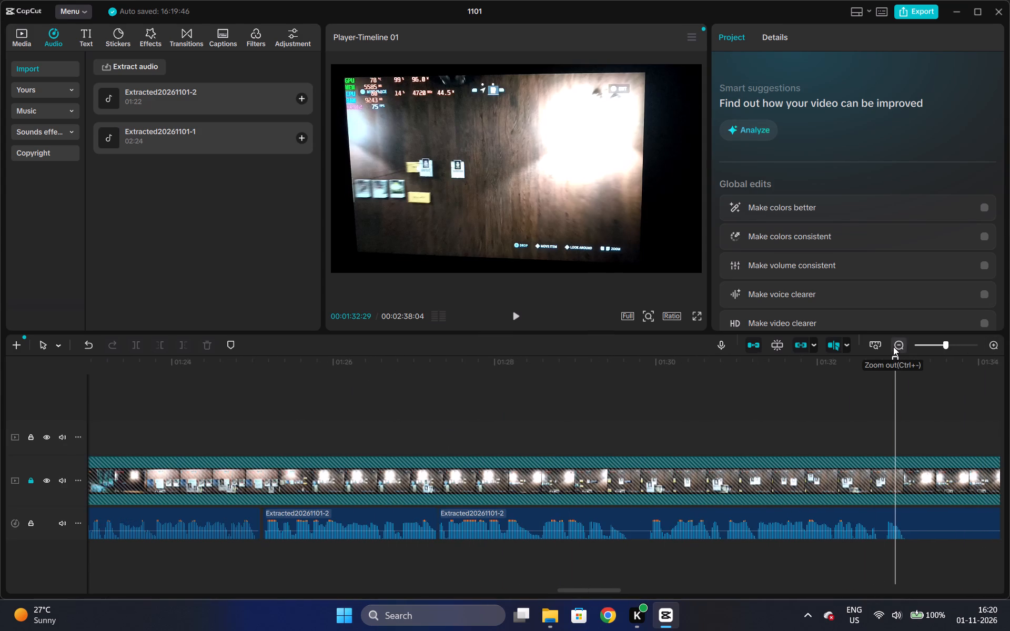
{"action": "left_click", "coordinate": [441, 389]}
{"action": "key", "text": "space"}
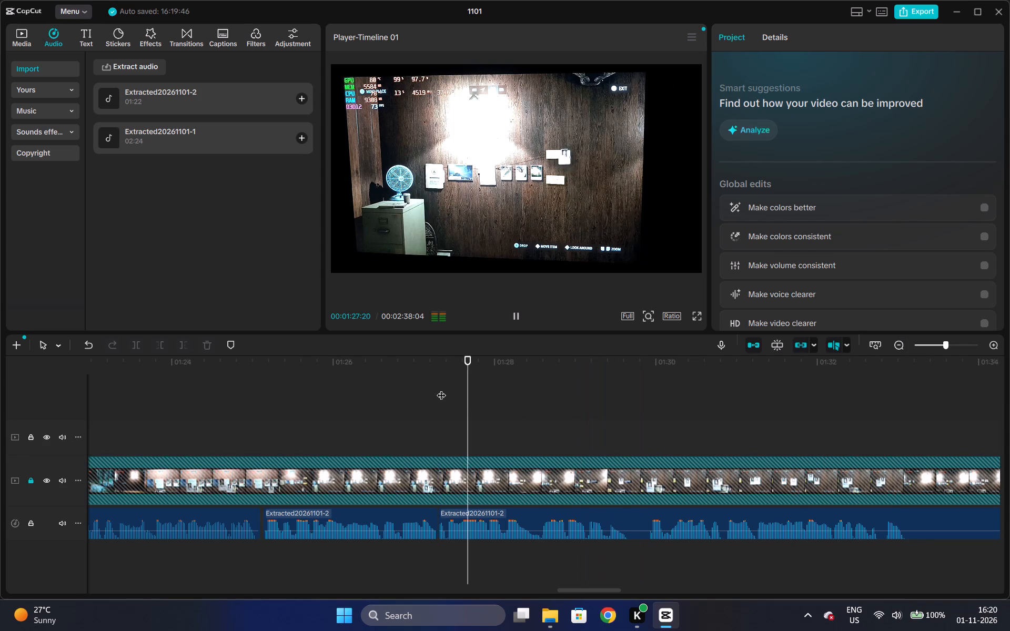
{"action": "key", "text": "space"}
{"action": "left_click", "coordinate": [635, 531], "text": "ctrl"}
{"action": "key", "text": "ctrl+b"}
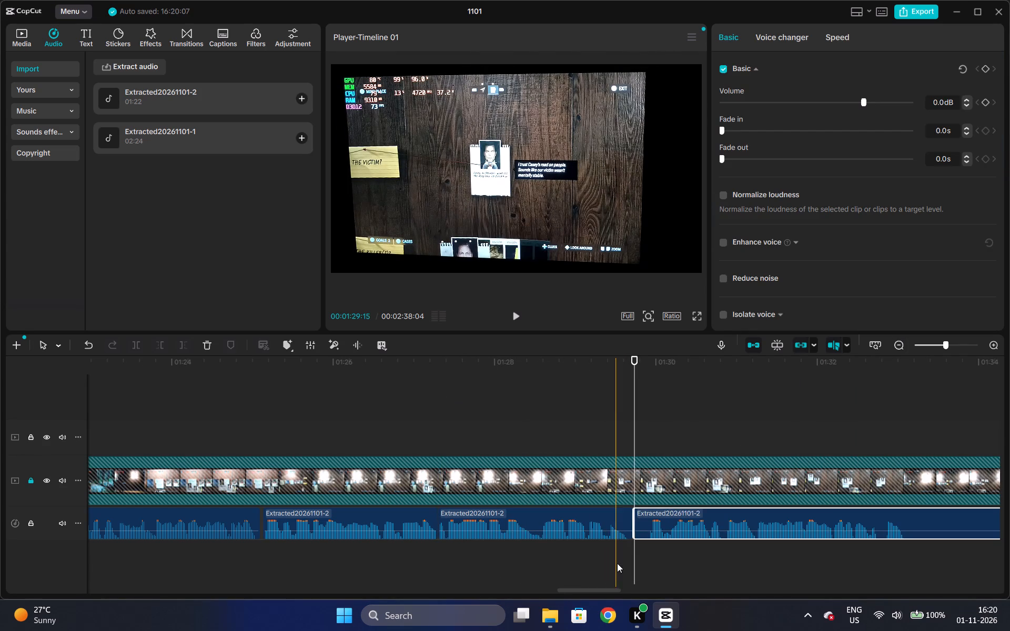
Play the piece after the split, split it at about 01:41, and delete the unwanted section before that point.
{"action": "left_click_drag", "start_coordinate": [614, 592], "coordinate": [631, 595]}
{"action": "key", "text": "space"}
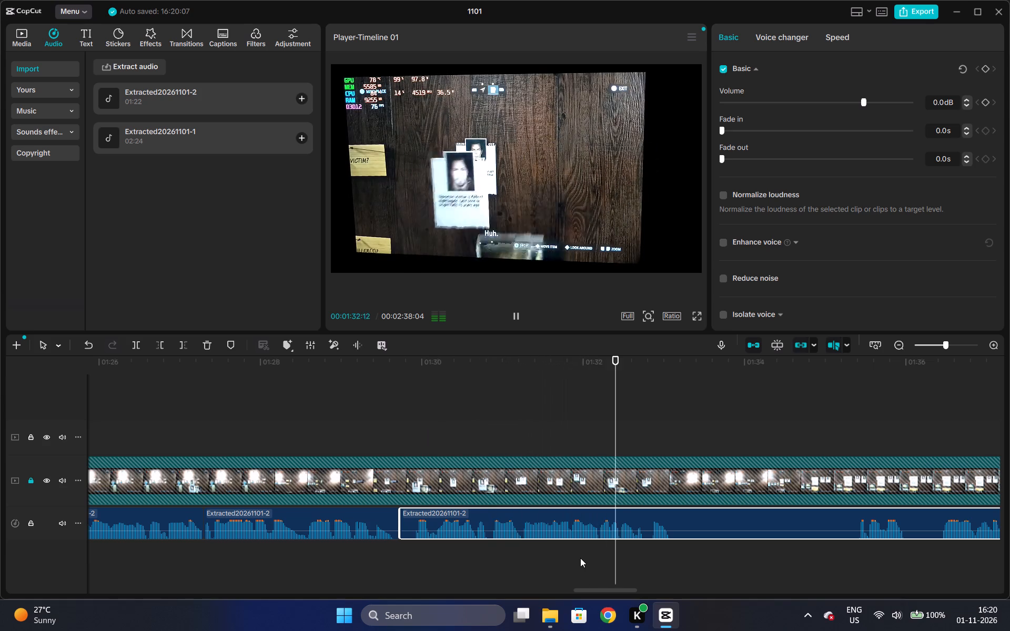
{"action": "double_click", "coordinate": [894, 348]}
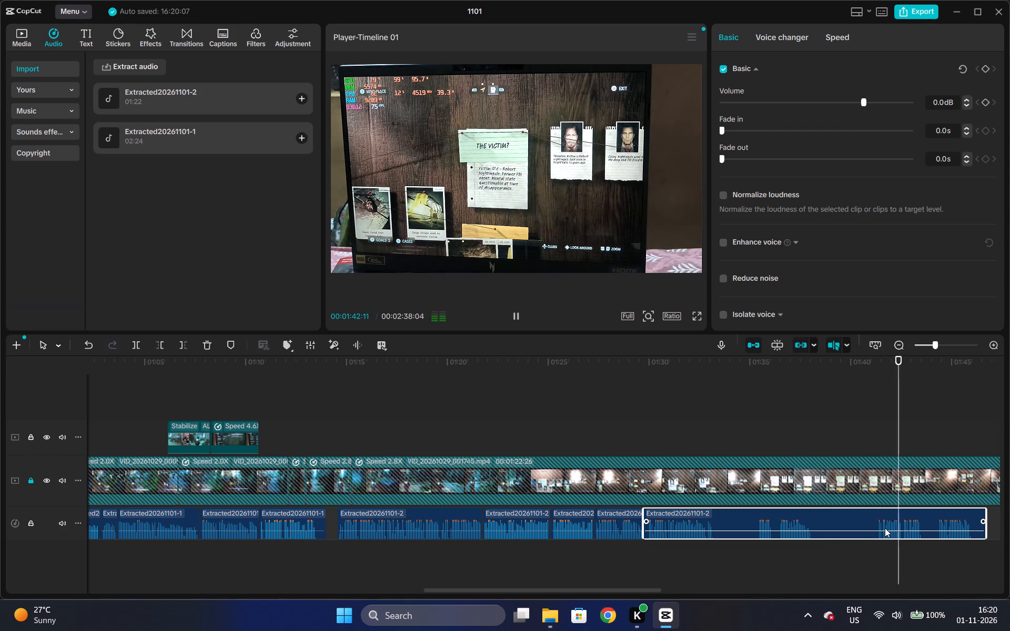
{"action": "key", "text": "space"}
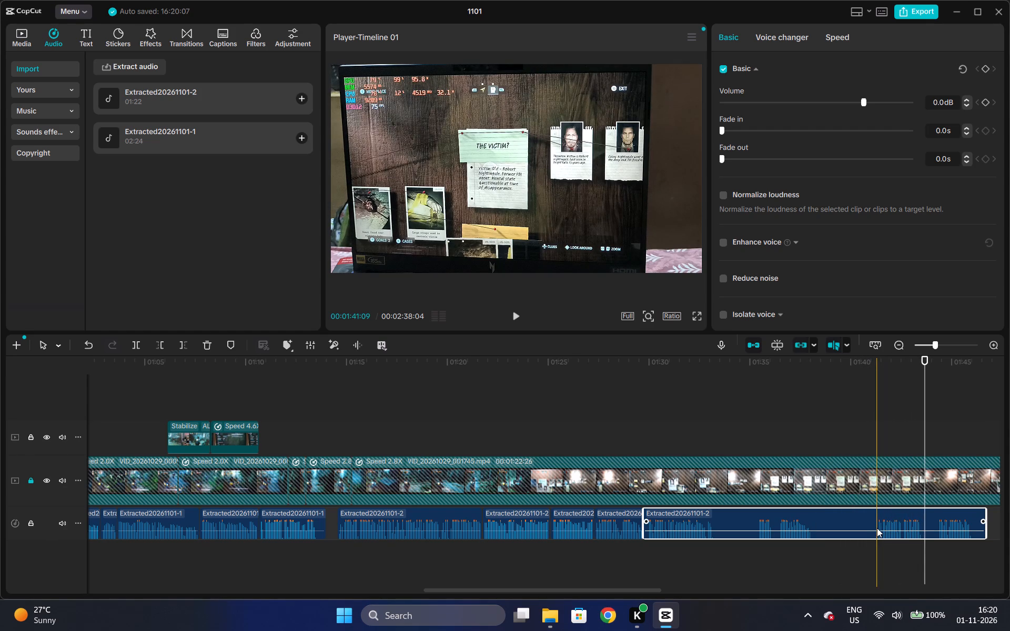
{"action": "key", "text": "ctrl+b"}
{"action": "left_click", "coordinate": [862, 522]}
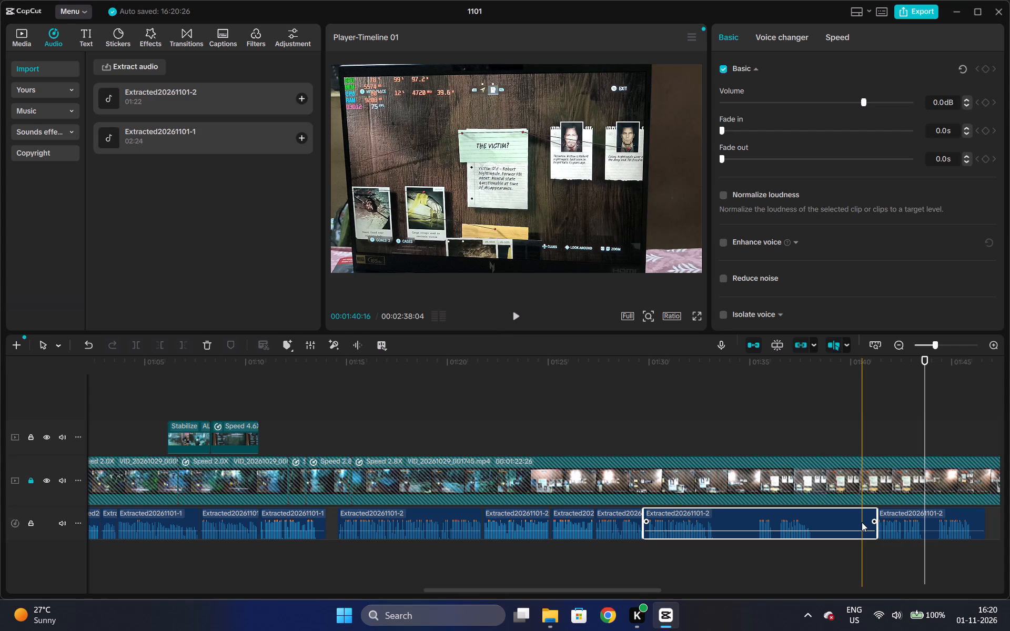
{"action": "key", "text": "ctrl+x"}
Move the remaining voiceover piece back against the preceding piece at about 01:30 on the same track, and play the join.
{"action": "left_click_drag", "start_coordinate": [921, 510], "coordinate": [686, 508]}
{"action": "left_click_drag", "start_coordinate": [676, 495], "coordinate": [676, 534]}
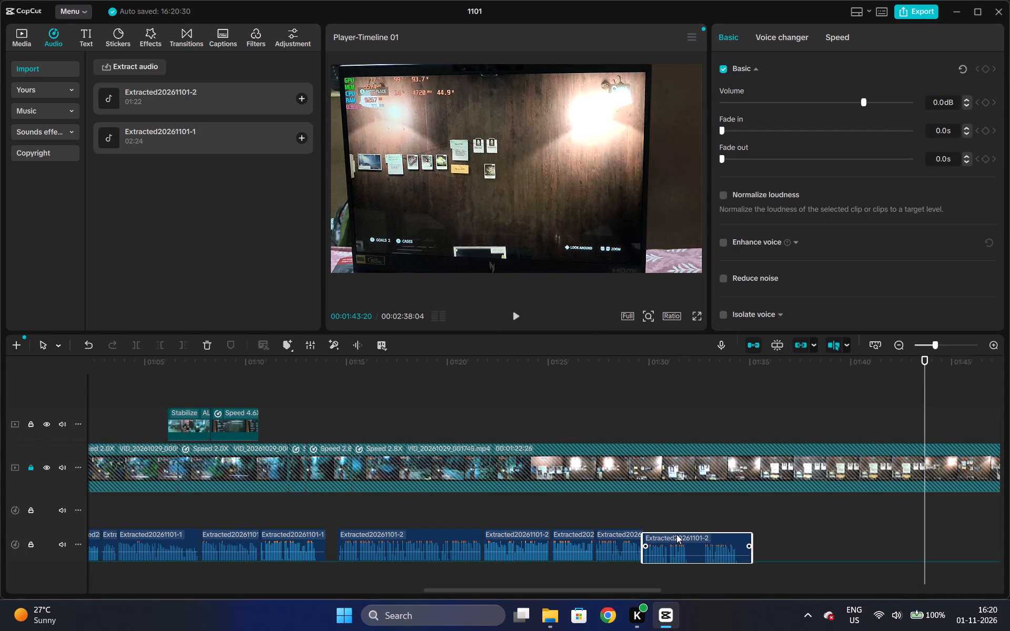
{"action": "left_click_drag", "start_coordinate": [676, 534], "coordinate": [678, 532]}
{"action": "left_click", "coordinate": [627, 431]}
{"action": "key", "text": "space"}
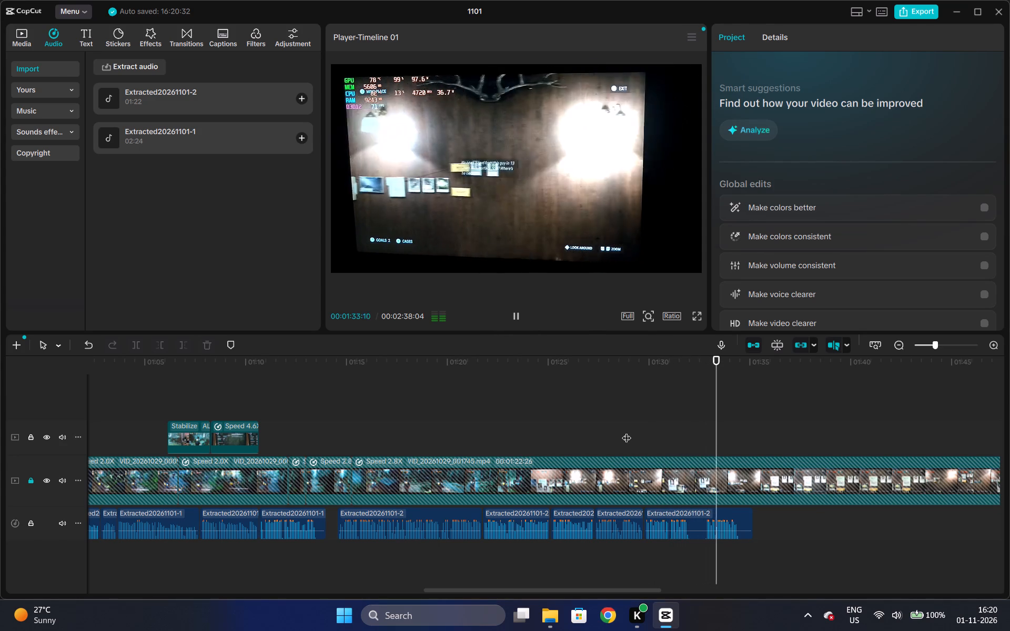
{"action": "key", "text": "space"}
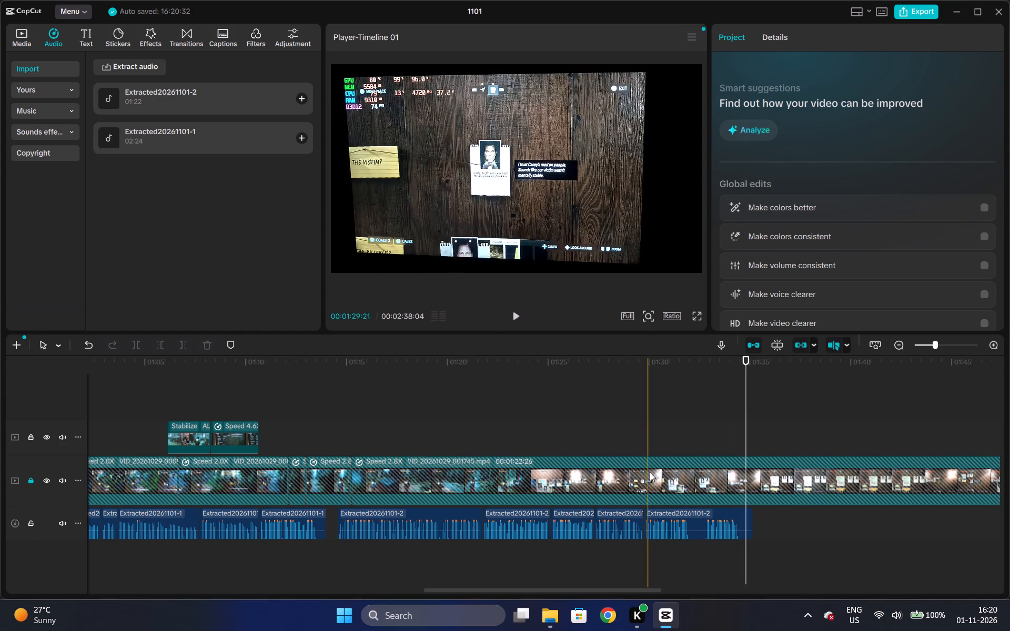
Cut the section between about 01:32:01 and 01:32:24 out of the last voiceover piece.
{"action": "left_click", "coordinate": [690, 528]}
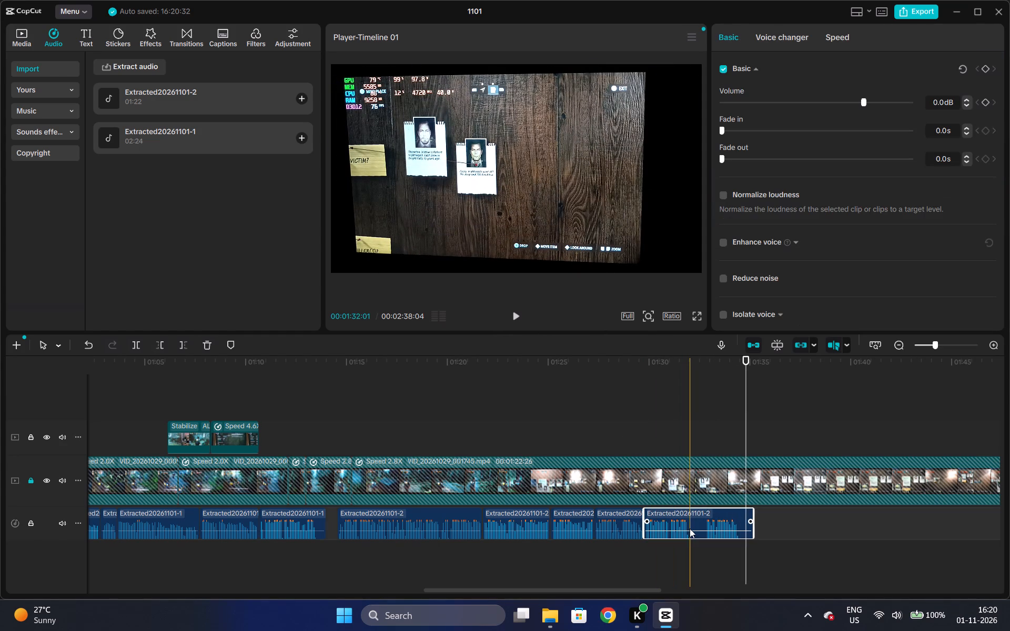
{"action": "key", "text": "ctrl+b"}
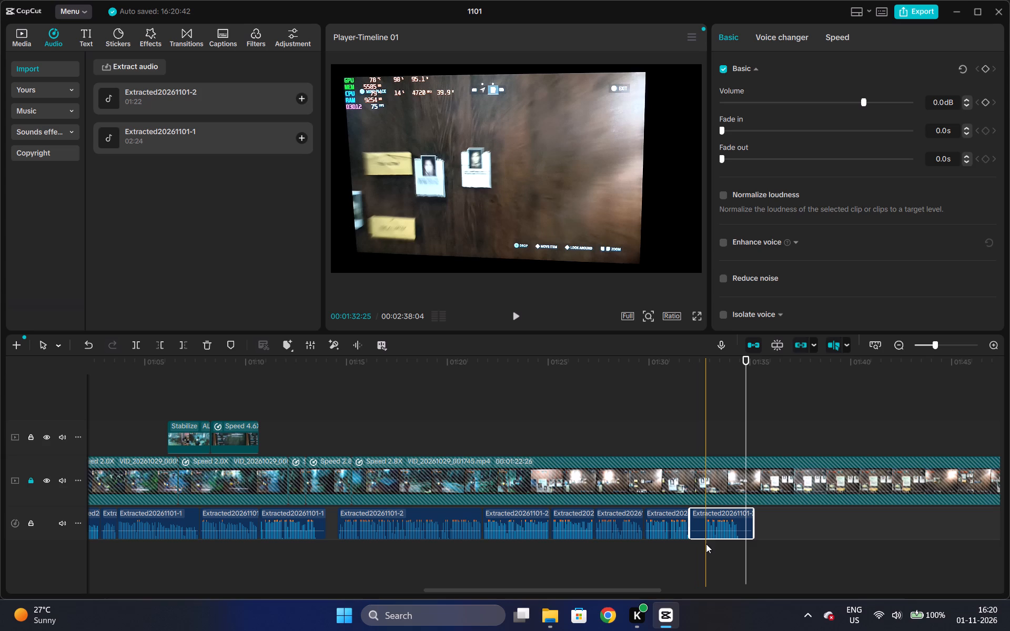
{"action": "key", "text": "ctrl+b"}
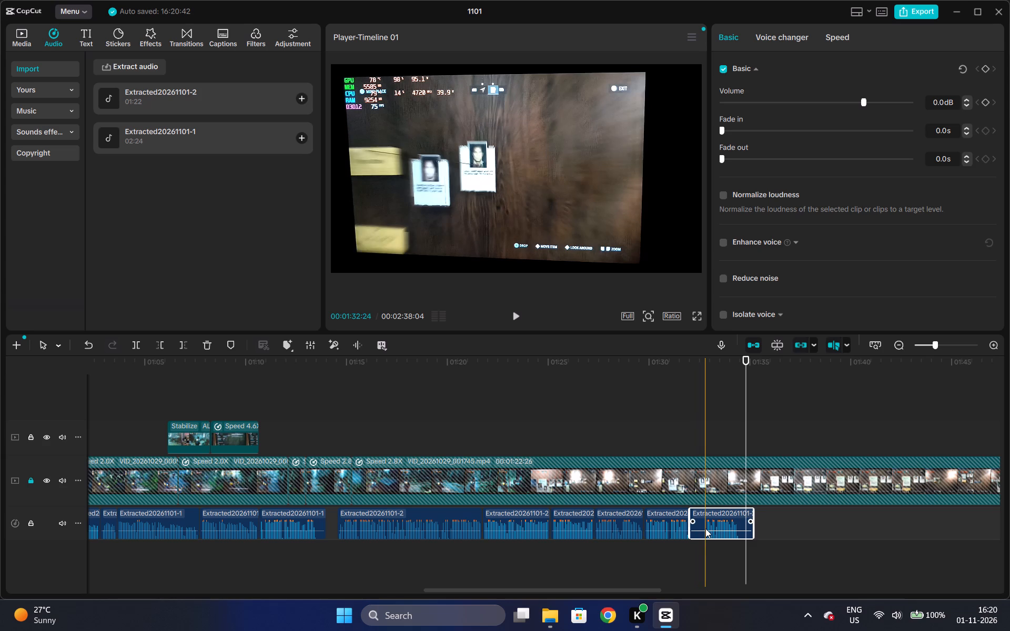
{"action": "left_click", "coordinate": [701, 524]}
{"action": "key", "text": "ctrl+x"}
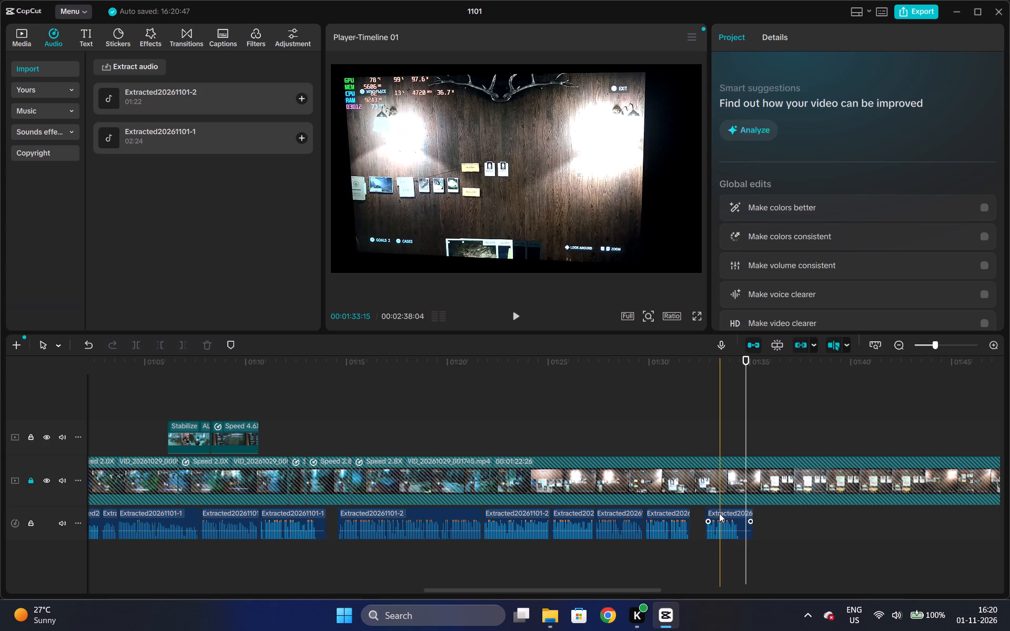
Move the last voiceover piece back against the preceding piece's end at about 01:32 on the same track, and play the join.
{"action": "left_click_drag", "start_coordinate": [719, 513], "coordinate": [702, 511]}
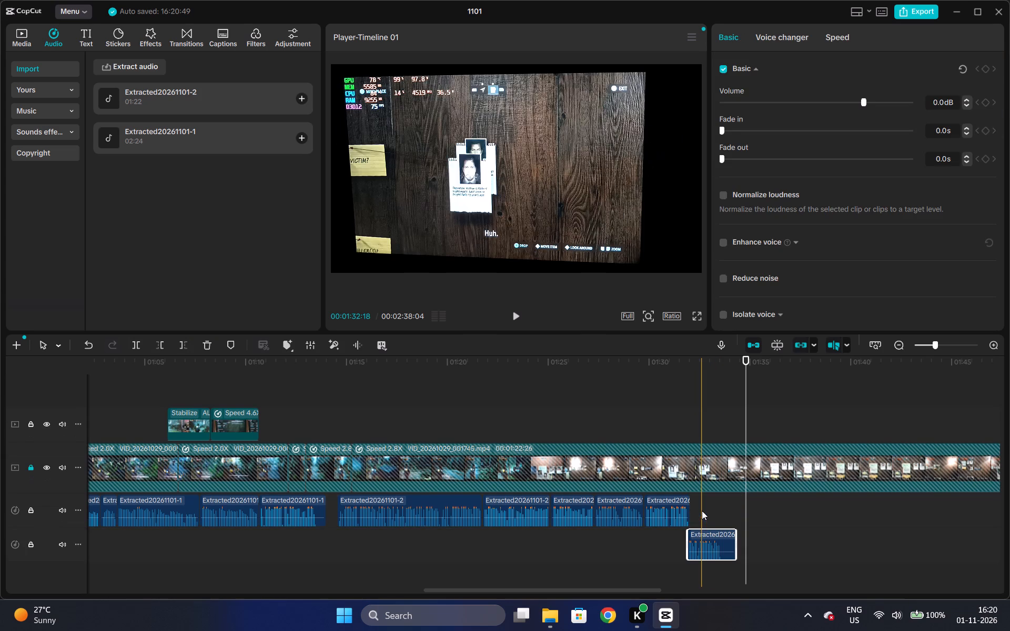
{"action": "left_click_drag", "start_coordinate": [702, 532], "coordinate": [705, 501]}
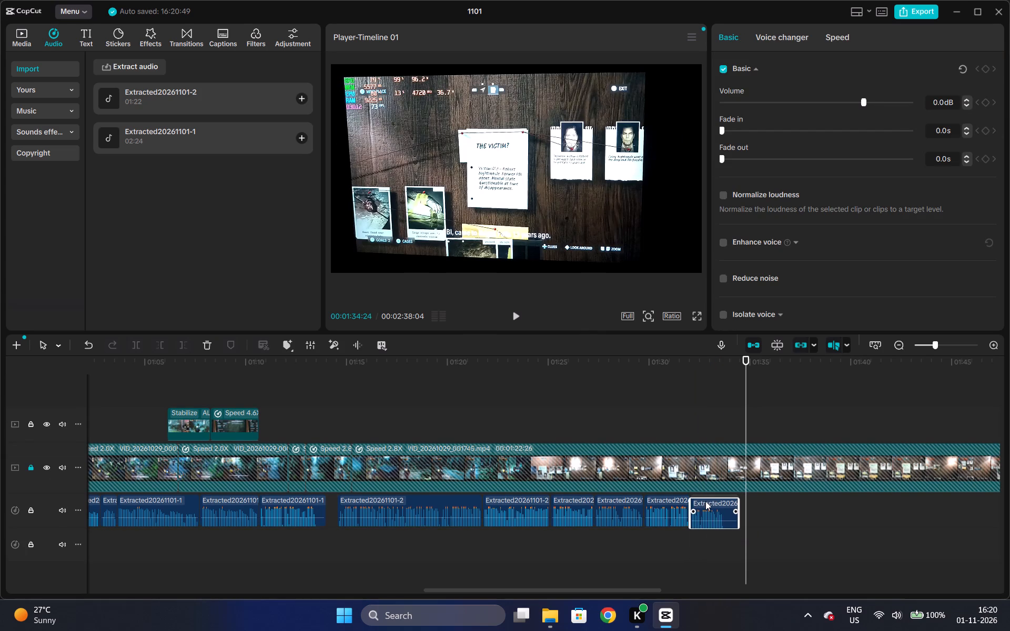
{"action": "left_click_drag", "start_coordinate": [705, 501], "coordinate": [704, 500]}
{"action": "left_click", "coordinate": [665, 450]}
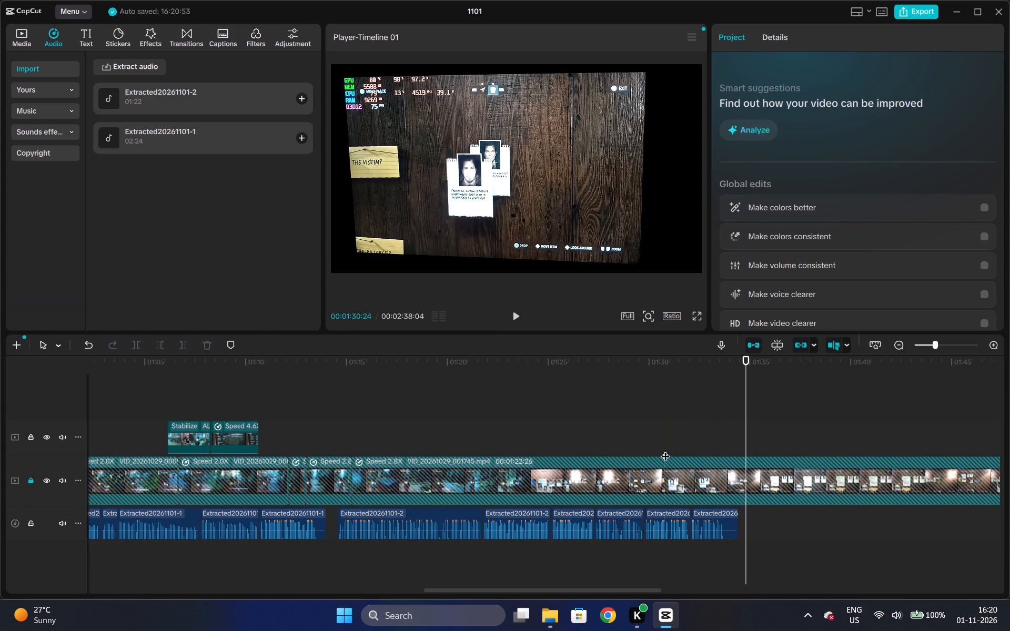
{"action": "key", "text": "space"}
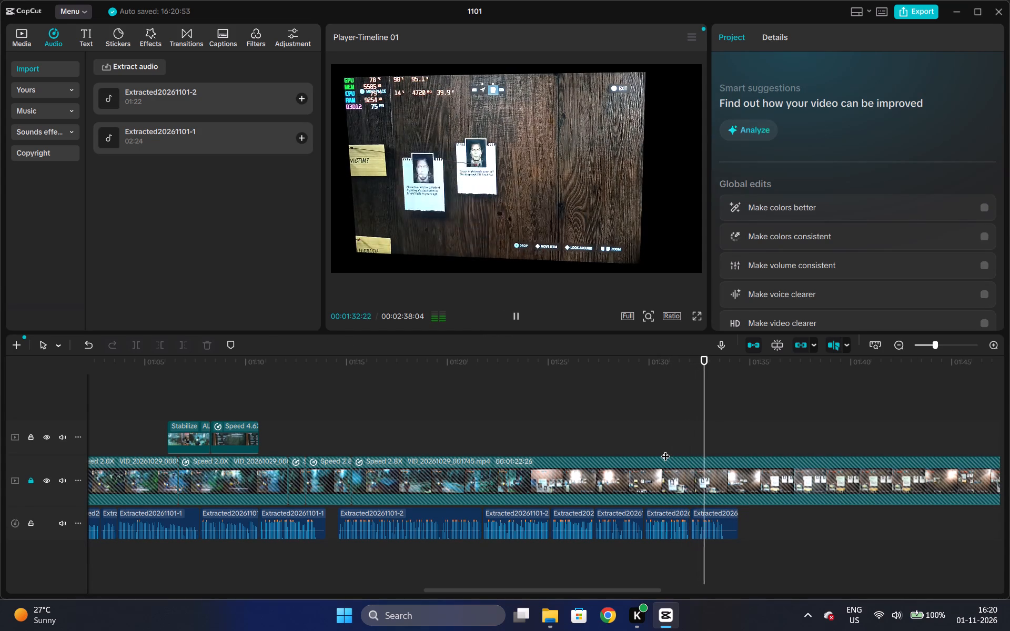
{"action": "key", "text": "space"}
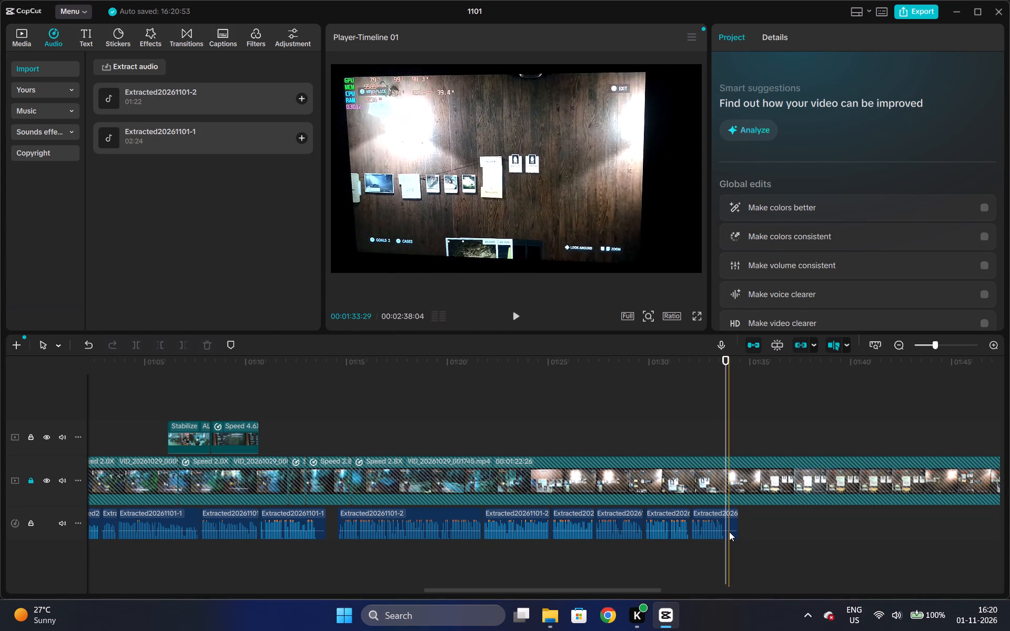
Trim the last voiceover piece's end at about 01:33:26.
{"action": "left_click", "coordinate": [727, 525]}
{"action": "key", "text": "w"}
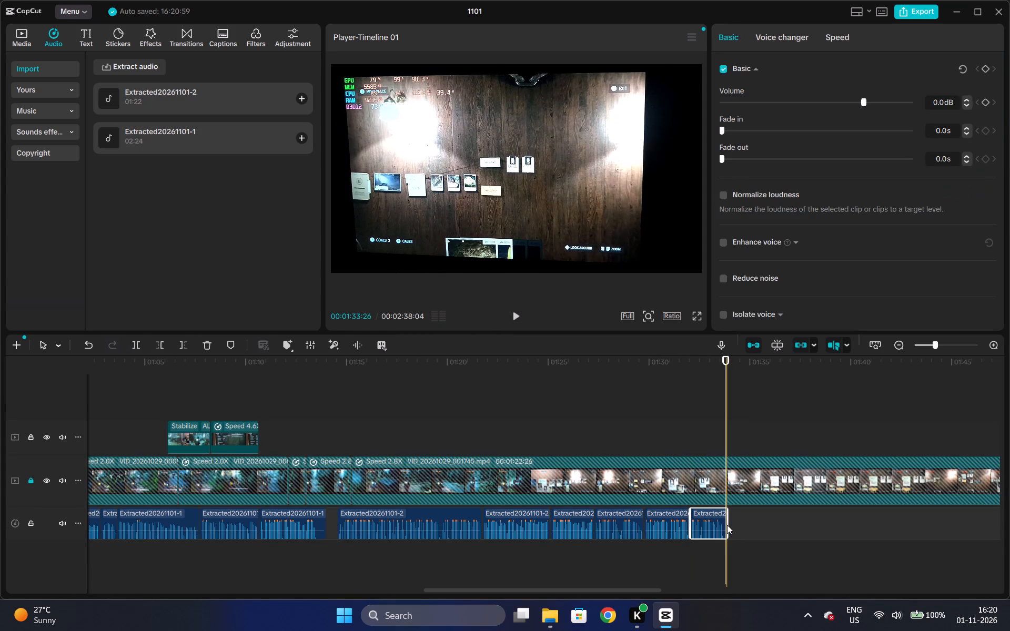
Unlock the main video track.
{"action": "left_click", "coordinate": [906, 344]}
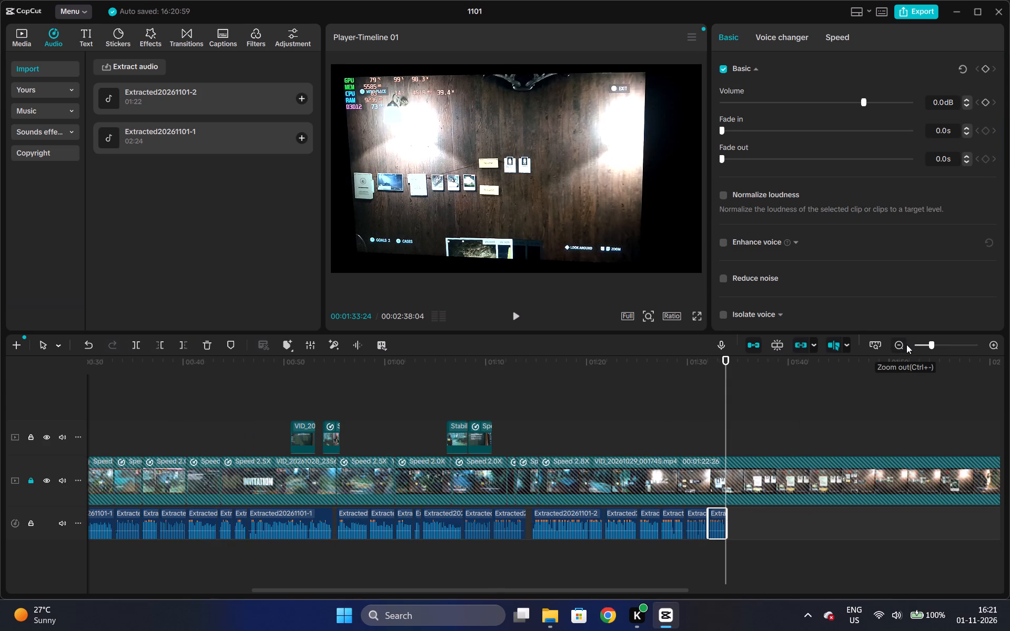
{"action": "left_click", "coordinate": [906, 344]}
{"action": "left_click", "coordinate": [30, 470]}
{"action": "left_click", "coordinate": [32, 481]}
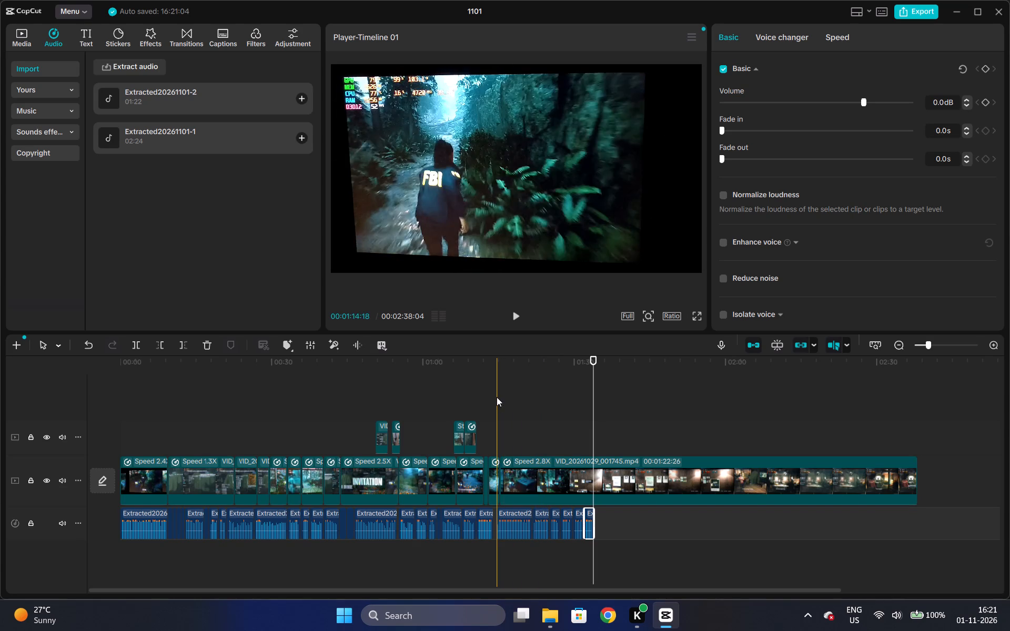
Play the second voiceover from about 01:13, and move the piece starting at about 01:21 back against the preceding piece on the same track.
{"action": "left_click", "coordinate": [490, 361]}
{"action": "key", "text": "space"}
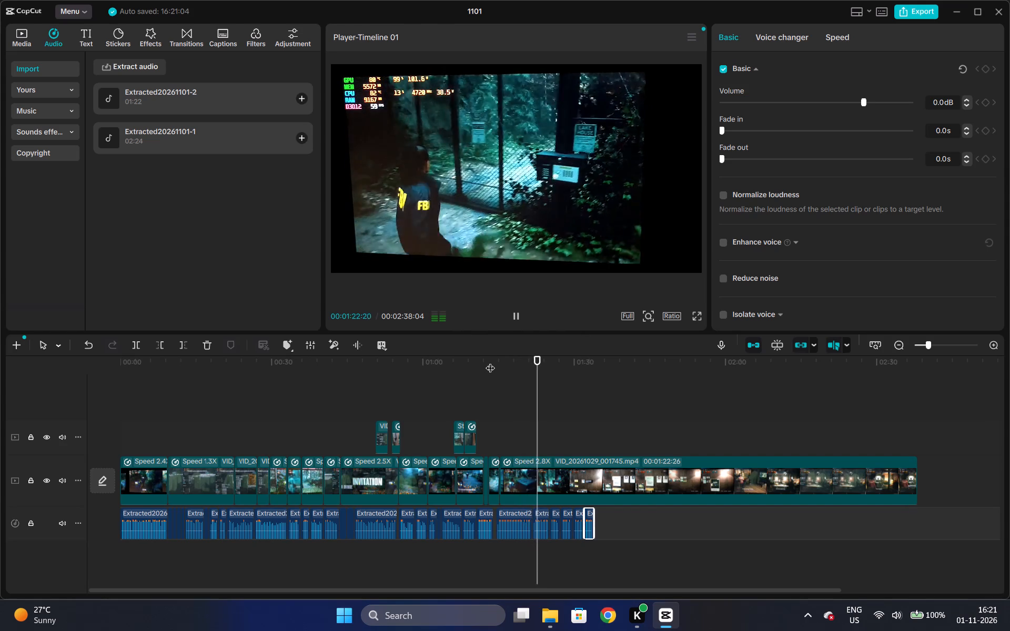
{"action": "key", "text": "space"}
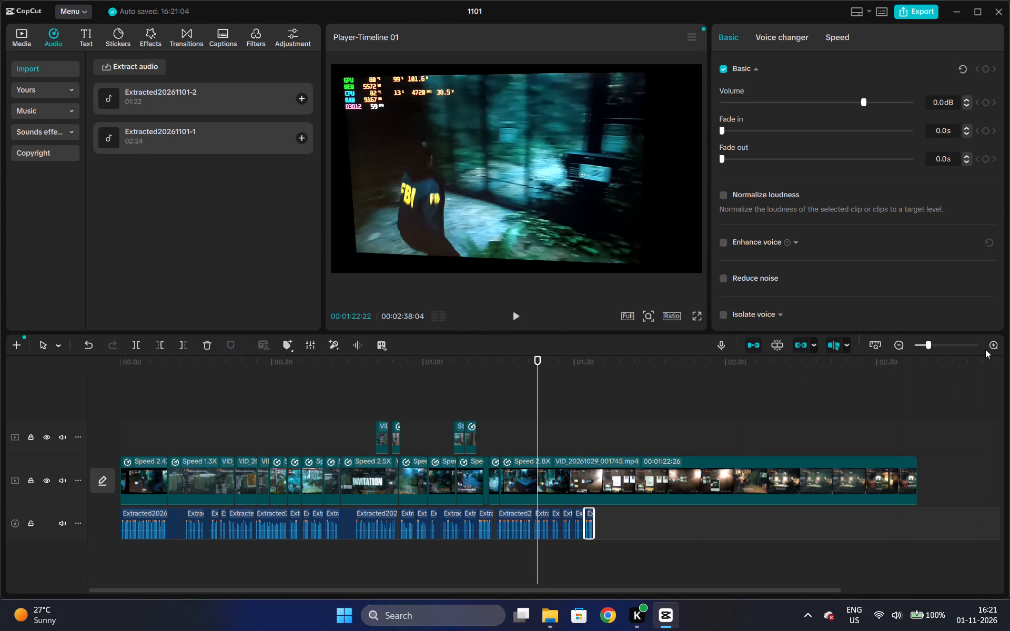
{"action": "triple_click", "coordinate": [991, 345]}
{"action": "left_click", "coordinate": [459, 414]}
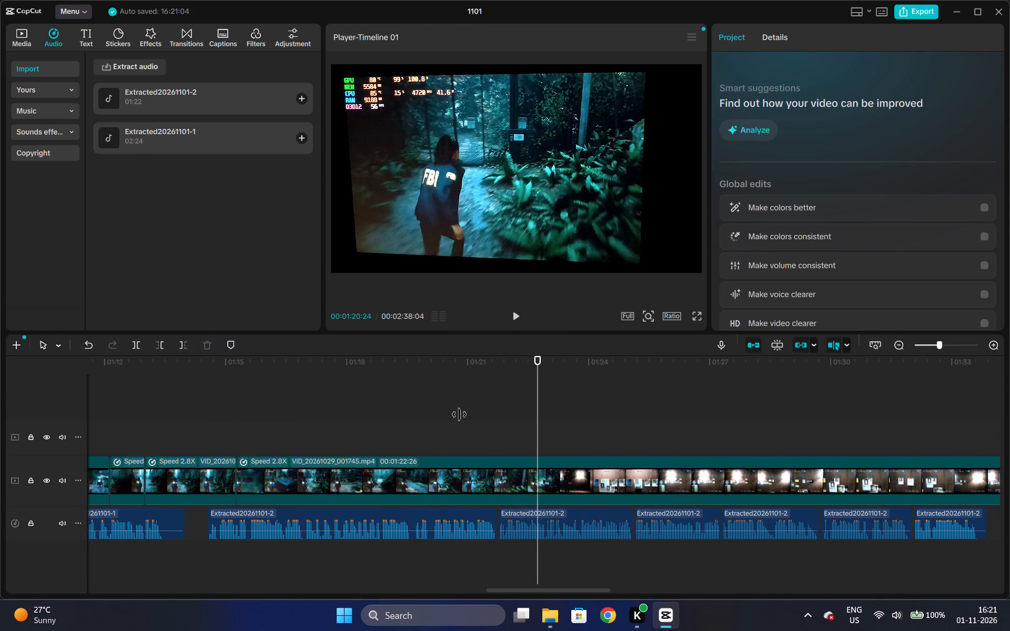
{"action": "key", "text": "space"}
{"action": "key", "text": "space"}
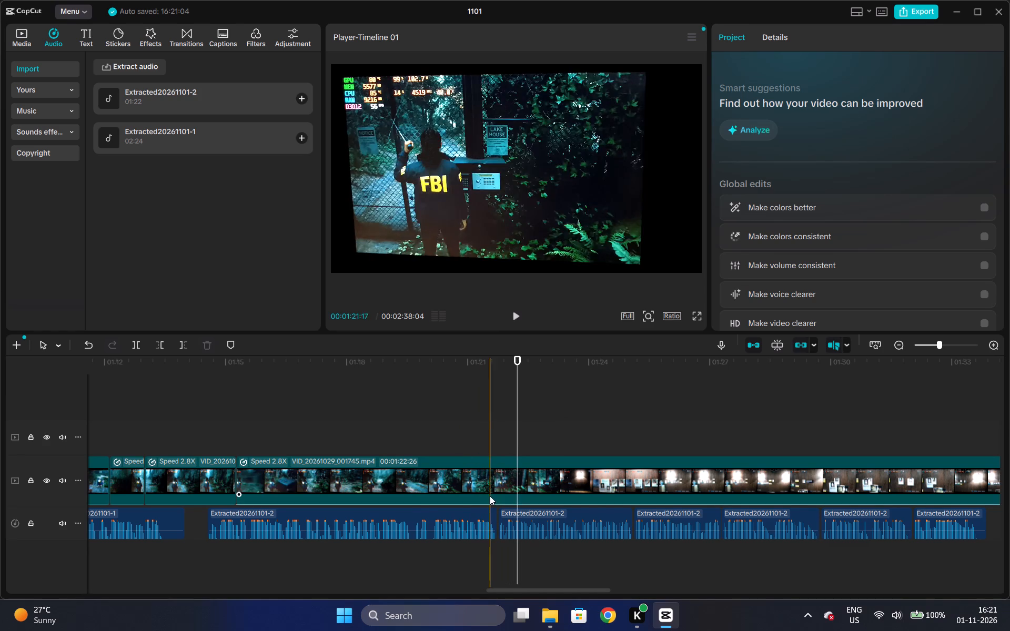
{"action": "left_click", "coordinate": [508, 513]}
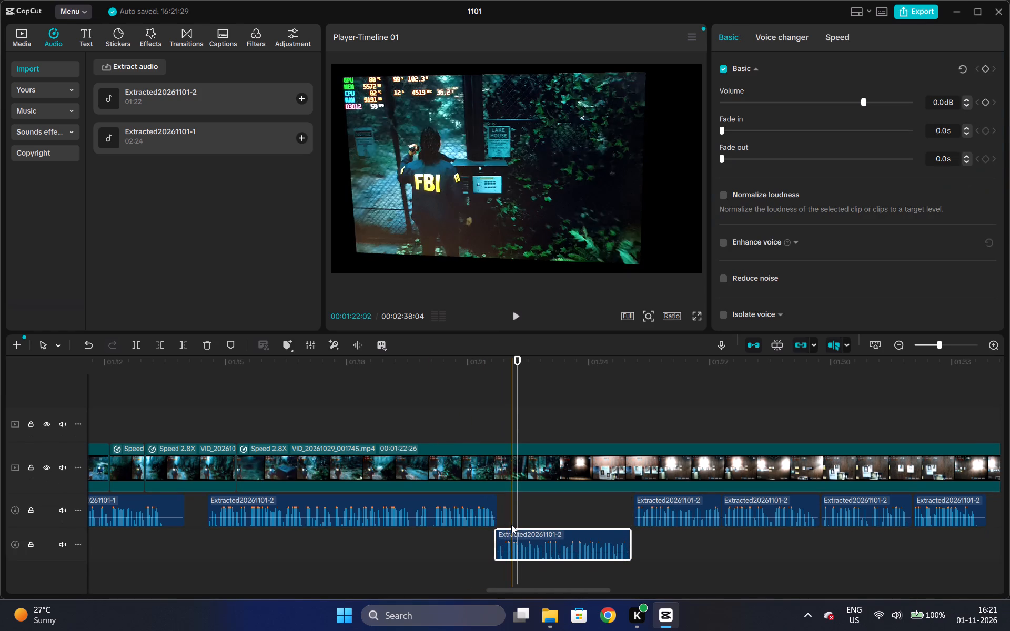
{"action": "left_click_drag", "start_coordinate": [513, 532], "coordinate": [515, 502]}
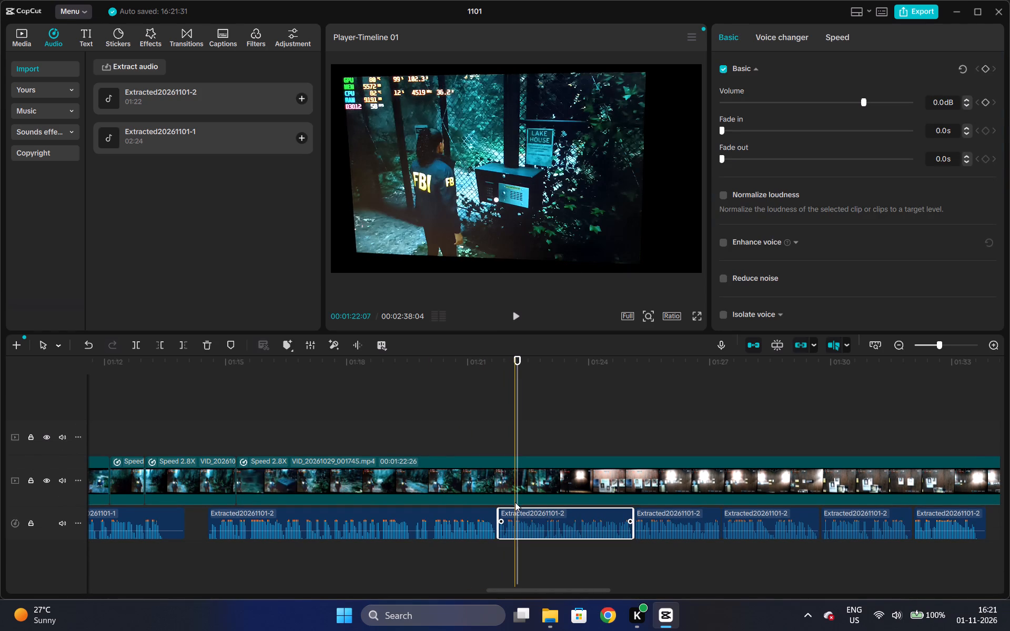
Play the voiceover around 01:22 and from about 01:19, and cut out its section between about 01:19:17 and 01:20:04.
{"action": "left_click", "coordinate": [481, 483]}
{"action": "key", "text": "space"}
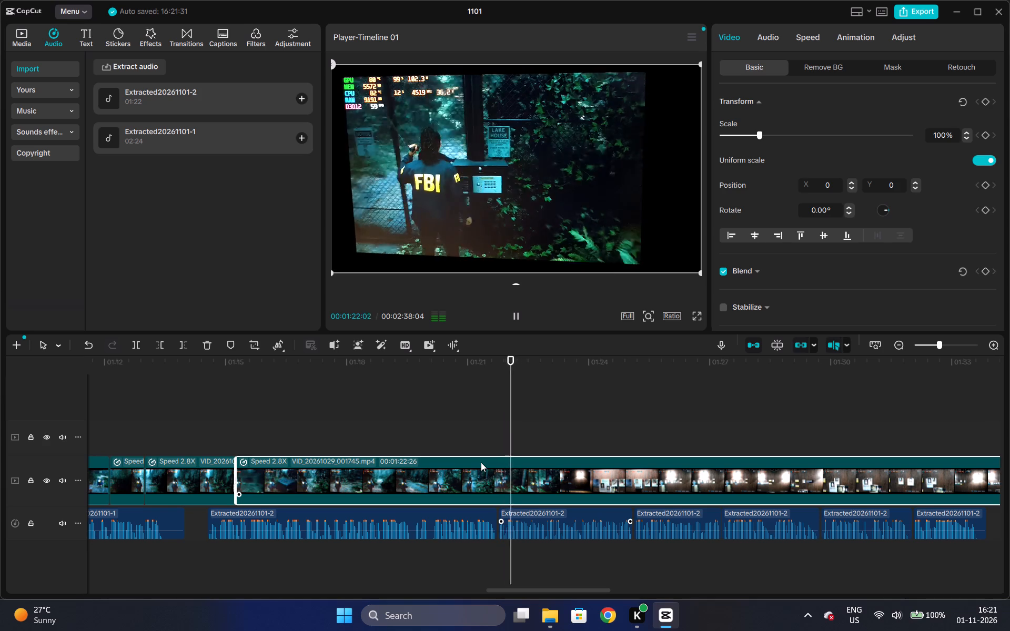
{"action": "key", "text": "space"}
{"action": "left_click", "coordinate": [395, 366]}
{"action": "key", "text": "space"}
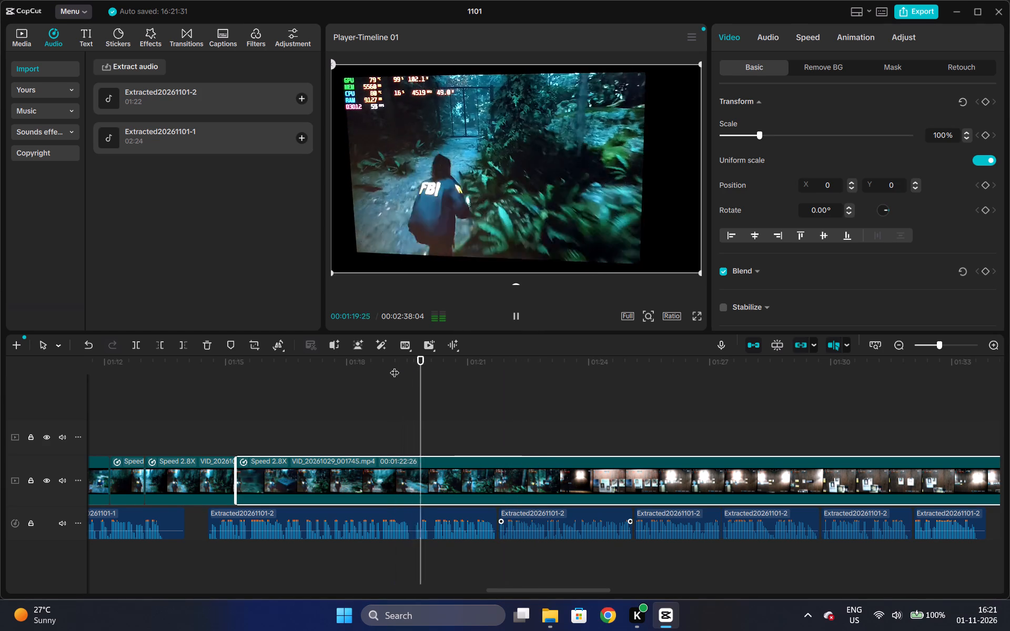
{"action": "key", "text": "space"}
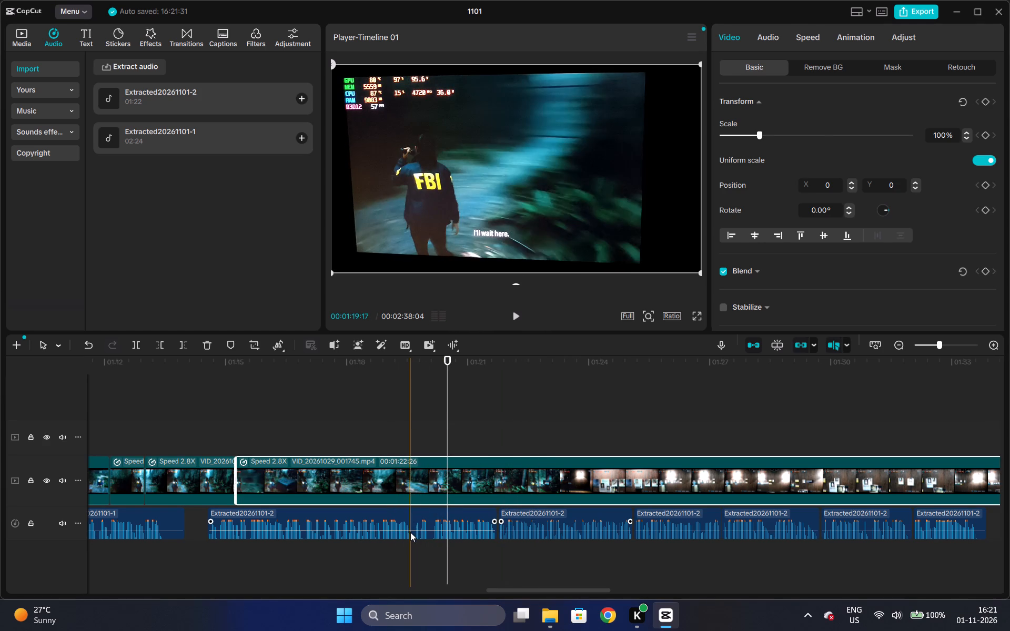
{"action": "left_click", "coordinate": [413, 532]}
{"action": "key", "text": "ctrl+b"}
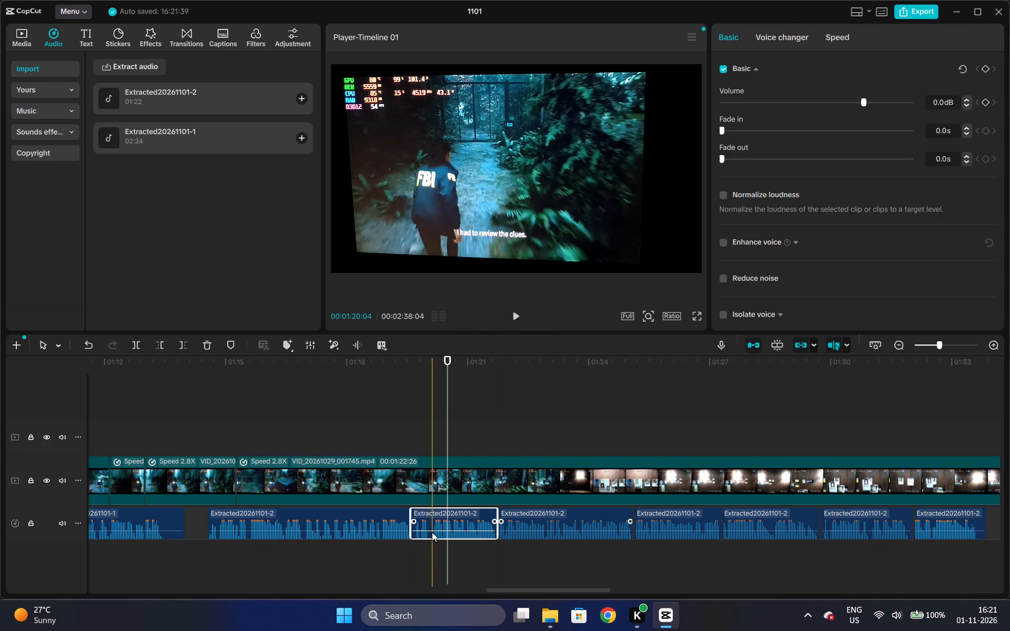
{"action": "key", "text": "ctrl+b"}
{"action": "left_click", "coordinate": [426, 521]}
{"action": "key", "text": "ctrl+x"}
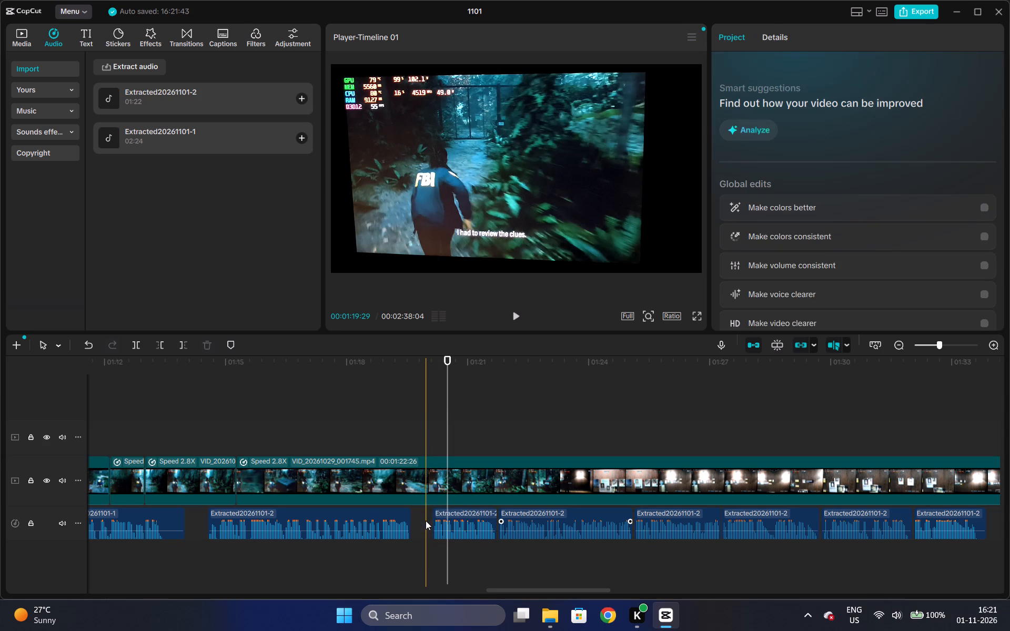
Move the two voiceover pieces following the cut at about 01:19 back against their preceding pieces on the same track.
{"action": "left_click_drag", "start_coordinate": [448, 514], "coordinate": [426, 514]}
{"action": "left_click_drag", "start_coordinate": [522, 513], "coordinate": [498, 512]}
{"action": "left_click_drag", "start_coordinate": [503, 532], "coordinate": [502, 501]}
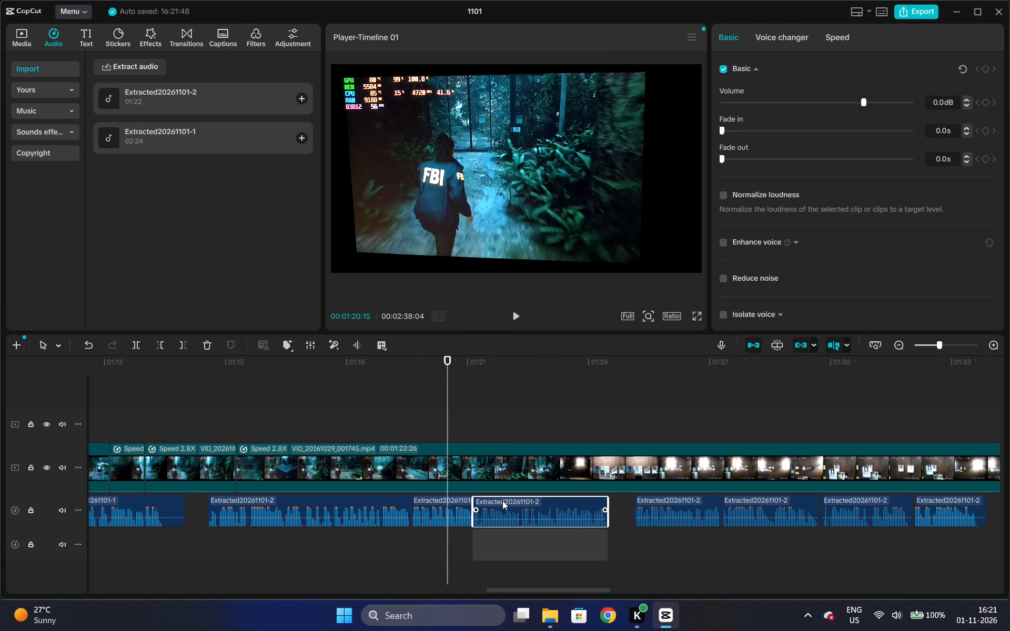
{"action": "left_click_drag", "start_coordinate": [502, 501], "coordinate": [502, 495]}
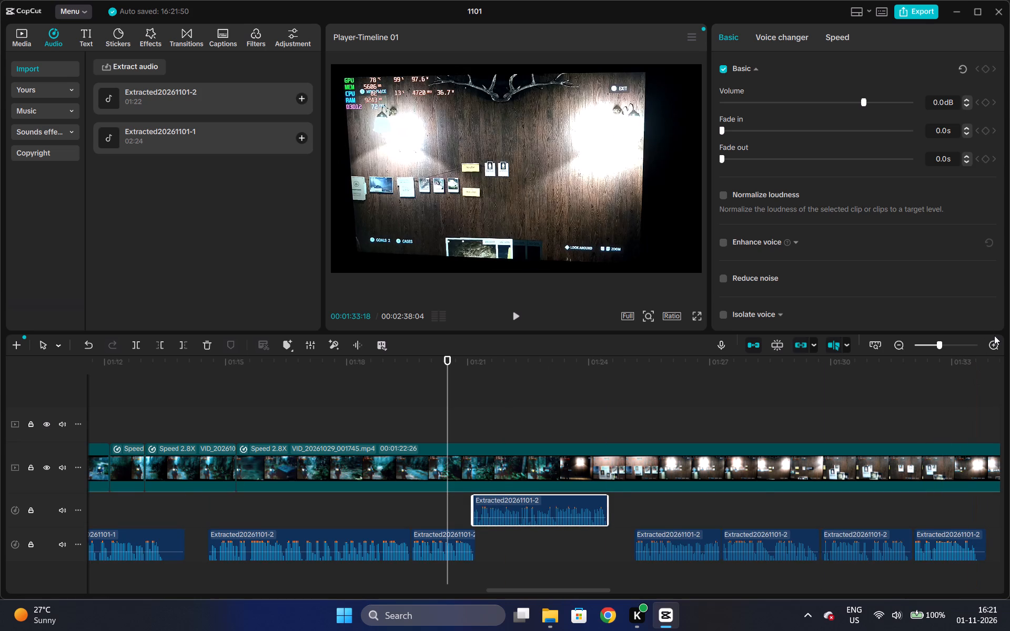
{"action": "left_click", "coordinate": [994, 339]}
{"action": "left_click", "coordinate": [994, 339]}
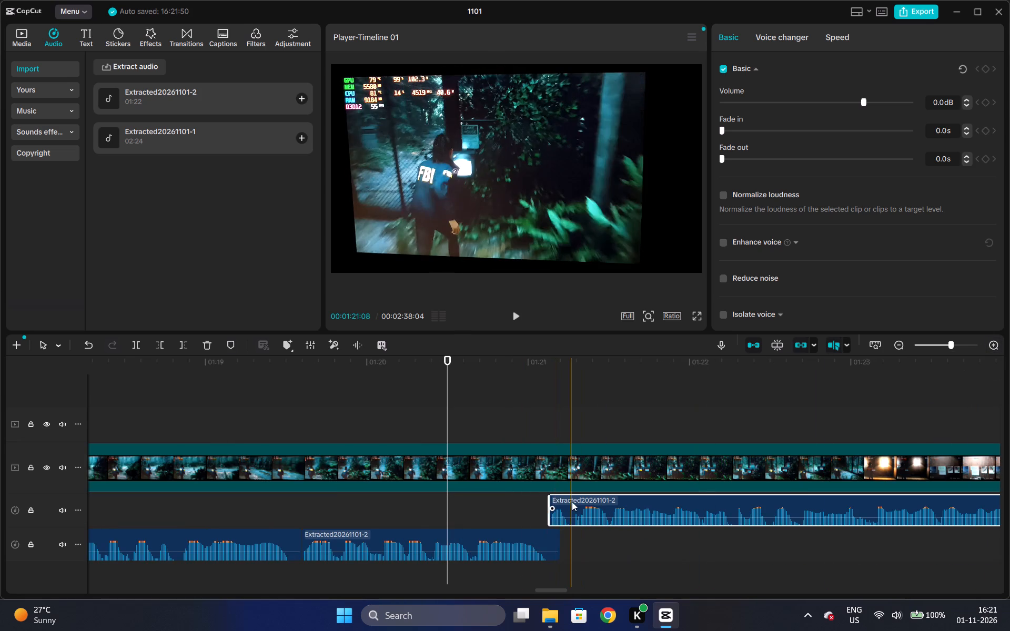
{"action": "left_click_drag", "start_coordinate": [572, 502], "coordinate": [584, 539]}
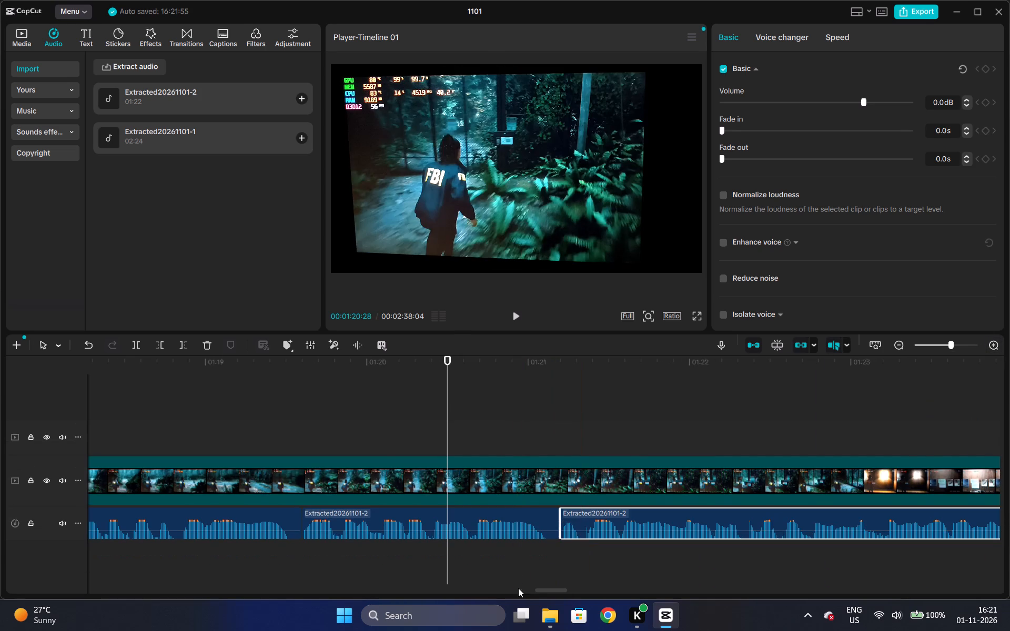
Close the gaps before the last four voiceover pieces, moving each back against the preceding piece on the same track.
{"action": "left_click_drag", "start_coordinate": [536, 589], "coordinate": [571, 595]}
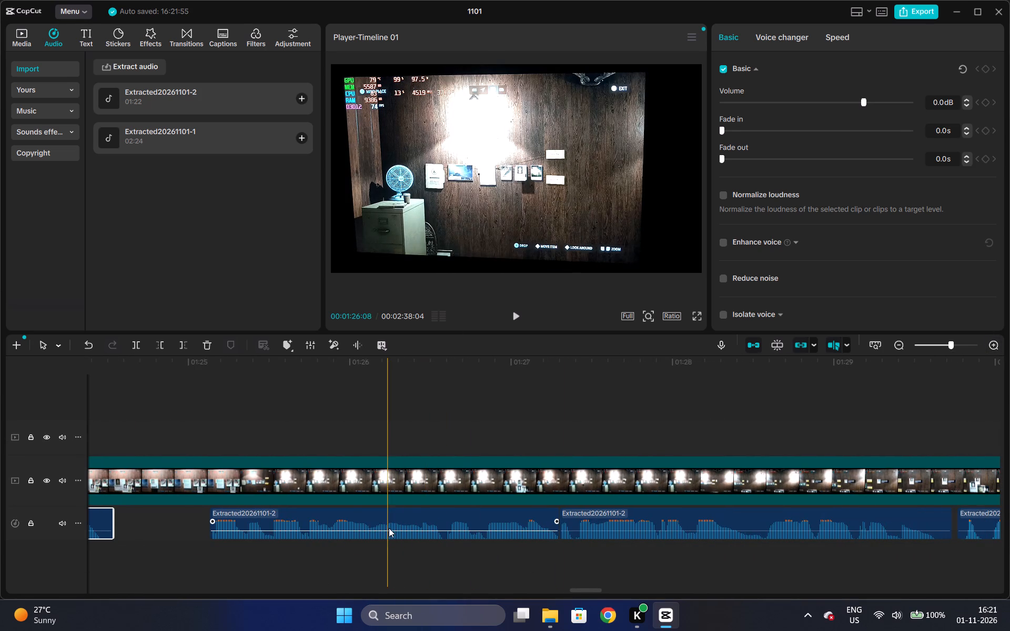
{"action": "left_click_drag", "start_coordinate": [373, 513], "coordinate": [275, 511]}
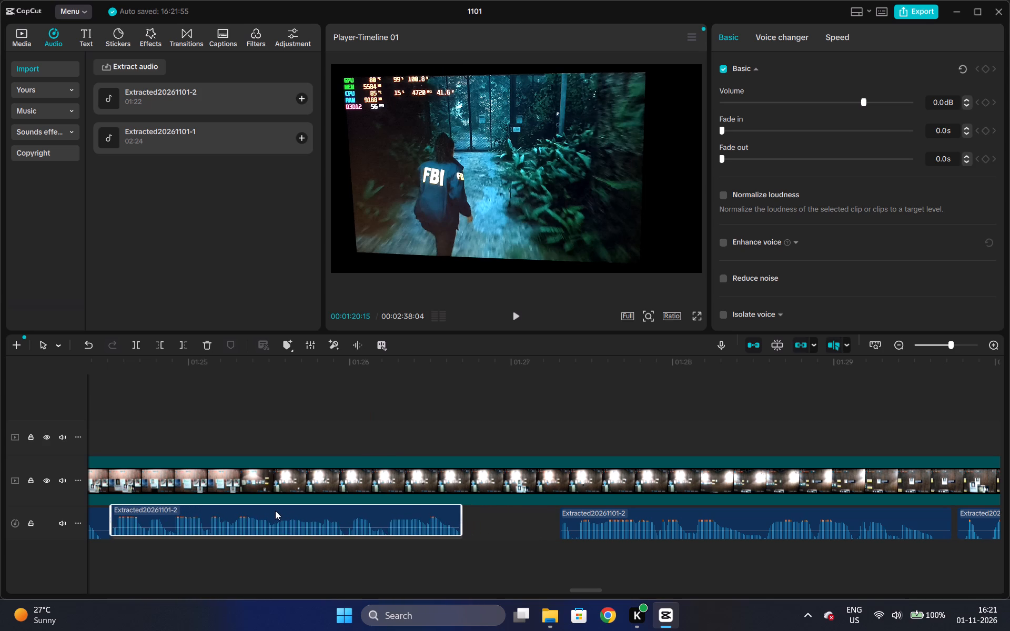
{"action": "left_click_drag", "start_coordinate": [744, 515], "coordinate": [642, 511]}
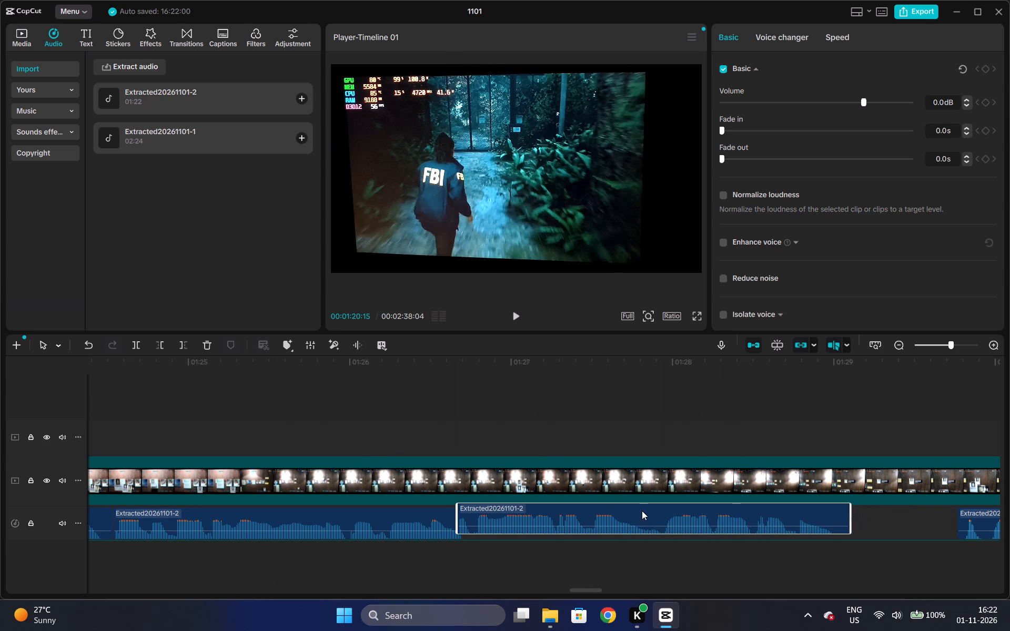
{"action": "left_click_drag", "start_coordinate": [642, 511], "coordinate": [649, 514]}
{"action": "left_click_drag", "start_coordinate": [582, 590], "coordinate": [603, 591]}
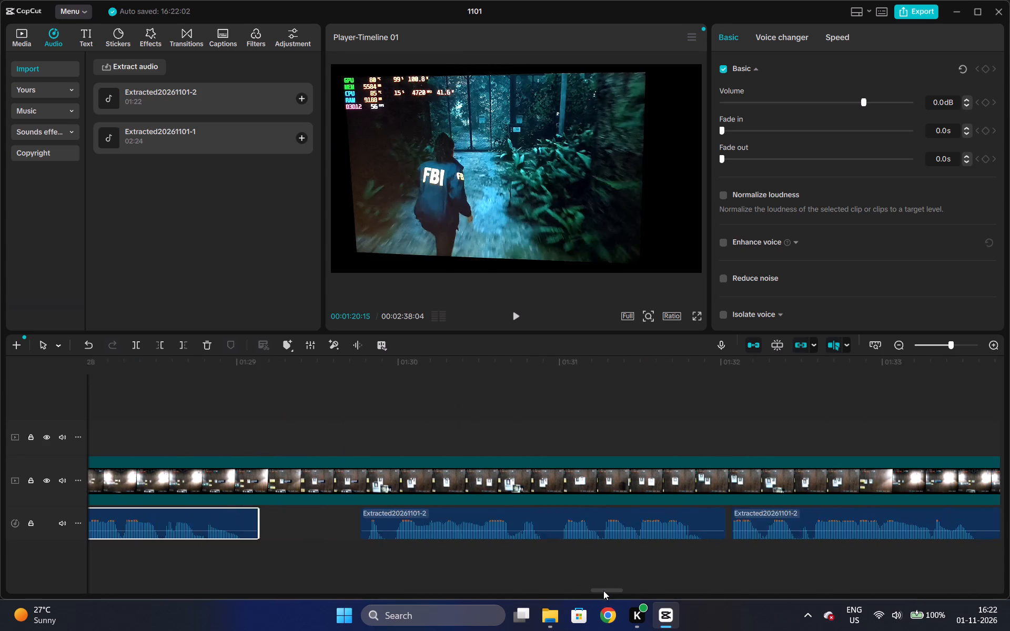
{"action": "left_click_drag", "start_coordinate": [603, 591], "coordinate": [605, 592]}
{"action": "left_click_drag", "start_coordinate": [578, 513], "coordinate": [474, 514]}
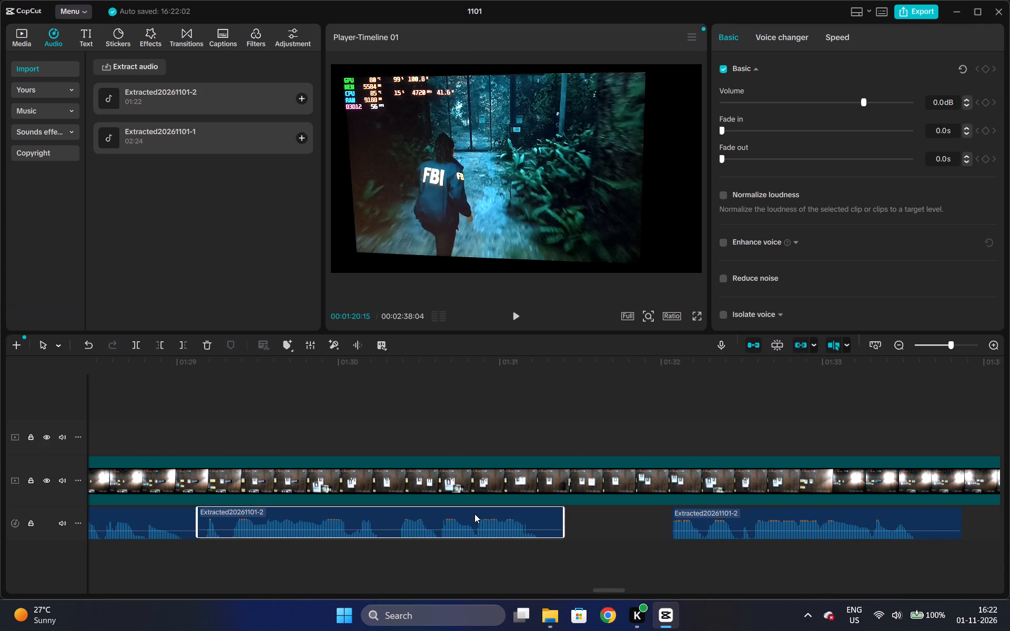
{"action": "left_click_drag", "start_coordinate": [474, 514], "coordinate": [474, 514]}
{"action": "left_click_drag", "start_coordinate": [728, 514], "coordinate": [620, 514]}
Play the timeline from about 01:05 and again from about 01:11 to check the rearranged voiceover against the footage.
{"action": "triple_click", "coordinate": [905, 347]}
{"action": "left_click", "coordinate": [905, 347]}
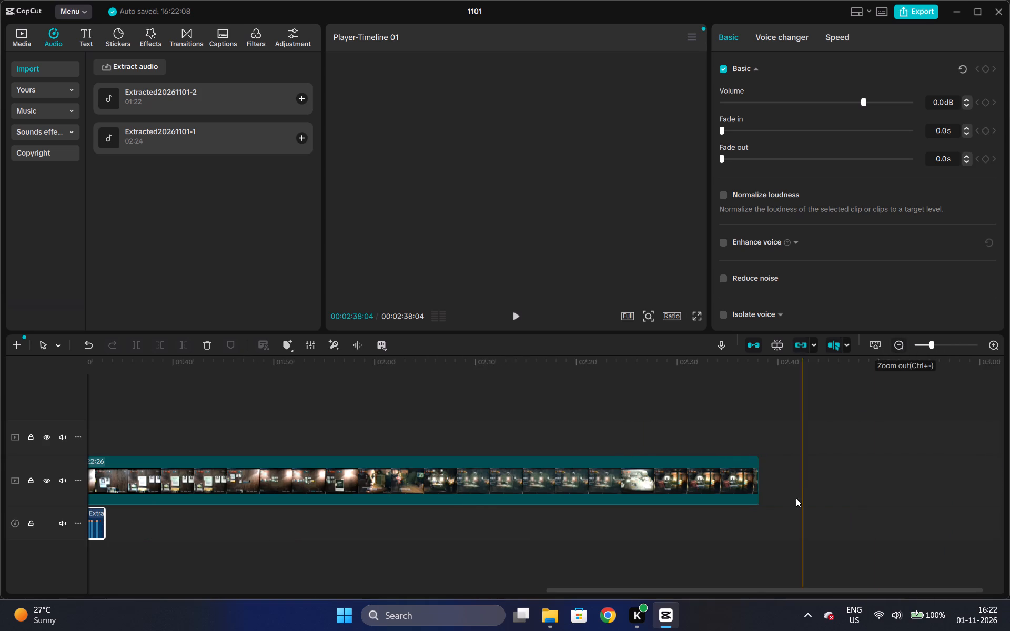
{"action": "left_click_drag", "start_coordinate": [760, 587], "coordinate": [329, 589]}
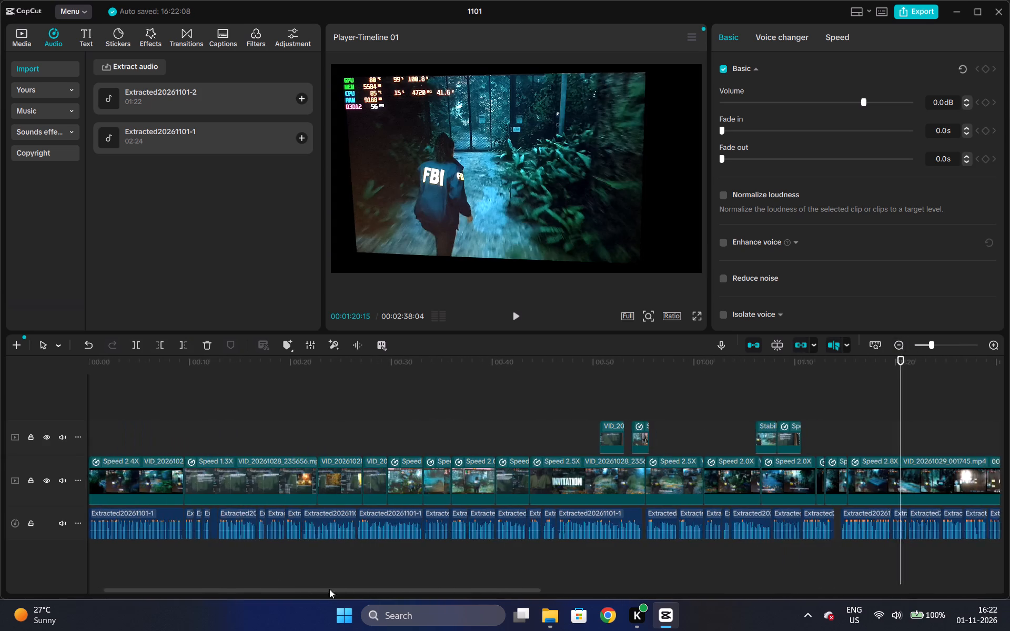
{"action": "left_click_drag", "start_coordinate": [329, 589], "coordinate": [528, 579]}
{"action": "left_click", "coordinate": [307, 381]}
{"action": "key", "text": "space"}
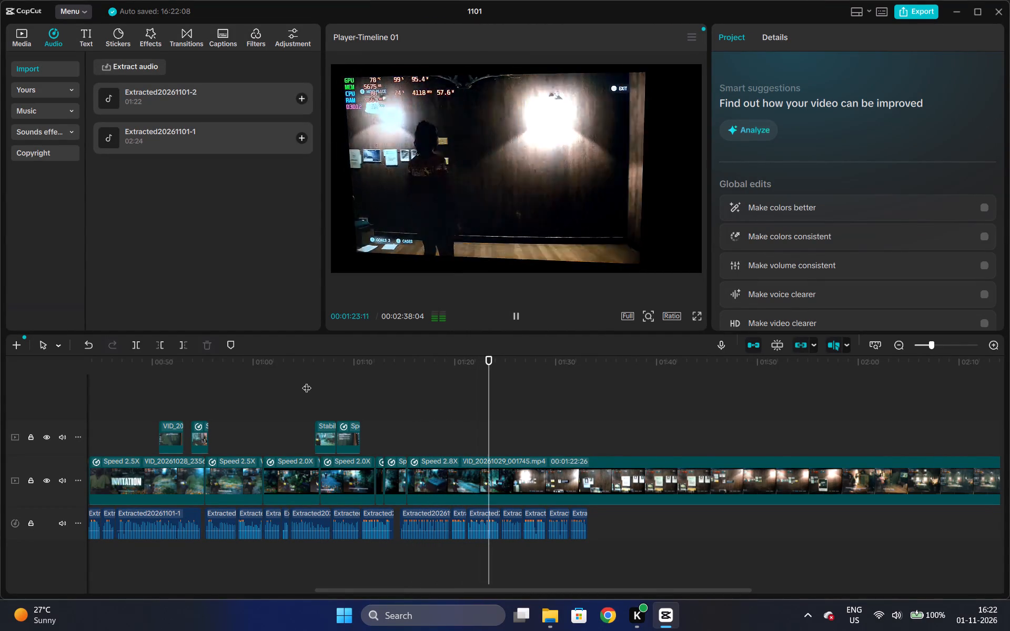
{"action": "key", "text": "space"}
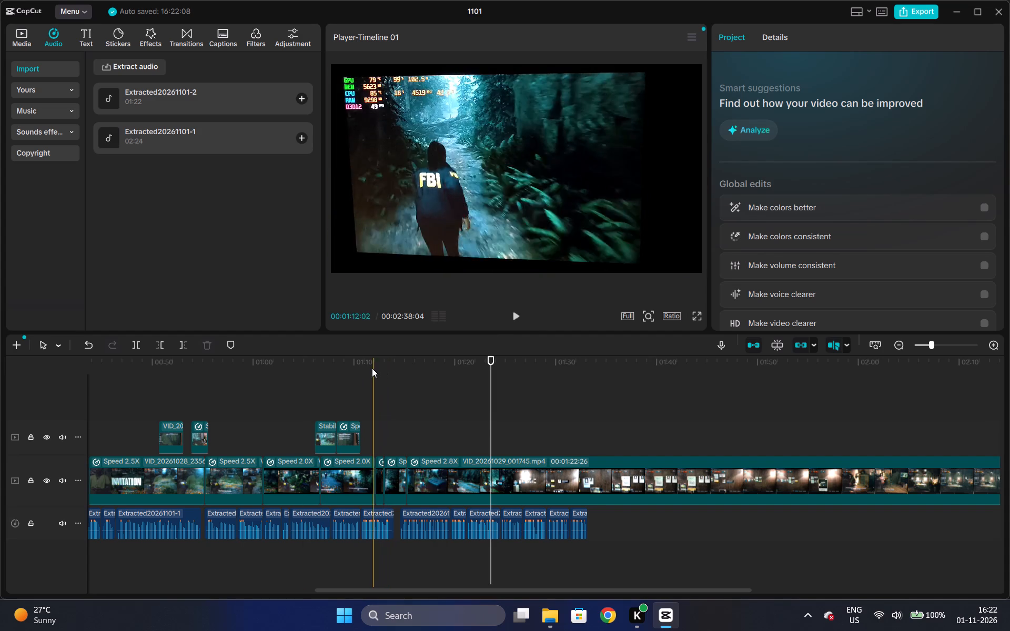
{"action": "left_click", "coordinate": [370, 368]}
{"action": "key", "text": "space"}
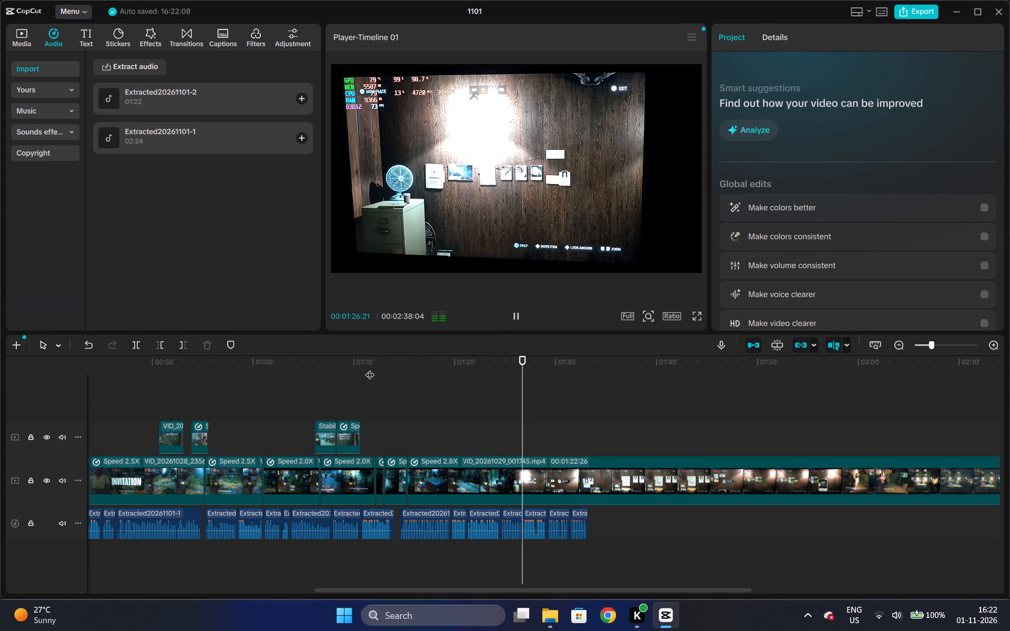
{"action": "key", "text": "space"}
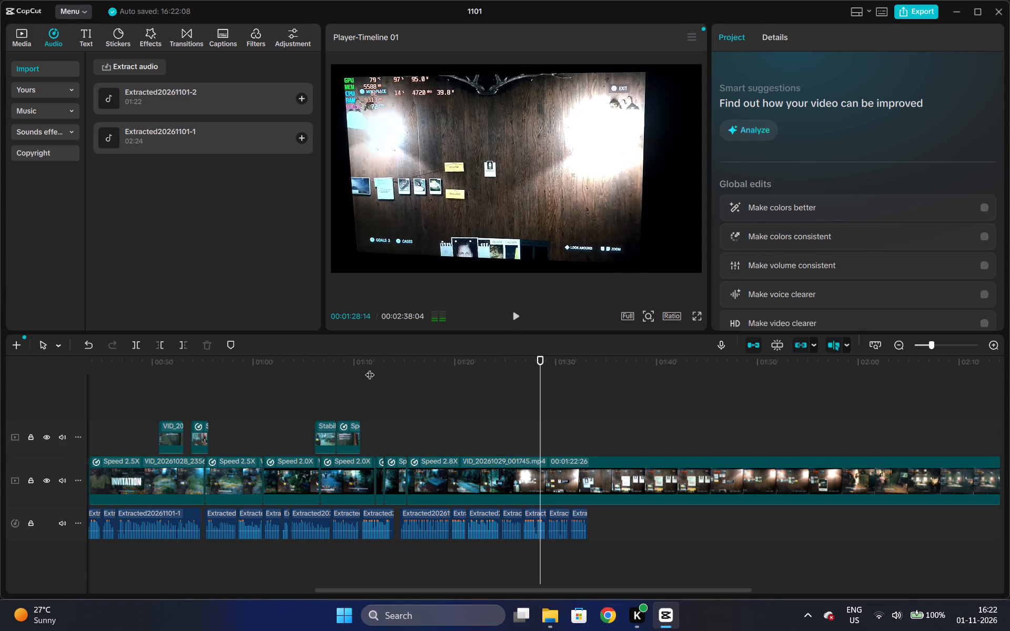
Find the cut point by playback, split the last VID_20261029_001745.mp4 clip at about 01:22:27, and delete the part after it.
{"action": "left_click", "coordinate": [483, 358]}
{"action": "key", "text": "space"}
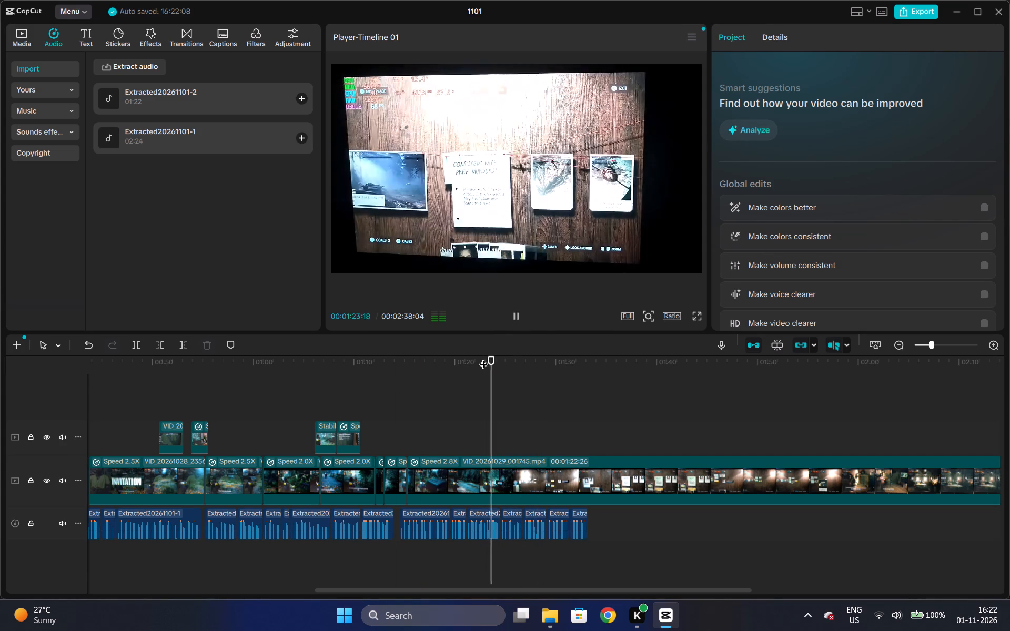
{"action": "key", "text": "space"}
{"action": "left_click", "coordinate": [454, 366]}
{"action": "key", "text": "space"}
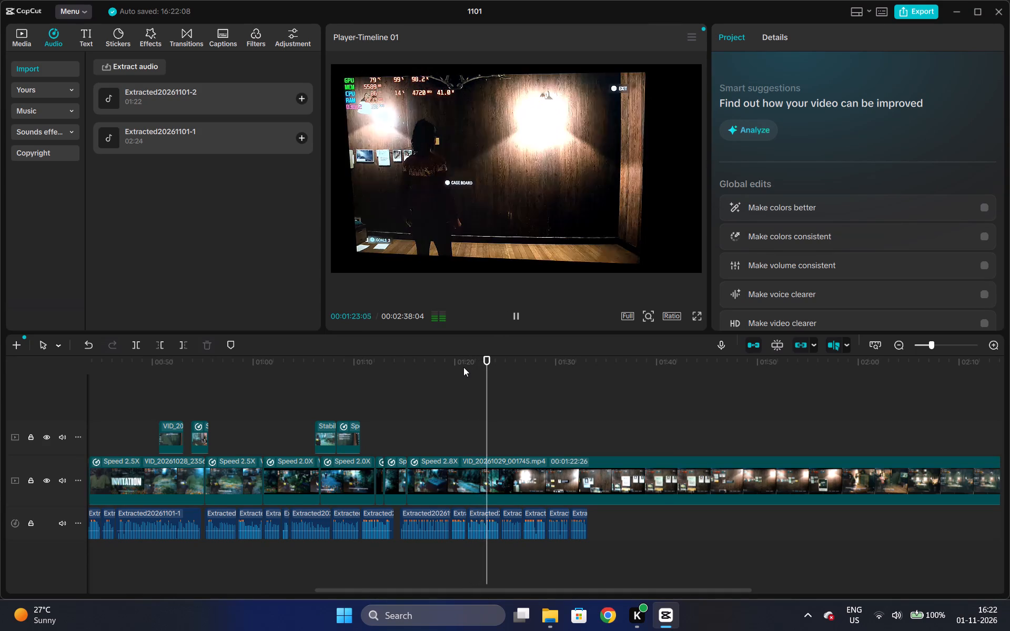
{"action": "key", "text": "space"}
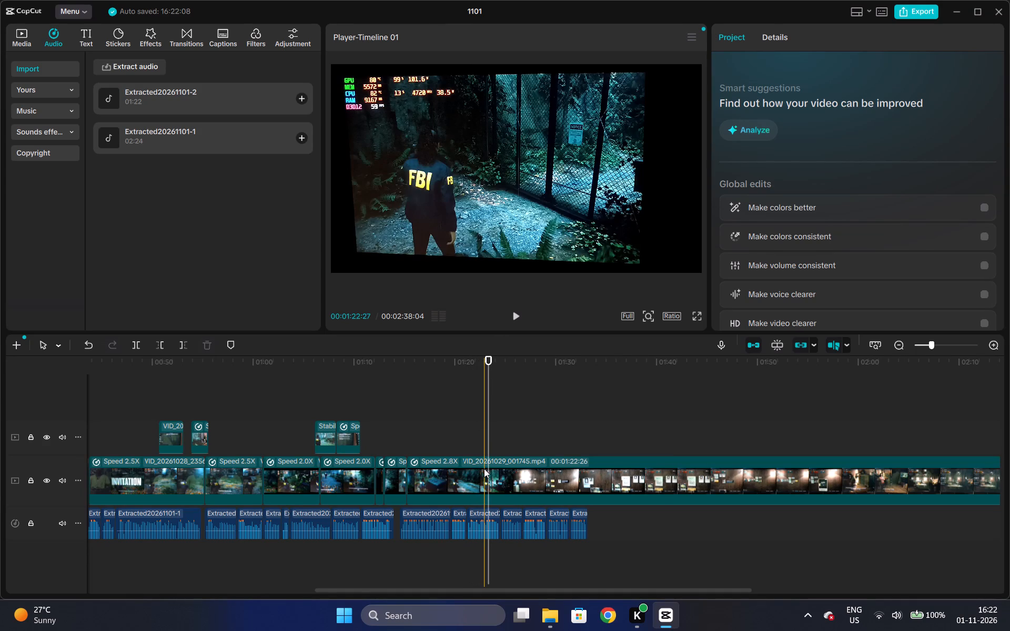
{"action": "left_click", "coordinate": [484, 469]}
{"action": "key", "text": "ctrl+b"}
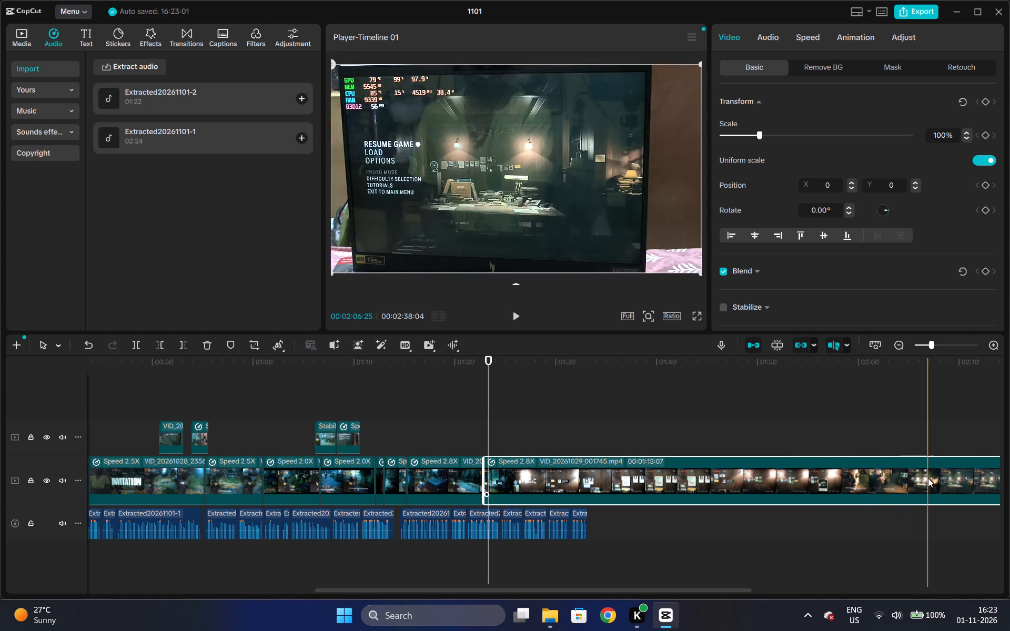
{"action": "double_click", "coordinate": [897, 337]}
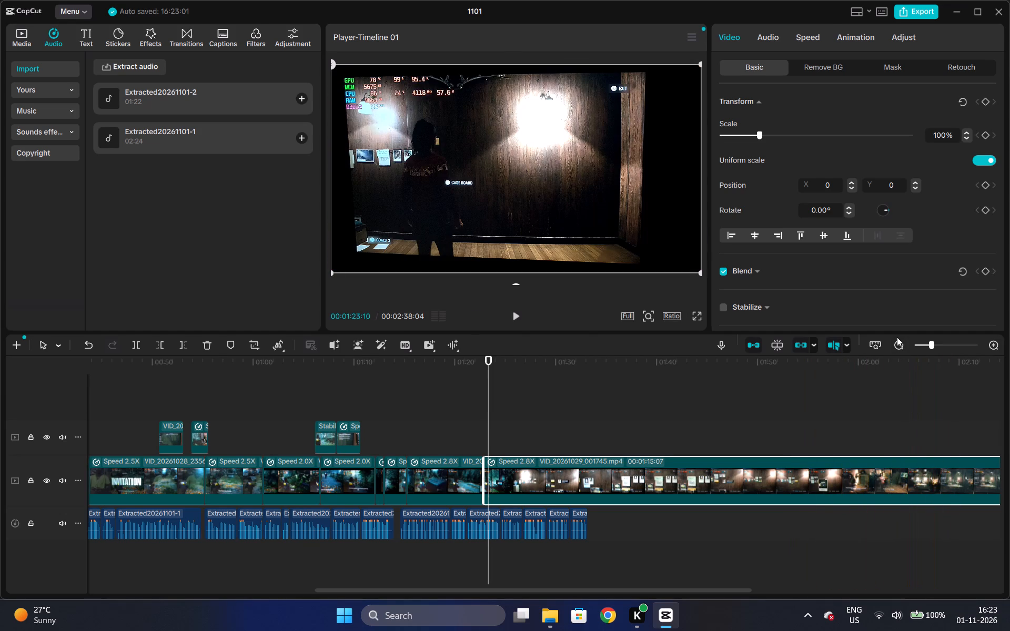
{"action": "left_click", "coordinate": [898, 344]}
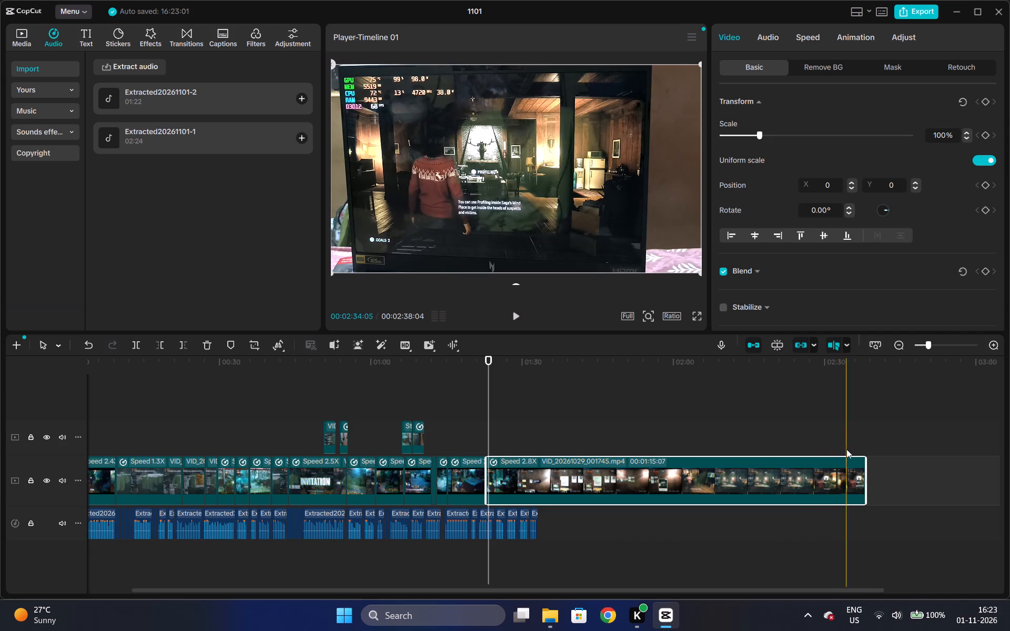
{"action": "key", "text": "ctrl+x"}
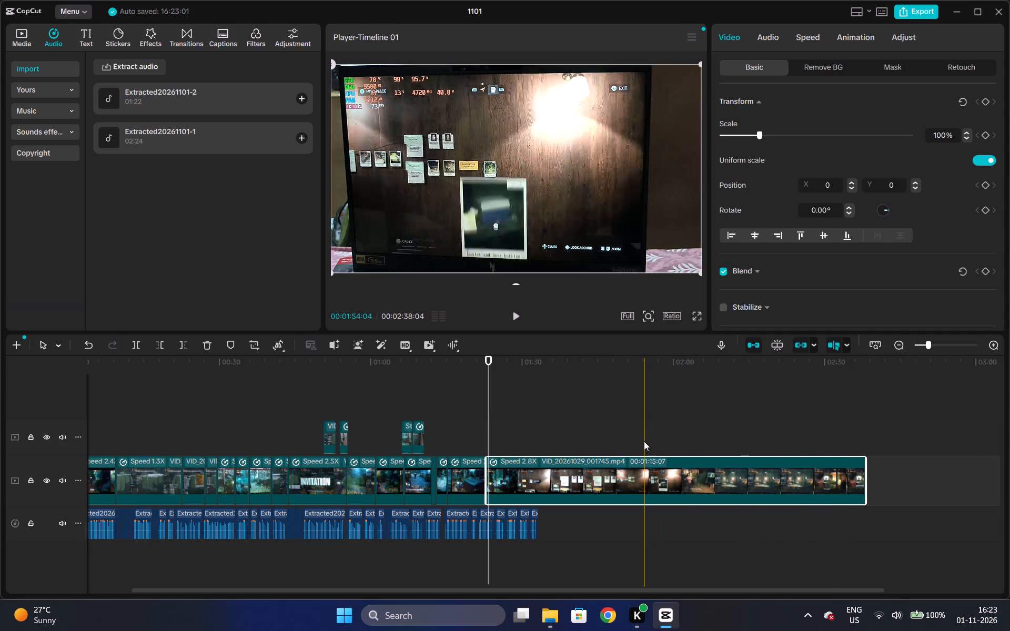
{"action": "left_click", "coordinate": [644, 441]}
{"action": "left_click", "coordinate": [644, 479]}
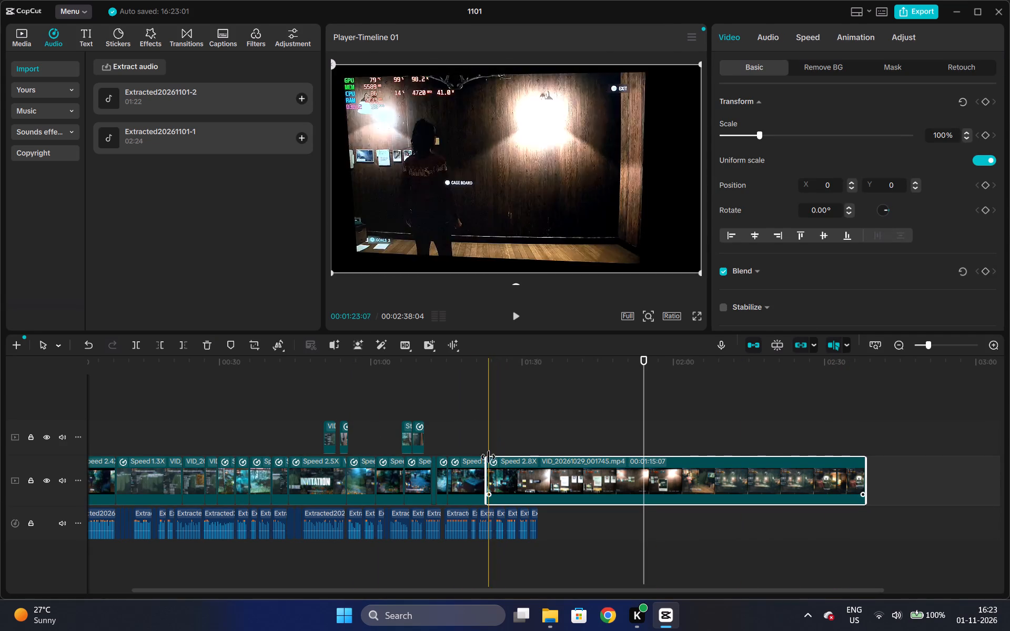
{"action": "key", "text": "ctrl+x"}
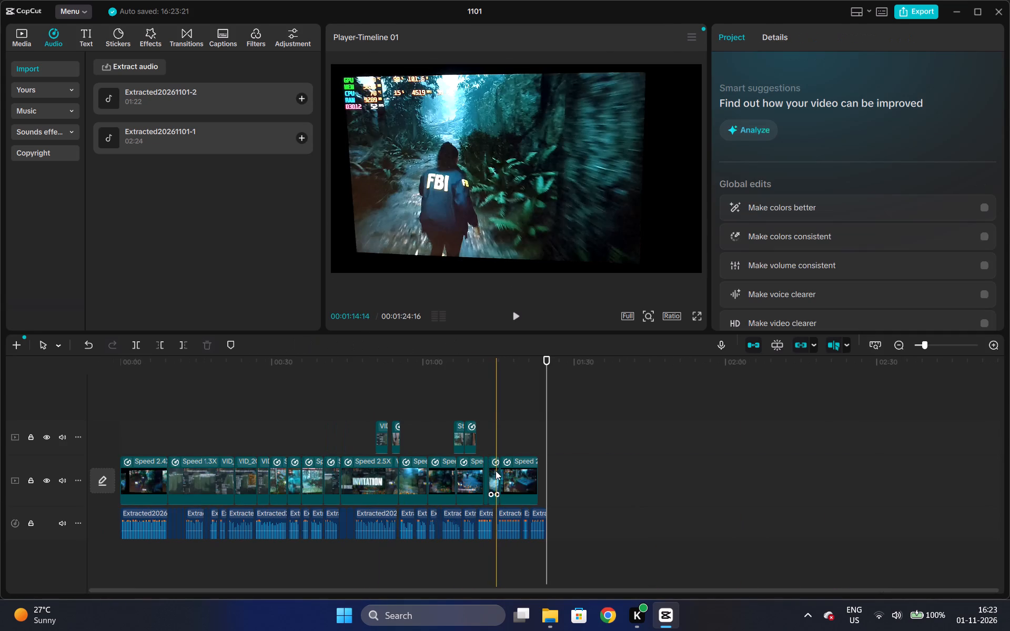
Add VID_20261029_003117.mp4 from the project media to a new upper video track at about 01:39.
{"action": "left_click", "coordinate": [21, 34]}
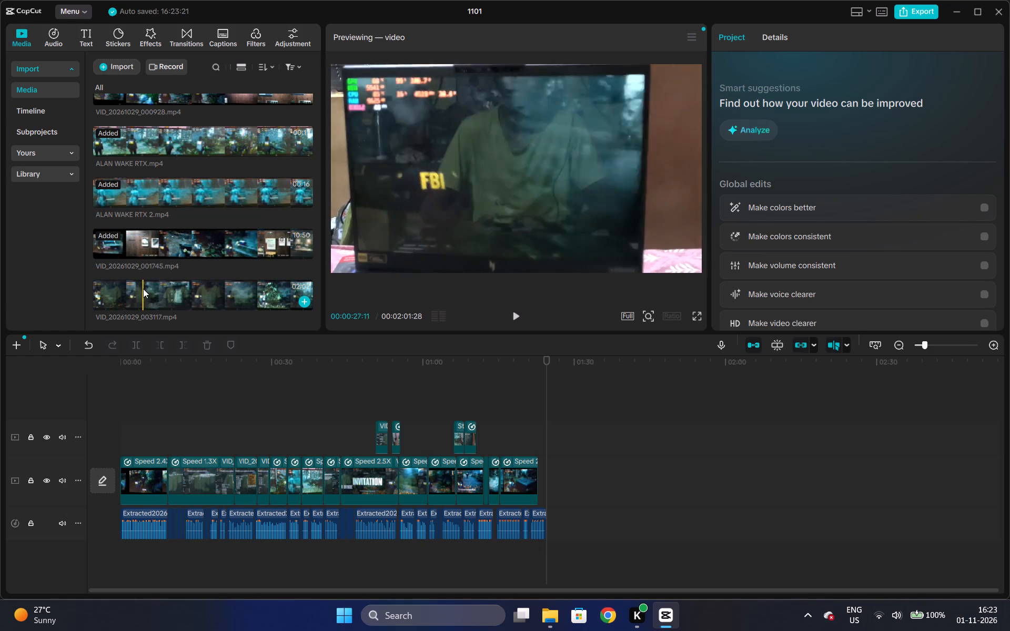
{"action": "left_click", "coordinate": [195, 289]}
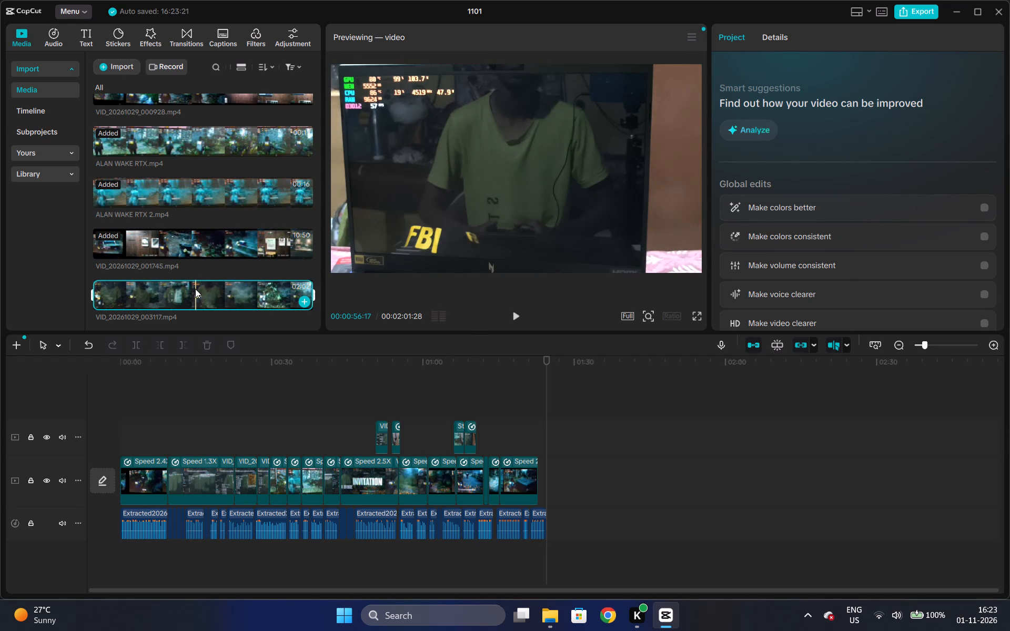
{"action": "left_click_drag", "start_coordinate": [195, 289], "coordinate": [620, 403]}
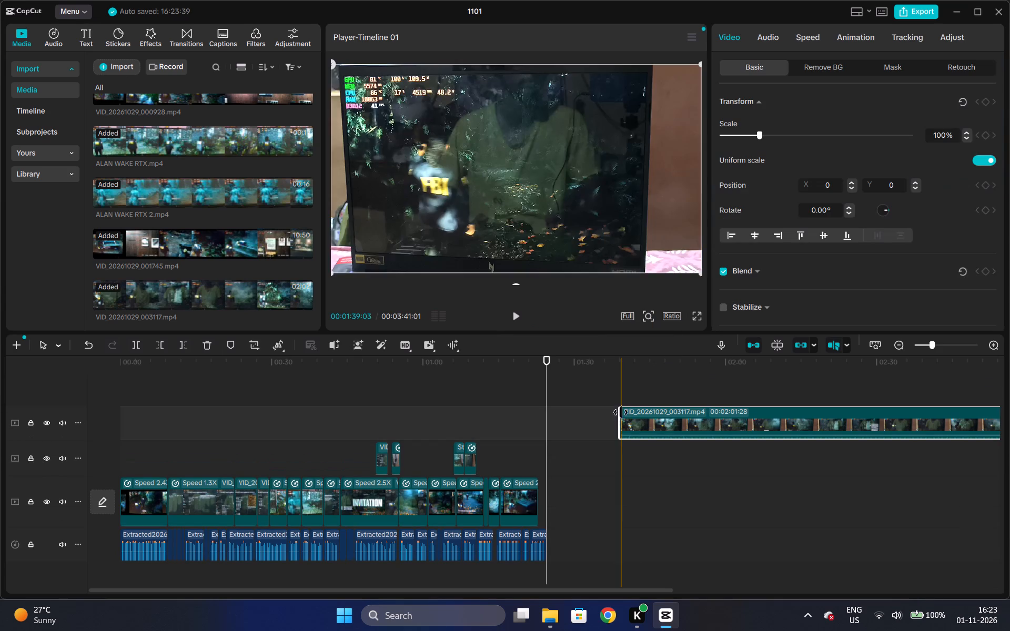
Trim the start of the VID_20261029_003117.mp4 clip at about 02:32:20, keeping its last 01:08:11.
{"action": "left_click_drag", "start_coordinate": [548, 591], "coordinate": [801, 583]}
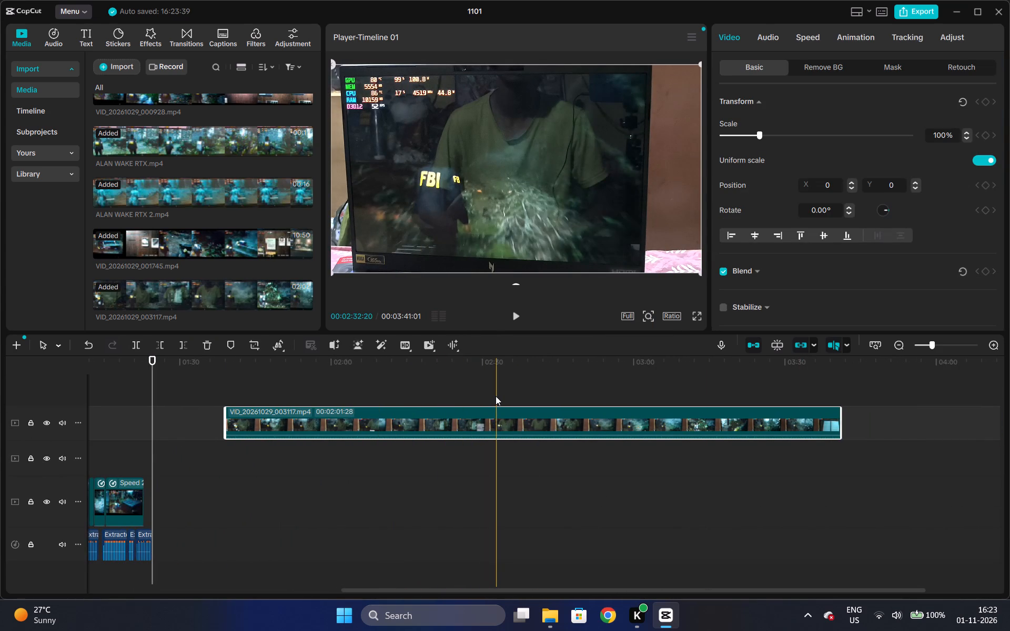
{"action": "key", "text": "q"}
Move the trimmed VID_20261029_003117.mp4 clip onto the main video track, directly after the last clip at about 01:22:27.
{"action": "left_click_drag", "start_coordinate": [528, 410], "coordinate": [194, 467]}
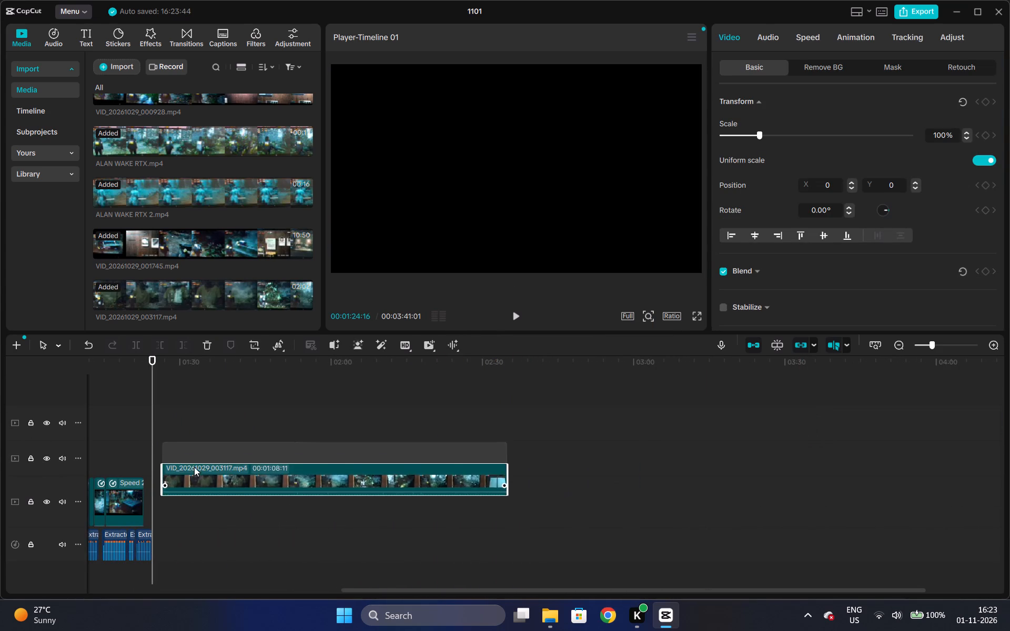
{"action": "left_click_drag", "start_coordinate": [194, 467], "coordinate": [180, 485]}
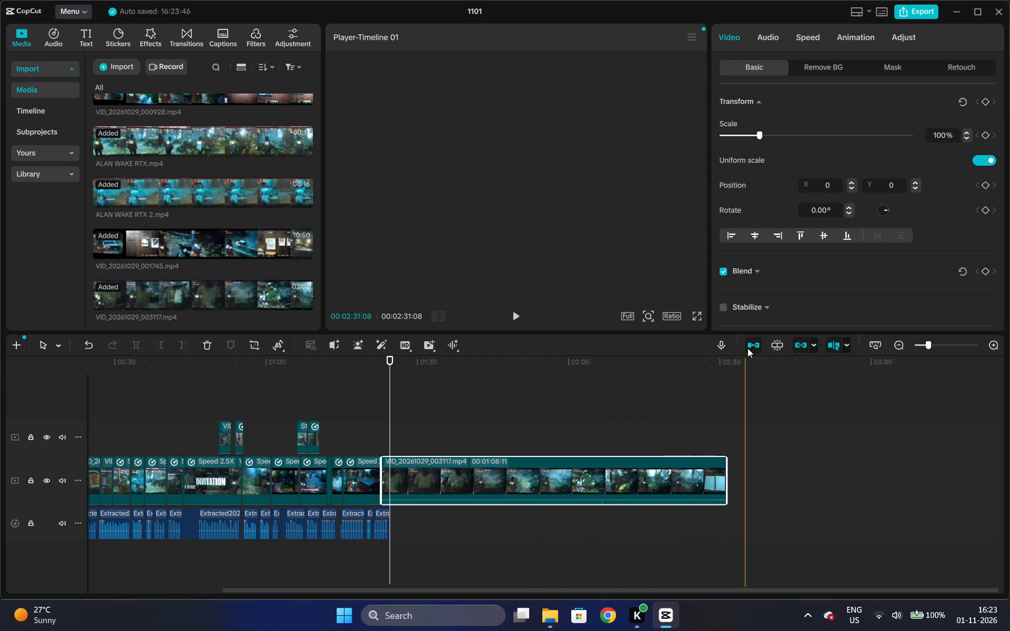
Set the playback speed of the VID_20261029_003117.mp4 clip at the end of the main track to 2.80x.
{"action": "left_click", "coordinate": [794, 38]}
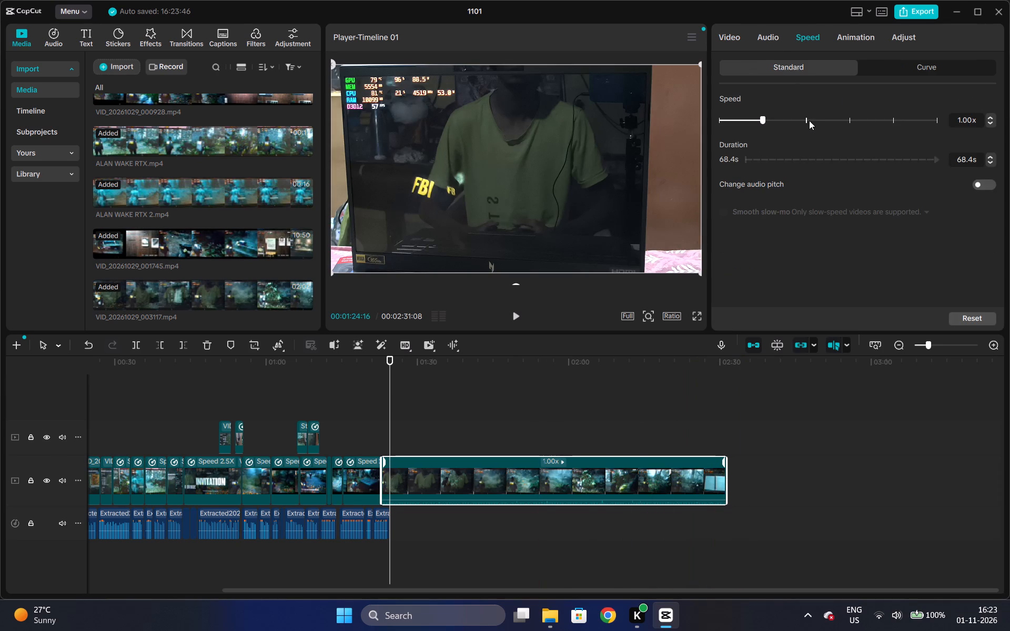
{"action": "left_click", "coordinate": [807, 120]}
{"action": "triple_click", "coordinate": [991, 119]}
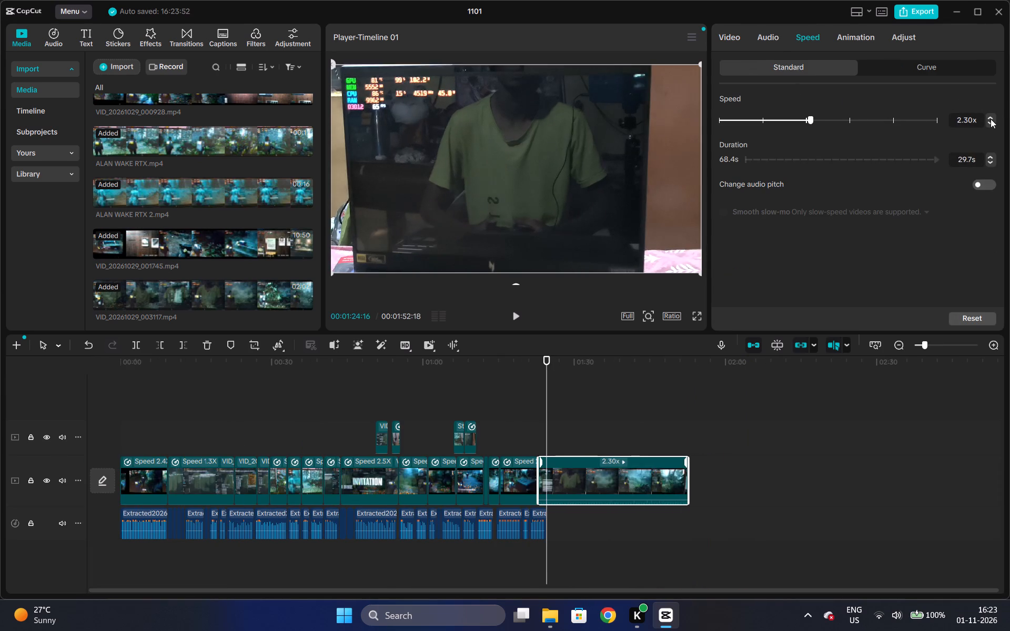
{"action": "triple_click", "coordinate": [991, 119]}
{"action": "double_click", "coordinate": [991, 119]}
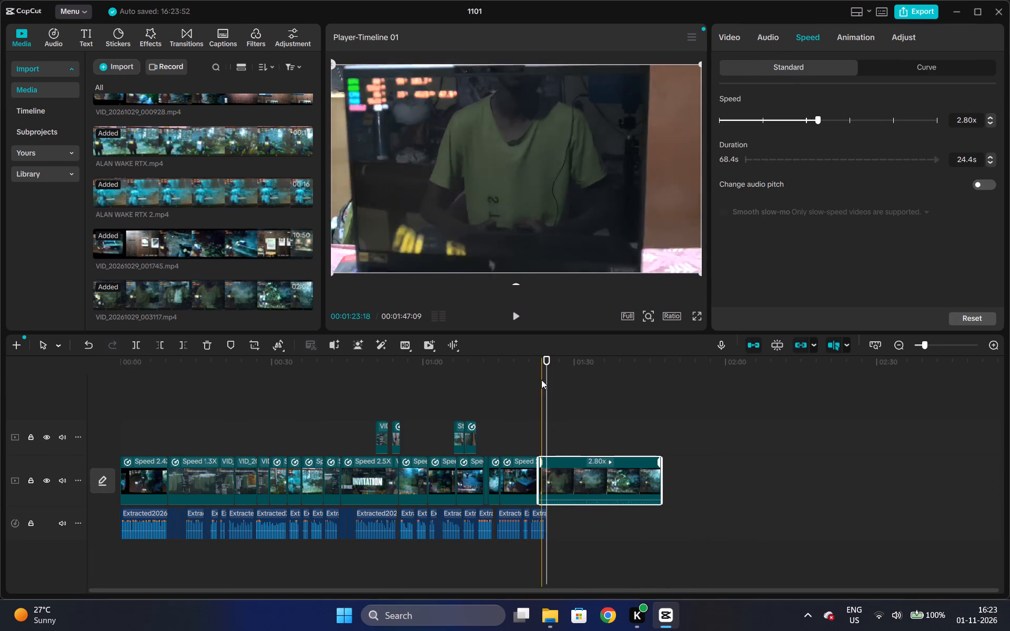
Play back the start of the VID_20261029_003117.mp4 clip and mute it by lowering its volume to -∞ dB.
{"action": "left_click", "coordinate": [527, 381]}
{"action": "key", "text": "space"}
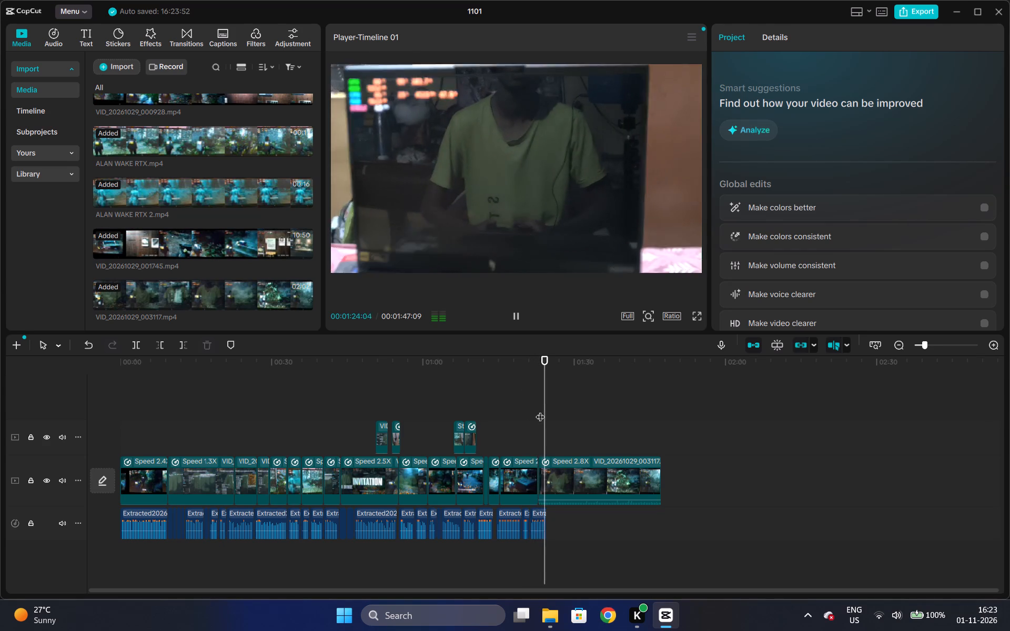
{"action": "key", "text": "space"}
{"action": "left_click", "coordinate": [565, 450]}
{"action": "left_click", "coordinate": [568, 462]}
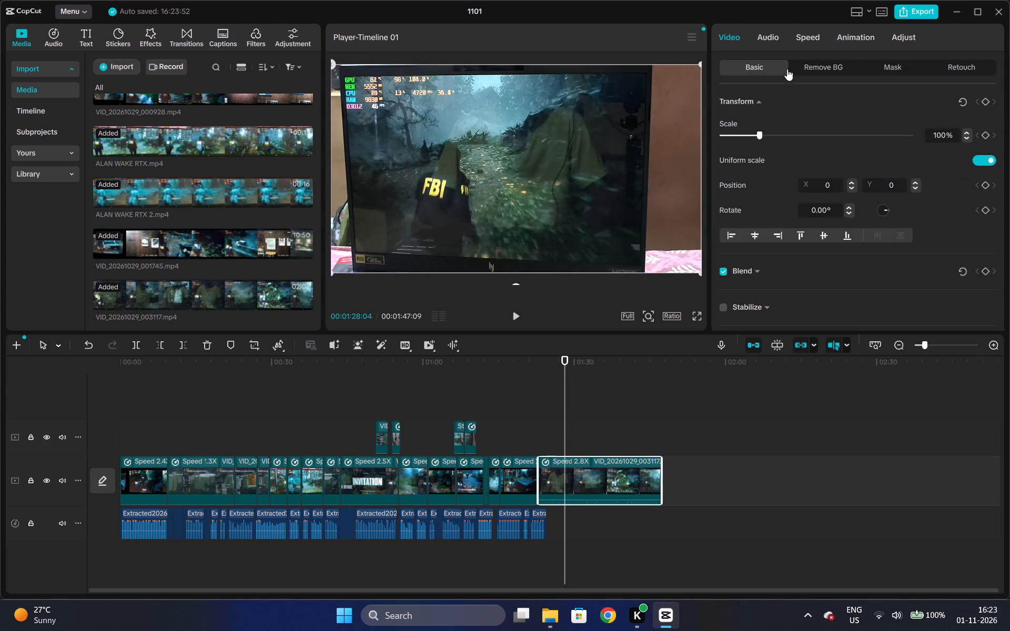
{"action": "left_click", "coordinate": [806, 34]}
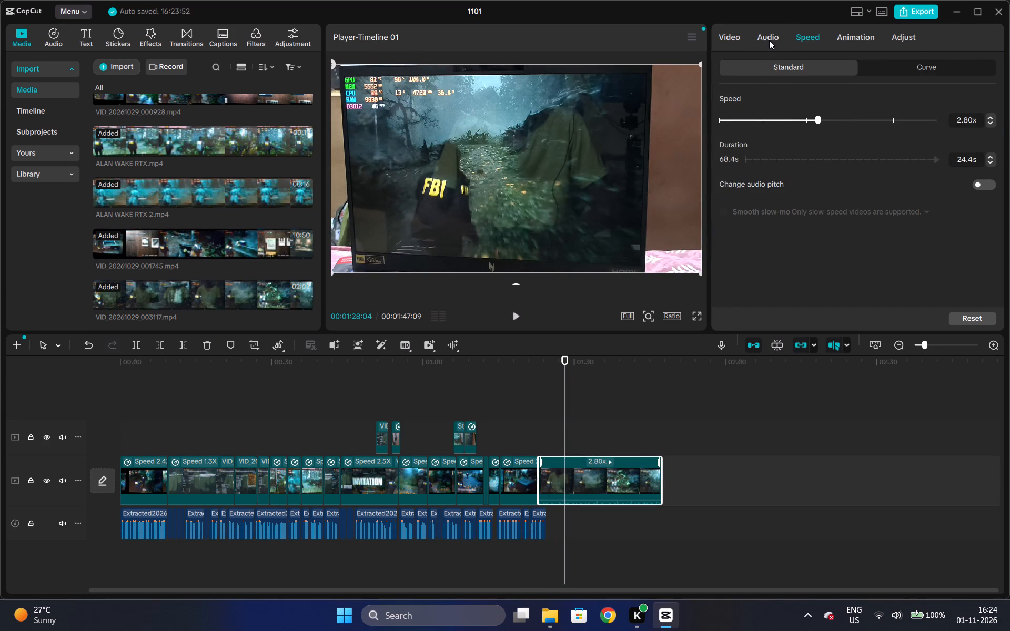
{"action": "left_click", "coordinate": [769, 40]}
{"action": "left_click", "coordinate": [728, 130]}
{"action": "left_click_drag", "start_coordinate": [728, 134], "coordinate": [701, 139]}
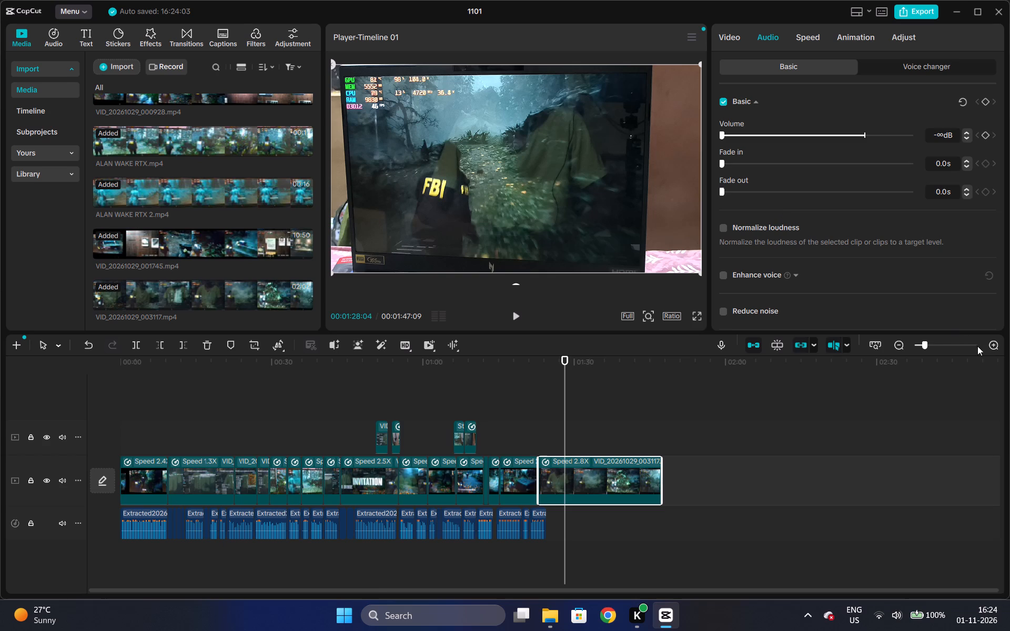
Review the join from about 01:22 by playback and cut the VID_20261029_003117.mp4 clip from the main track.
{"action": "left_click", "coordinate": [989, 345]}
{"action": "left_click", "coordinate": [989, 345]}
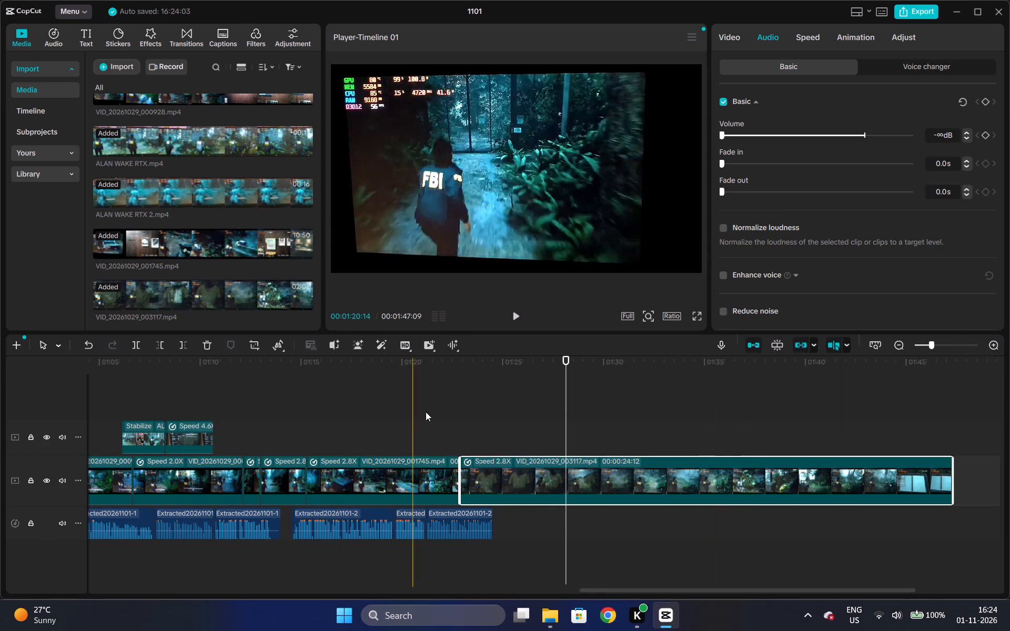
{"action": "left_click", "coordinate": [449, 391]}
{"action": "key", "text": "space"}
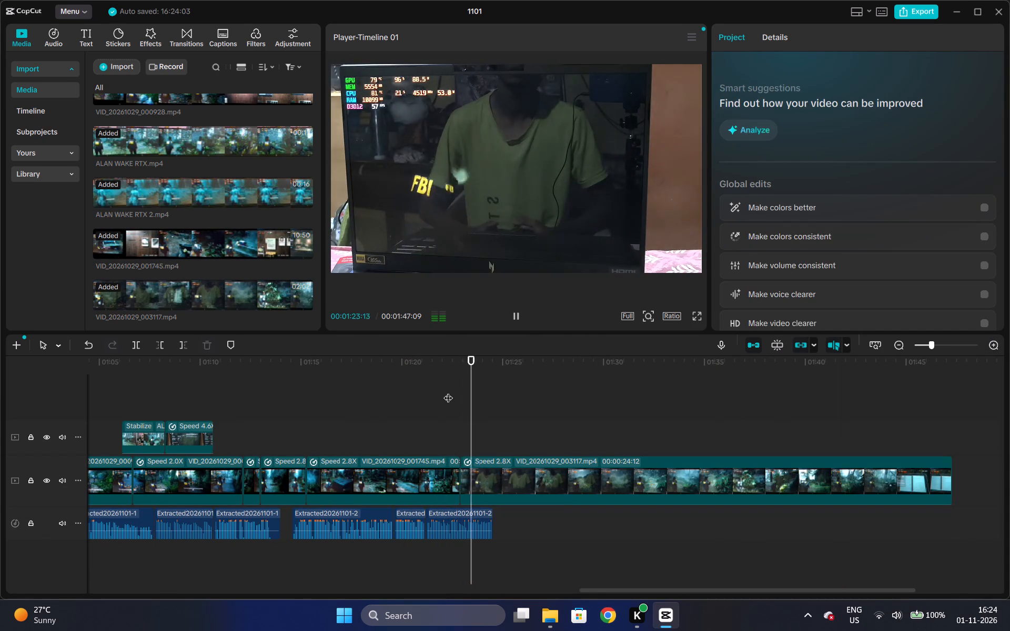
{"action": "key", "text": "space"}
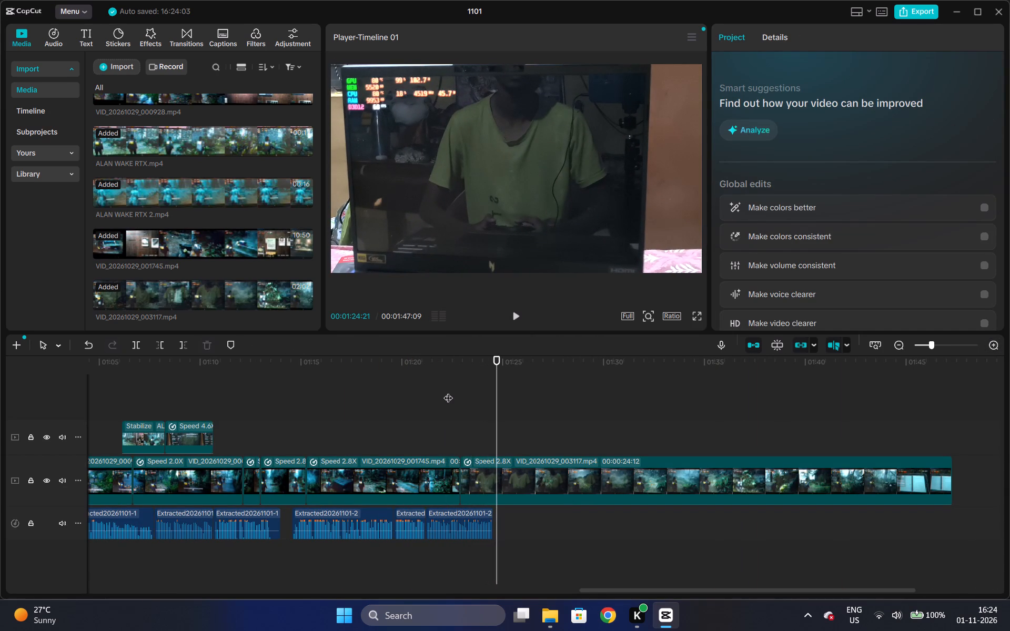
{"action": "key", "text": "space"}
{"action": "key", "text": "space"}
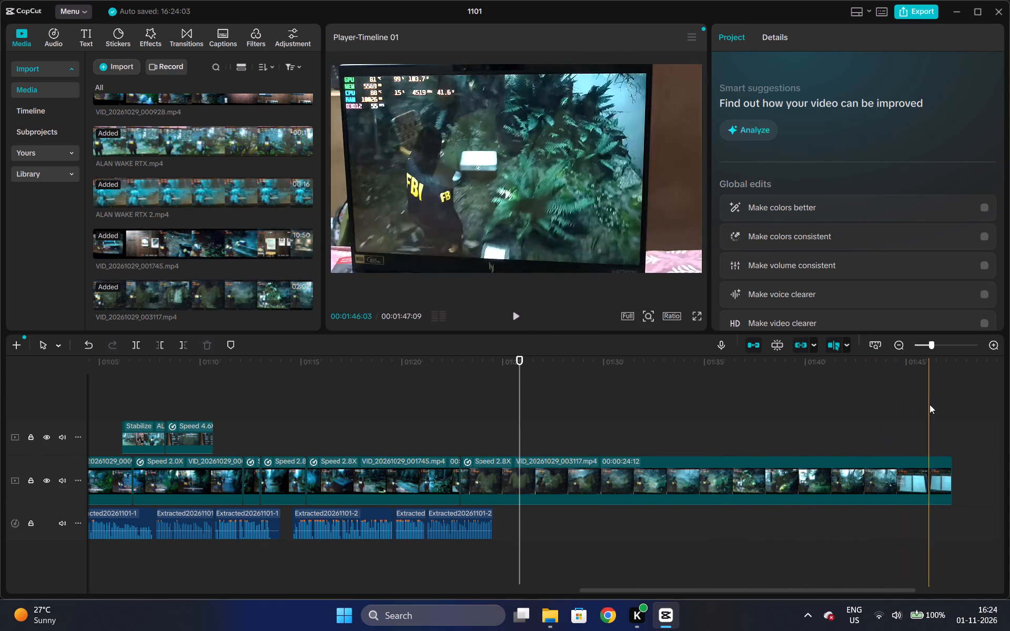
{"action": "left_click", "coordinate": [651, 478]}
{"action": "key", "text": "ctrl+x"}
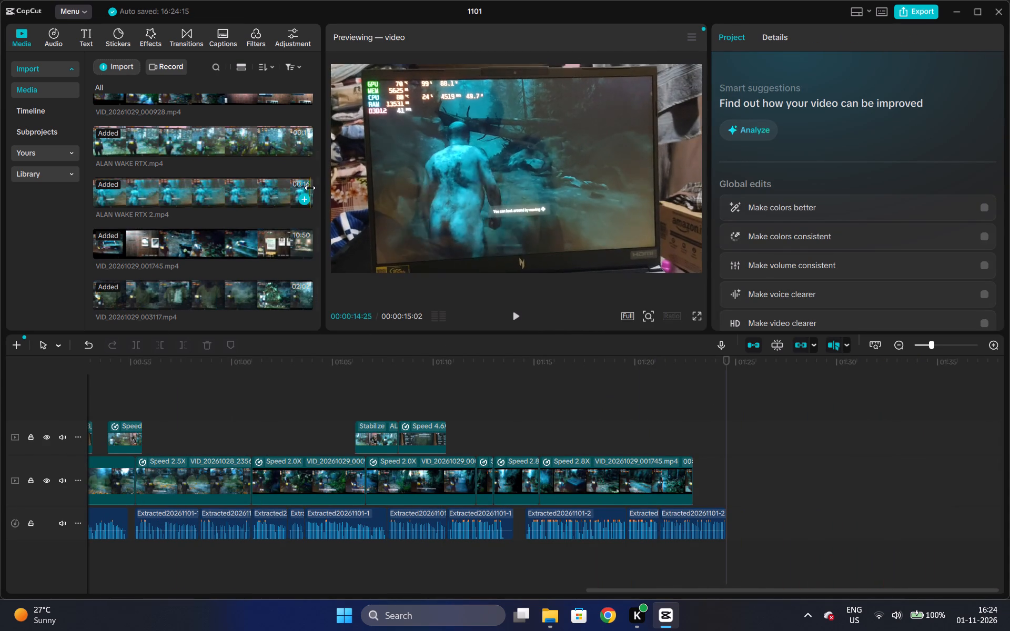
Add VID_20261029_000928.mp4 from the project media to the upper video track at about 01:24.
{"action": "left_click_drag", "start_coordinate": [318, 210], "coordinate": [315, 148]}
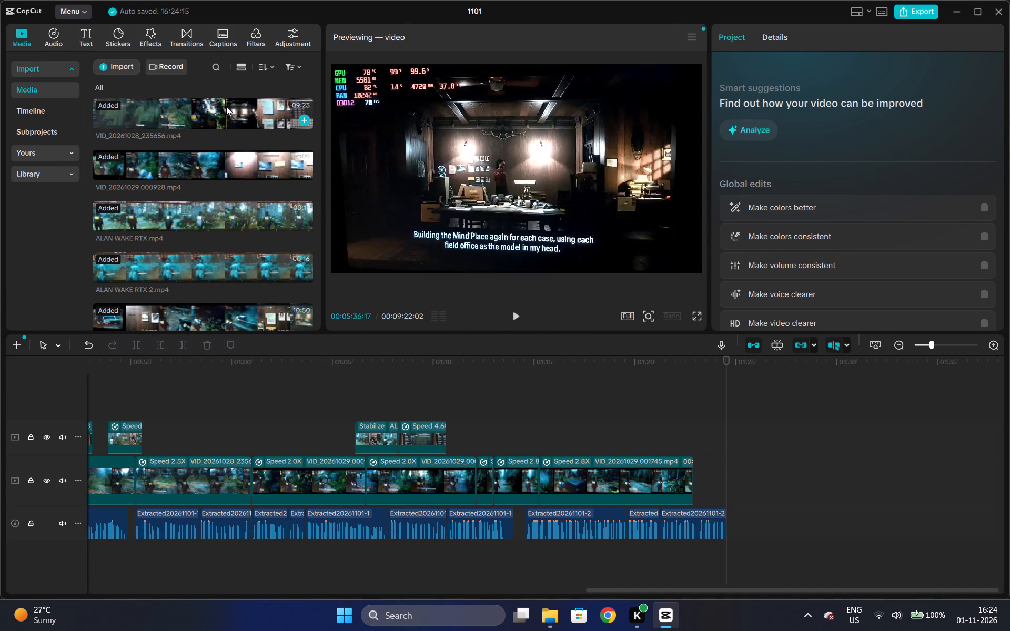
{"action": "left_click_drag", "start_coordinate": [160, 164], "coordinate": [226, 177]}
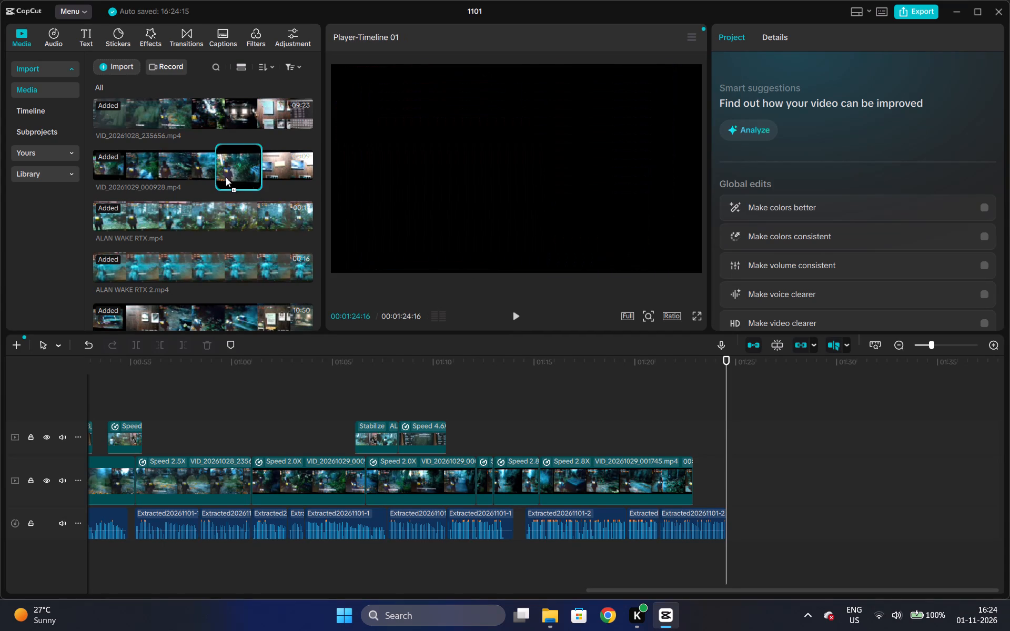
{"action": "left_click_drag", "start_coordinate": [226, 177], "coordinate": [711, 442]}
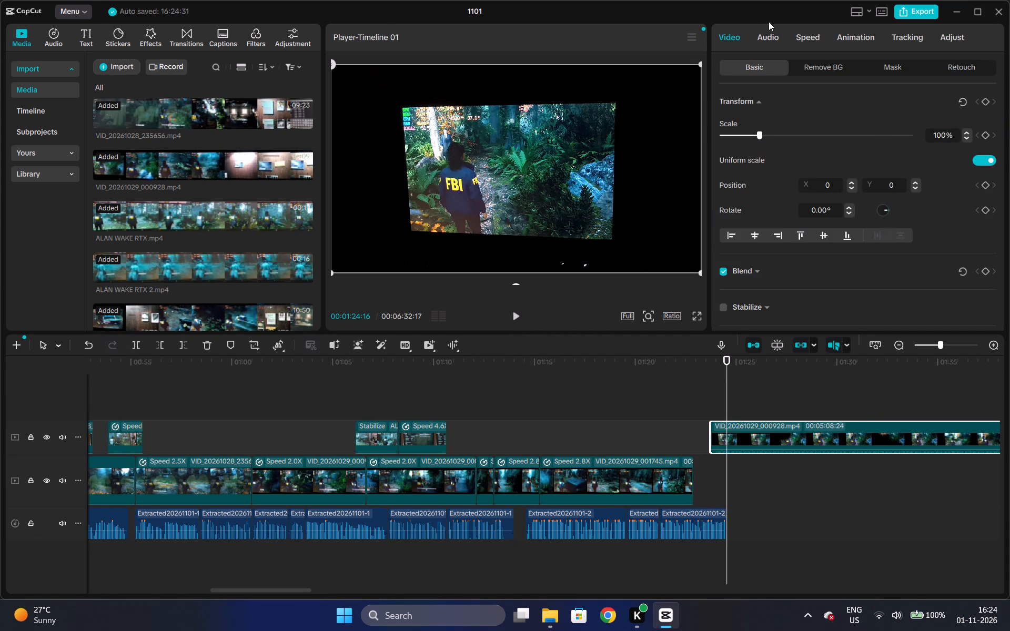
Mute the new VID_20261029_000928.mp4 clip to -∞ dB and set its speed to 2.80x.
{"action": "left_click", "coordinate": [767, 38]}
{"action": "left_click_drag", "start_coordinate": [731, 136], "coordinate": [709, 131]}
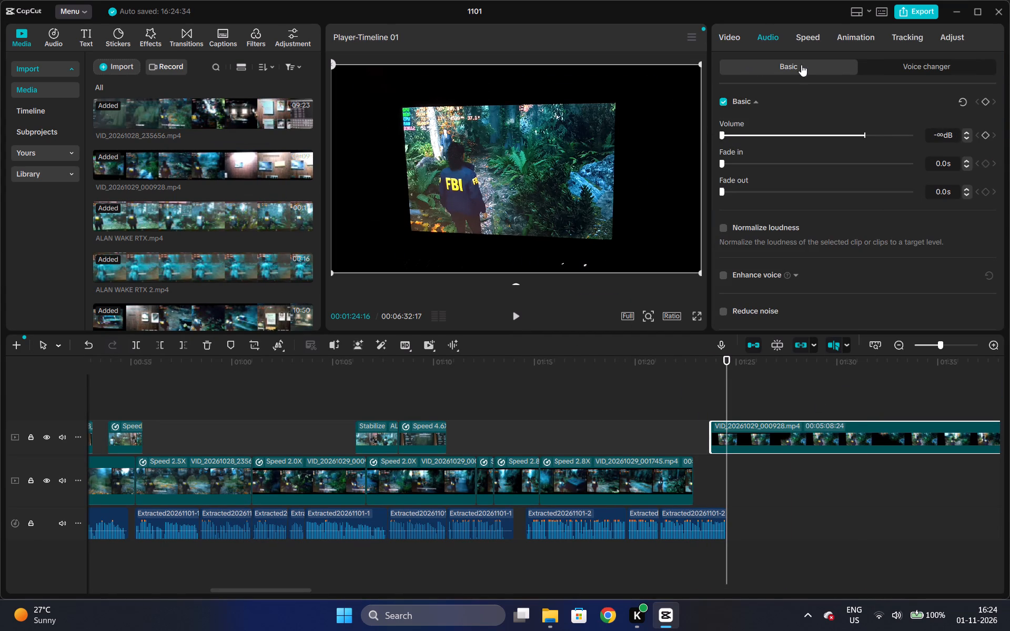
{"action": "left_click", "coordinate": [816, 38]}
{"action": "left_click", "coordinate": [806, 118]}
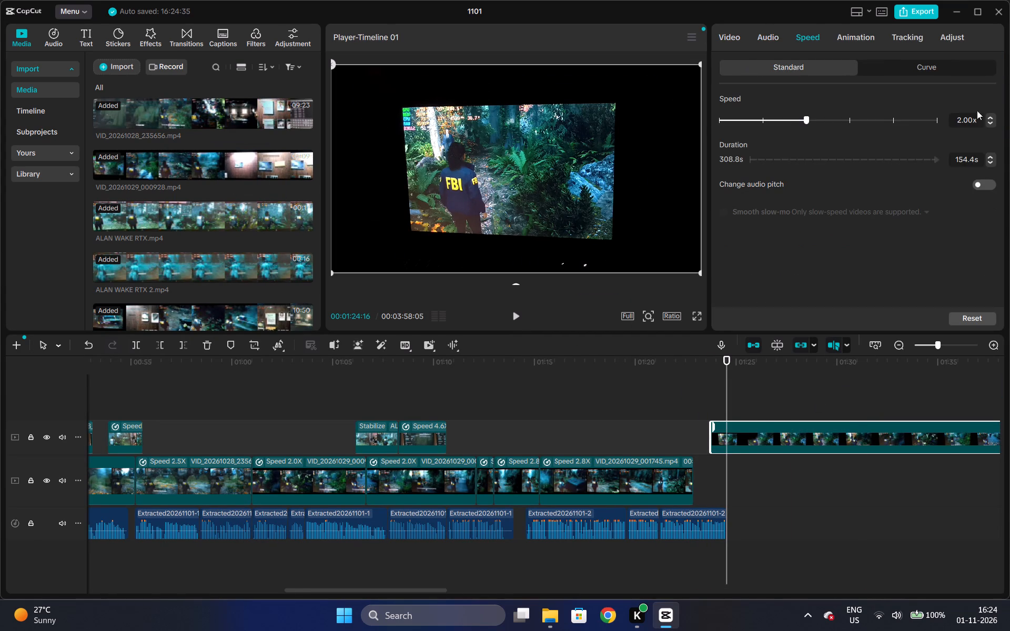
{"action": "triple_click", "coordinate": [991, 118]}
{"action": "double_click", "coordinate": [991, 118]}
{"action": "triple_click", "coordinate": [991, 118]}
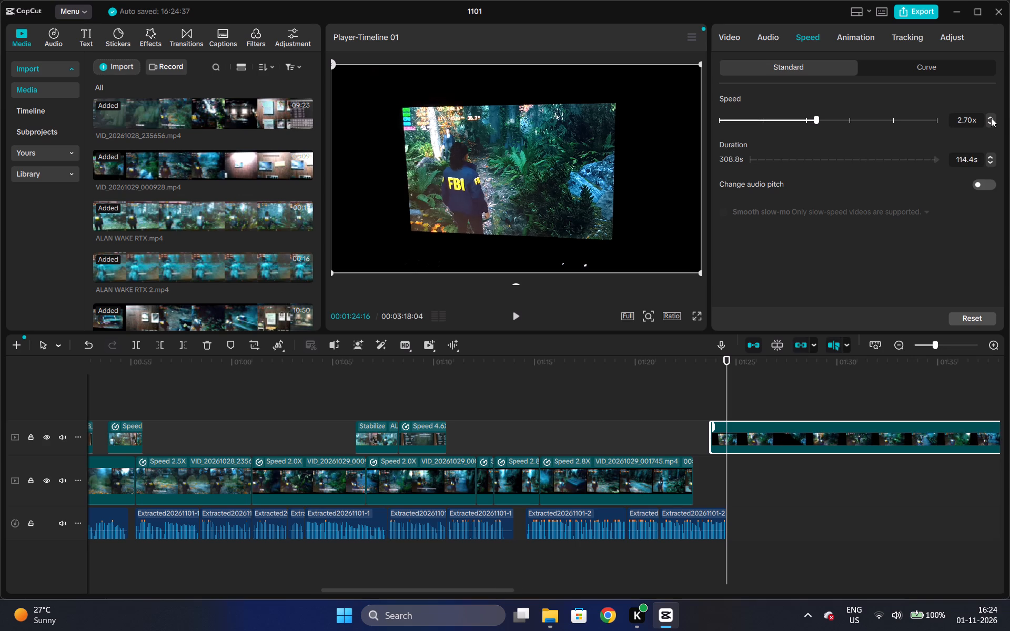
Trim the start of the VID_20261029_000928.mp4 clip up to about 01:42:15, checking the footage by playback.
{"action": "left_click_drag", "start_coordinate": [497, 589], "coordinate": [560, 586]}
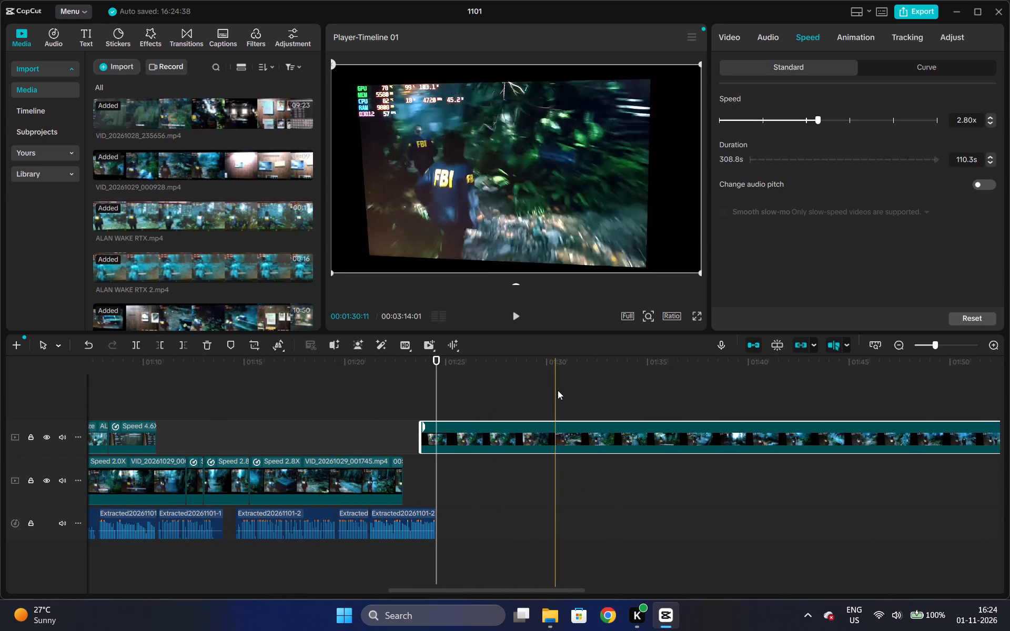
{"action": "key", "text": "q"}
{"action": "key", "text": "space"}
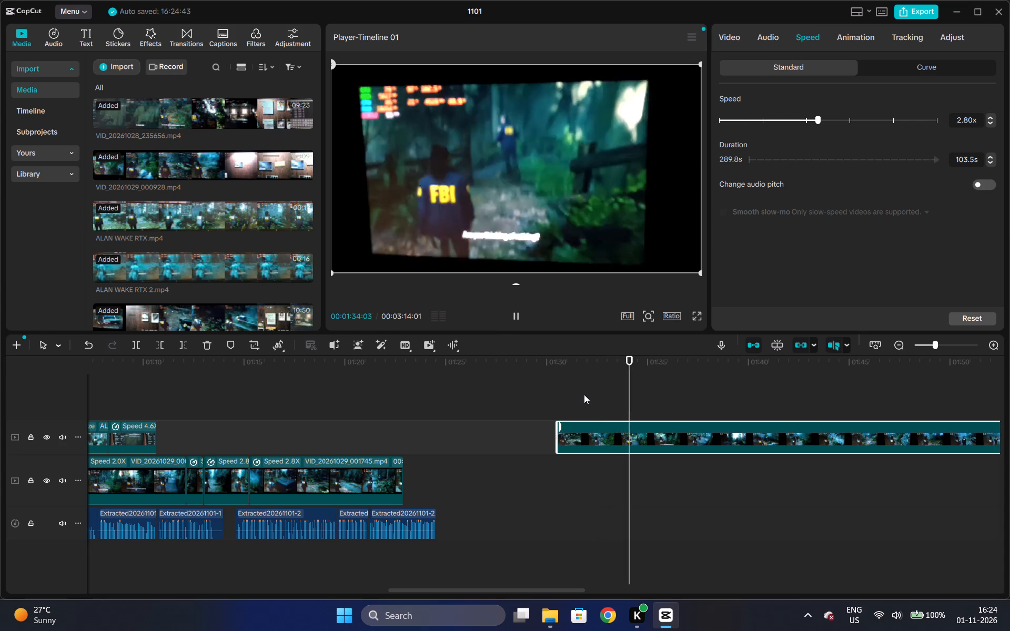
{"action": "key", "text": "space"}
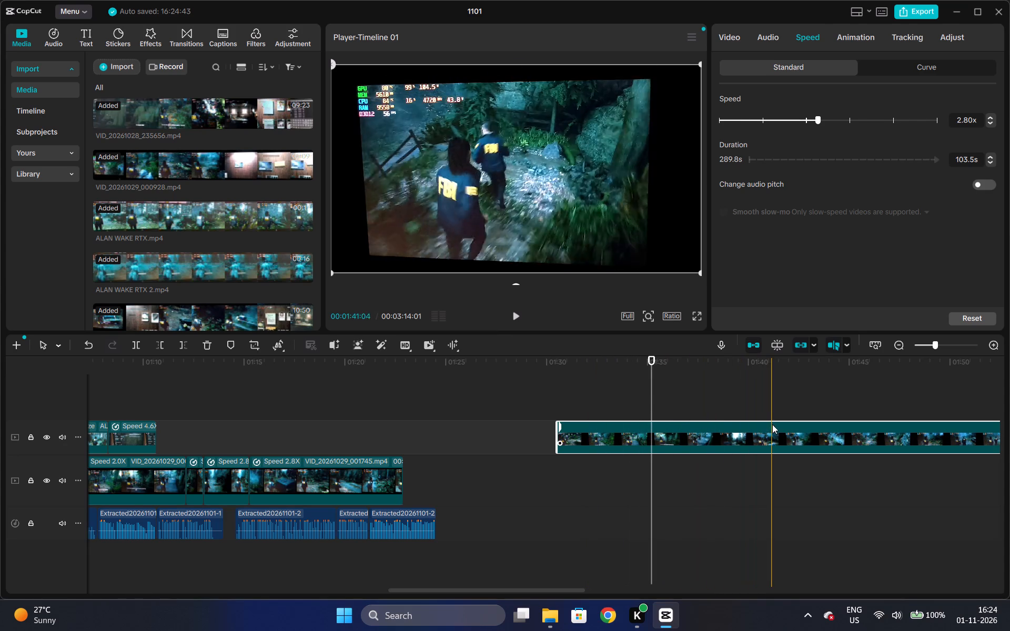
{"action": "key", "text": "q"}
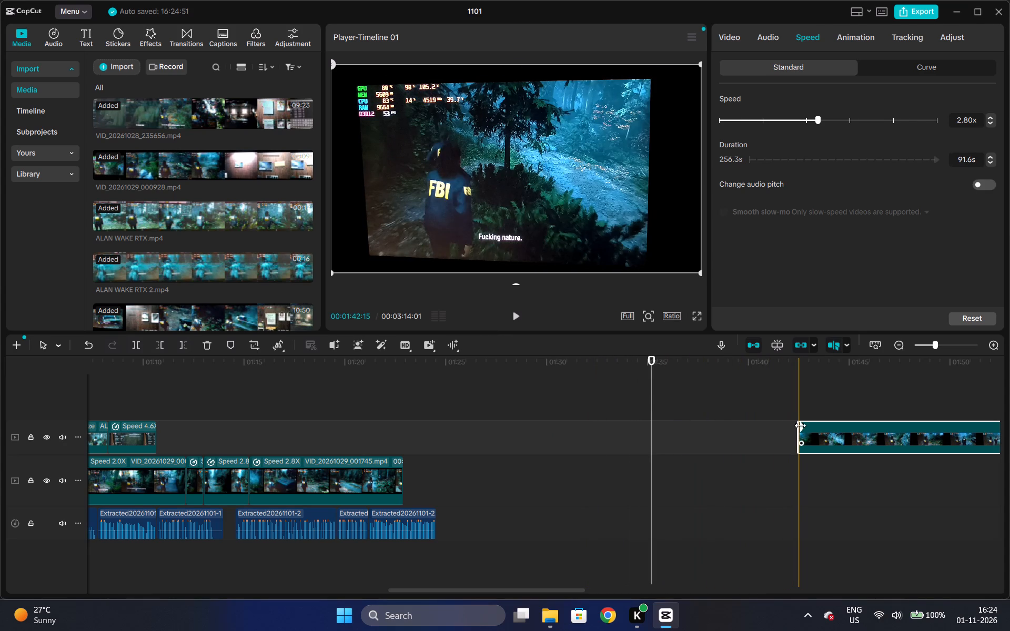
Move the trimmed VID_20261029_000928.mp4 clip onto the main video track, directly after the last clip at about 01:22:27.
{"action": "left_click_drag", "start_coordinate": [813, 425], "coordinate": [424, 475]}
Review by playback the join at about 01:22 and the section from about 01:12 to 01:15.
{"action": "left_click", "coordinate": [389, 430]}
{"action": "key", "text": "space"}
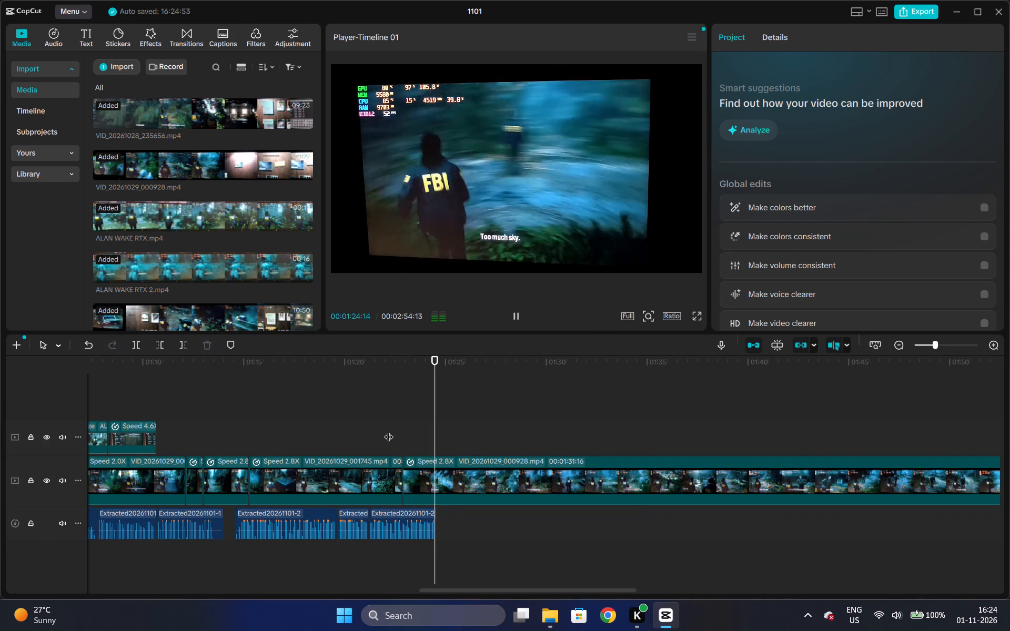
{"action": "key", "text": "space"}
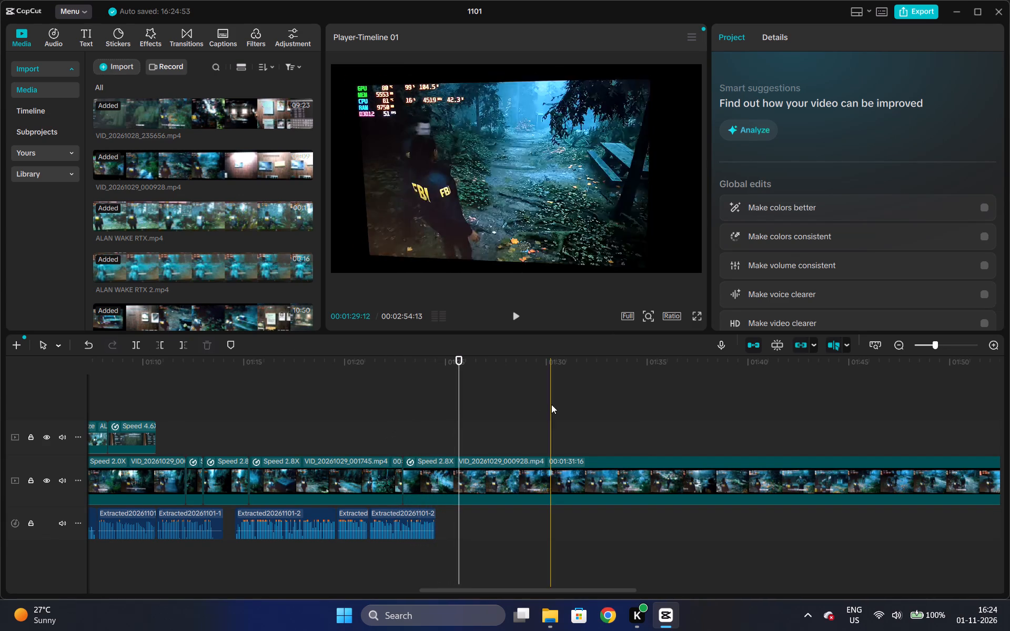
{"action": "triple_click", "coordinate": [902, 347]}
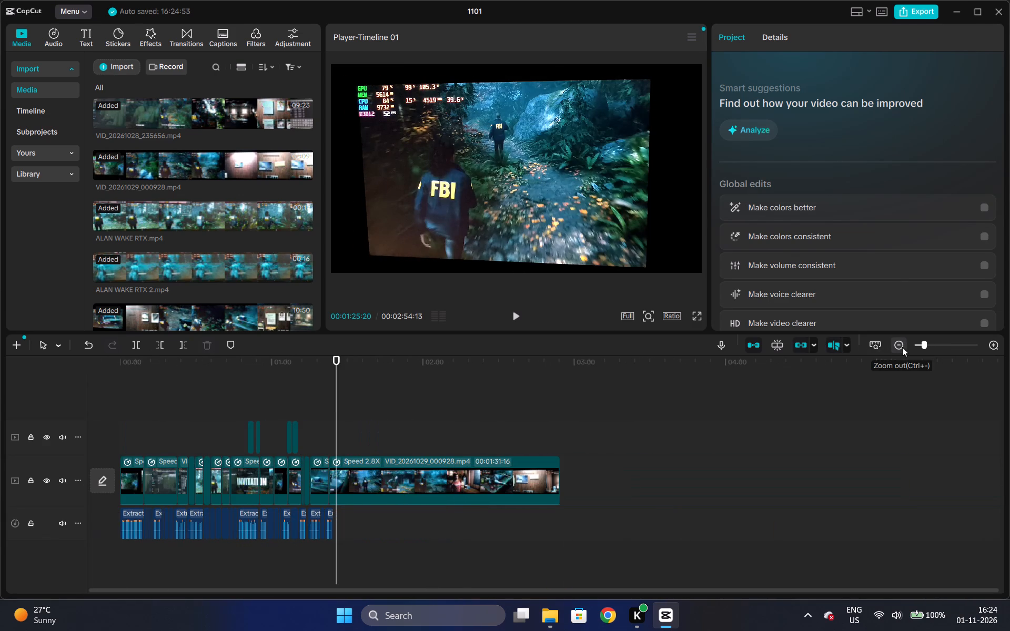
{"action": "double_click", "coordinate": [987, 352]}
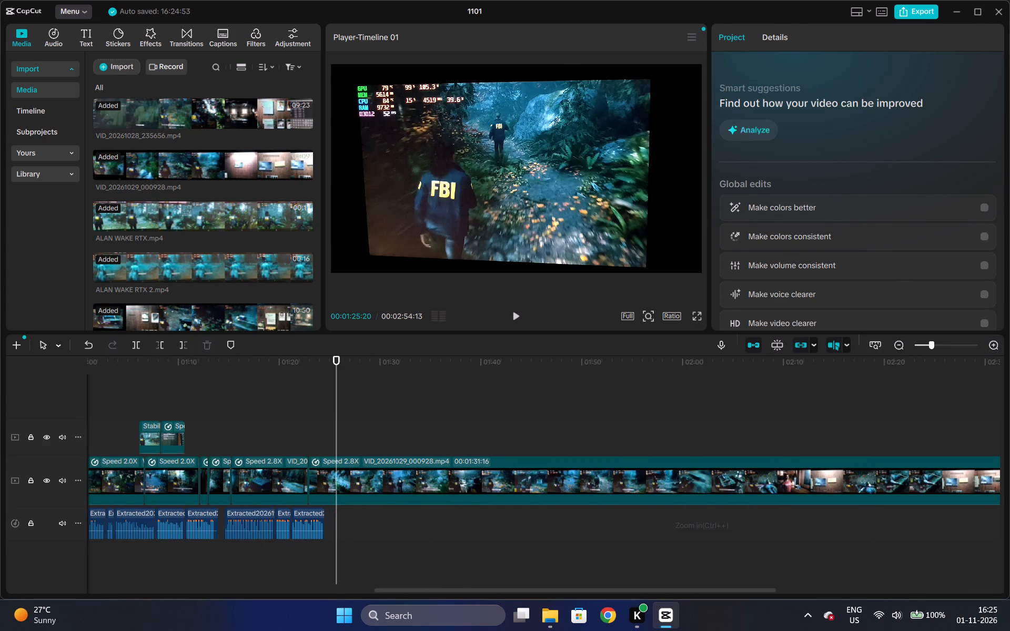
{"action": "left_click_drag", "start_coordinate": [457, 593], "coordinate": [397, 585]}
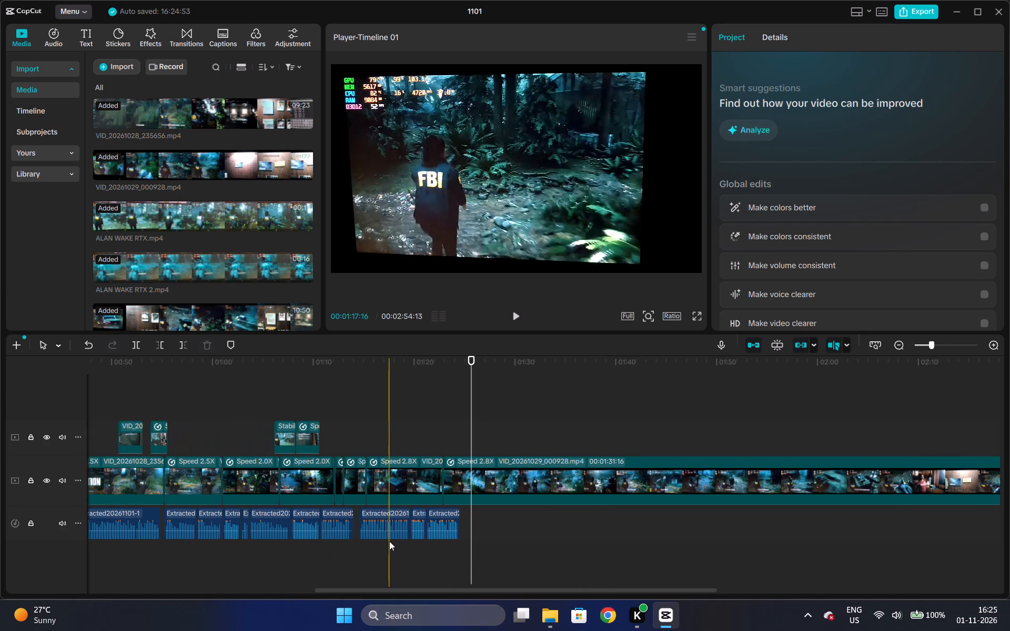
{"action": "left_click", "coordinate": [342, 404]}
{"action": "key", "text": "space"}
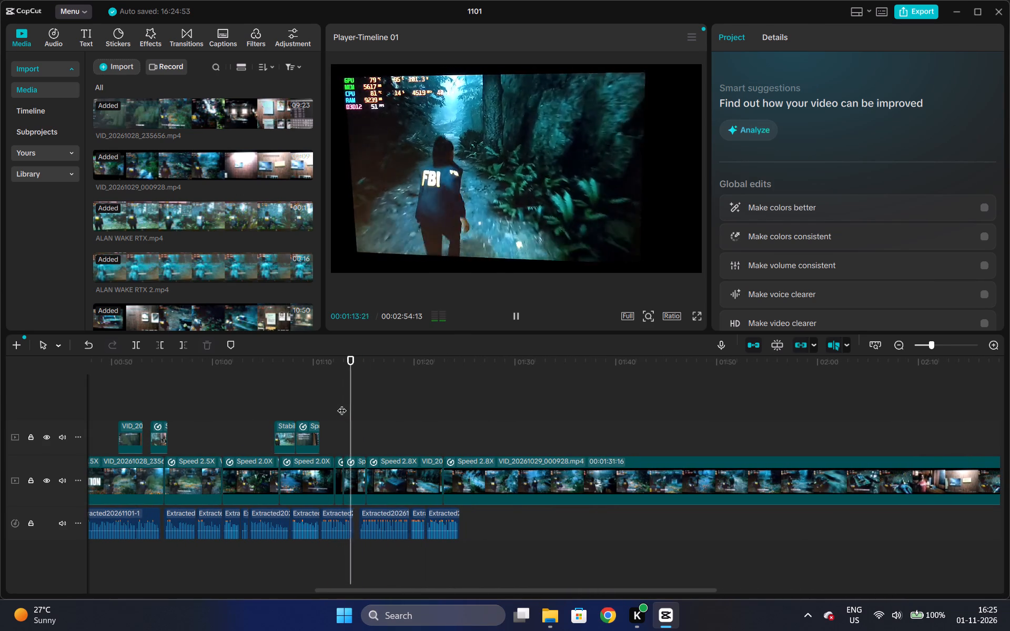
{"action": "key", "text": "space"}
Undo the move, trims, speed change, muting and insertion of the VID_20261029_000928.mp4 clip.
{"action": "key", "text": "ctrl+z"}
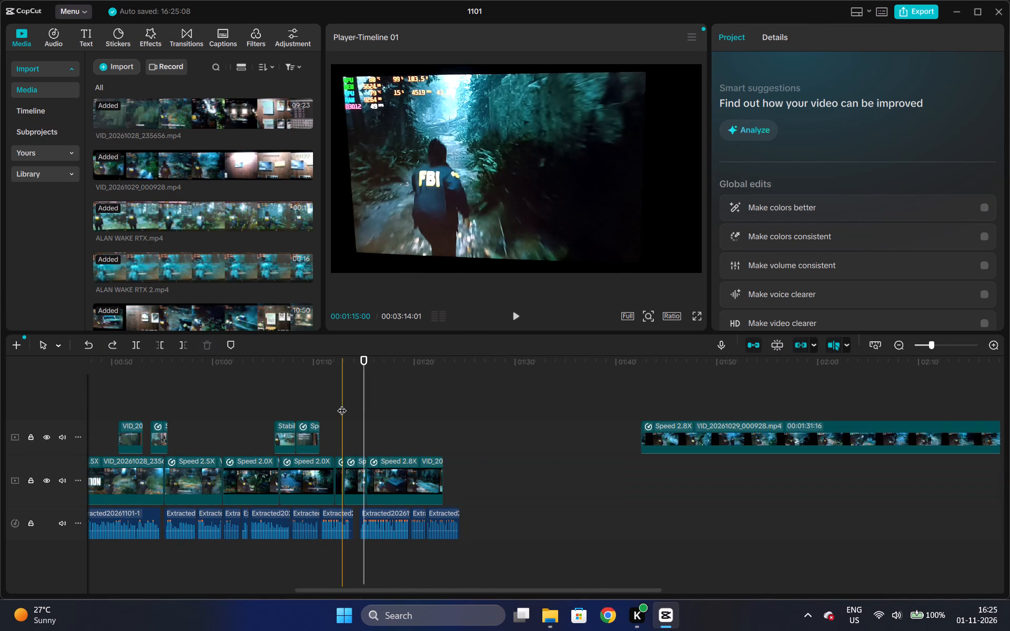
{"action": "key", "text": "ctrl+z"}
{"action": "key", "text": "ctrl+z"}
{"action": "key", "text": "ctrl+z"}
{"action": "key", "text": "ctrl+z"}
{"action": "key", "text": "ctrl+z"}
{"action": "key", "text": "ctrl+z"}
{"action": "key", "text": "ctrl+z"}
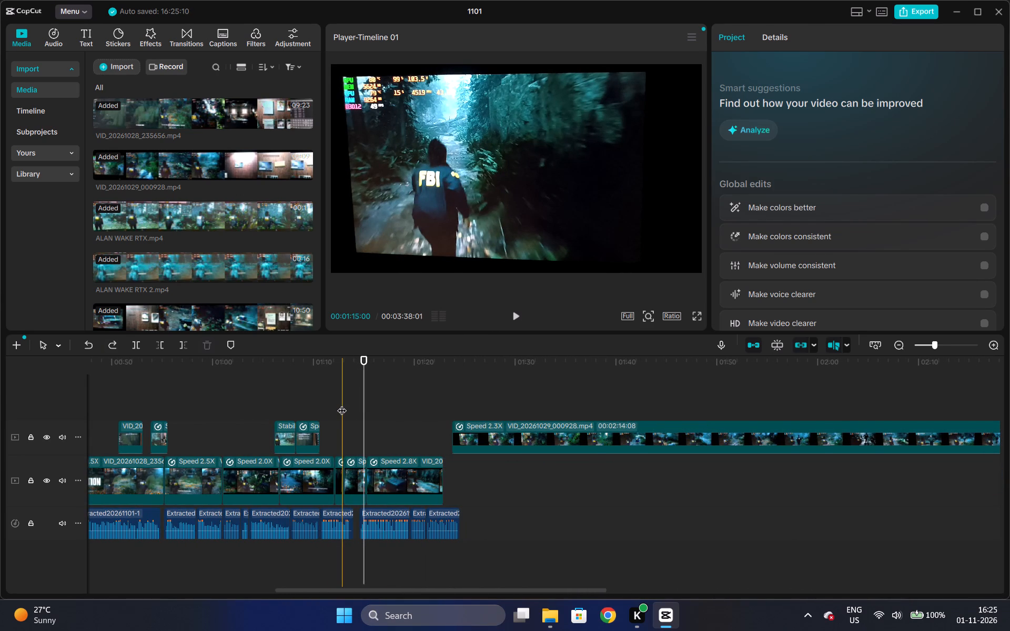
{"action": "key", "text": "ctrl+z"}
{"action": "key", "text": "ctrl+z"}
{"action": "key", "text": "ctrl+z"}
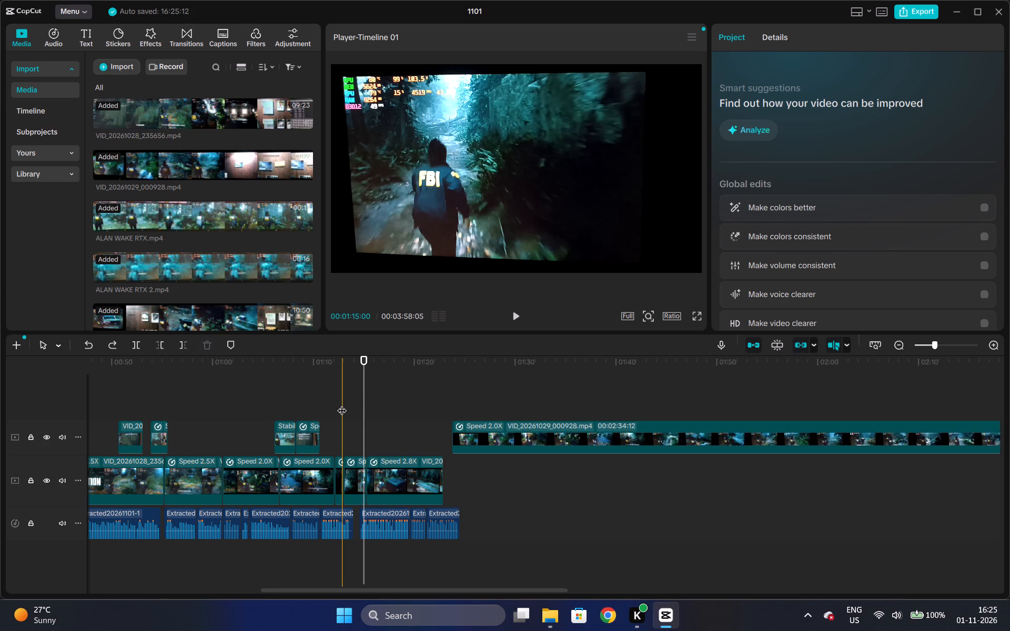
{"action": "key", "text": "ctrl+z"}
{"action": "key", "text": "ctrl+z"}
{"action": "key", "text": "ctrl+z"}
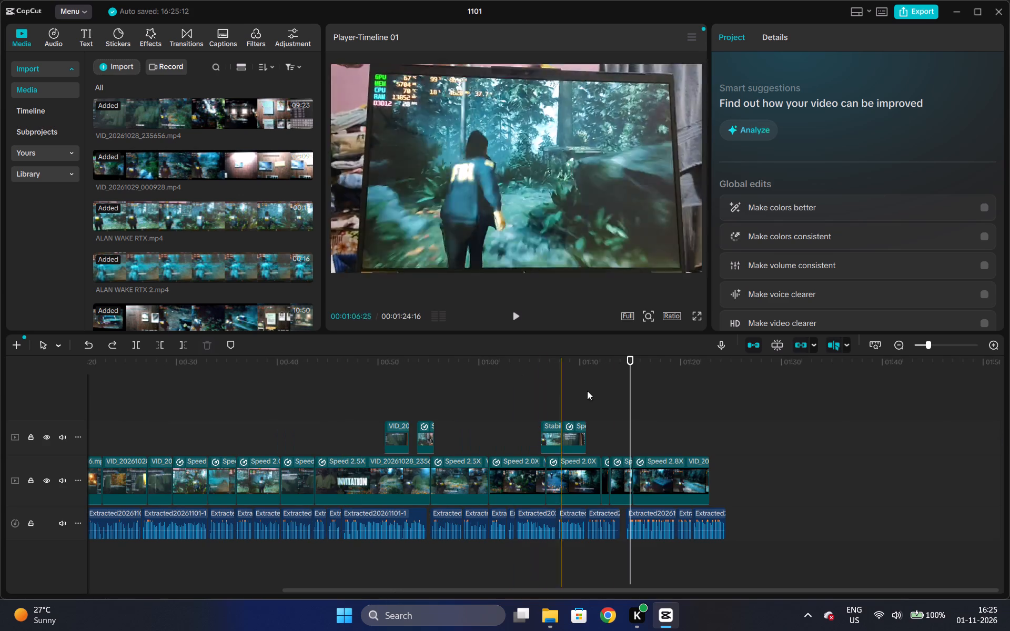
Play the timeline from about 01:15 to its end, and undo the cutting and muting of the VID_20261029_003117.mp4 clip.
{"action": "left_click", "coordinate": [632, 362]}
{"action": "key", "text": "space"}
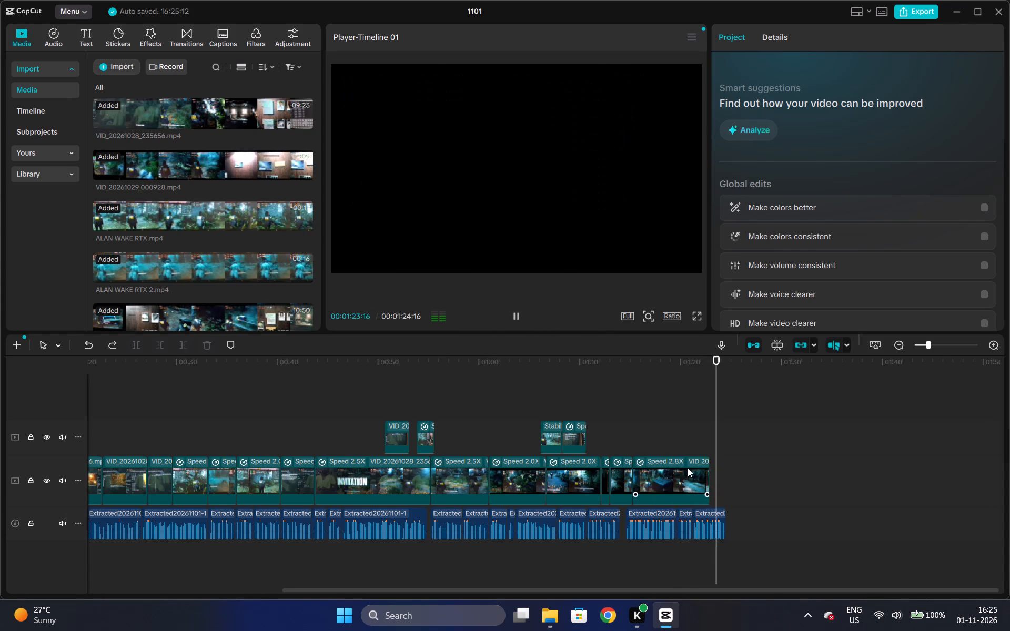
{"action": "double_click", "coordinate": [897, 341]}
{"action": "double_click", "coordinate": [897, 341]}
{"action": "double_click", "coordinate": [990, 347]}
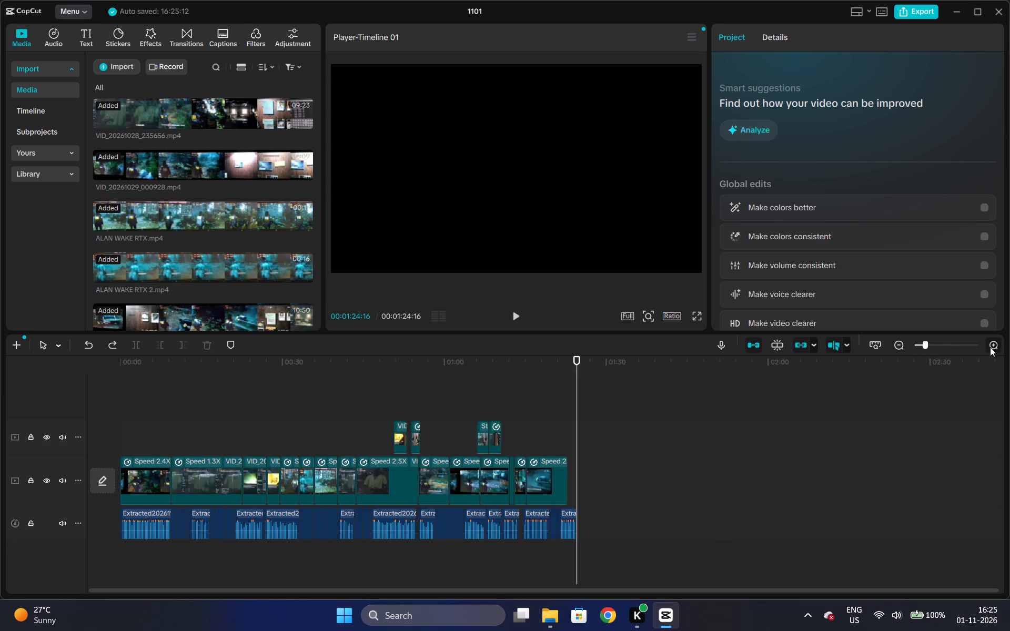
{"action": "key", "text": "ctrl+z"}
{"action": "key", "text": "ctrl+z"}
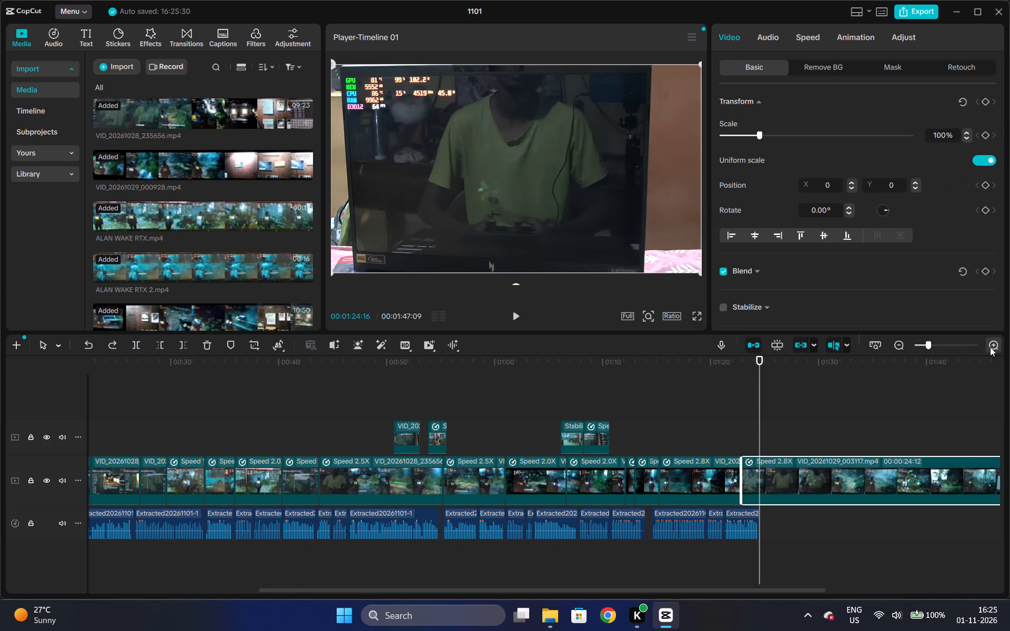
Undo the speed changes, edits and insertion of the VID_20261029_003117.mp4 clip, back to when VID_20261029_001745.mp4 and the last voiceover pieces were on the timeline.
{"action": "key", "text": "ctrl+z"}
{"action": "key", "text": "ctrl+z"}
{"action": "key", "text": "ctrl+z"}
{"action": "key", "text": "ctrl+z"}
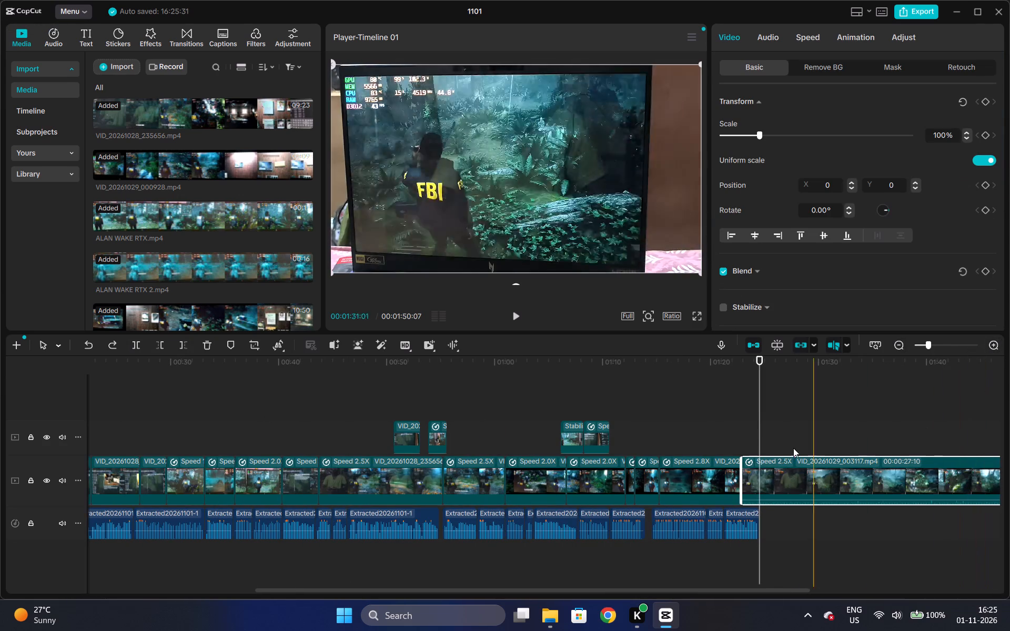
{"action": "key", "text": "ctrl+z"}
{"action": "key", "text": "ctrl+z"}
{"action": "key", "text": "ctrl+z"}
{"action": "key", "text": "ctrl+z"}
{"action": "key", "text": "ctrl+z"}
{"action": "key", "text": "ctrl+z"}
{"action": "key", "text": "ctrl+z"}
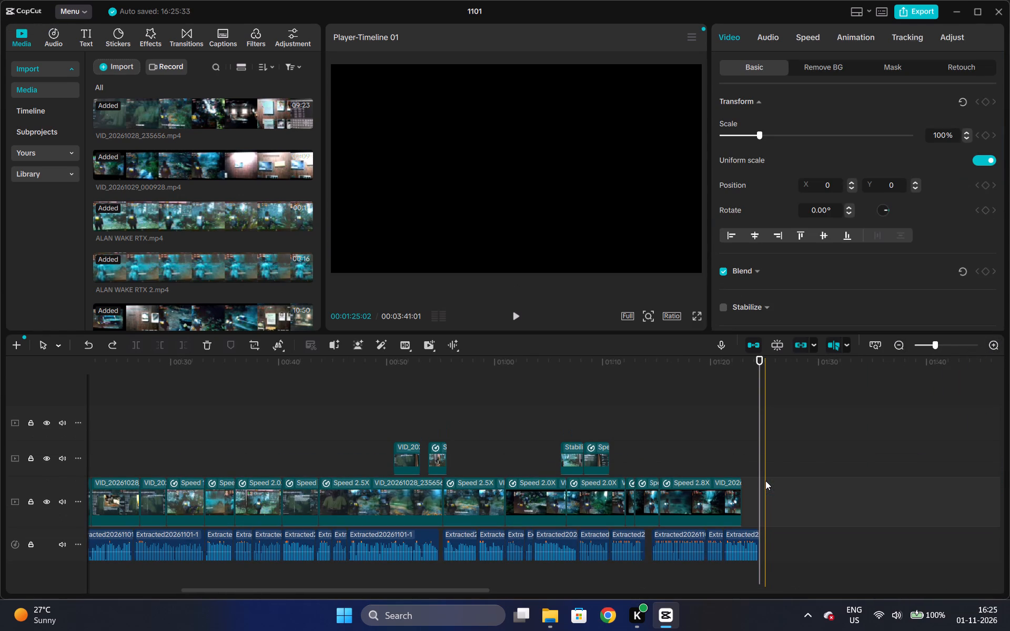
{"action": "left_click", "coordinate": [744, 498]}
{"action": "key", "text": "space"}
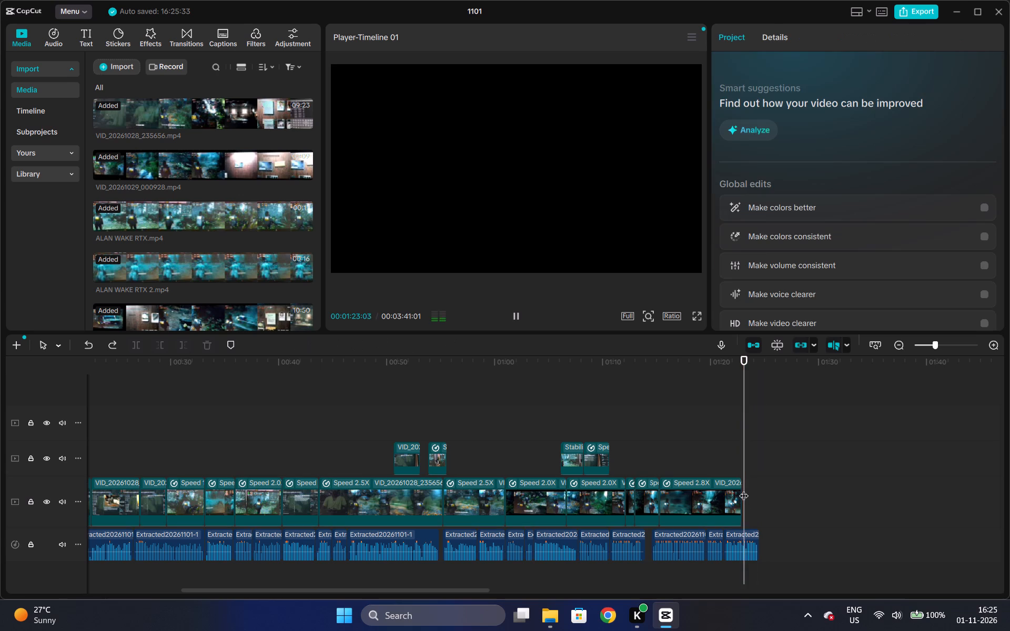
{"action": "key", "text": "space"}
{"action": "key", "text": "ctrl+z"}
{"action": "key", "text": "ctrl+z"}
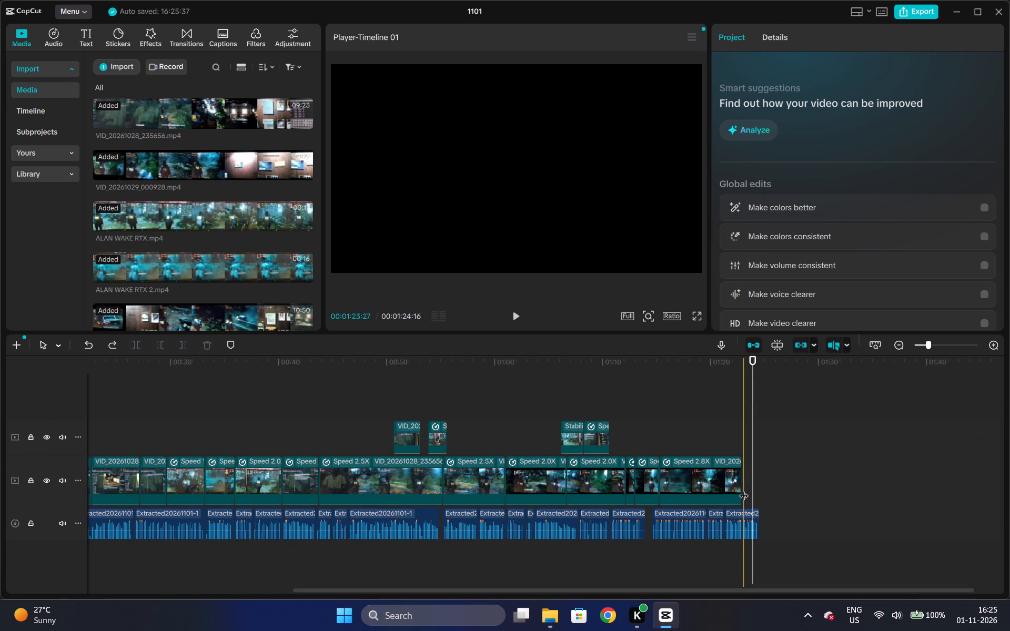
{"action": "key", "text": "ctrl+z"}
{"action": "left_click", "coordinate": [784, 426]}
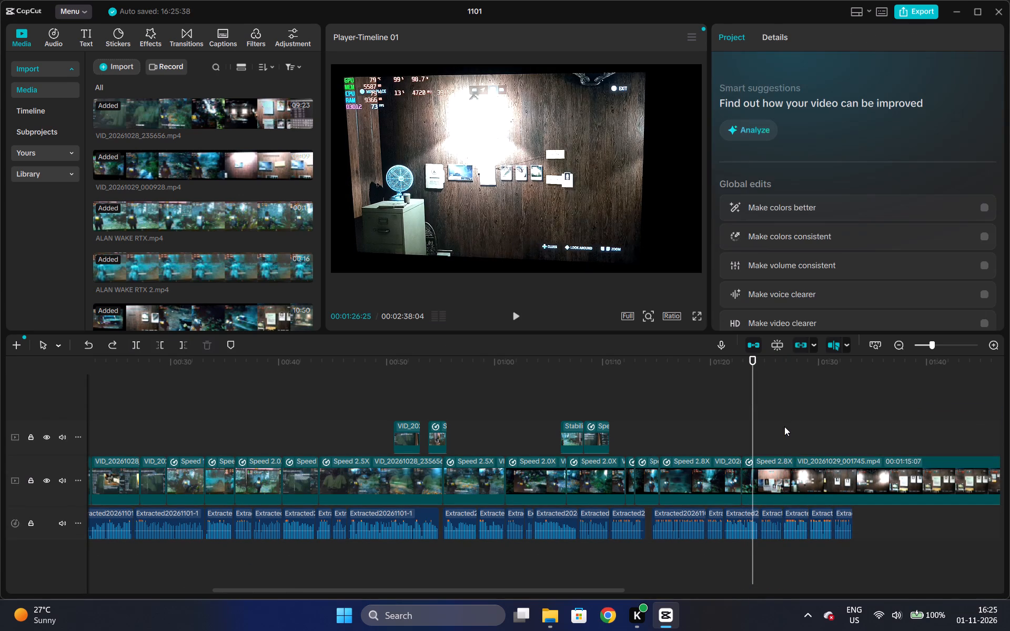
Lock the voiceover audio track and cut the VID_20261029_001745.mp4 clip from the main video track.
{"action": "left_click", "coordinate": [33, 525]}
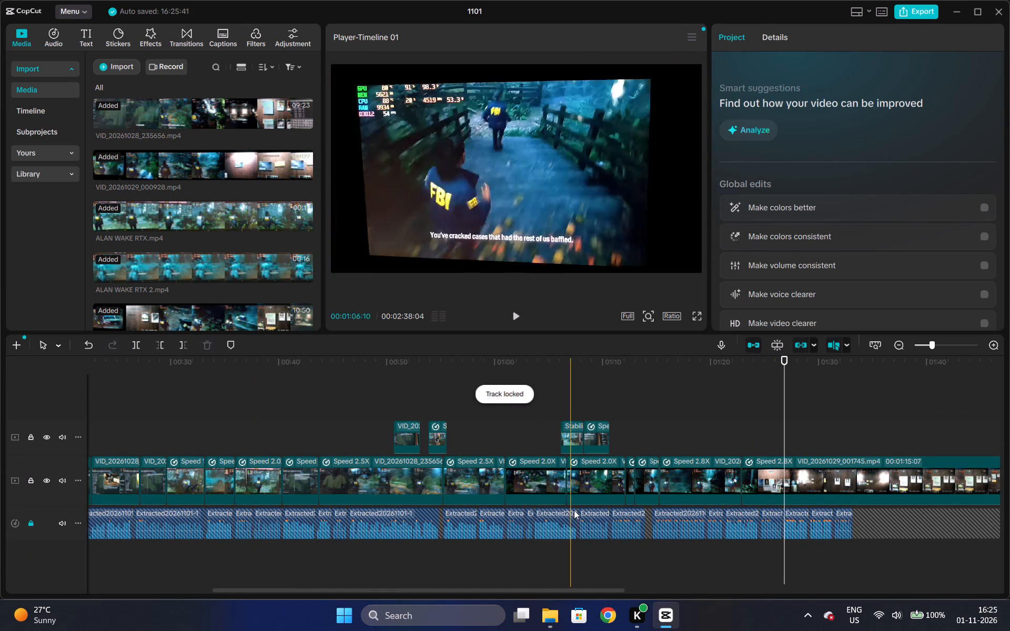
{"action": "left_click", "coordinate": [840, 490]}
{"action": "key", "text": "ctrl+x"}
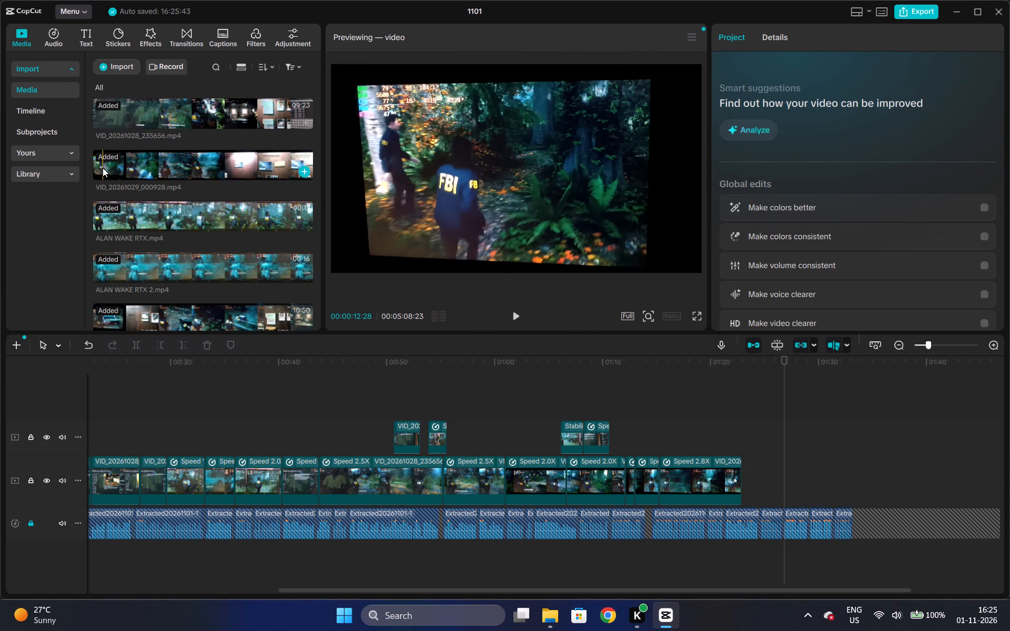
Add VID_20261029_000928.mp4 to the timeline, trim about 55 seconds off its start and place it after the last main-track clip.
{"action": "left_click_drag", "start_coordinate": [126, 167], "coordinate": [128, 167]}
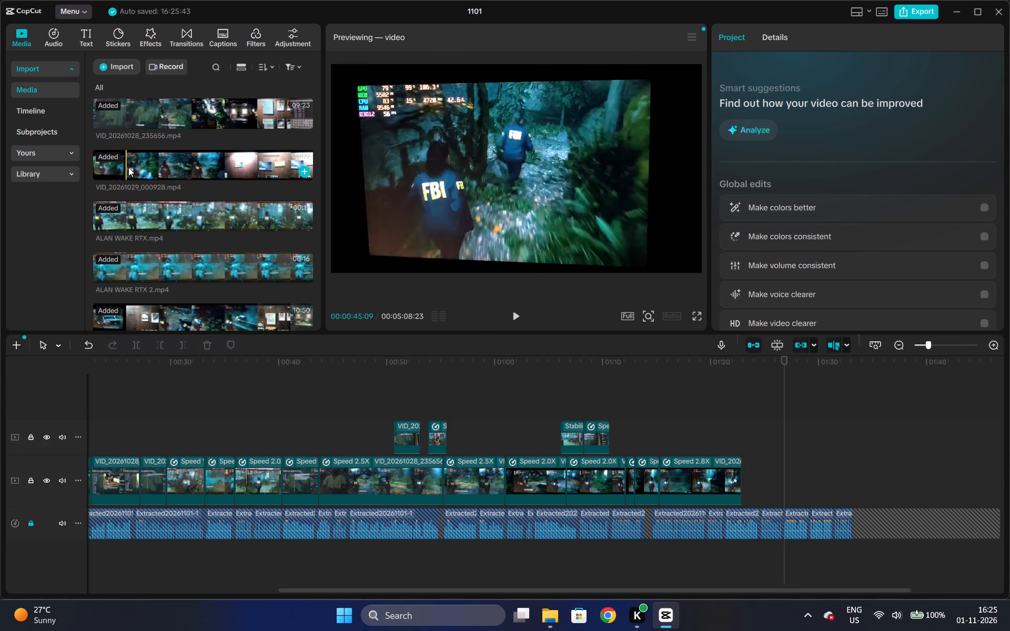
{"action": "left_click_drag", "start_coordinate": [128, 167], "coordinate": [738, 399]}
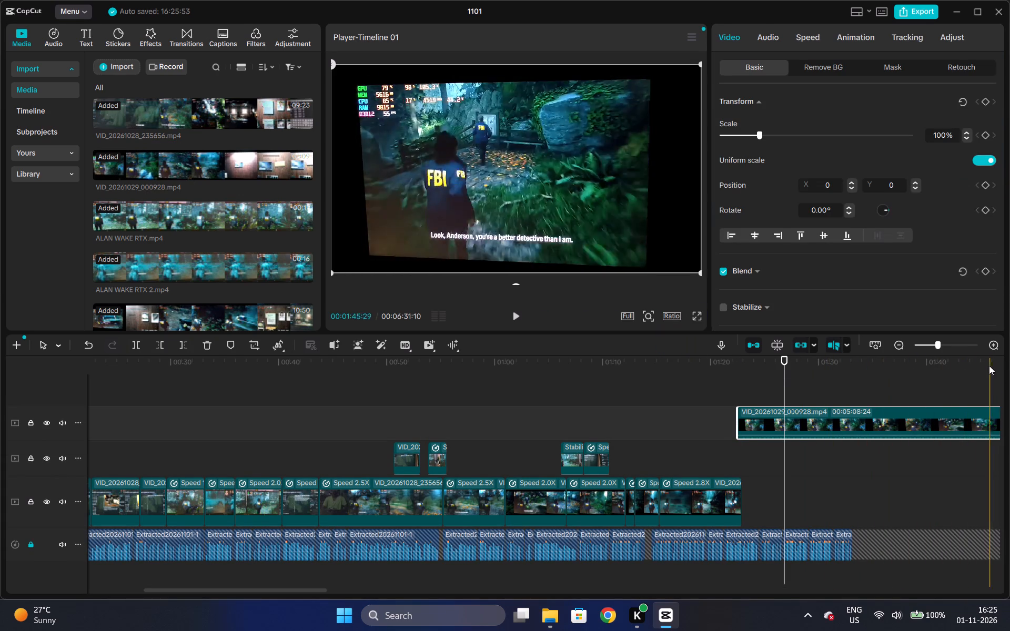
{"action": "left_click_drag", "start_coordinate": [225, 589], "coordinate": [429, 596]}
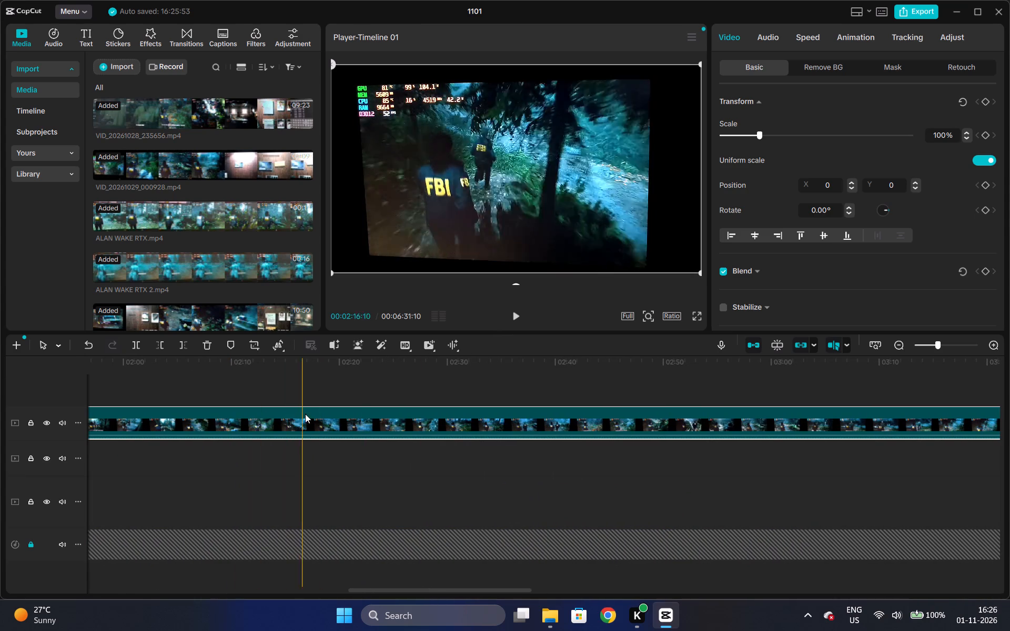
{"action": "key", "text": "q"}
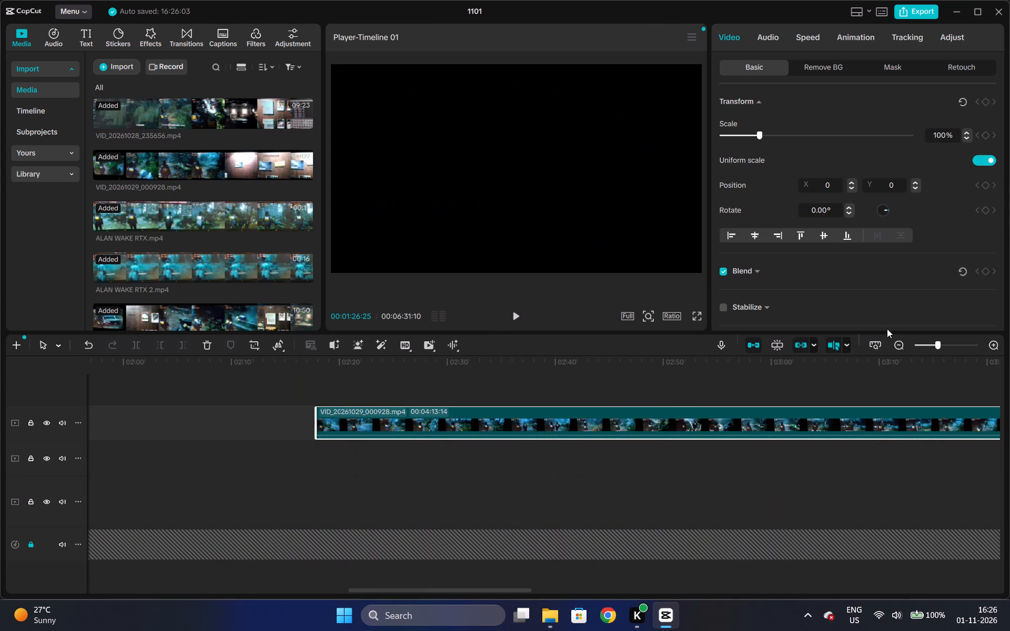
{"action": "triple_click", "coordinate": [897, 345]}
{"action": "left_click", "coordinate": [897, 345]}
{"action": "left_click_drag", "start_coordinate": [312, 419], "coordinate": [278, 493]}
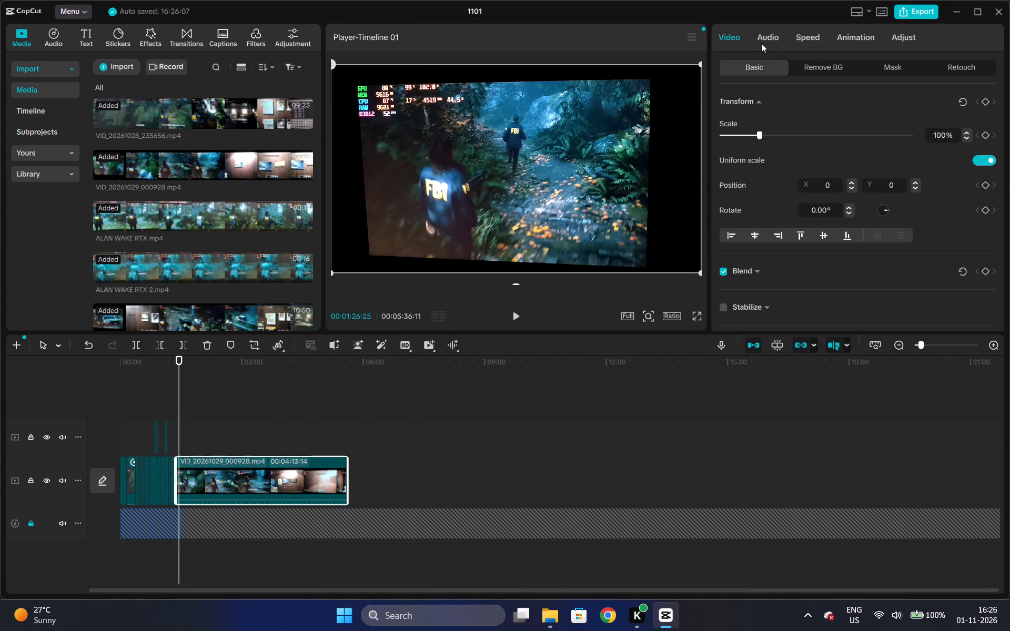
Mute the newly placed VID_20261029_000928.mp4 clip by lowering its volume to -∞ dB.
{"action": "left_click", "coordinate": [761, 43]}
{"action": "left_click_drag", "start_coordinate": [744, 132], "coordinate": [698, 129]}
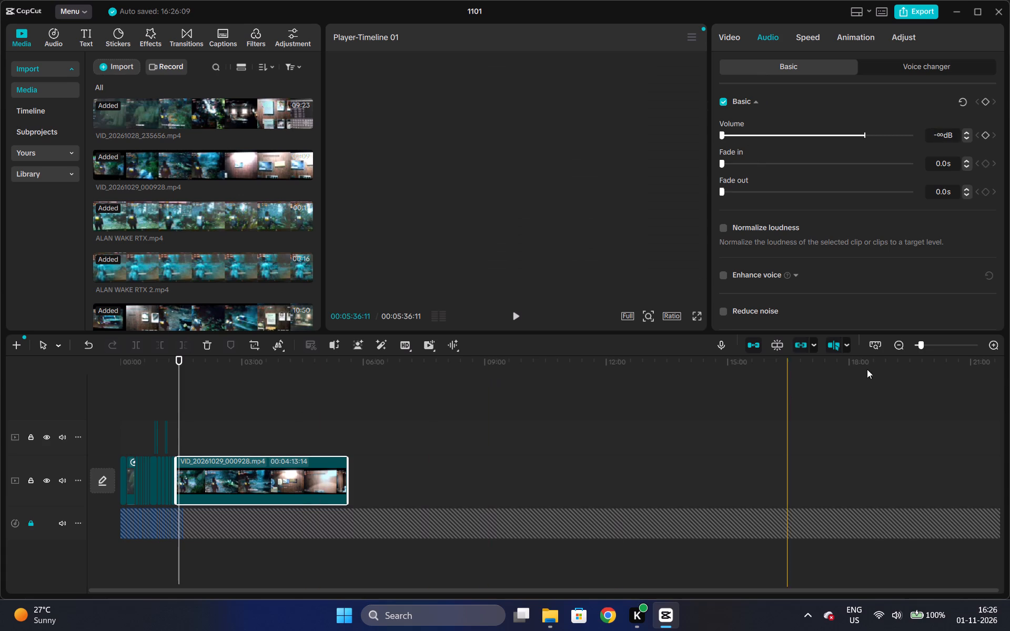
Set the VID_20261029_000928.mp4 clip's speed to 2.80x.
{"action": "left_click", "coordinate": [811, 46]}
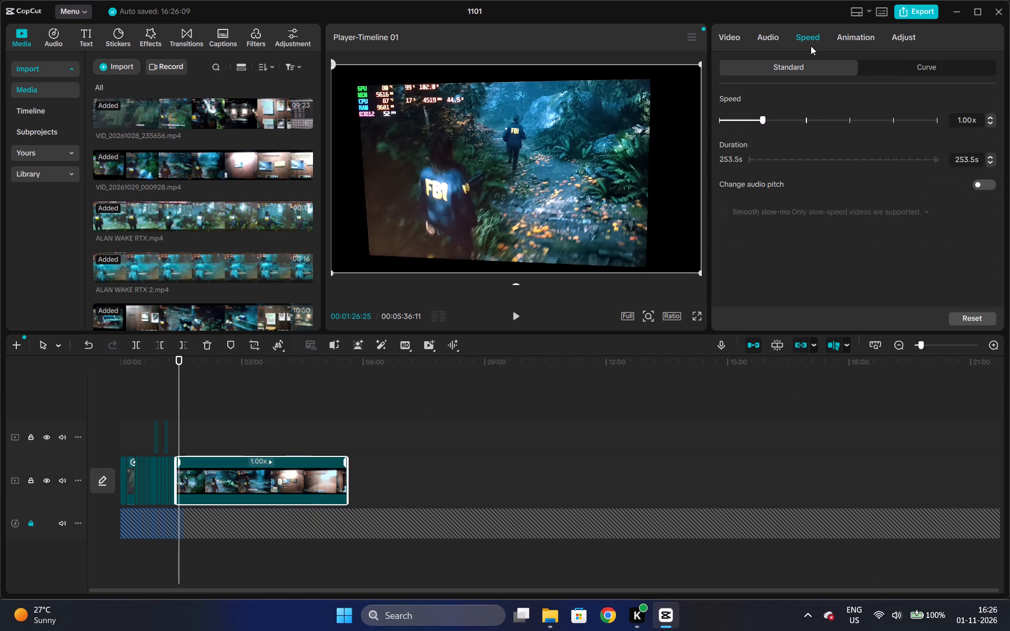
{"action": "left_click", "coordinate": [806, 120]}
{"action": "left_click", "coordinate": [992, 116]}
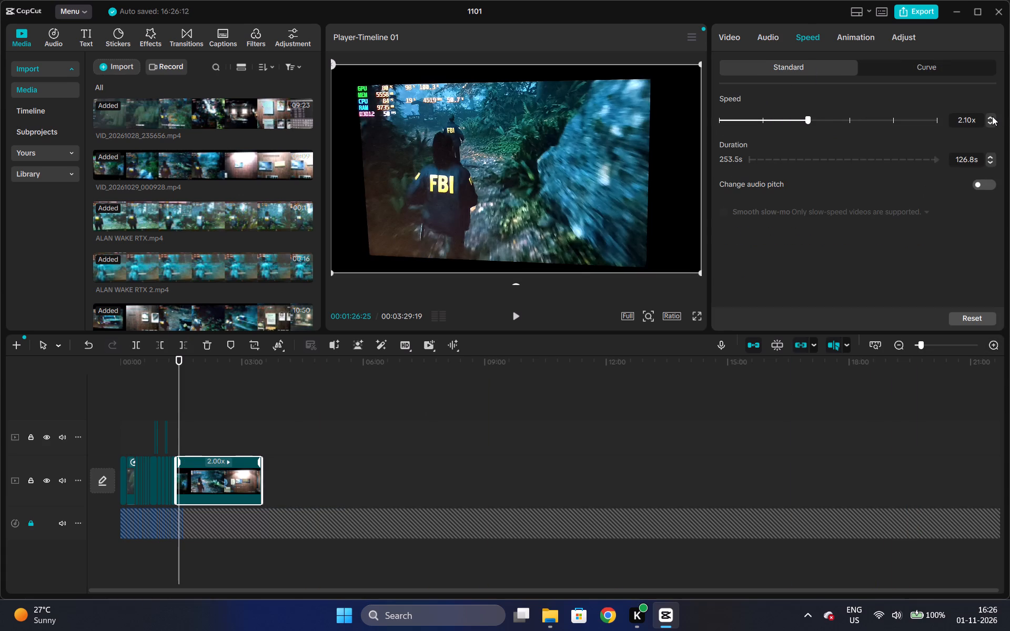
{"action": "triple_click", "coordinate": [992, 119]}
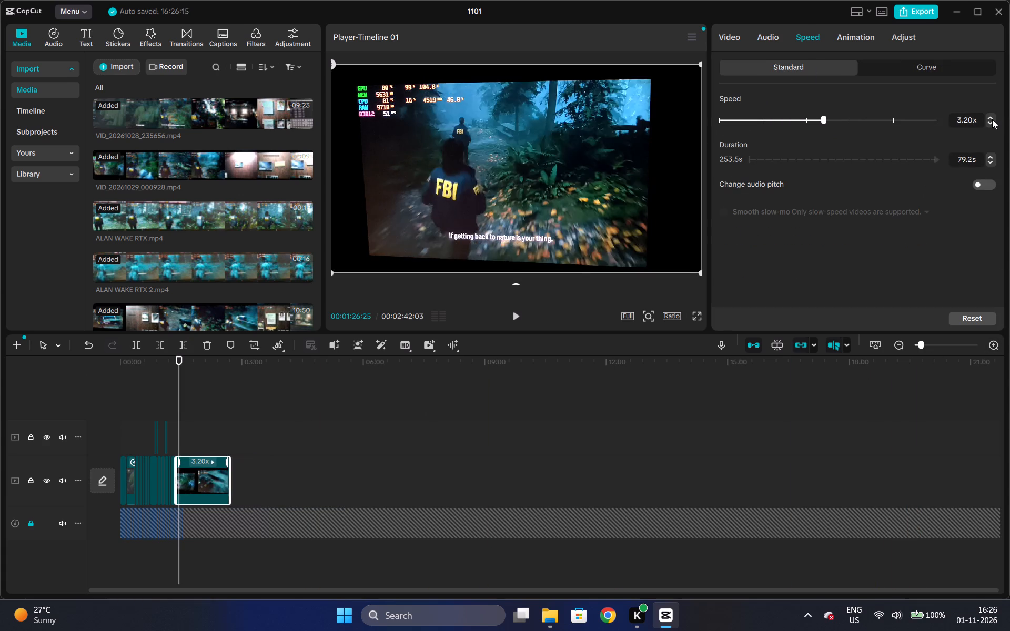
{"action": "double_click", "coordinate": [992, 119]}
{"action": "triple_click", "coordinate": [991, 122]}
{"action": "triple_click", "coordinate": [991, 122]}
{"action": "left_click", "coordinate": [991, 122]}
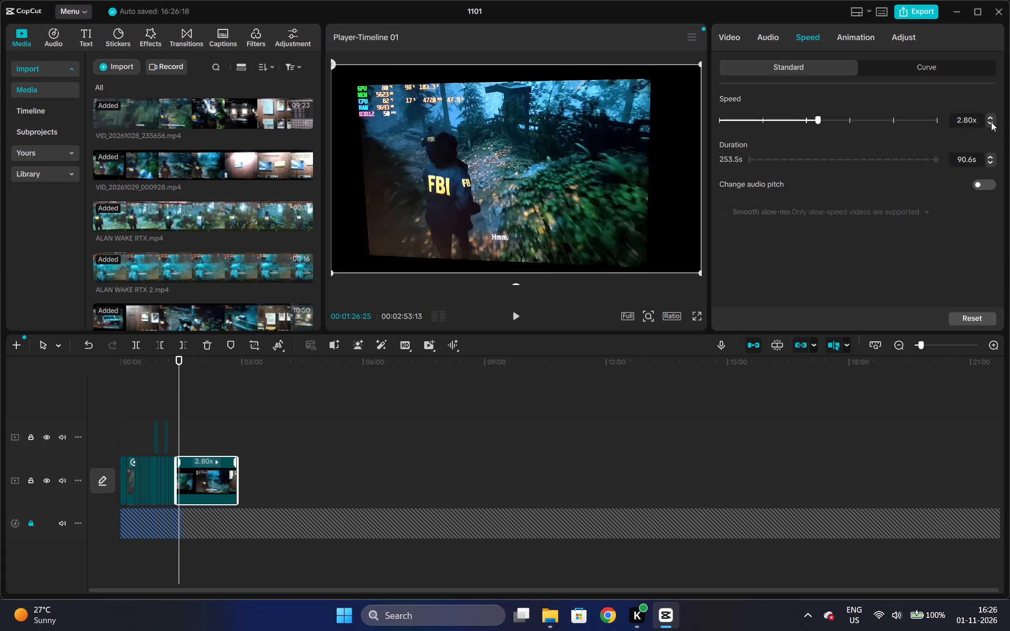
Play the timeline from about 01:21 to 01:29 to check the new clip against the voiceover.
{"action": "left_click", "coordinate": [995, 354]}
{"action": "triple_click", "coordinate": [995, 350]}
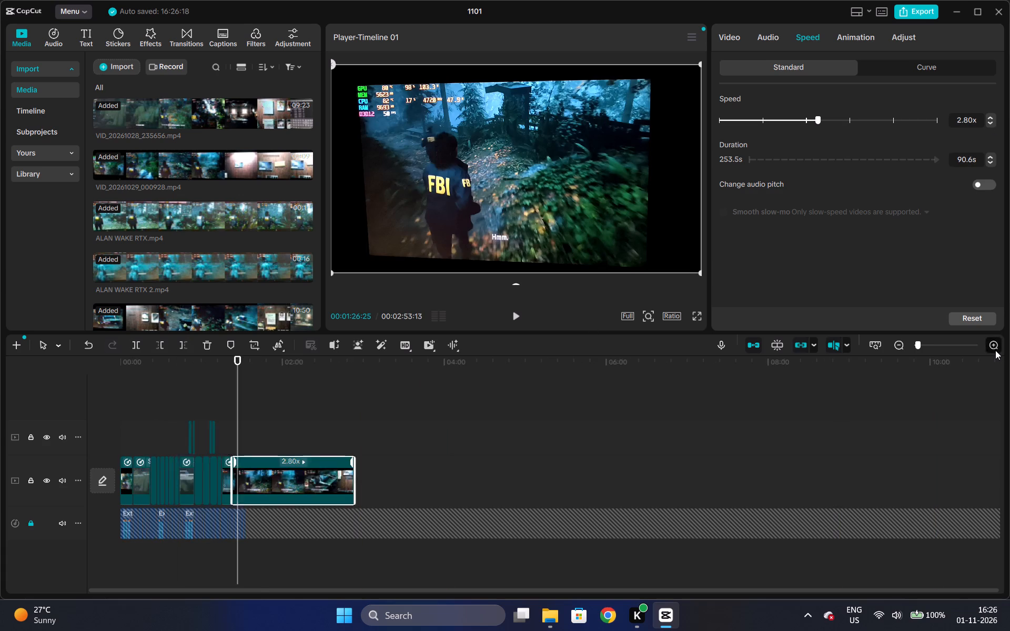
{"action": "left_click", "coordinate": [327, 376]}
{"action": "key", "text": "space"}
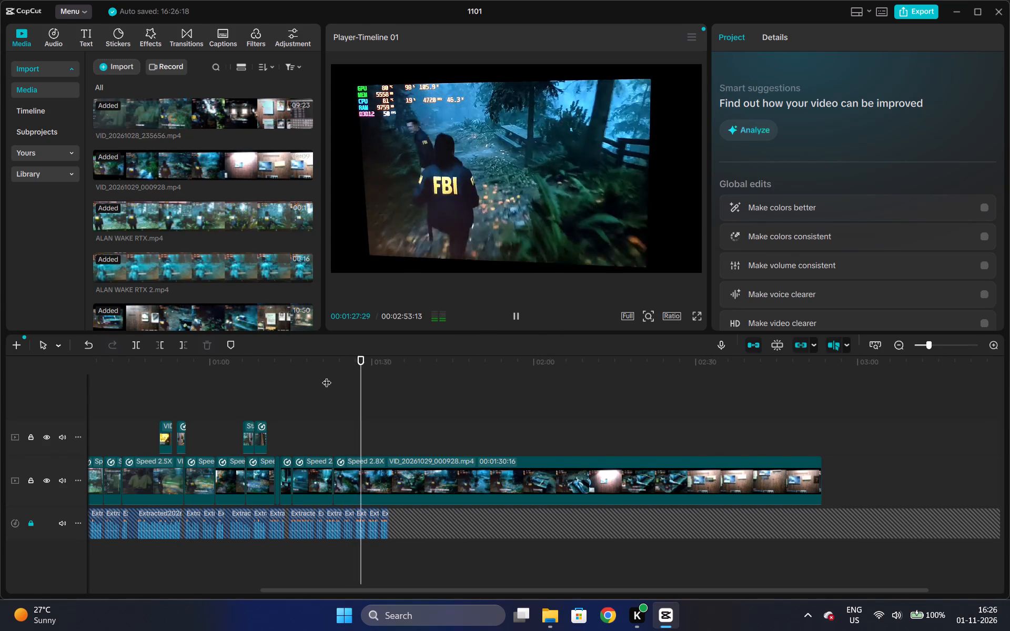
{"action": "key", "text": "space"}
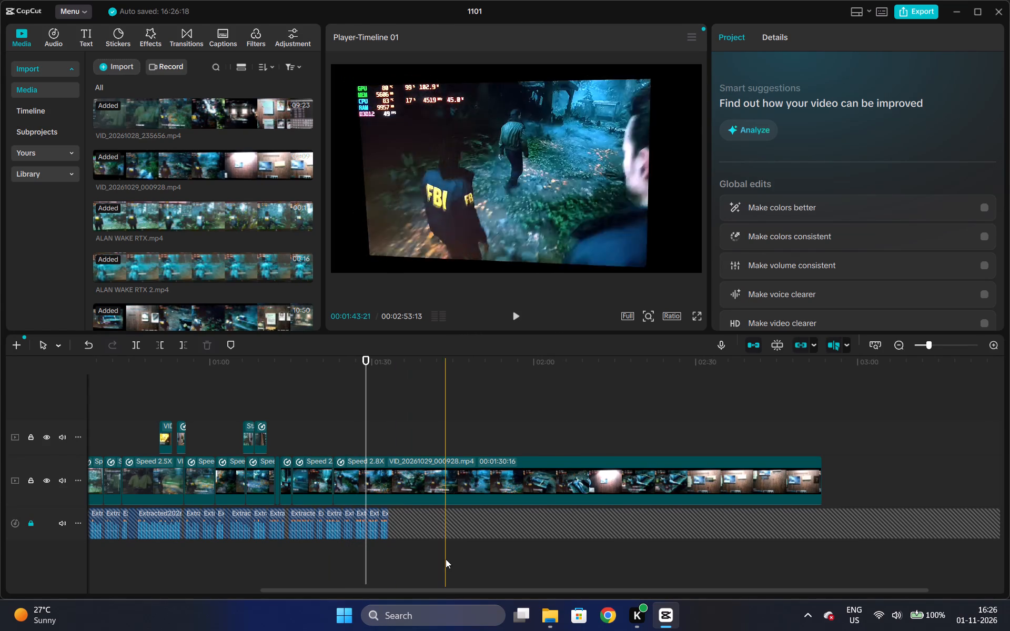
Copy the short graphics-options clip at about 00:27 on the main track and paste it above the main track at about 01:27.
{"action": "left_click_drag", "start_coordinate": [443, 588], "coordinate": [186, 577]}
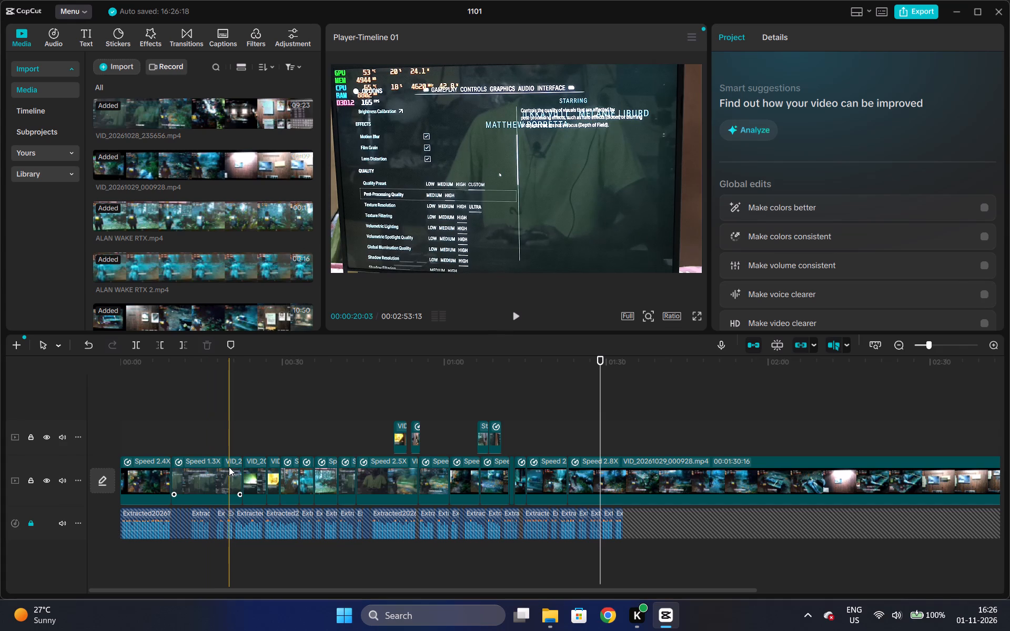
{"action": "left_click", "coordinate": [273, 474]}
{"action": "key", "text": "ctrl+c"}
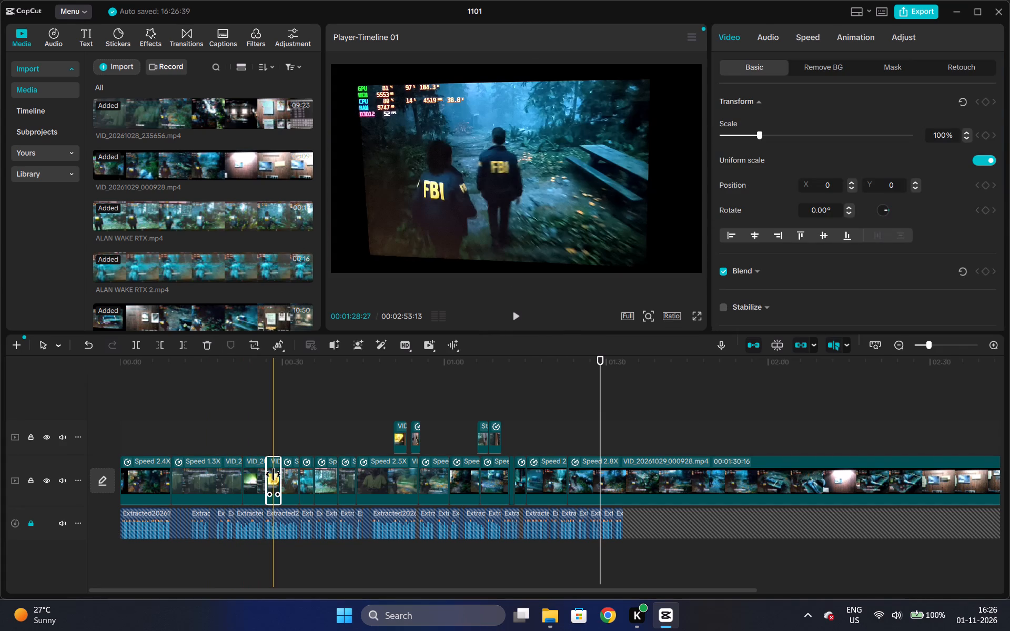
{"action": "key", "text": "ctrl+c"}
{"action": "key", "text": "ctrl+c"}
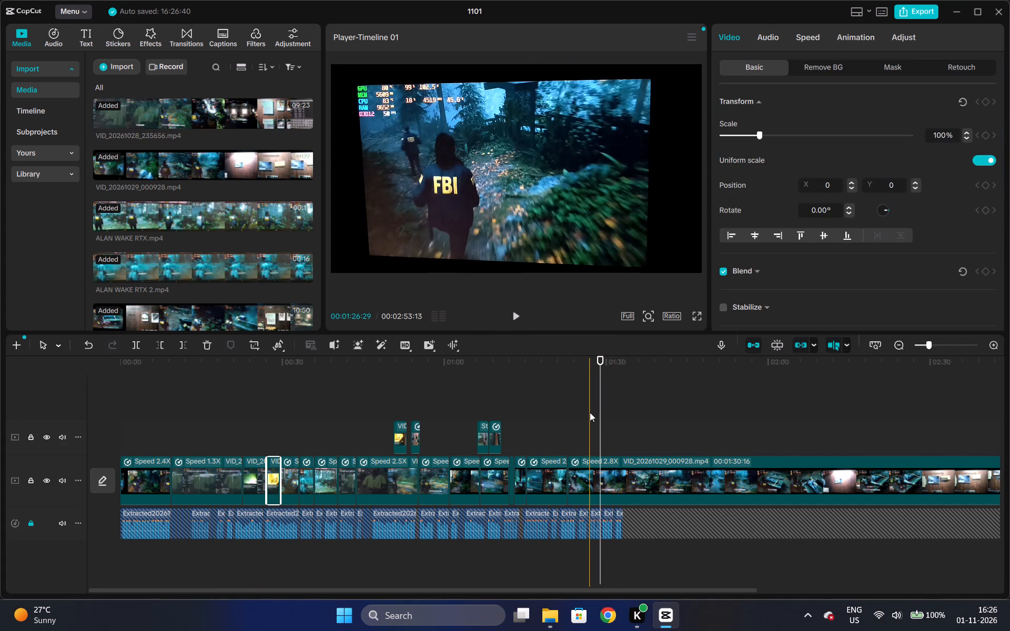
{"action": "key", "text": "ctrl+v"}
Review by playback the pasted graphics-options clip and the section from there to the end of the voiceover at about 01:33.
{"action": "left_click", "coordinate": [553, 391]}
{"action": "key", "text": "space"}
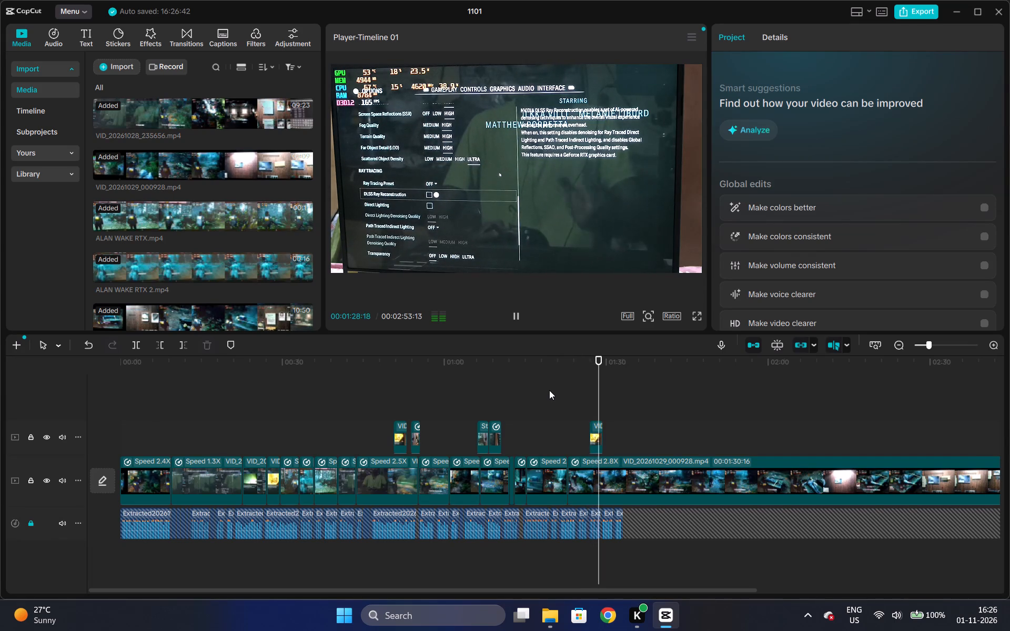
{"action": "key", "text": "space"}
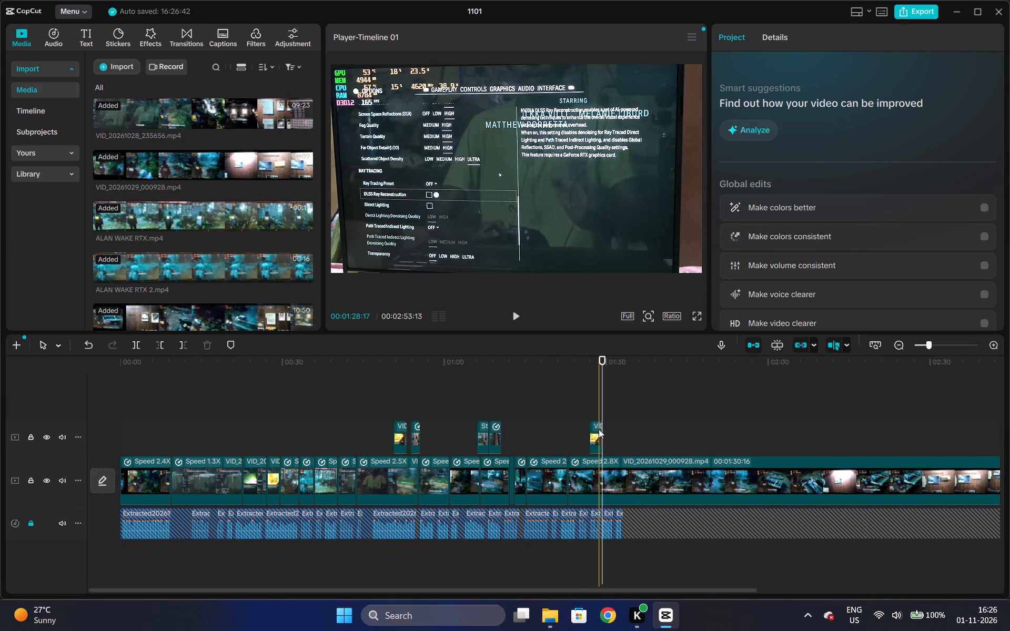
{"action": "left_click", "coordinate": [602, 435]}
{"action": "left_click", "coordinate": [590, 366]}
{"action": "left_click", "coordinate": [584, 365]}
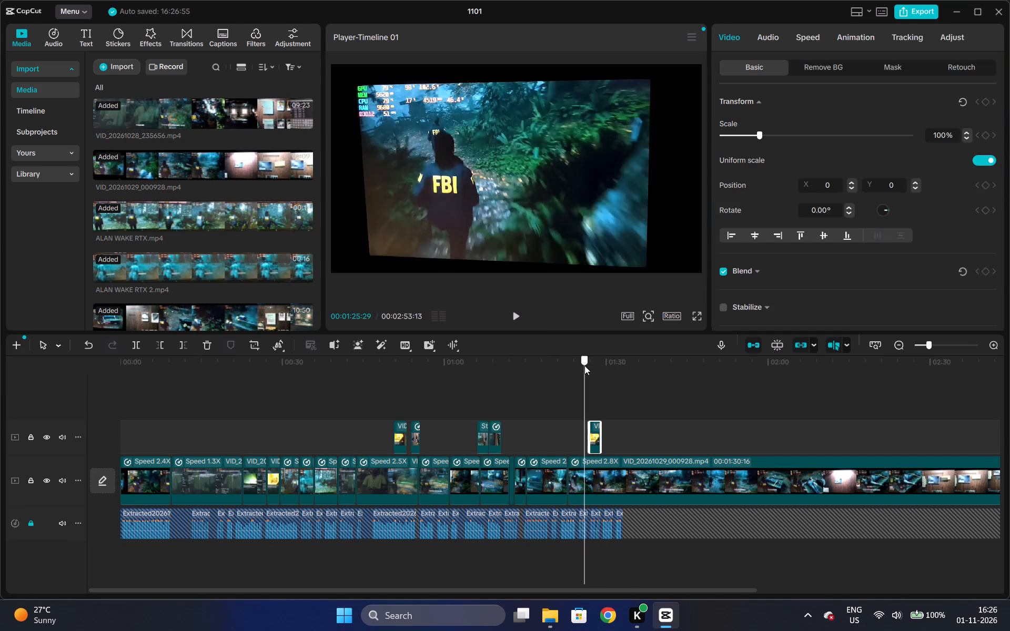
{"action": "key", "text": "space"}
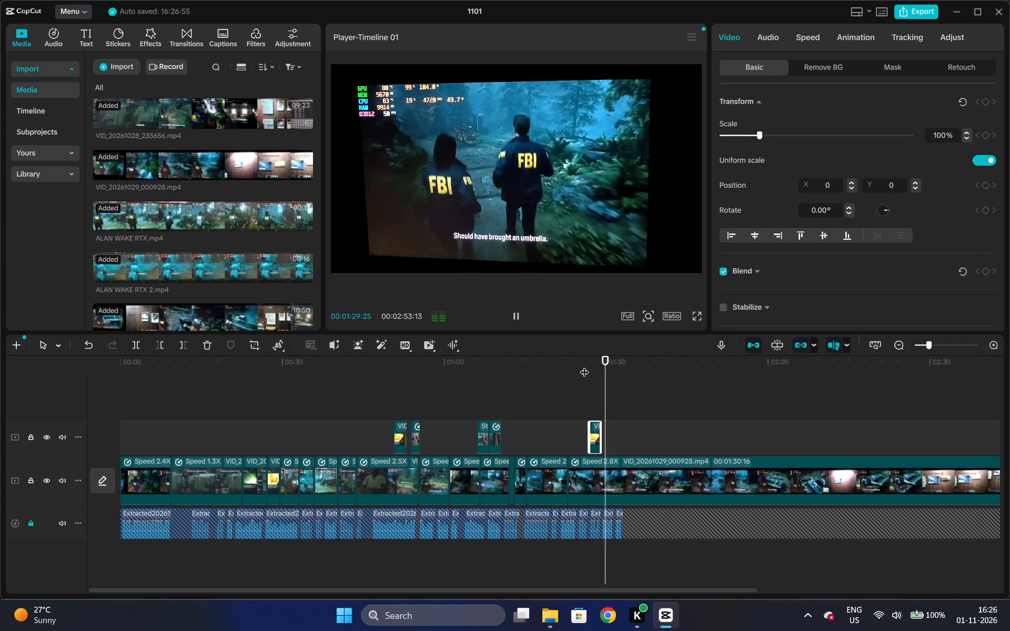
{"action": "key", "text": "space"}
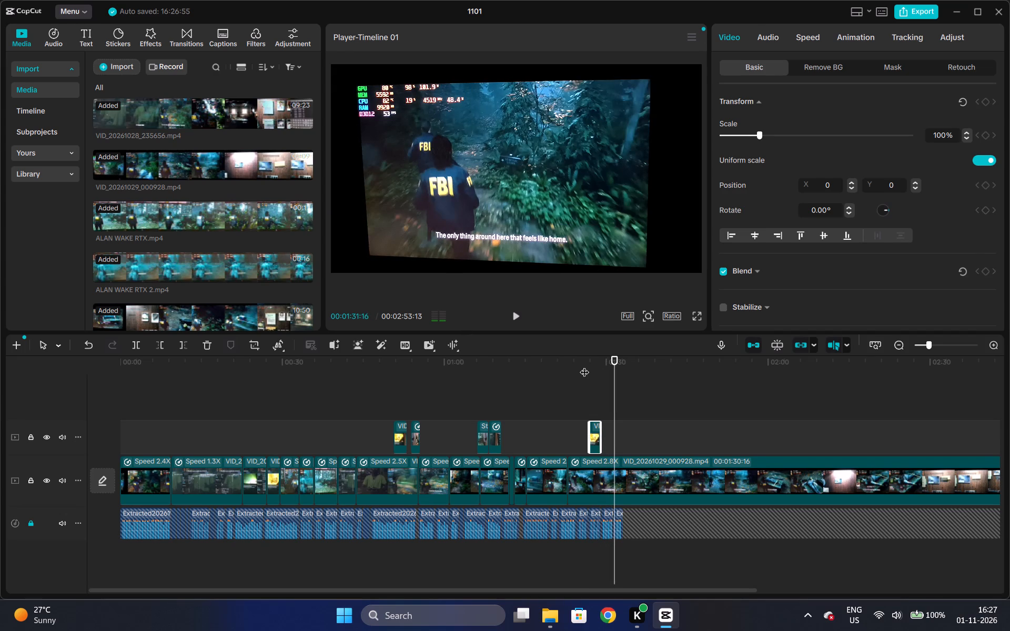
{"action": "key", "text": "space"}
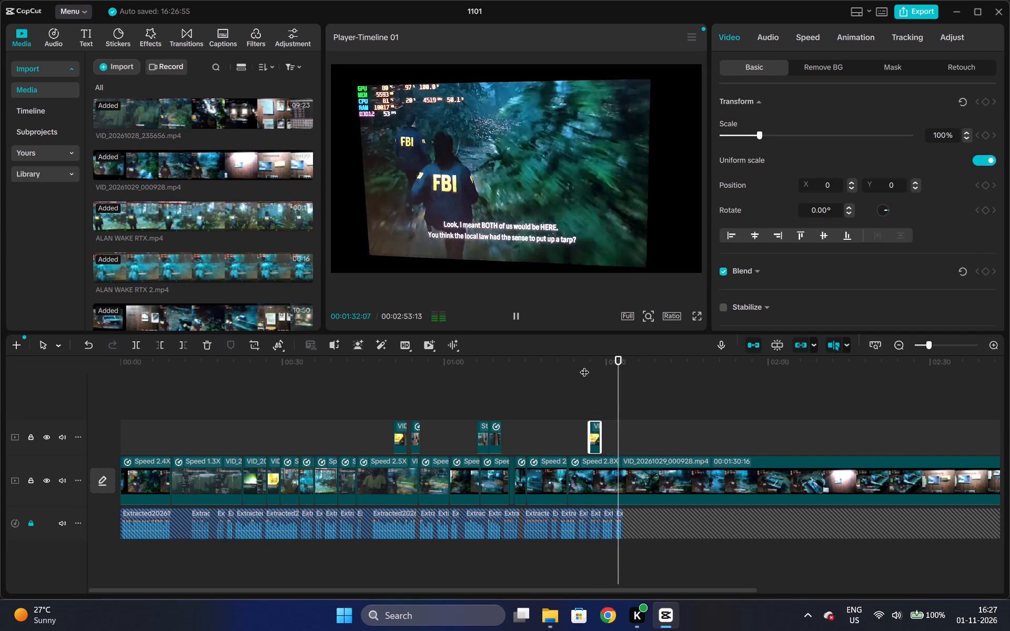
{"action": "key", "text": "space"}
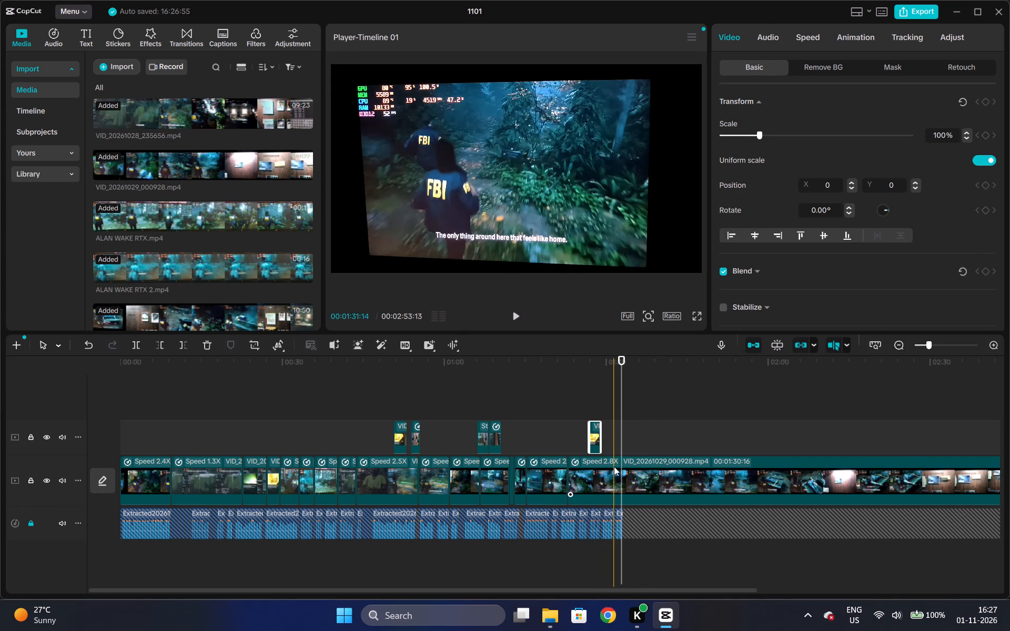
Split the VID_20261029_000928.mp4 clip on the main track at about 01:29, just past the pasted clip, and cut the remainder.
{"action": "left_click", "coordinate": [614, 466]}
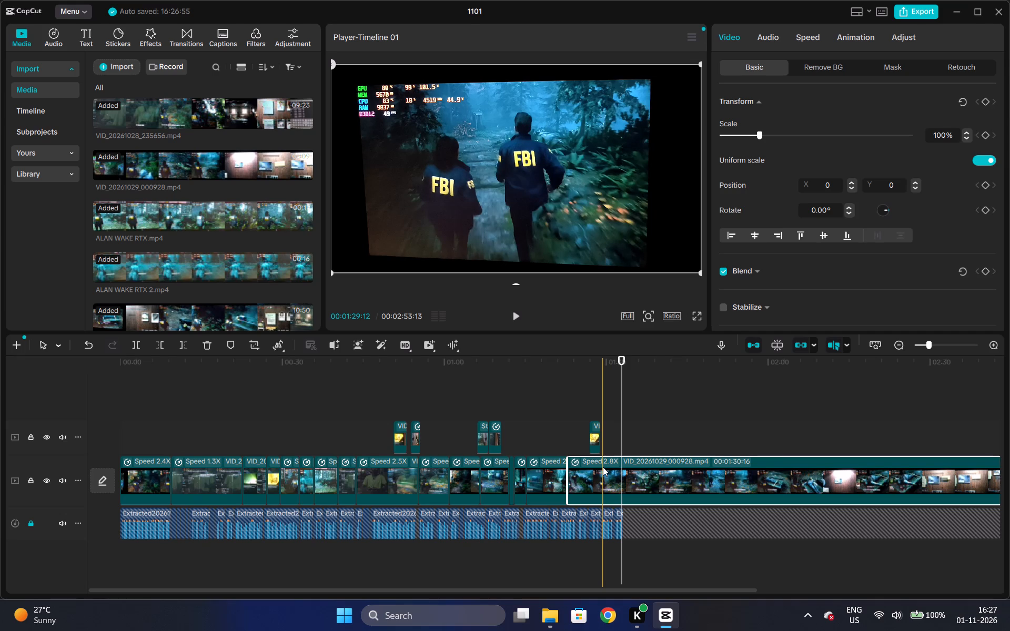
{"action": "key", "text": "ctrl+b"}
{"action": "left_click", "coordinate": [622, 450]}
{"action": "left_click", "coordinate": [622, 440]}
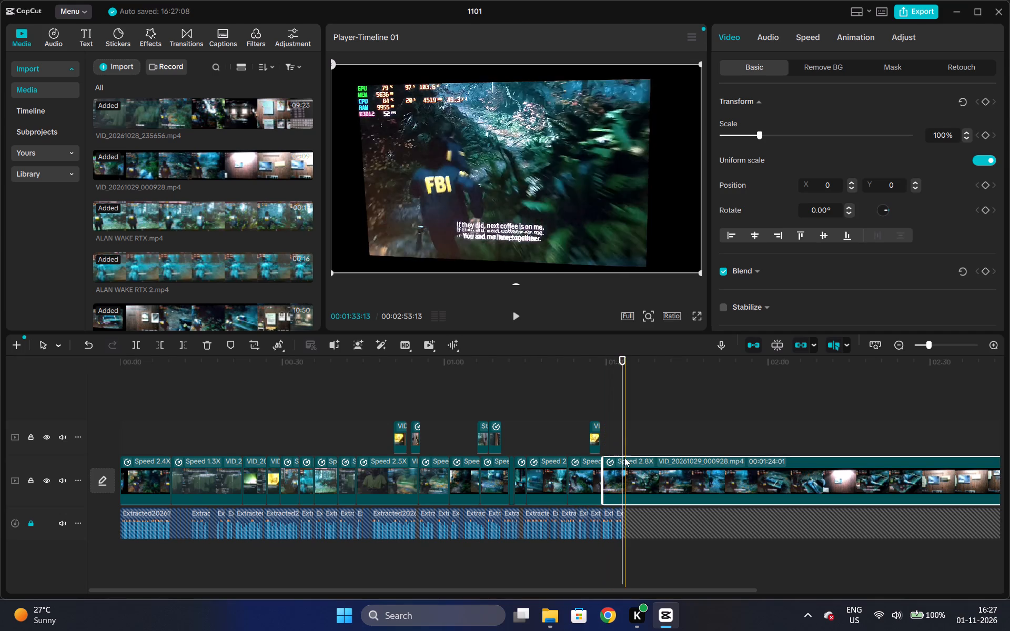
{"action": "left_click", "coordinate": [643, 439]}
{"action": "left_click", "coordinate": [643, 466]}
{"action": "key", "text": "ctrl+x"}
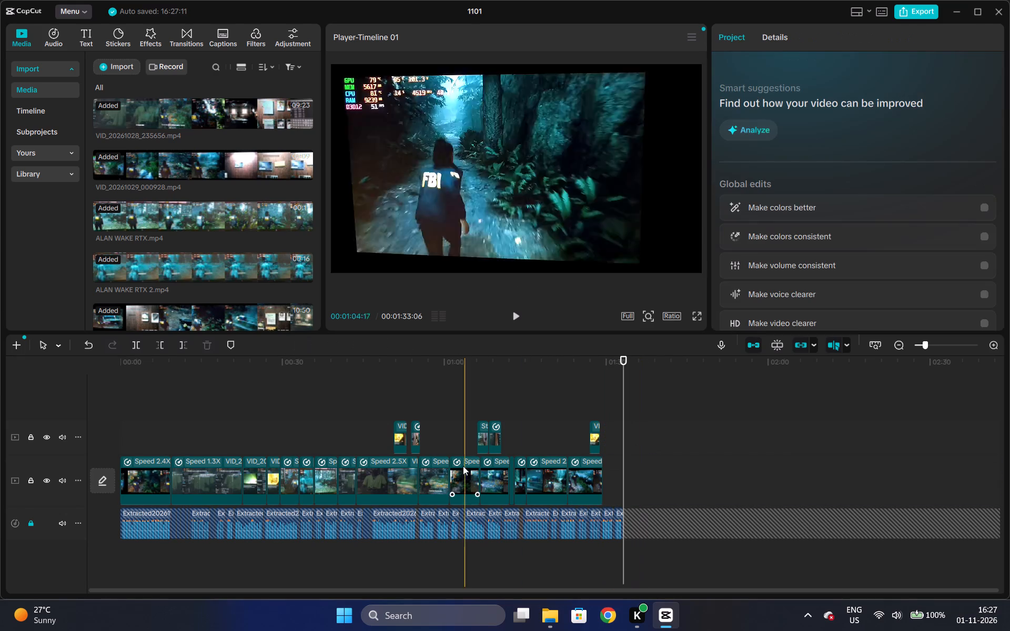
Import VID_20261029_003117.mp4 from the VID folder on New Volume (G:) into the project media.
{"action": "left_click", "coordinate": [118, 63]}
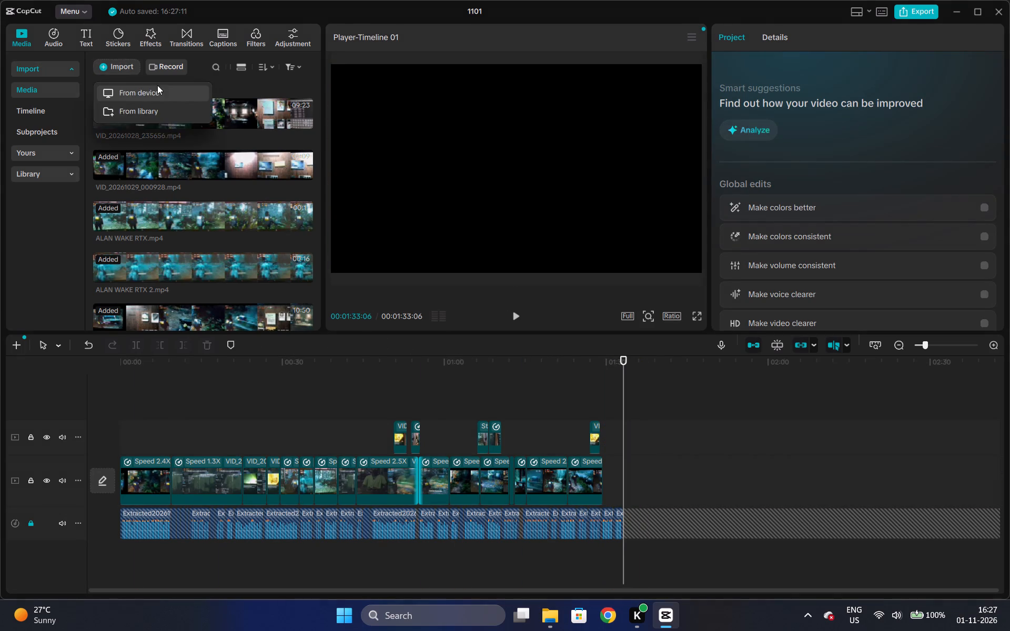
{"action": "left_click", "coordinate": [157, 85]}
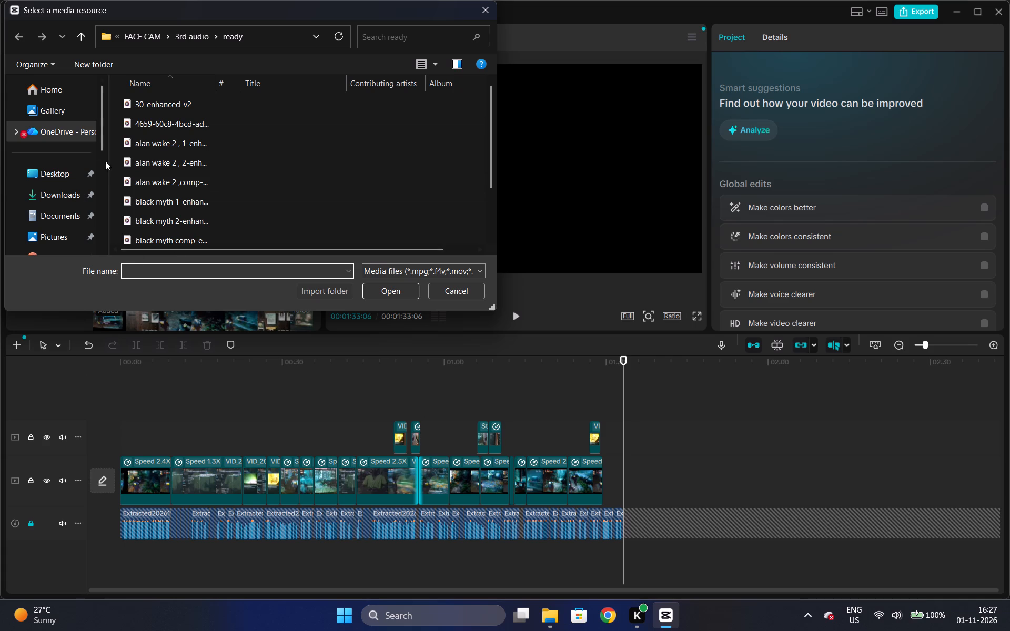
{"action": "left_click_drag", "start_coordinate": [98, 121], "coordinate": [99, 210]}
{"action": "left_click", "coordinate": [85, 192]}
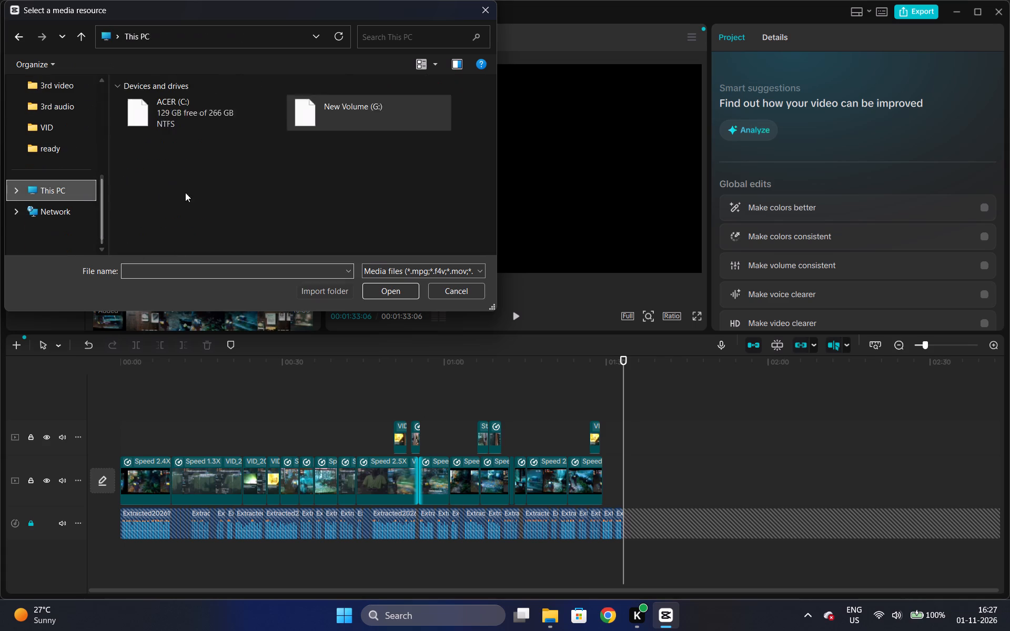
{"action": "double_click", "coordinate": [335, 111]}
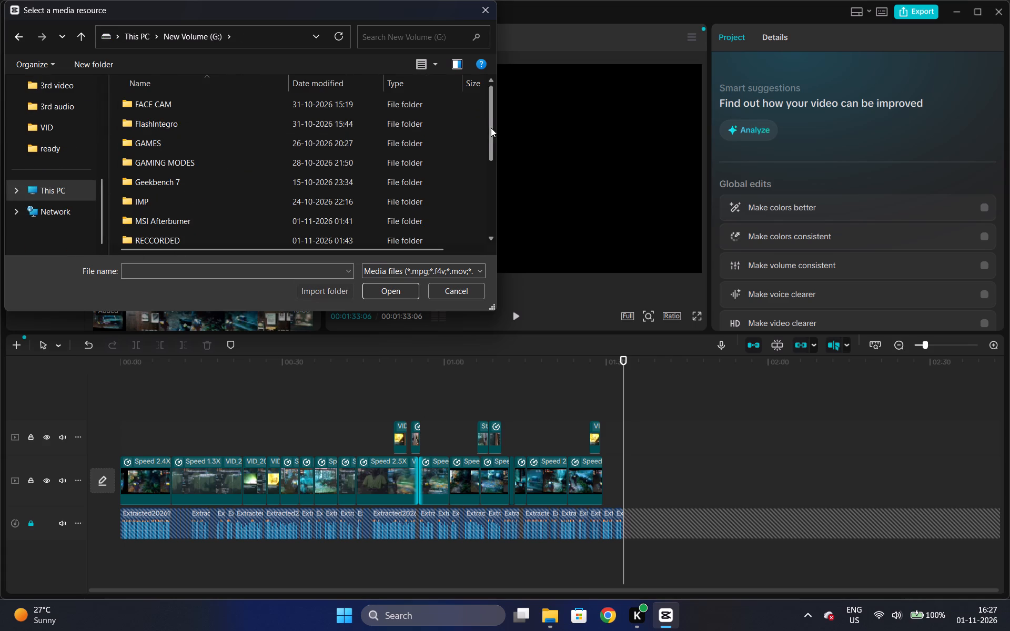
{"action": "left_click_drag", "start_coordinate": [491, 128], "coordinate": [490, 212]}
{"action": "double_click", "coordinate": [434, 213]}
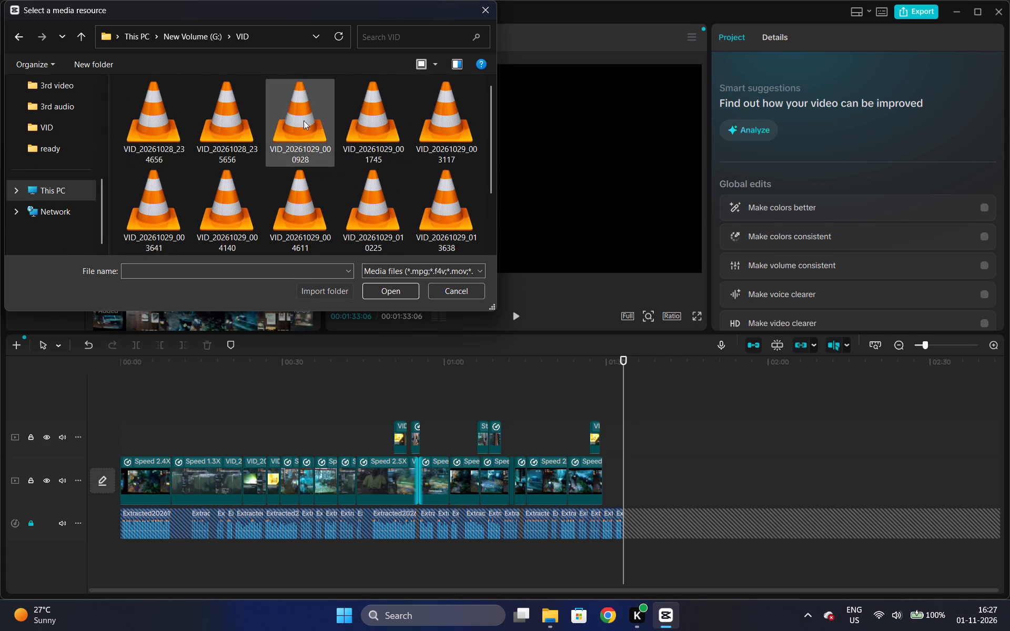
{"action": "left_click", "coordinate": [486, 110]}
{"action": "left_click", "coordinate": [444, 120]}
{"action": "left_click", "coordinate": [390, 294]}
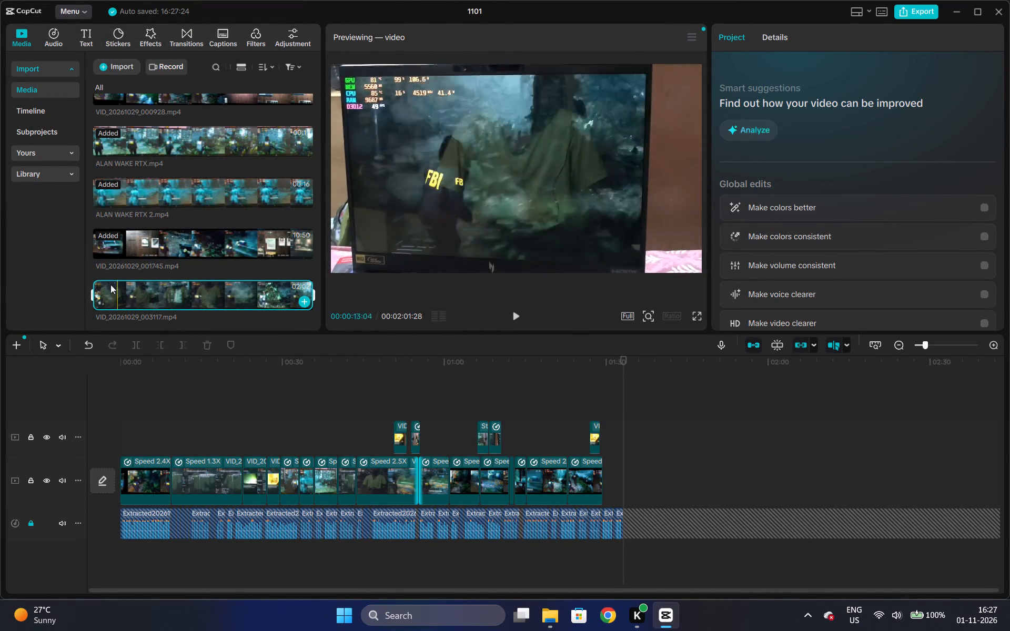
Import VID_20261029_003641.mp4 from the same VID folder into the project media.
{"action": "left_click", "coordinate": [122, 70]}
{"action": "left_click", "coordinate": [156, 88]}
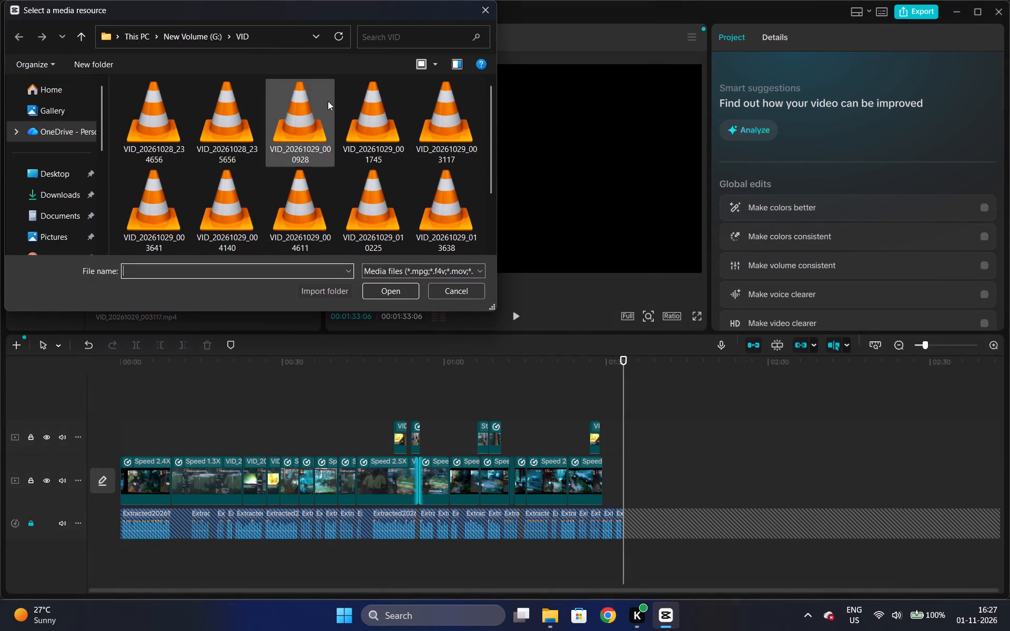
{"action": "left_click", "coordinate": [173, 198]}
{"action": "left_click", "coordinate": [385, 289]}
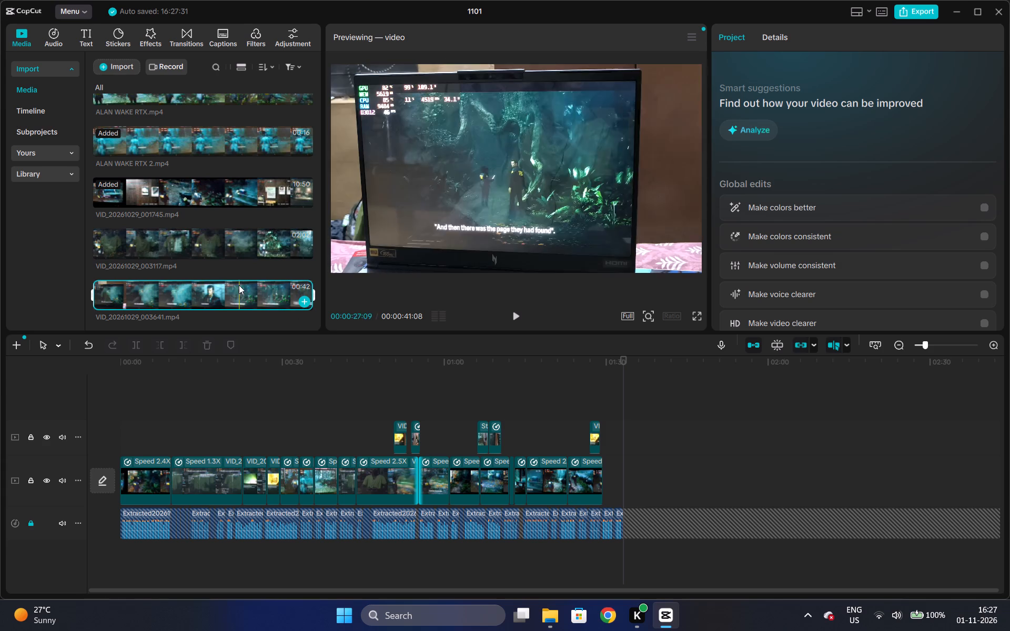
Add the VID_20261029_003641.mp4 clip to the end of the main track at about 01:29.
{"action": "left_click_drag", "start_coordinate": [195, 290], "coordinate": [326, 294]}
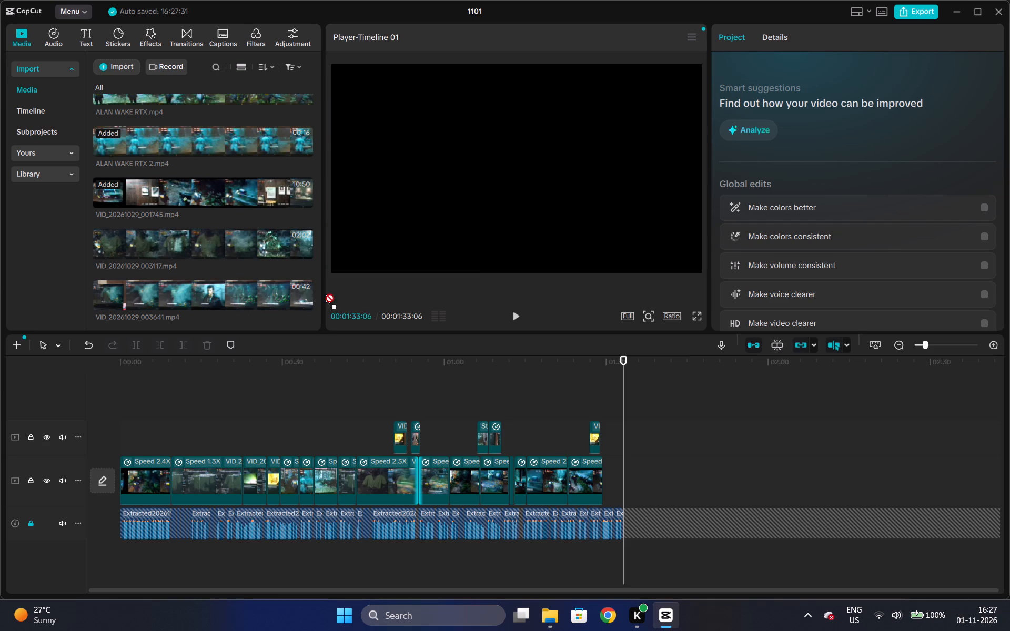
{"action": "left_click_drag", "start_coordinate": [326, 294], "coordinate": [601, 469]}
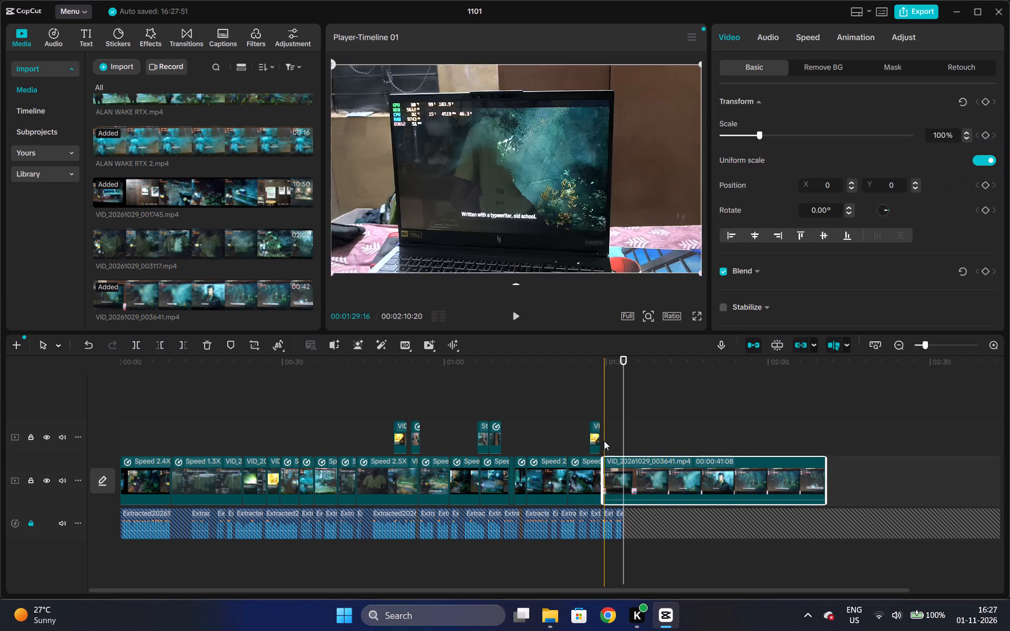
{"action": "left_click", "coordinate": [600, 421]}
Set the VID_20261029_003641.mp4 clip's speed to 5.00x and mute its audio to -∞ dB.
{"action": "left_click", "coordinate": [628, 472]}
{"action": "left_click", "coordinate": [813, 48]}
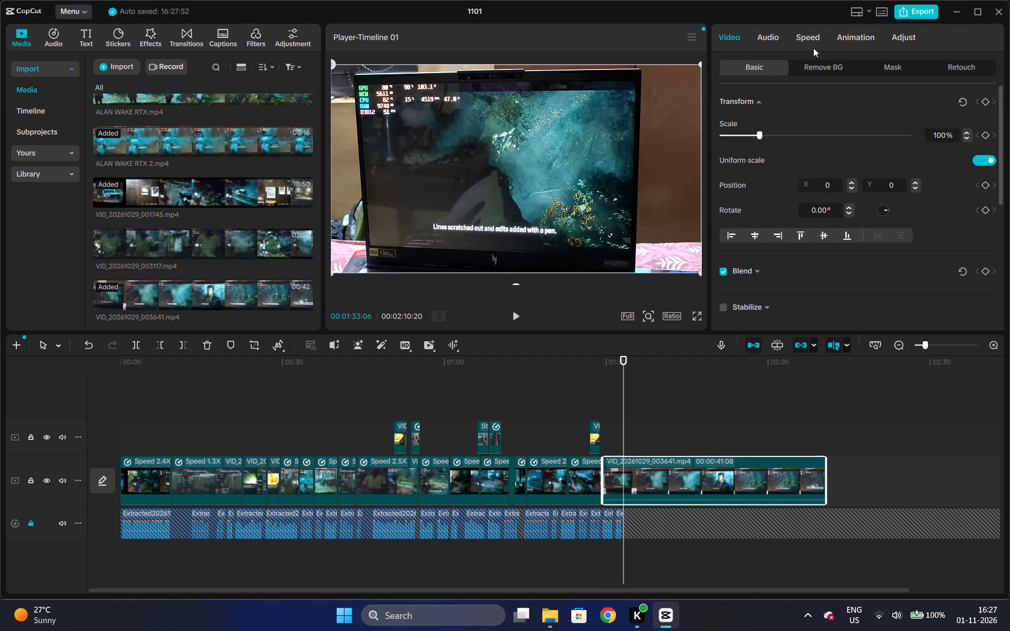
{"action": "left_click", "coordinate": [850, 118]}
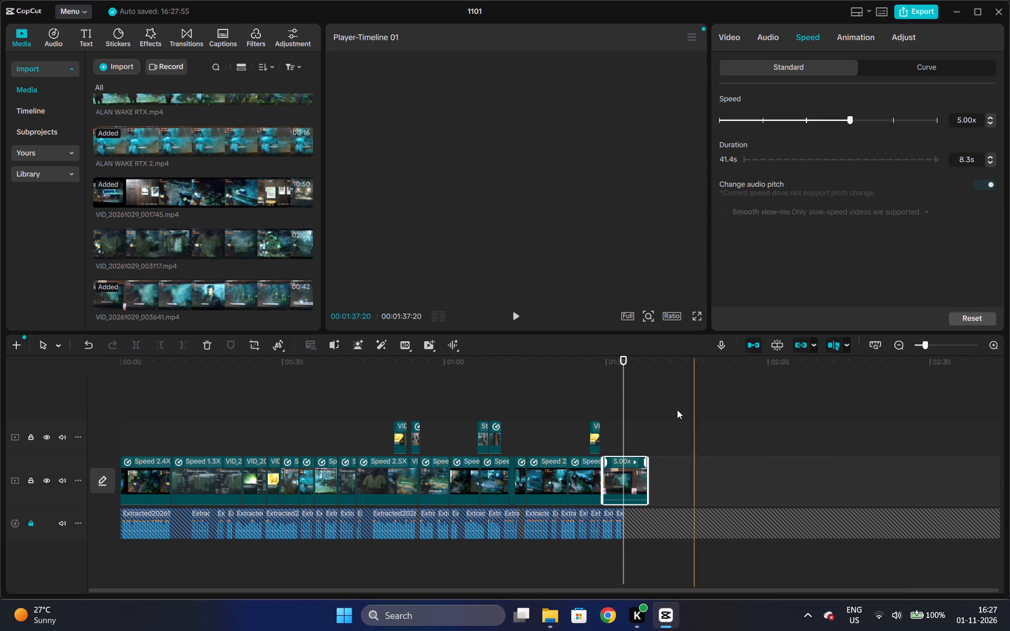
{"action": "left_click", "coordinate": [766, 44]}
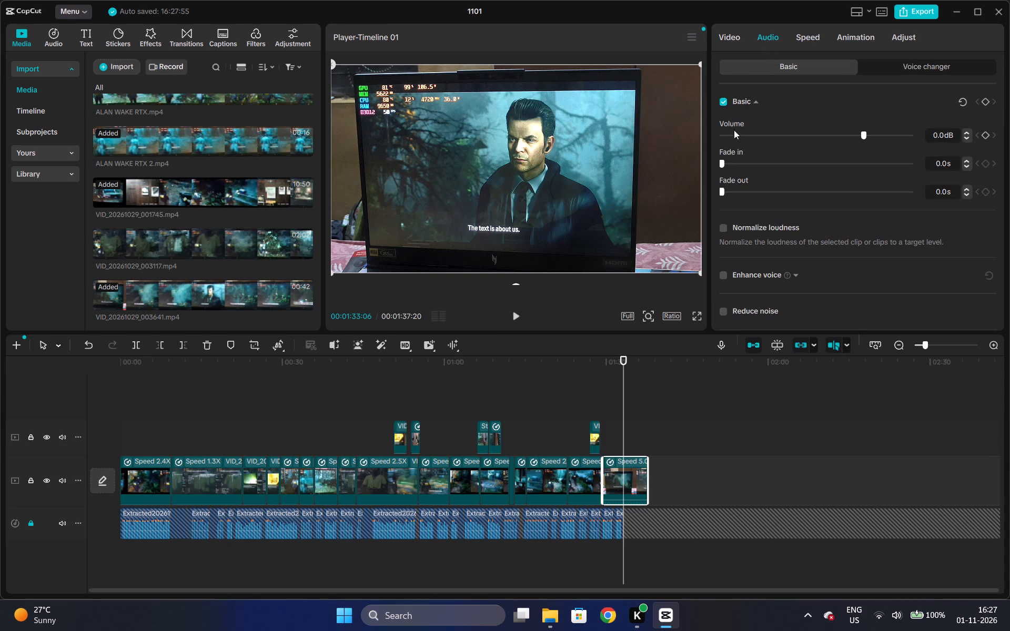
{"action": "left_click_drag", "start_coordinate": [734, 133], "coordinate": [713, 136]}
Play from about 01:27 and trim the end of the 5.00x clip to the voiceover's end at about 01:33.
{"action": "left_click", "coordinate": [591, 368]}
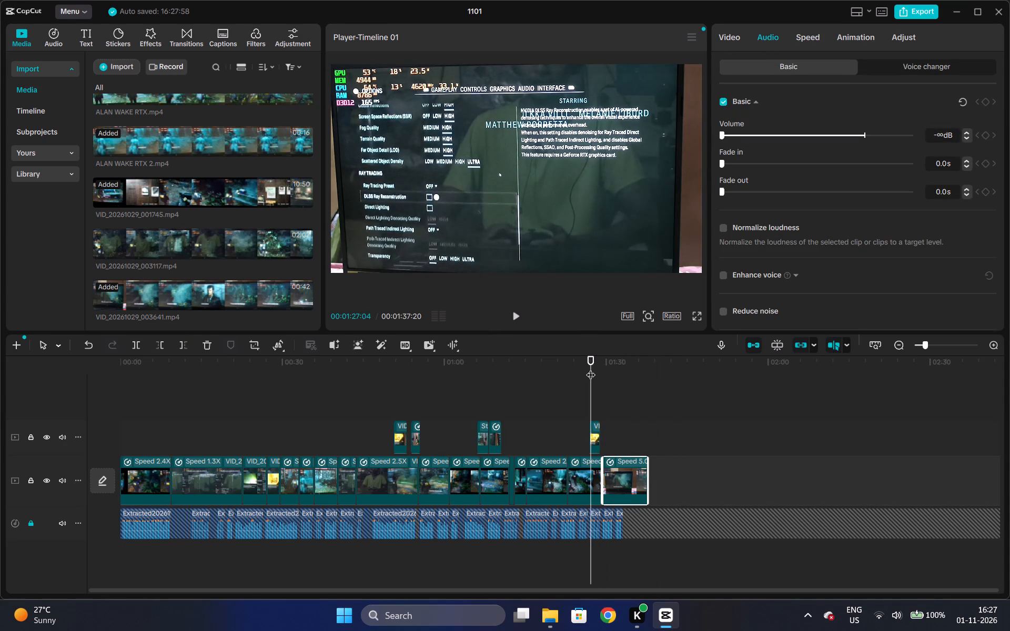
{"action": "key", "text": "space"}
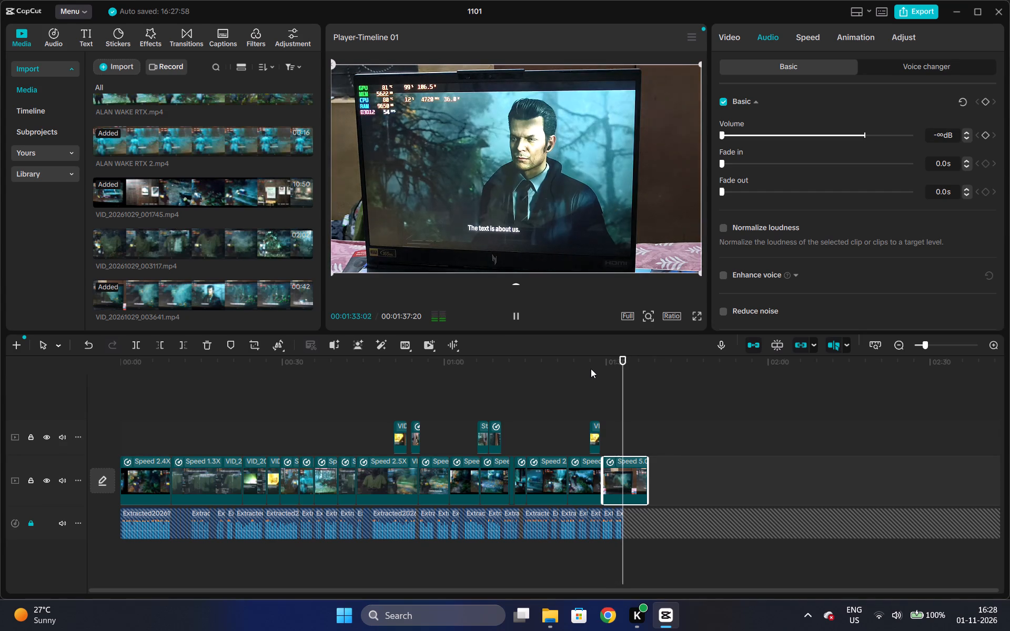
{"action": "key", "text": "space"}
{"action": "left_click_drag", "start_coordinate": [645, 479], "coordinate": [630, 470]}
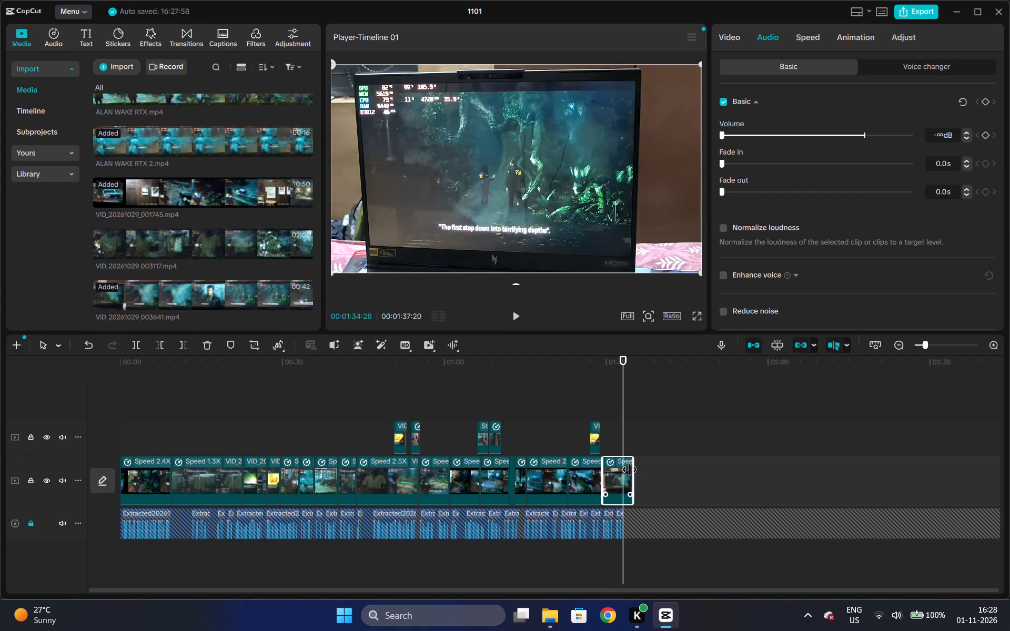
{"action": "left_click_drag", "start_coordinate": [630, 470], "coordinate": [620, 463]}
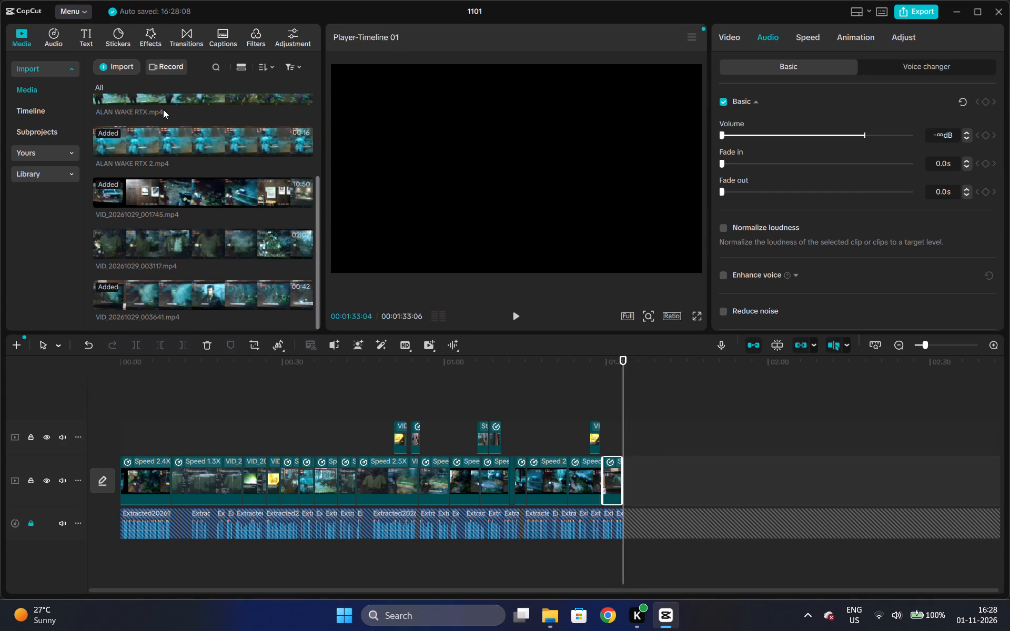
Import VID_20261029_004140.mp4 from the VID folder into the project media.
{"action": "left_click", "coordinate": [113, 63]}
{"action": "left_click", "coordinate": [161, 88]}
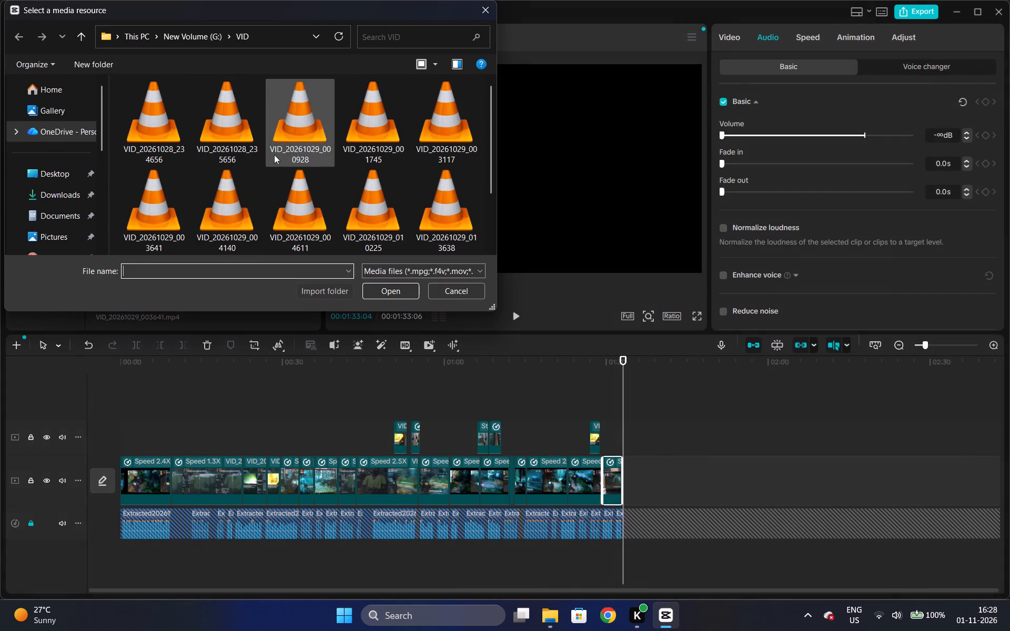
{"action": "left_click", "coordinate": [221, 194]}
{"action": "left_click", "coordinate": [379, 285]}
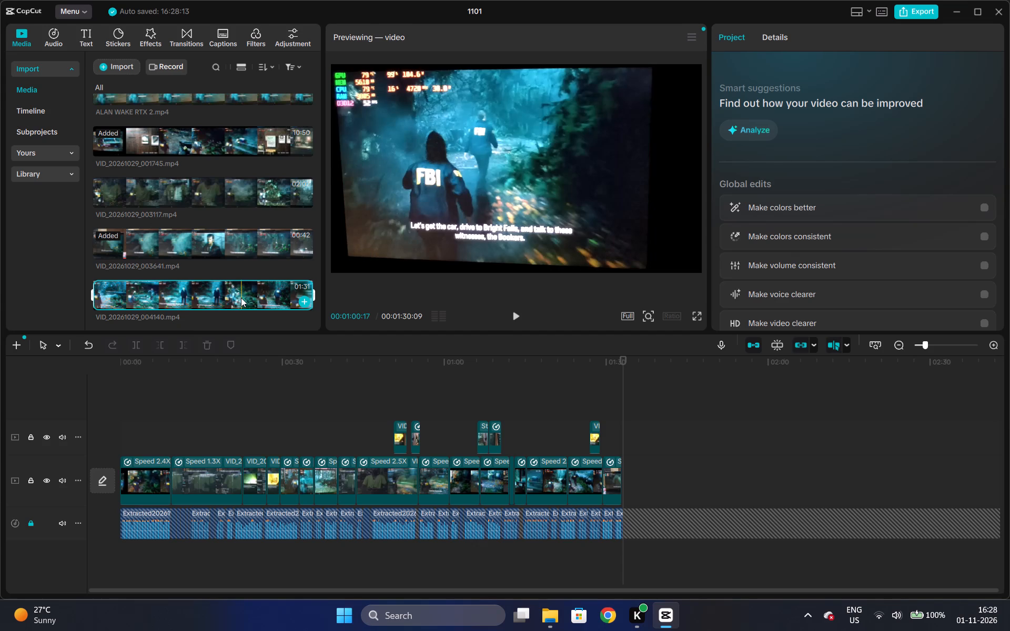
Place VID_20261029_004140.mp4 on a new top track from about 01:29 and trim away its beginning up to about 02:27.
{"action": "key", "text": "q"}
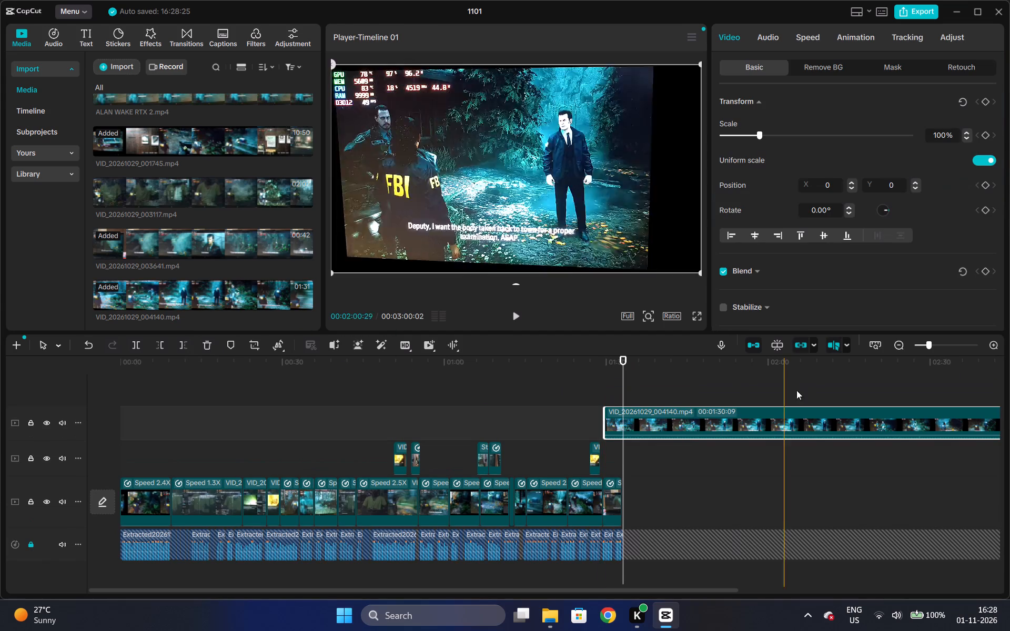
{"action": "left_click_drag", "start_coordinate": [465, 588], "coordinate": [603, 587]}
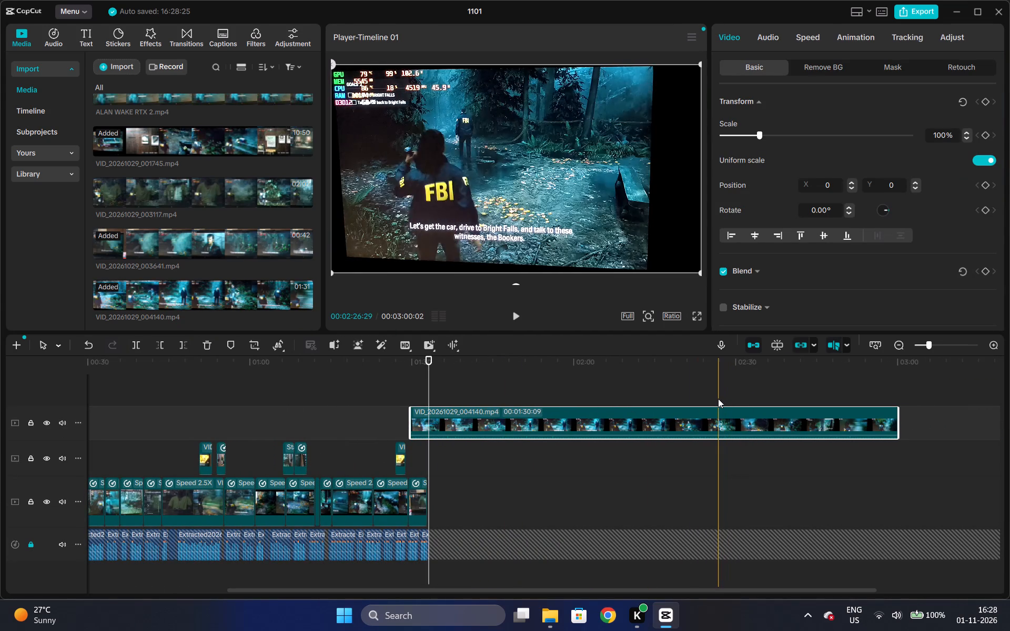
{"action": "key", "text": "q"}
Mute the trimmed VID_20261029_004140.mp4 clip to -∞ dB and set its speed to 2.82x.
{"action": "left_click", "coordinate": [800, 34]}
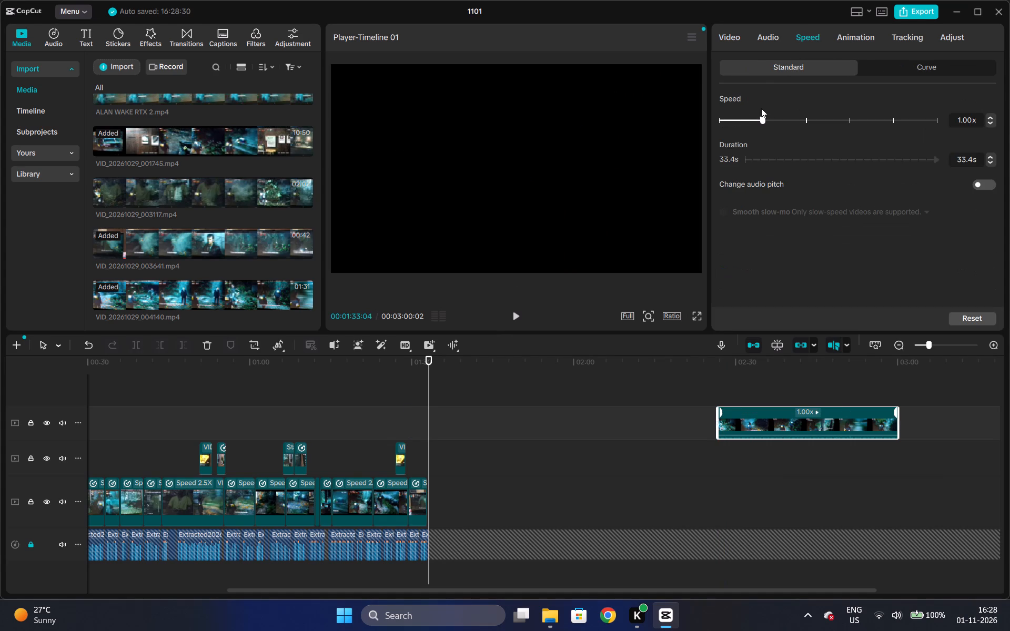
{"action": "left_click", "coordinate": [769, 35]}
{"action": "left_click_drag", "start_coordinate": [751, 133], "coordinate": [673, 134]}
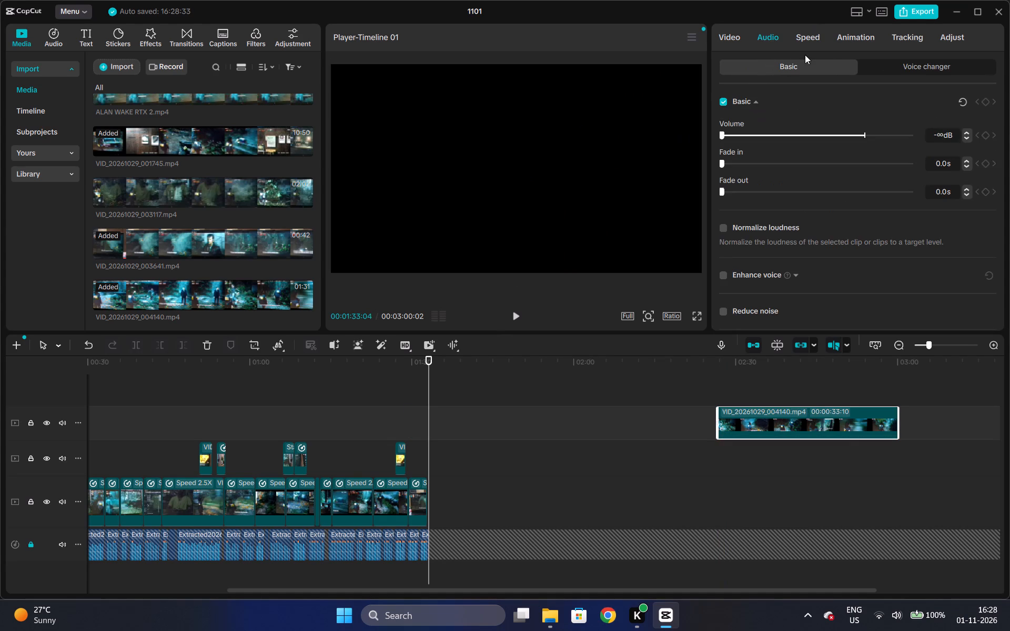
{"action": "left_click", "coordinate": [805, 40]}
{"action": "left_click", "coordinate": [823, 115]}
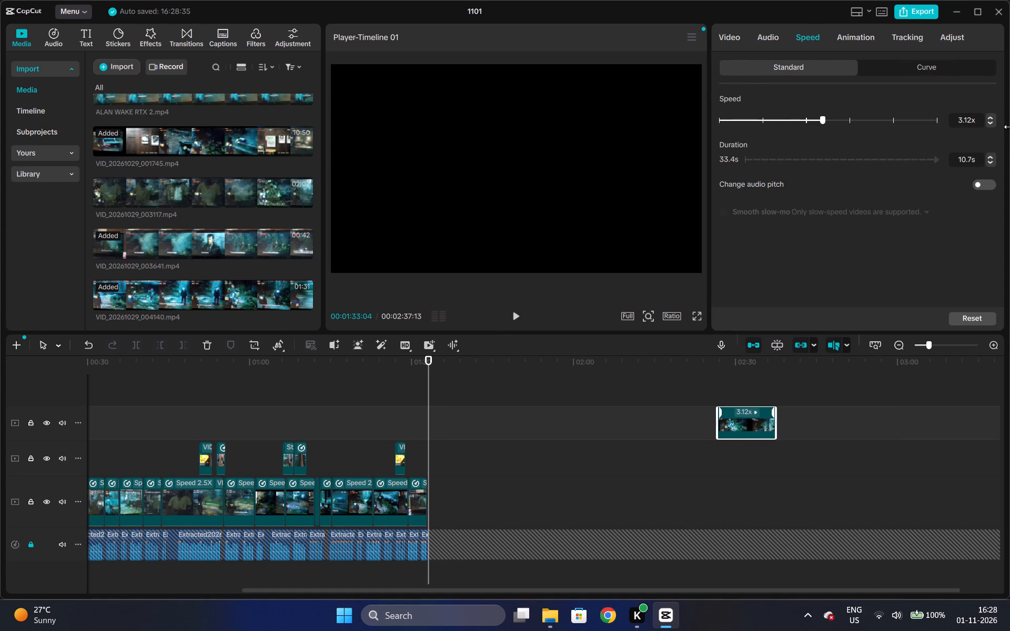
{"action": "left_click", "coordinate": [995, 123]}
{"action": "triple_click", "coordinate": [991, 123]}
{"action": "left_click", "coordinate": [991, 123]}
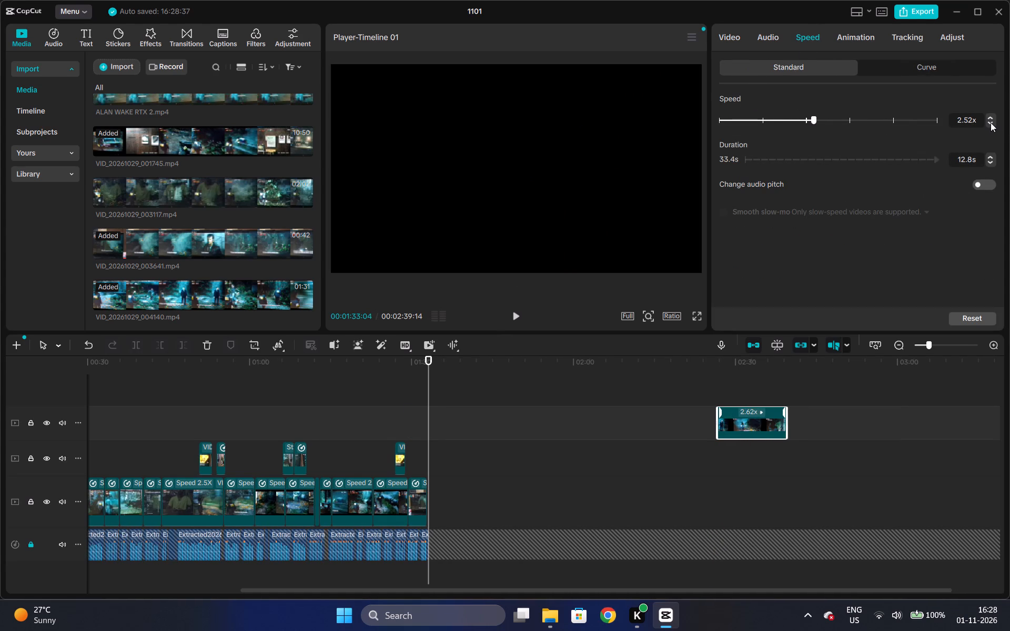
{"action": "left_click", "coordinate": [991, 123]}
{"action": "triple_click", "coordinate": [991, 115]}
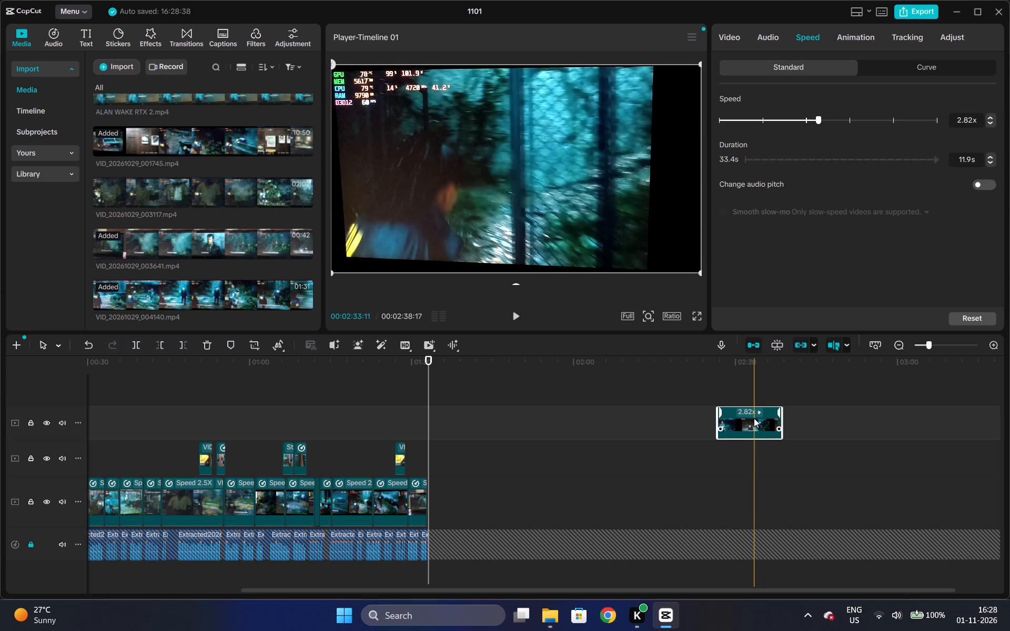
Move the 2.82x VID_20261029_004140.mp4 clip onto the end of the main track at about 01:33.
{"action": "left_click_drag", "start_coordinate": [754, 418], "coordinate": [447, 498]}
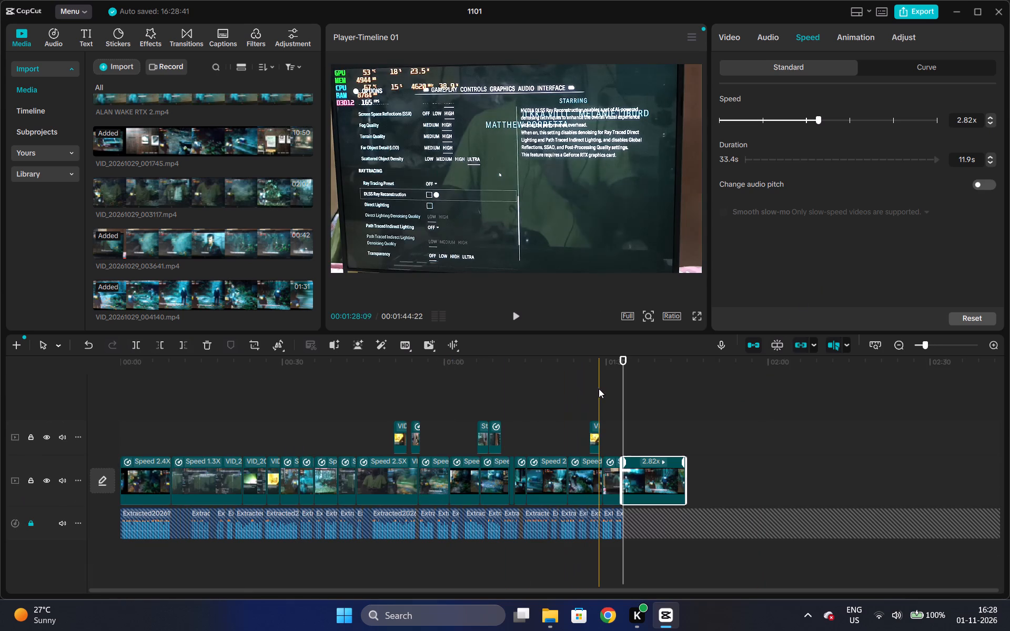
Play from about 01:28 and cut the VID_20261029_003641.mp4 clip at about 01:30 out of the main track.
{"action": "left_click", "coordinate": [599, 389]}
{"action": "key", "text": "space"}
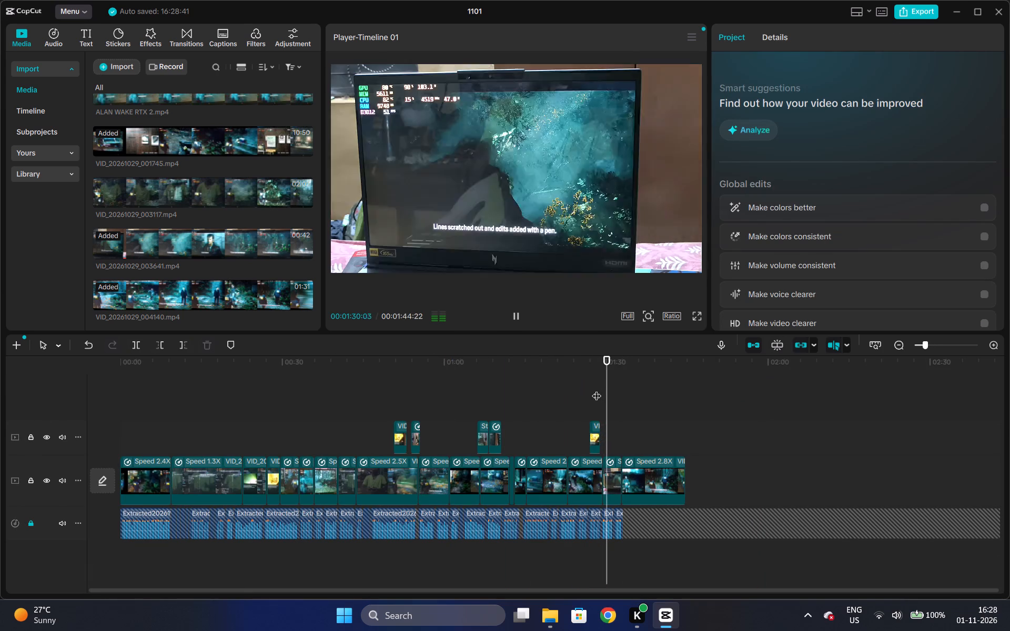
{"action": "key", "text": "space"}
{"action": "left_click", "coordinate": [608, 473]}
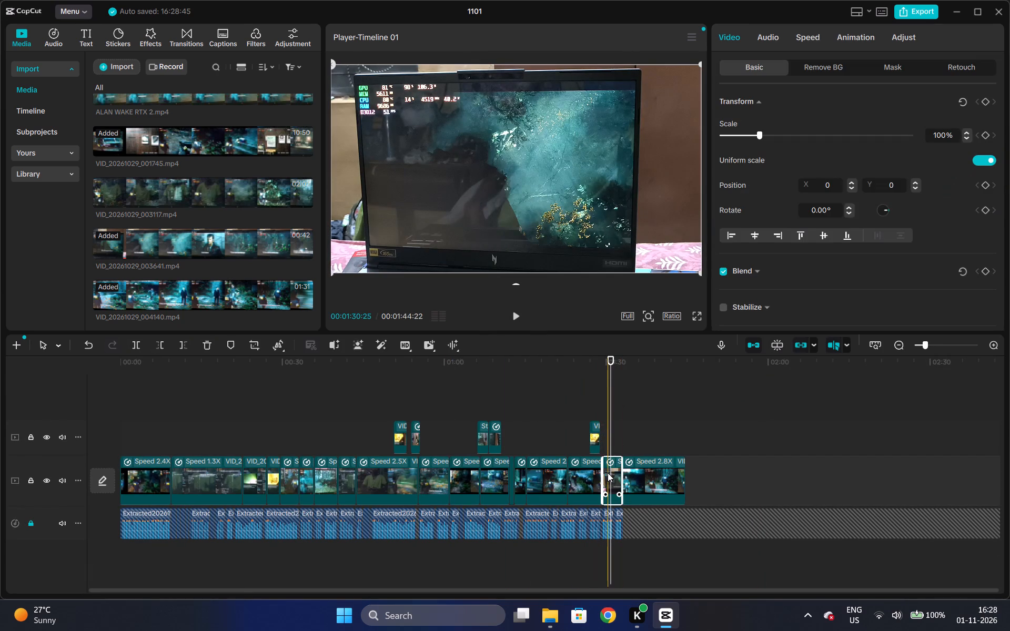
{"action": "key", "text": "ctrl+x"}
Play from about 01:26 and trim the end of the last main-track clip to about 01:33, just past the voiceover's end.
{"action": "left_click", "coordinate": [587, 392]}
{"action": "key", "text": "space"}
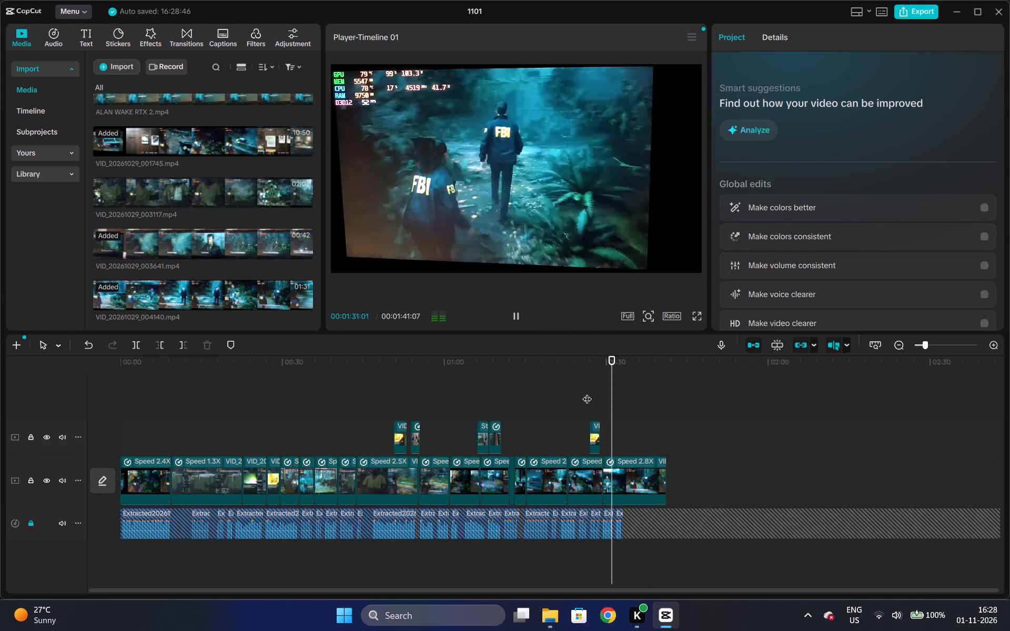
{"action": "key", "text": "space"}
{"action": "key", "text": "space"}
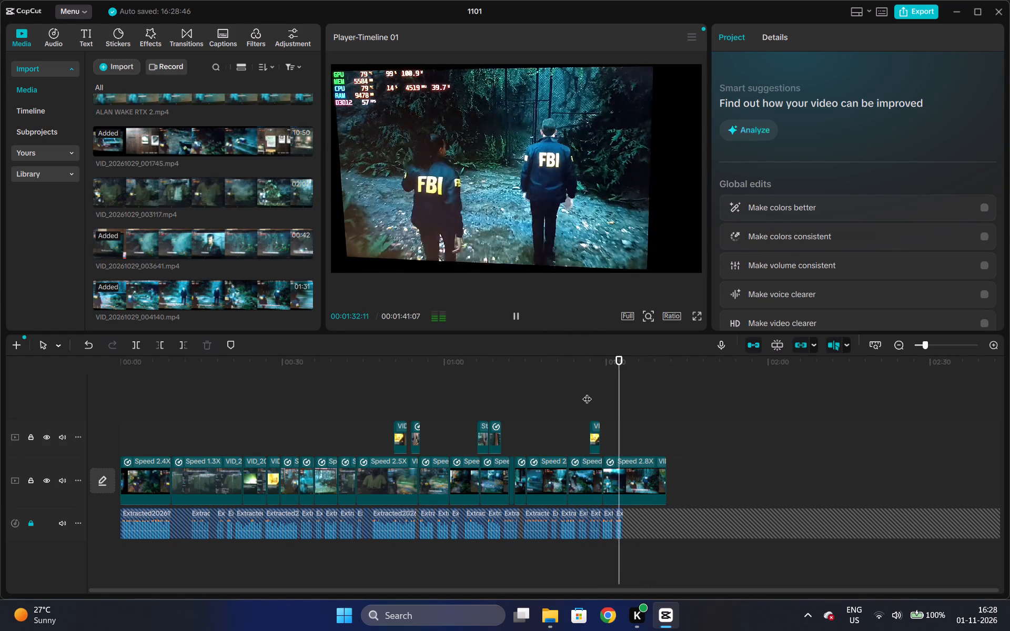
{"action": "key", "text": "space"}
{"action": "key", "text": "space"}
{"action": "key", "text": "space"}
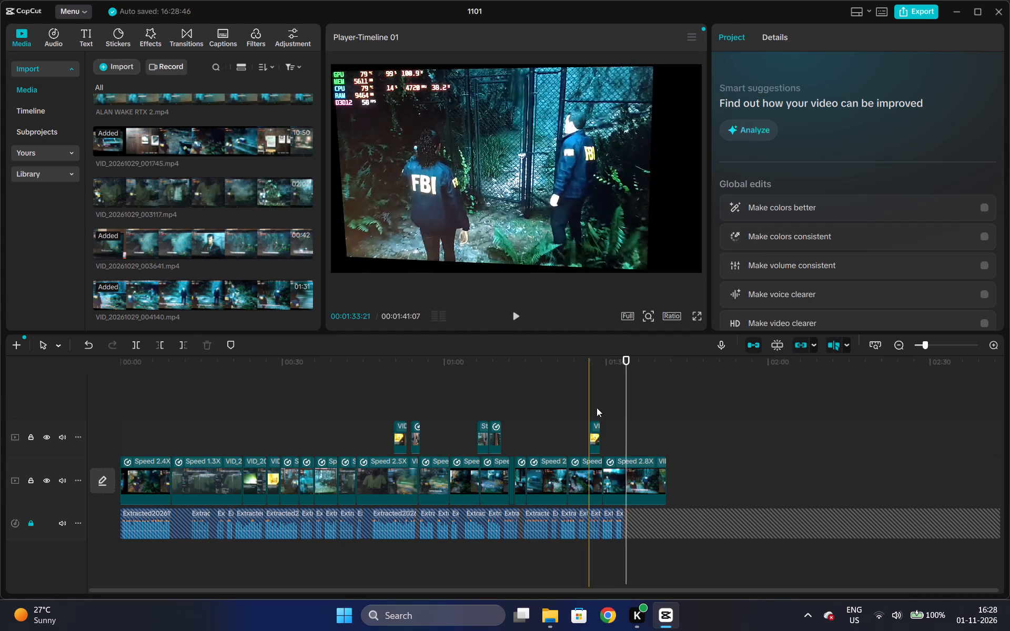
{"action": "left_click", "coordinate": [634, 475]}
{"action": "left_click_drag", "start_coordinate": [669, 482], "coordinate": [707, 481]}
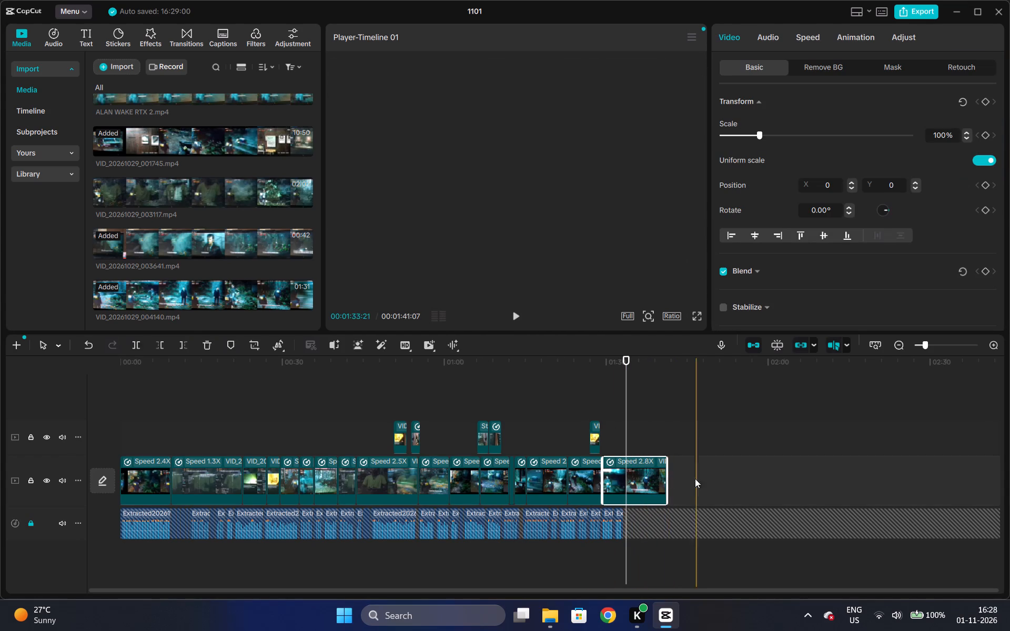
{"action": "key", "text": "w"}
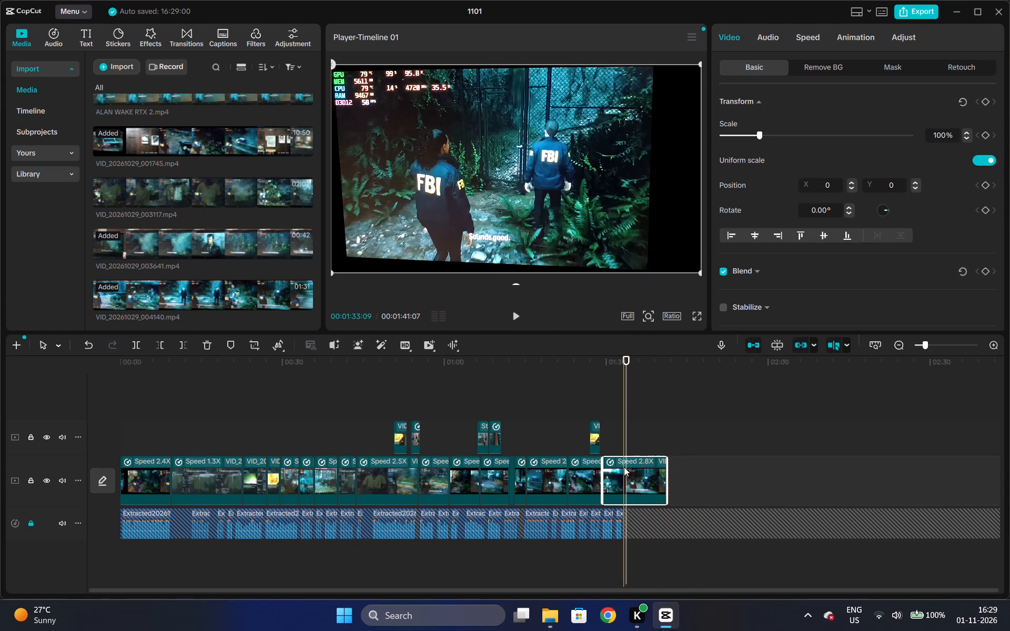
{"action": "key", "text": "w"}
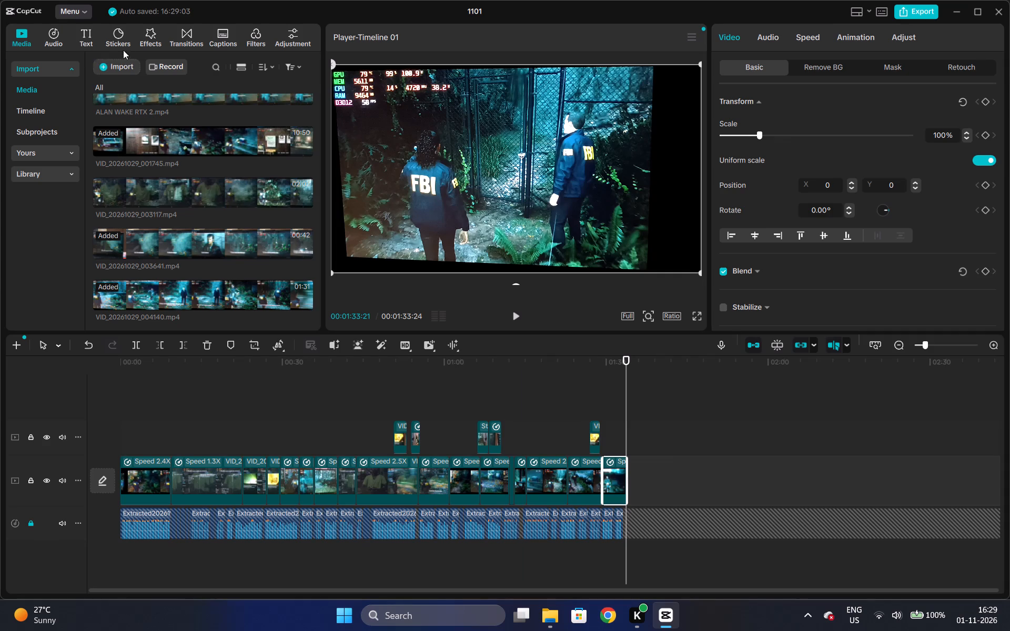
Import VID_20261029_004611.mp4 and place it on the main track after the last clip at about 01:33.
{"action": "left_click", "coordinate": [124, 62]}
{"action": "left_click", "coordinate": [148, 90]}
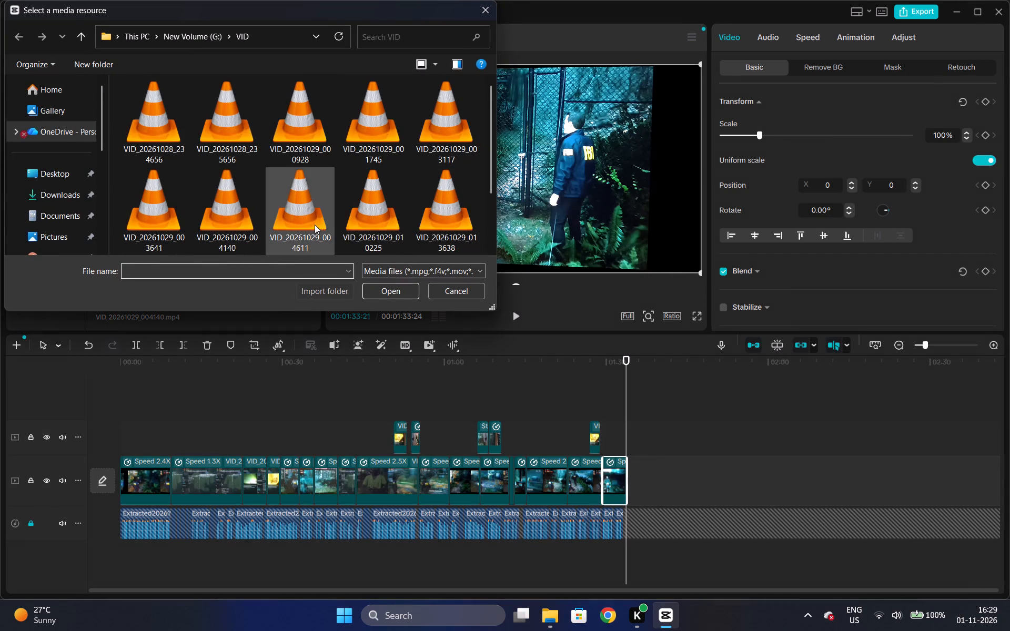
{"action": "left_click", "coordinate": [315, 225]}
{"action": "left_click", "coordinate": [406, 295]}
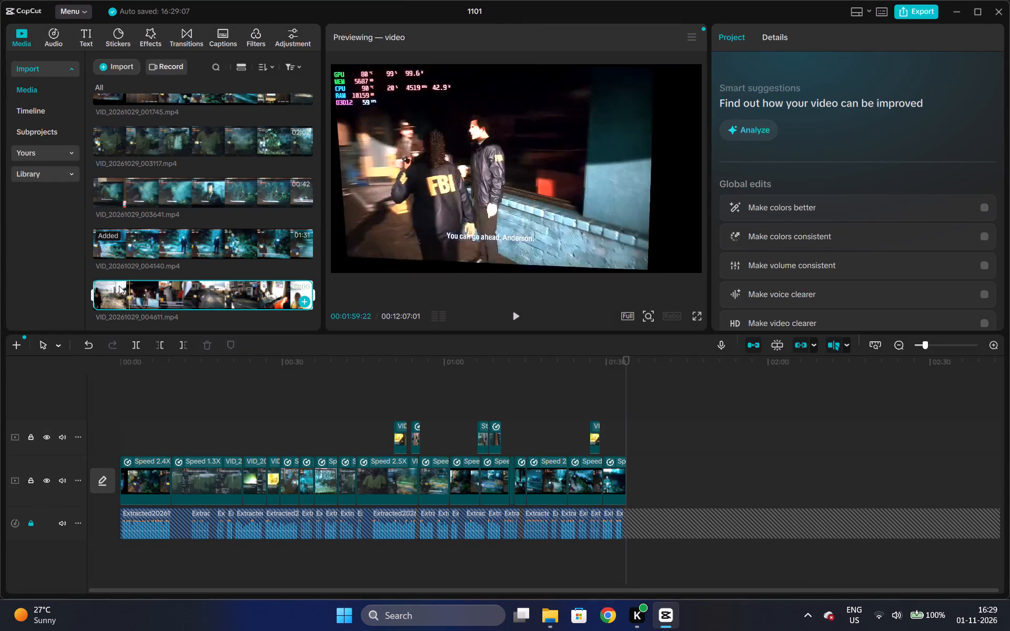
{"action": "left_click_drag", "start_coordinate": [109, 288], "coordinate": [578, 398]}
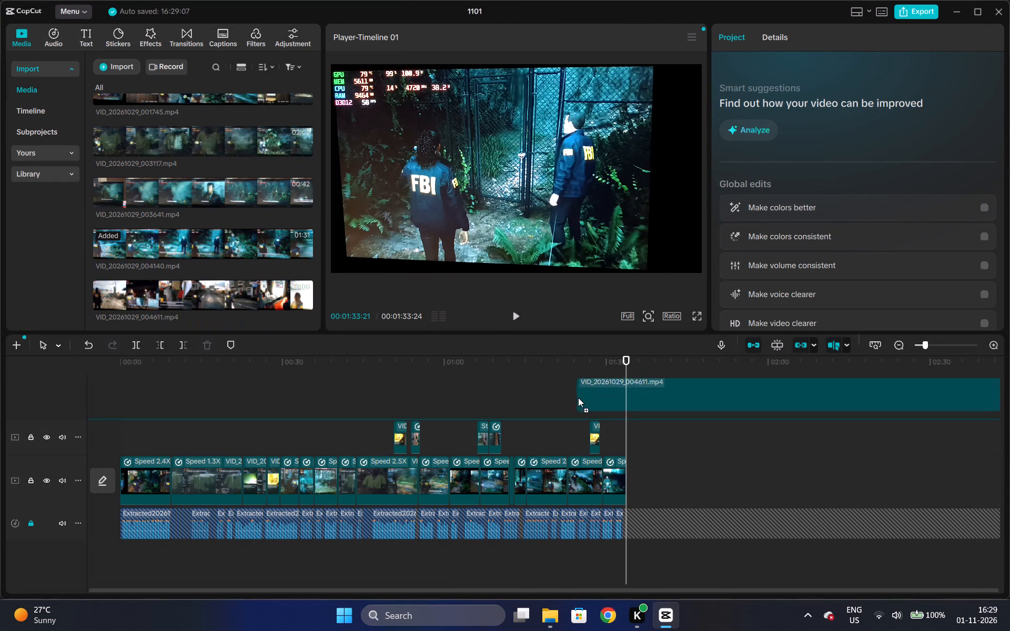
{"action": "left_click_drag", "start_coordinate": [578, 398], "coordinate": [624, 474]}
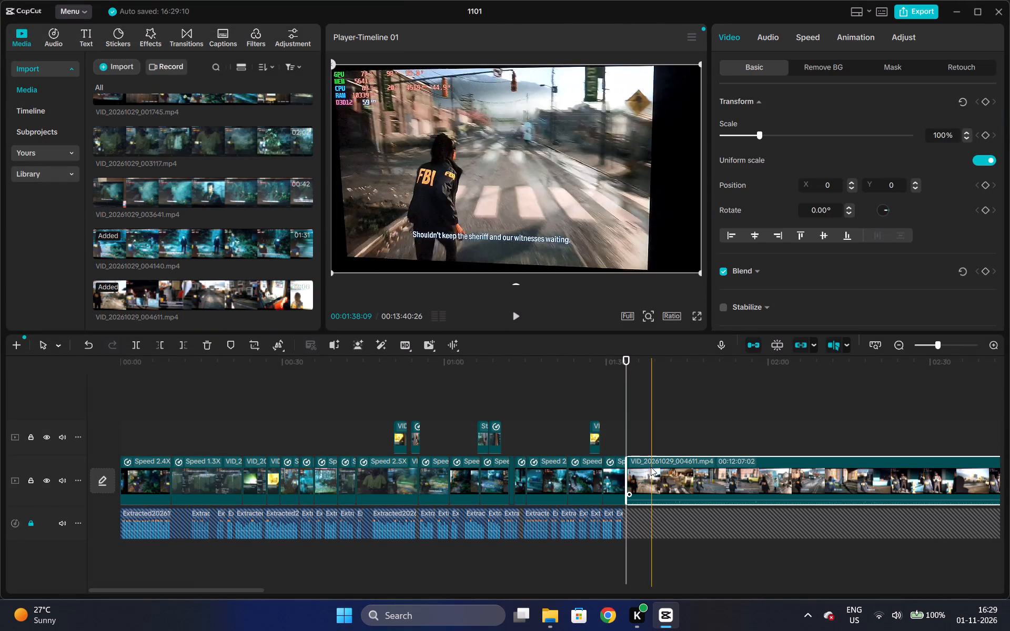
Set the VID_20261029_004611.mp4 clip's speed to 2.80x and mute it to -∞ dB.
{"action": "left_click", "coordinate": [800, 38]}
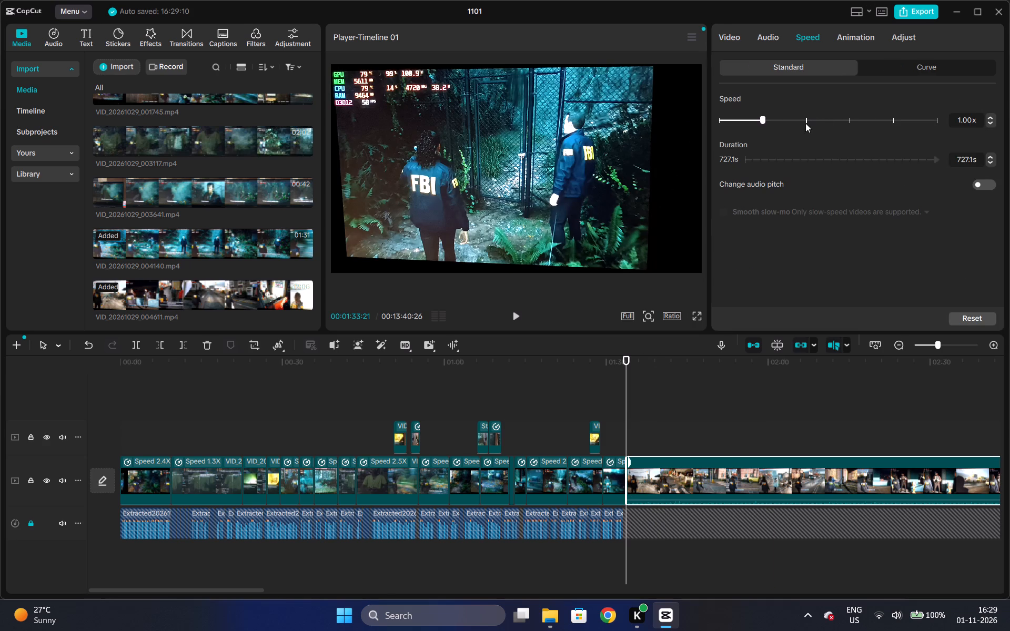
{"action": "left_click", "coordinate": [805, 123]}
{"action": "triple_click", "coordinate": [991, 116]}
{"action": "triple_click", "coordinate": [991, 116]}
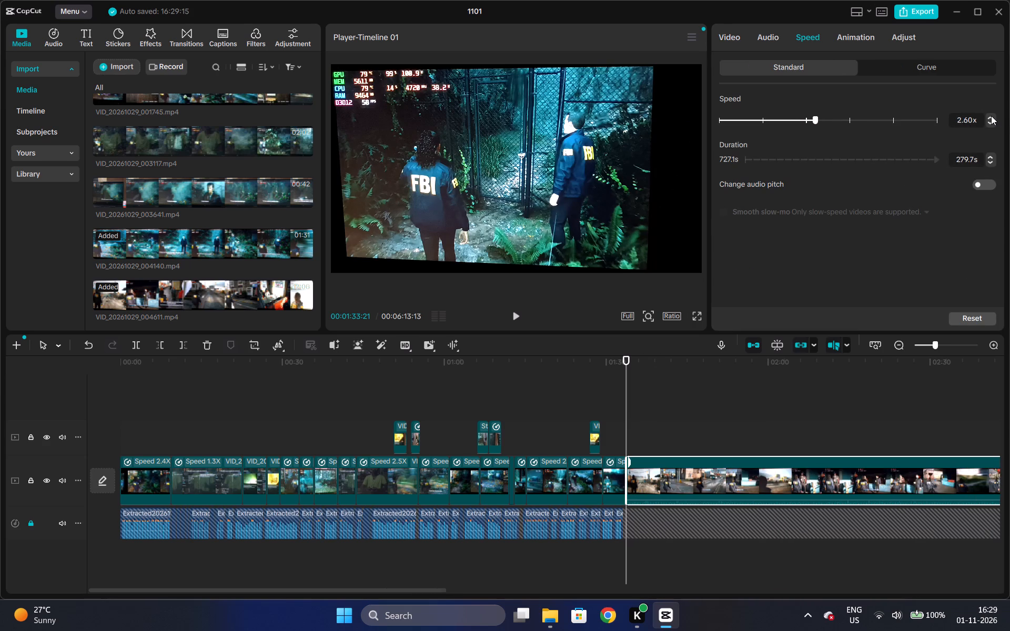
{"action": "left_click", "coordinate": [991, 116]}
{"action": "left_click", "coordinate": [991, 116]}
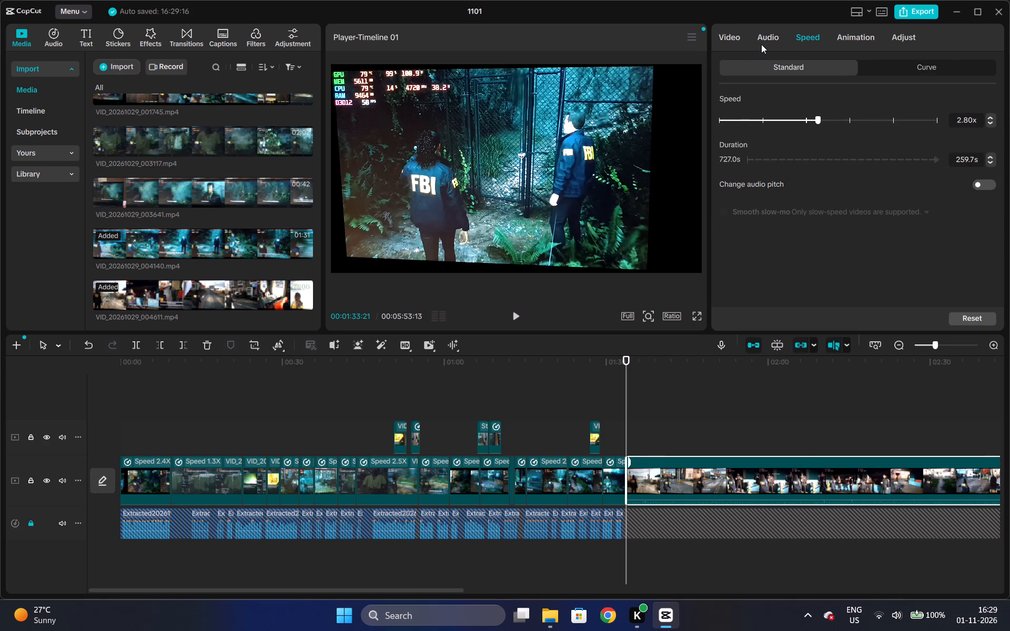
{"action": "left_click", "coordinate": [761, 44]}
{"action": "left_click_drag", "start_coordinate": [751, 137], "coordinate": [715, 137]}
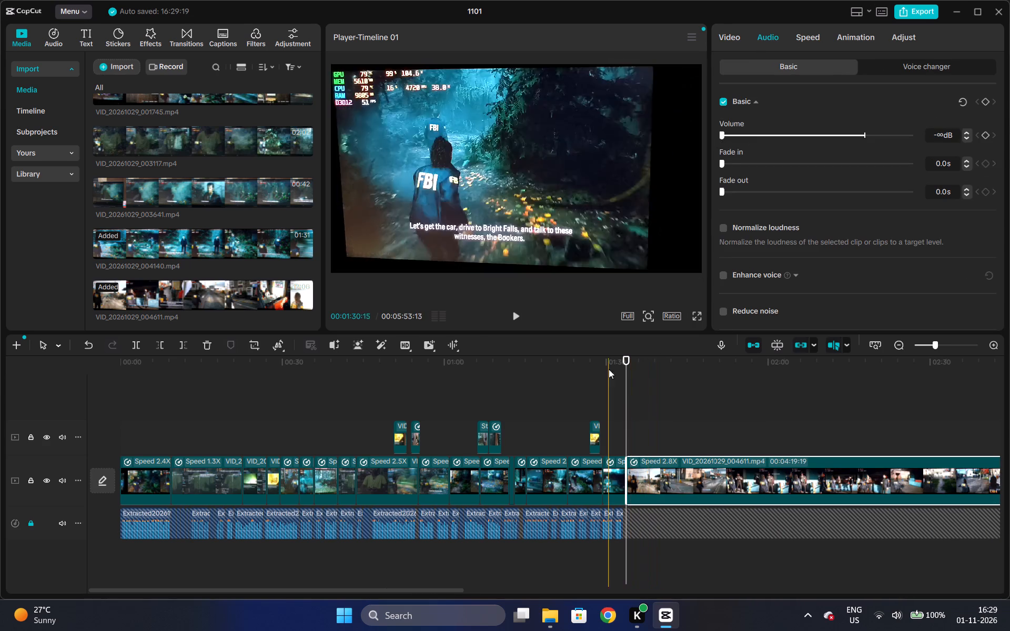
Play across the join at about 01:33 and trim the VID_20261029_004611.mp4 clip's start at about 01:34:27.
{"action": "left_click", "coordinate": [617, 368]}
{"action": "key", "text": "space"}
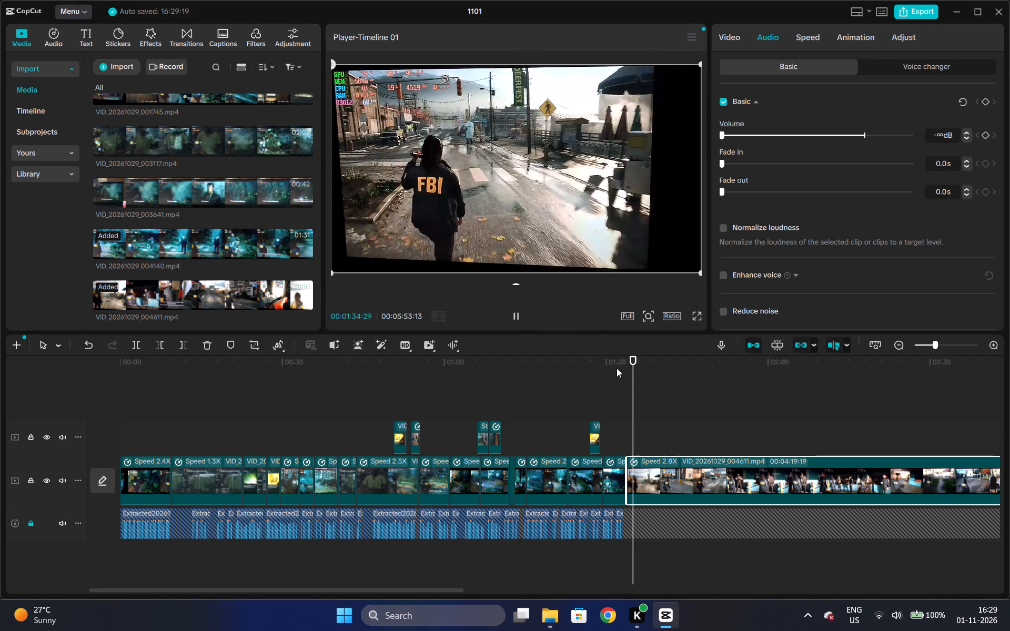
{"action": "key", "text": "space"}
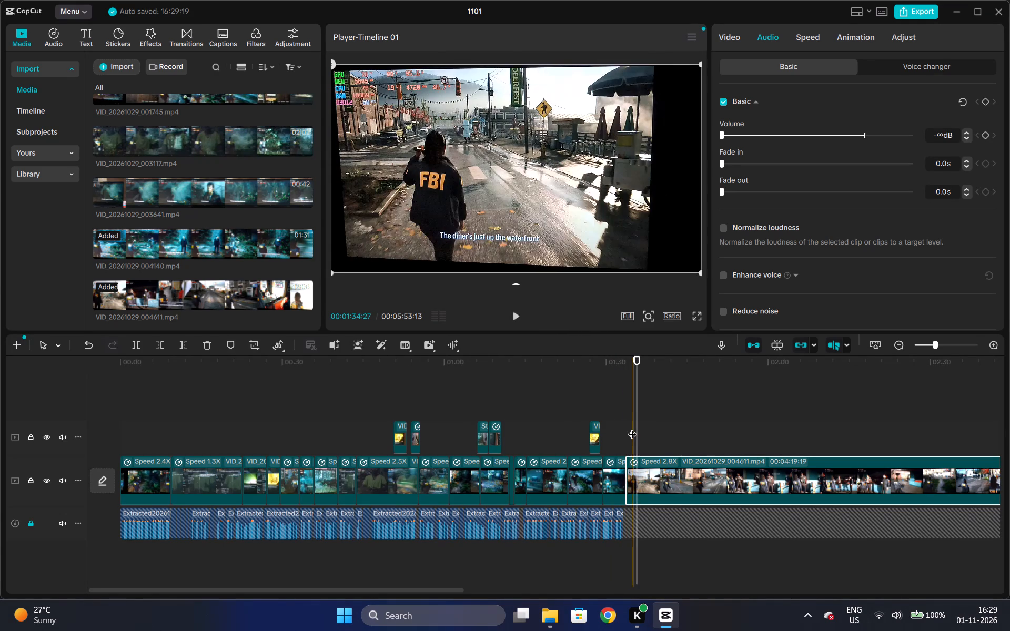
{"action": "key", "text": "q"}
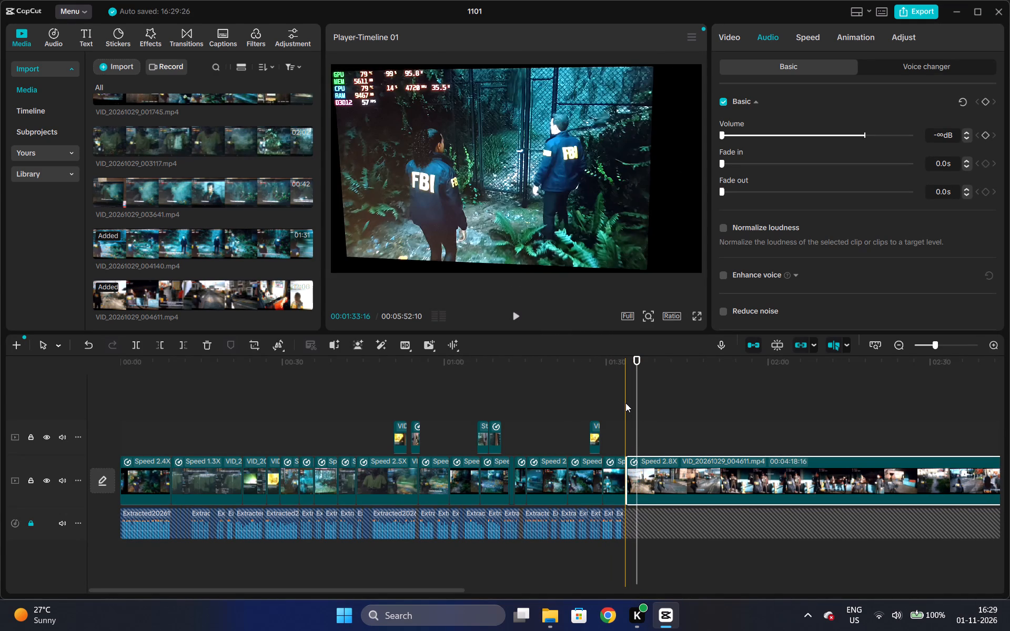
Split the VID_20261029_004611.mp4 clip at about 05:34:22 and try to move its tail piece further along the track.
{"action": "double_click", "coordinate": [893, 348]}
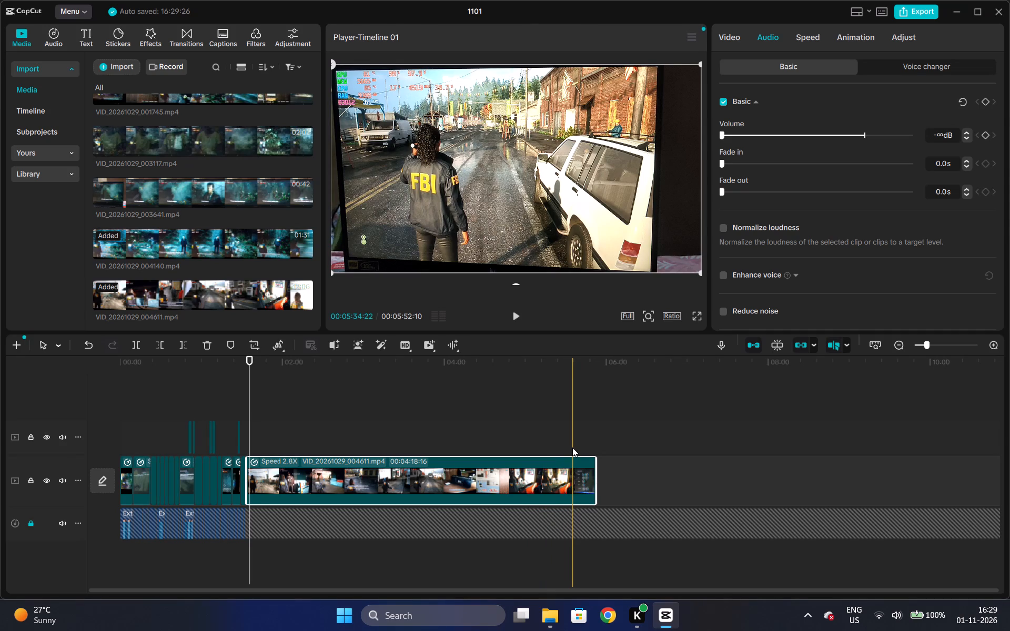
{"action": "key", "text": "ctrl+b"}
{"action": "key", "text": "ctrl+b"}
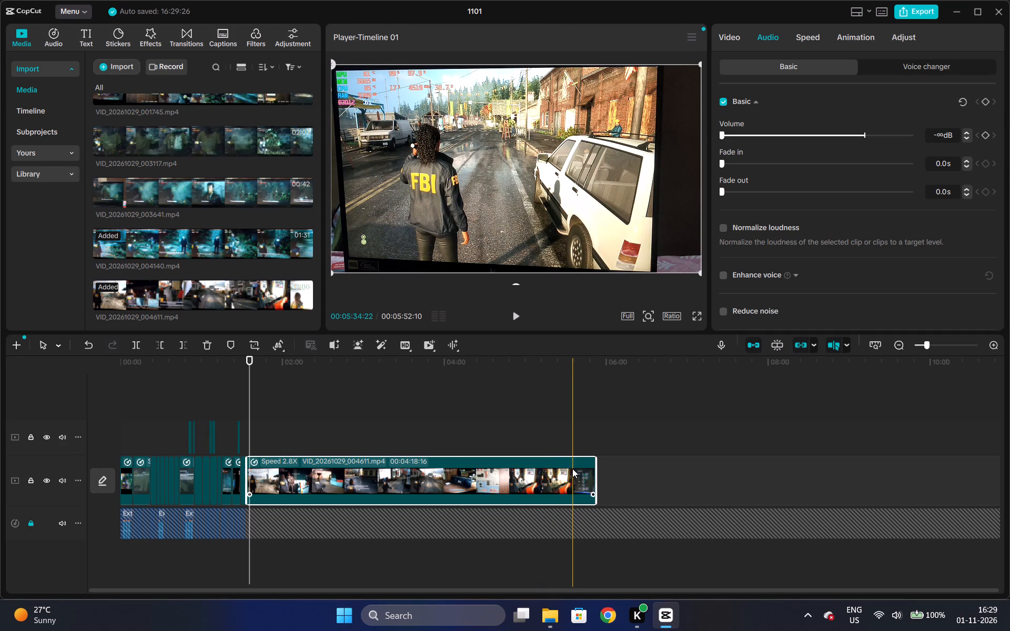
{"action": "left_click", "coordinate": [573, 471], "text": "ctrl"}
{"action": "key", "text": "ctrl+b"}
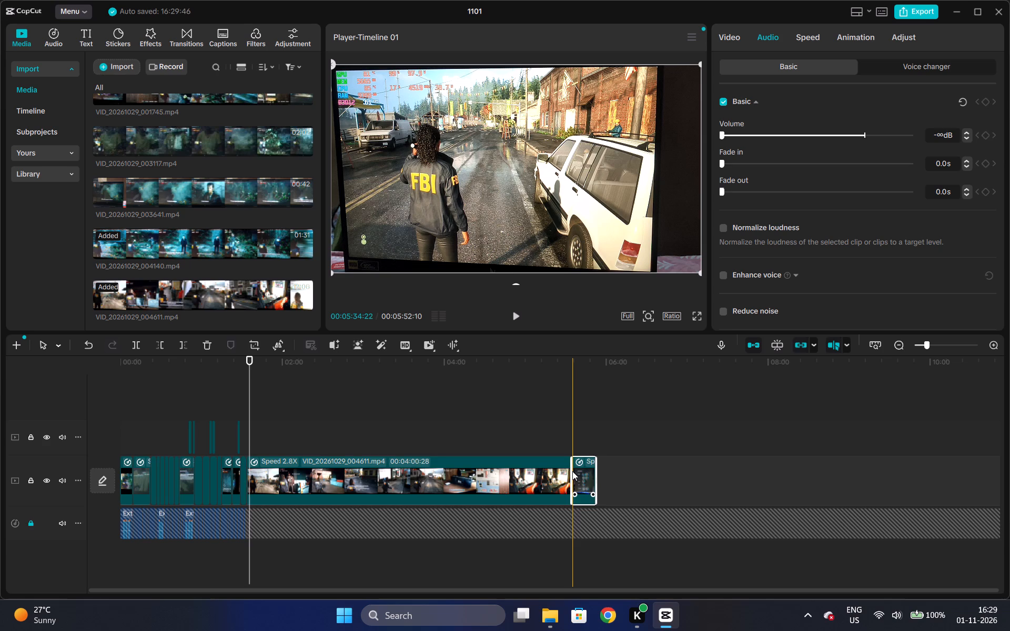
{"action": "left_click_drag", "start_coordinate": [581, 464], "coordinate": [611, 464]}
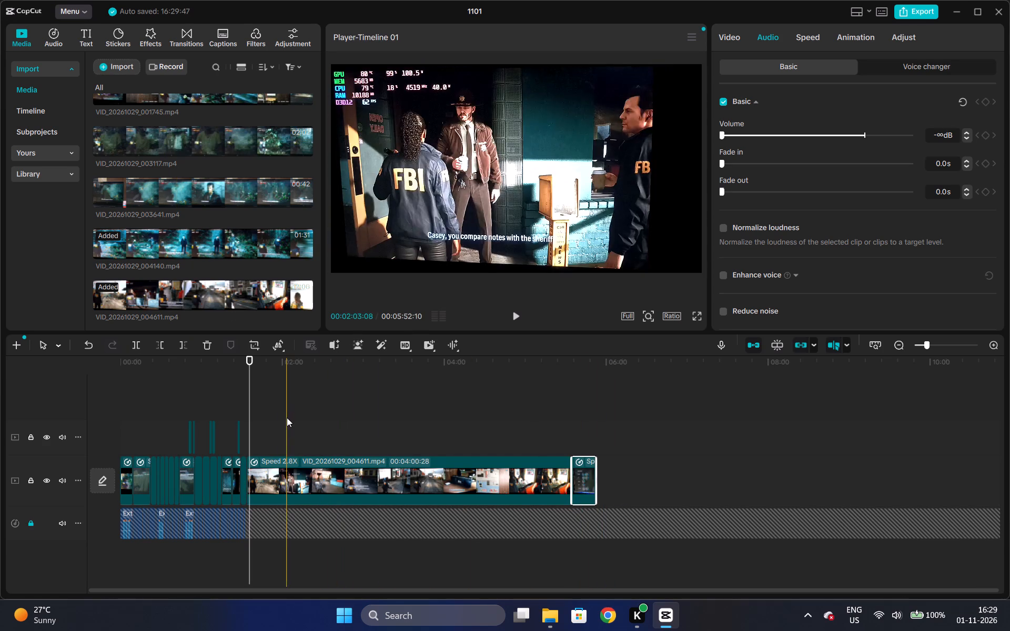
Extract the audio of alan wake 2 ,comp-enhanced-v2 from the FACE CAM > 3rd audio > ready folder on drive G.
{"action": "left_click", "coordinate": [54, 36]}
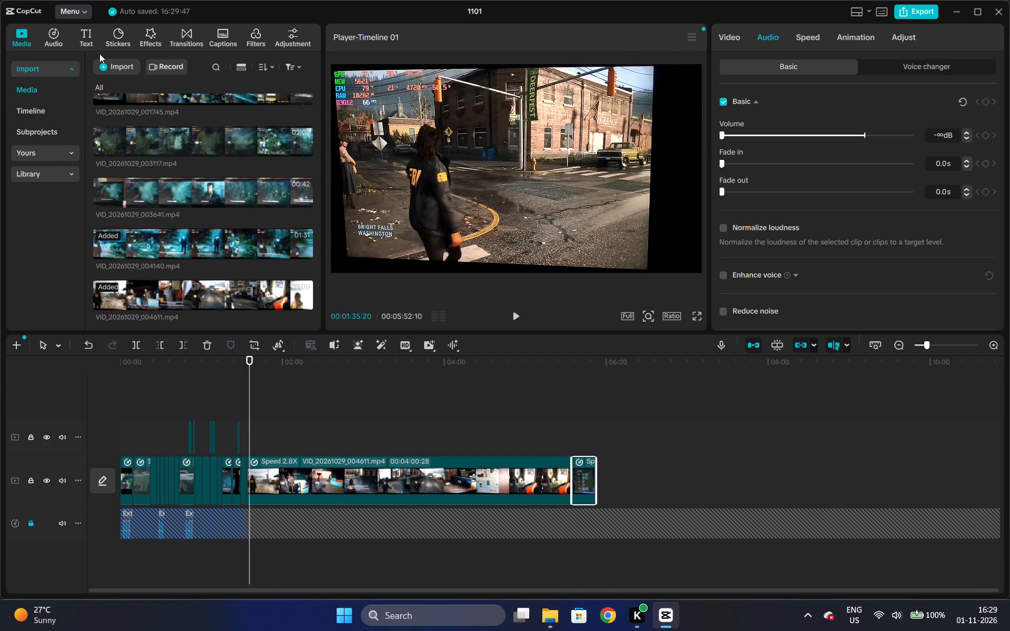
{"action": "left_click", "coordinate": [122, 66]}
{"action": "left_click", "coordinate": [214, 30]}
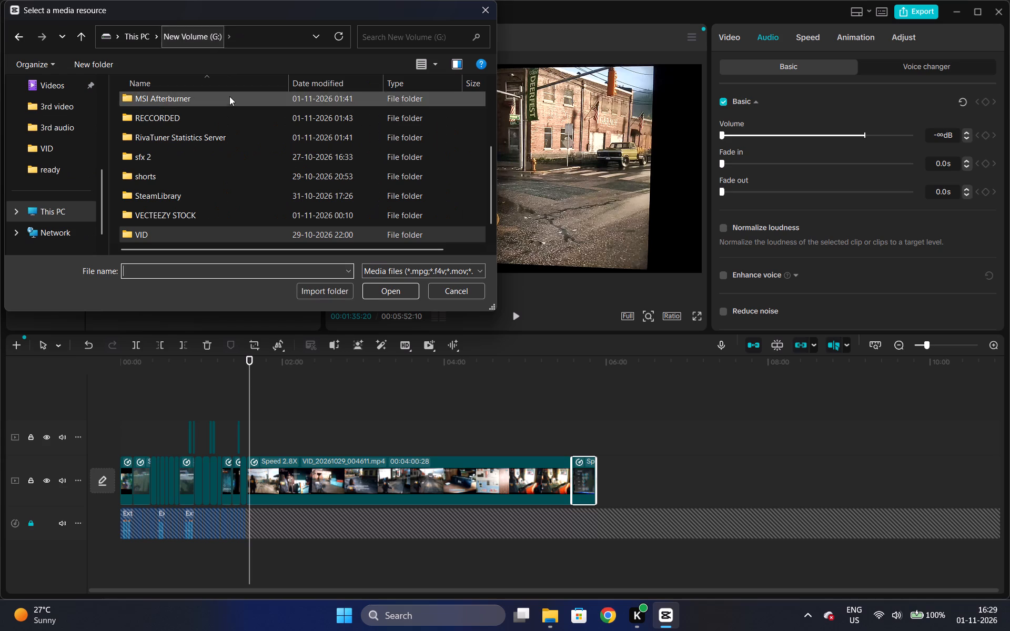
{"action": "left_click_drag", "start_coordinate": [493, 176], "coordinate": [486, 94]}
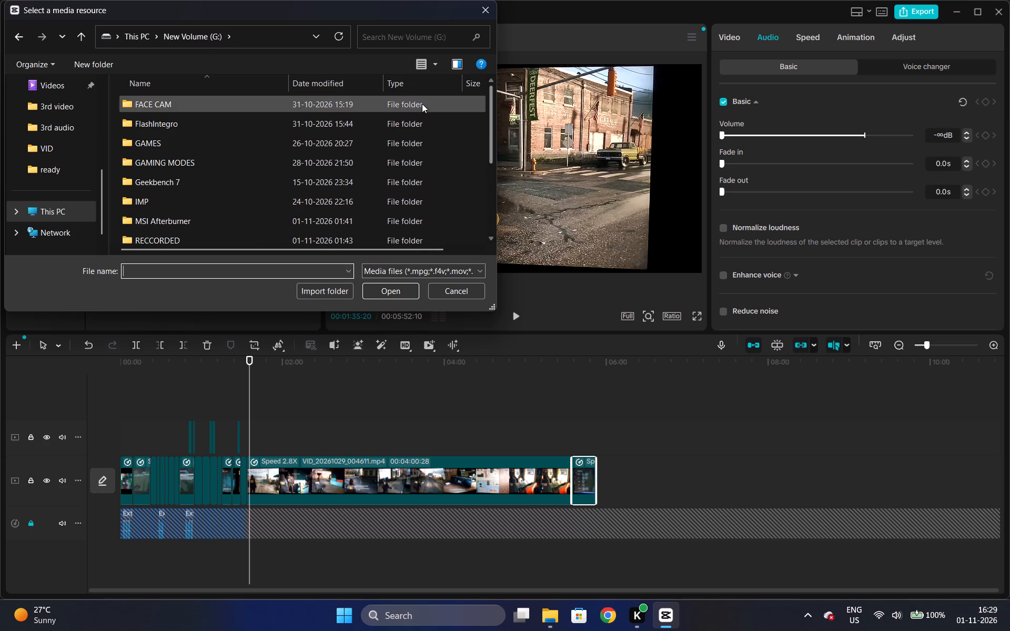
{"action": "double_click", "coordinate": [421, 108]}
{"action": "double_click", "coordinate": [430, 114]}
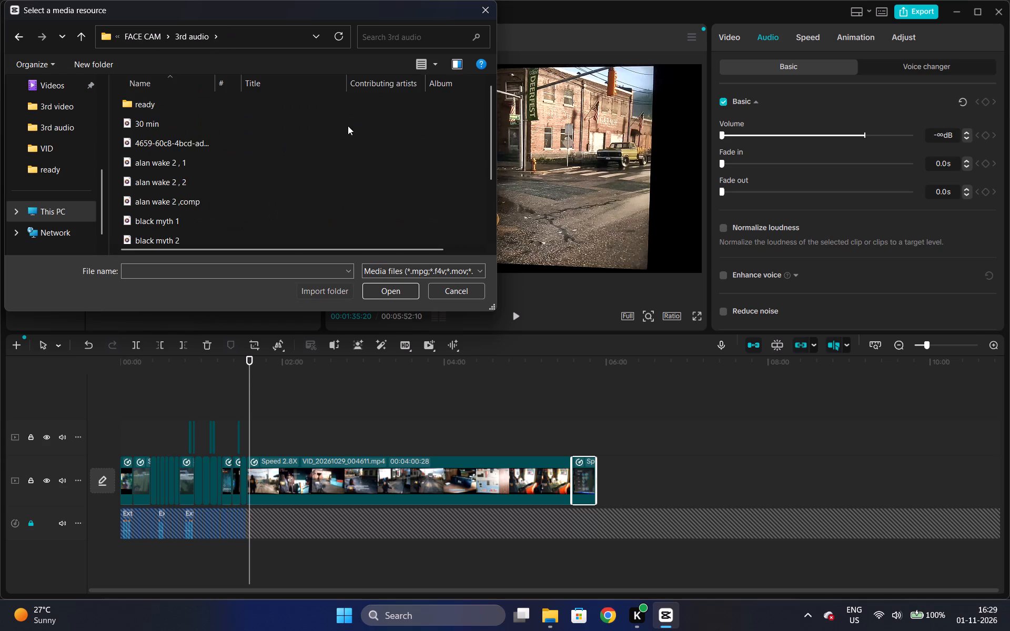
{"action": "double_click", "coordinate": [330, 106]}
{"action": "left_click", "coordinate": [331, 184]}
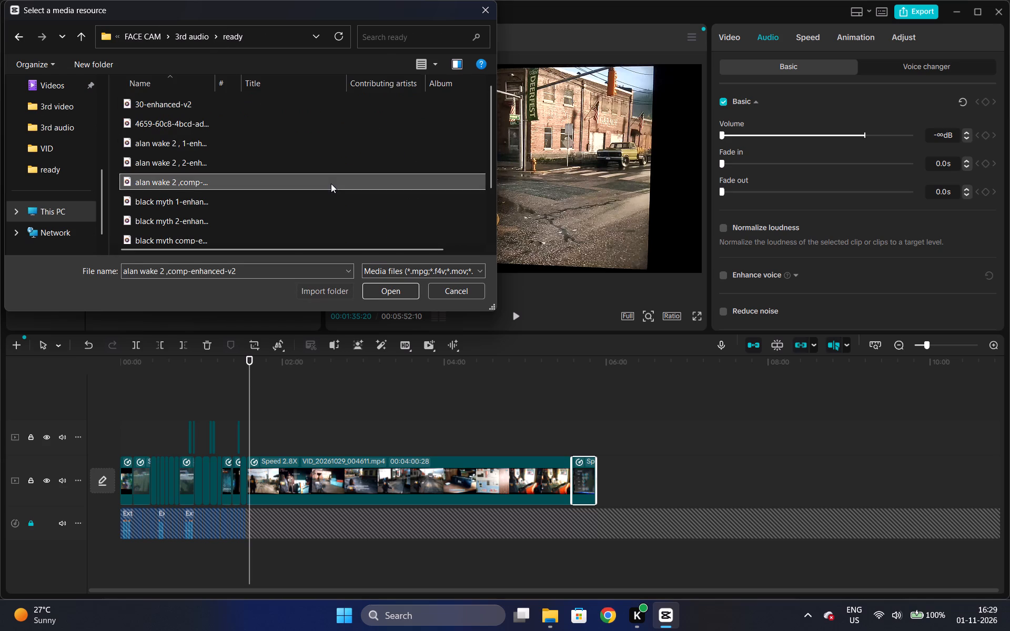
{"action": "left_click", "coordinate": [407, 297]}
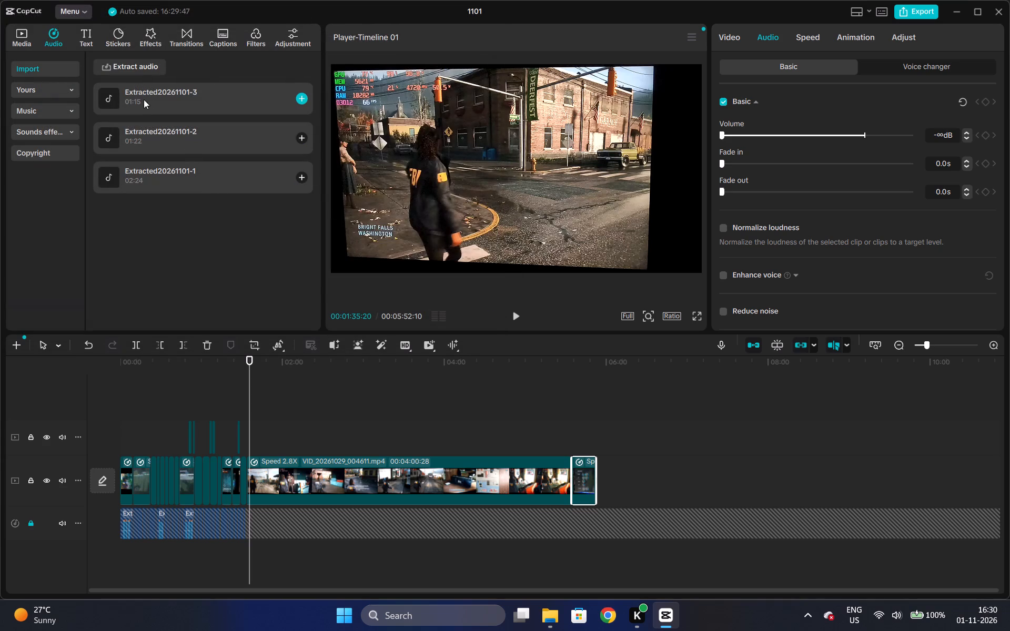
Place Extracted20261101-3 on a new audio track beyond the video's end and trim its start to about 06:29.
{"action": "left_click_drag", "start_coordinate": [144, 99], "coordinate": [331, 520]}
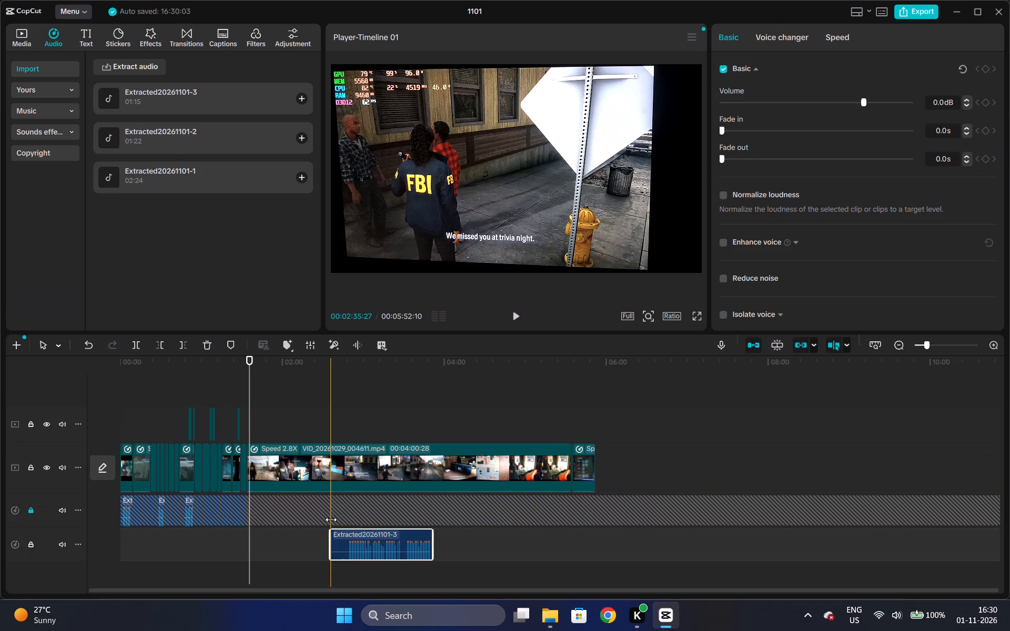
{"action": "left_click_drag", "start_coordinate": [361, 531], "coordinate": [660, 517]}
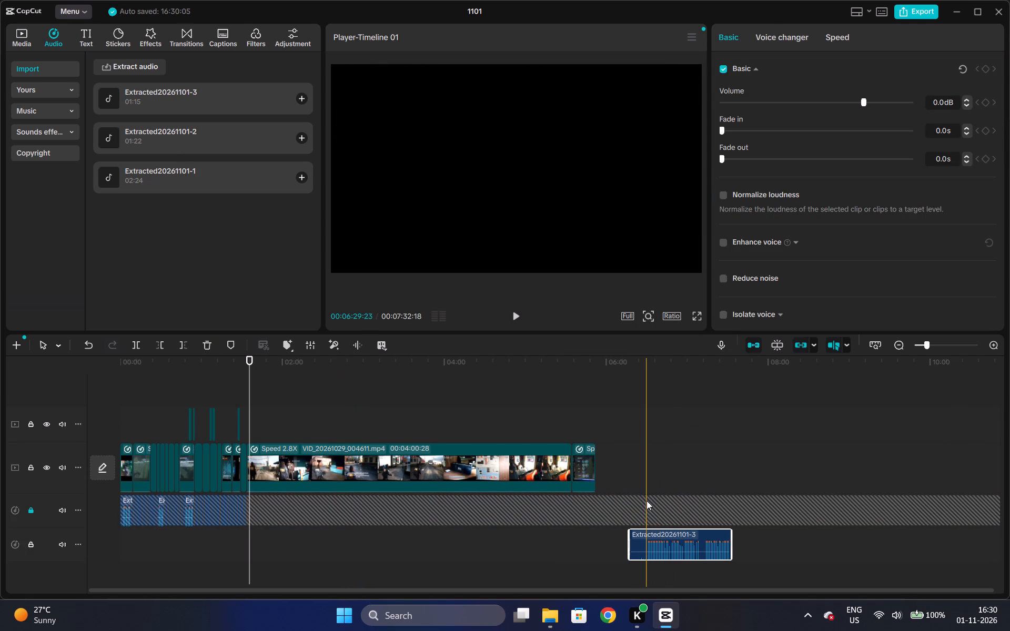
{"action": "key", "text": "q"}
{"action": "key", "text": "space"}
{"action": "key", "text": "space"}
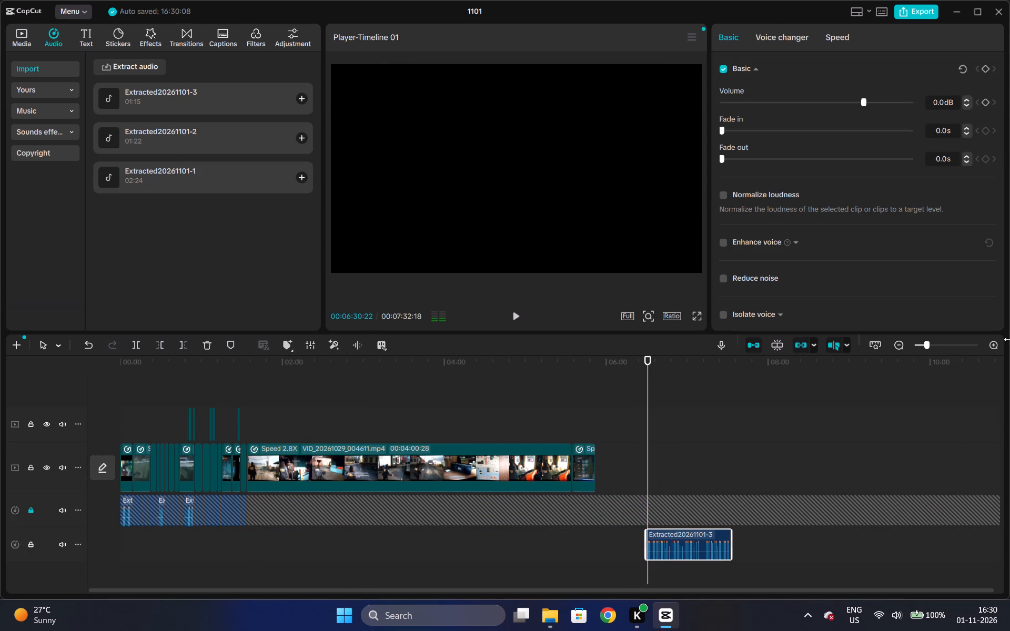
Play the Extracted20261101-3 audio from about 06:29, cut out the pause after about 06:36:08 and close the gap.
{"action": "triple_click", "coordinate": [998, 343]}
{"action": "left_click", "coordinate": [998, 343]}
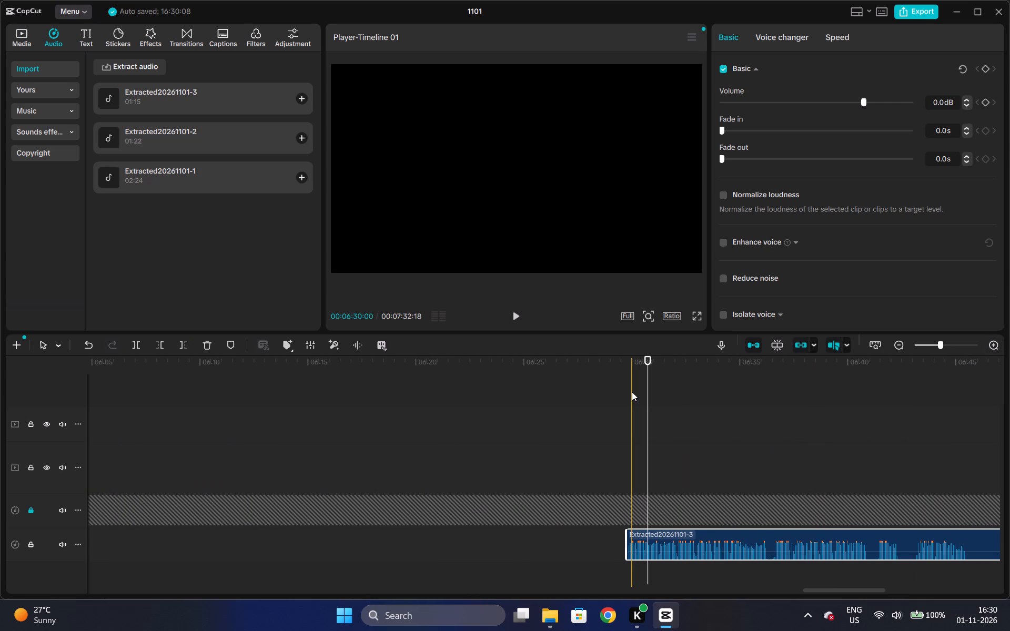
{"action": "left_click", "coordinate": [628, 371]}
{"action": "key", "text": "space"}
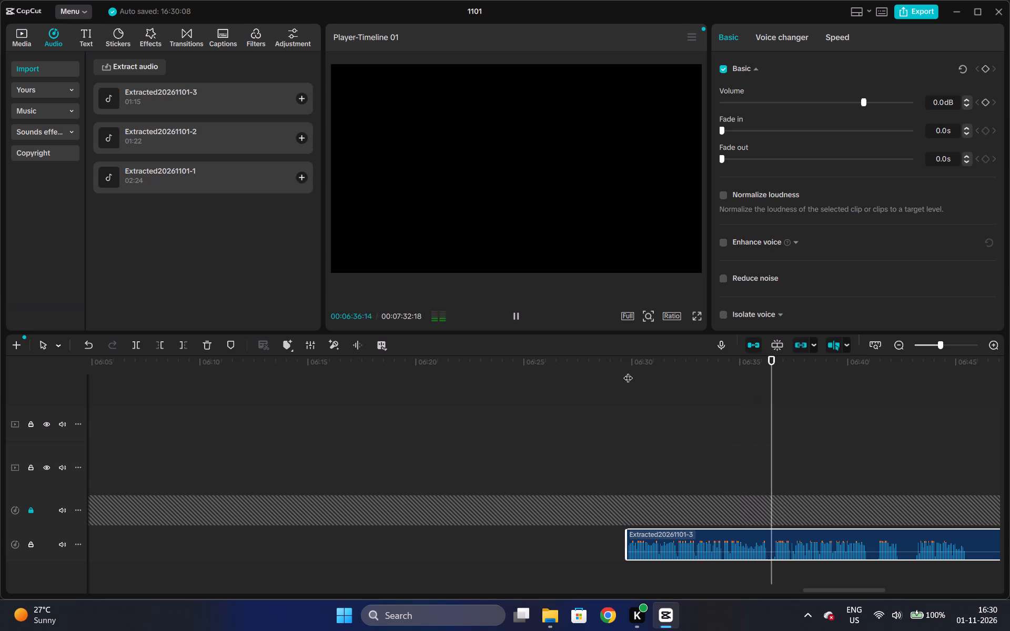
{"action": "key", "text": "space"}
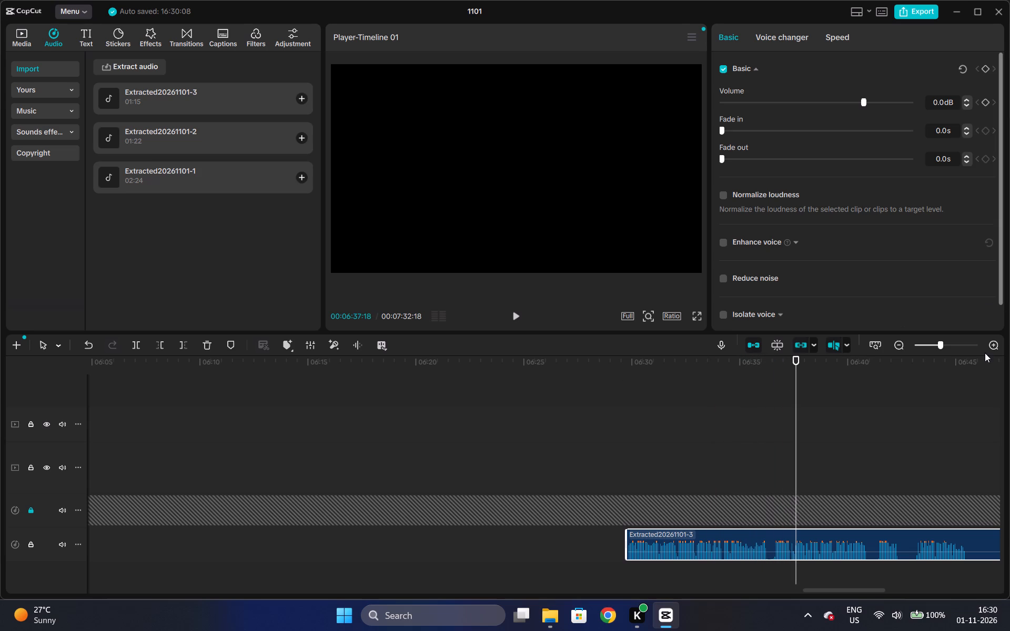
{"action": "triple_click", "coordinate": [987, 347]}
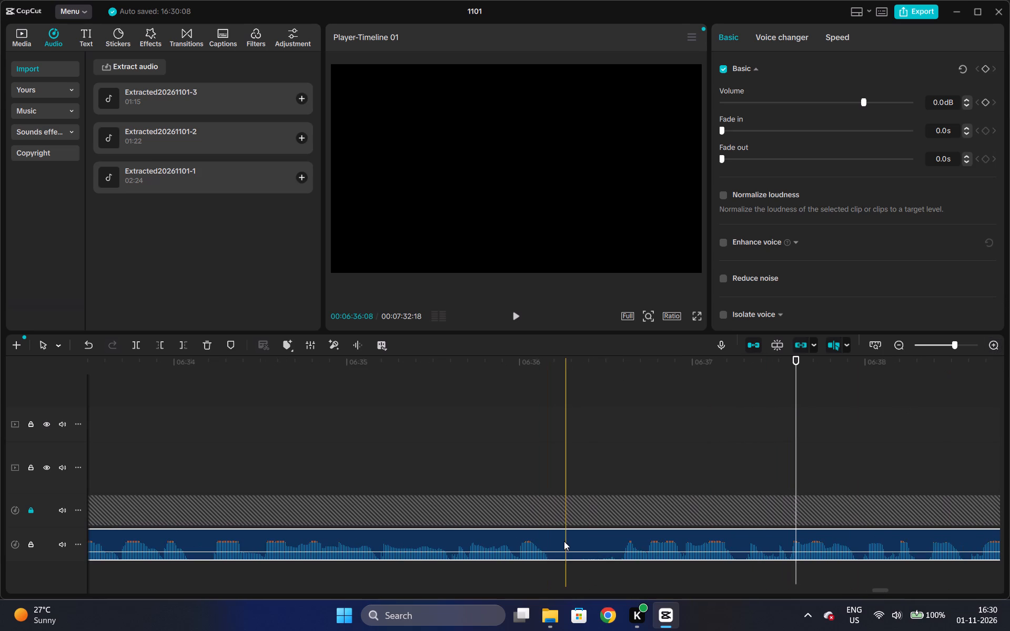
{"action": "key", "text": "ctrl+b"}
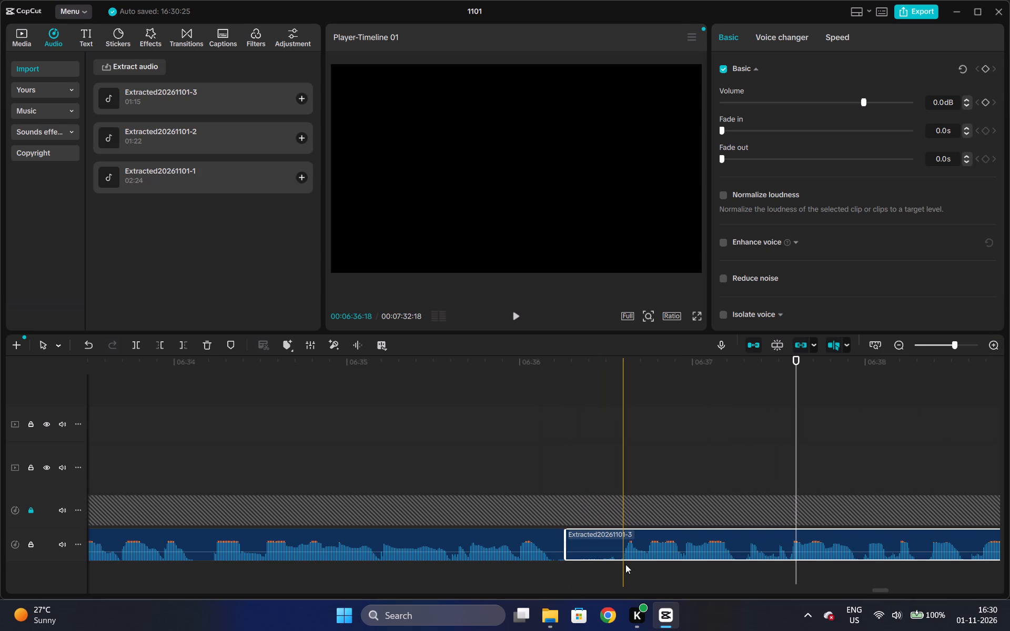
{"action": "key", "text": "ctrl+b"}
{"action": "left_click", "coordinate": [605, 555]}
{"action": "key", "text": "ctrl+x"}
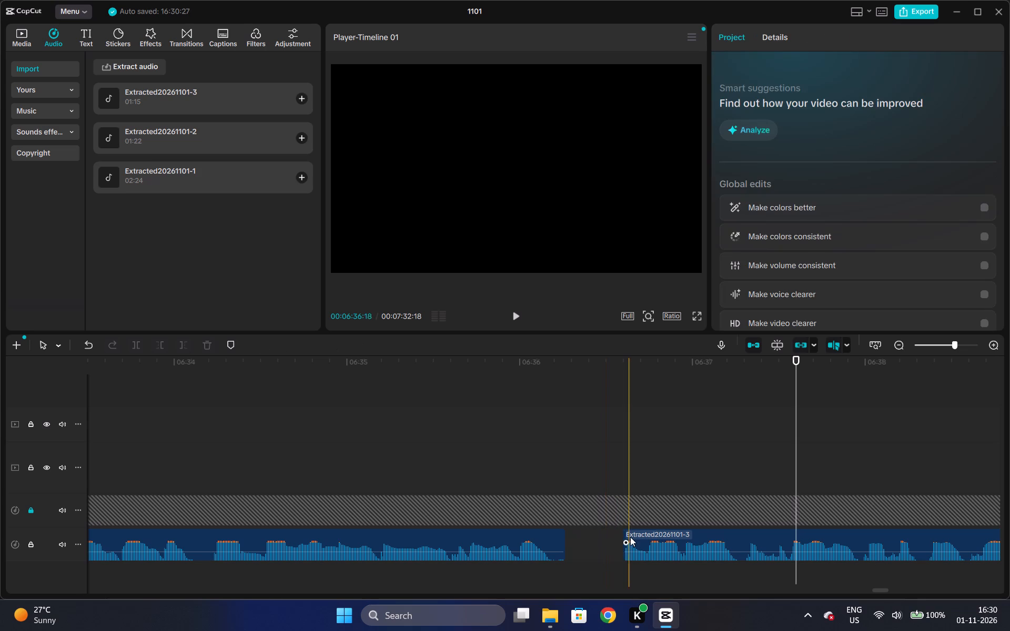
{"action": "left_click_drag", "start_coordinate": [634, 537], "coordinate": [578, 540]}
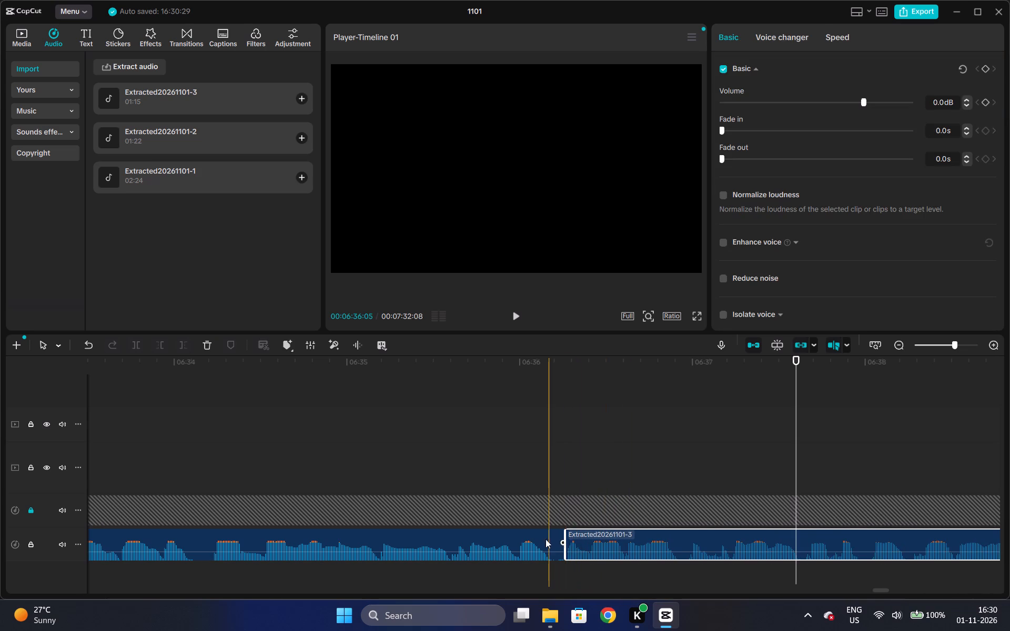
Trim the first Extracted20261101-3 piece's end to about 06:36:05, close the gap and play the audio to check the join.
{"action": "left_click", "coordinate": [551, 539]}
{"action": "key", "text": "w"}
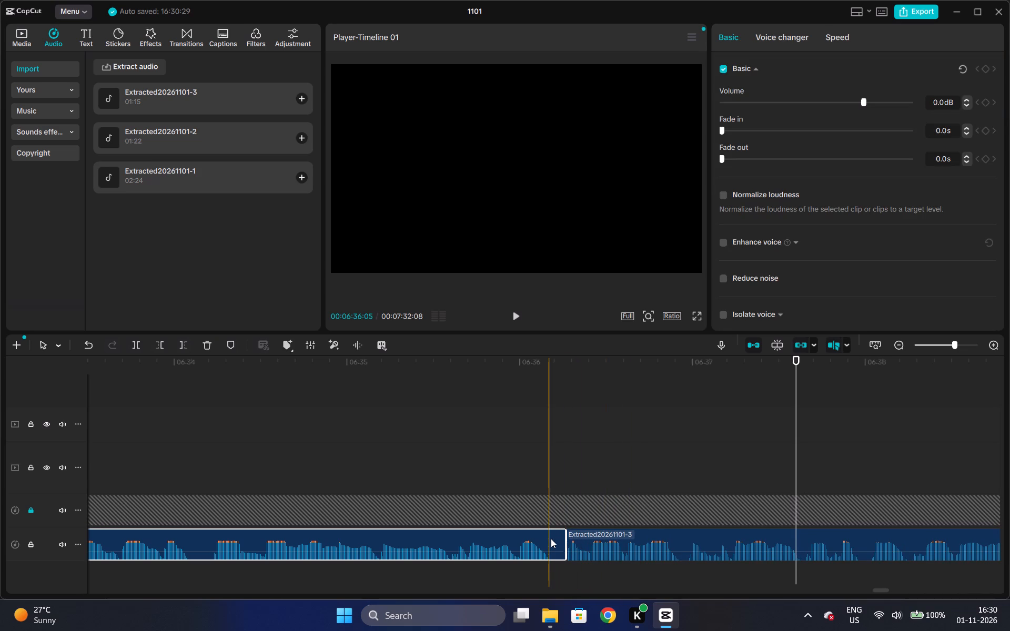
{"action": "key", "text": "w"}
{"action": "left_click_drag", "start_coordinate": [585, 537], "coordinate": [569, 538]}
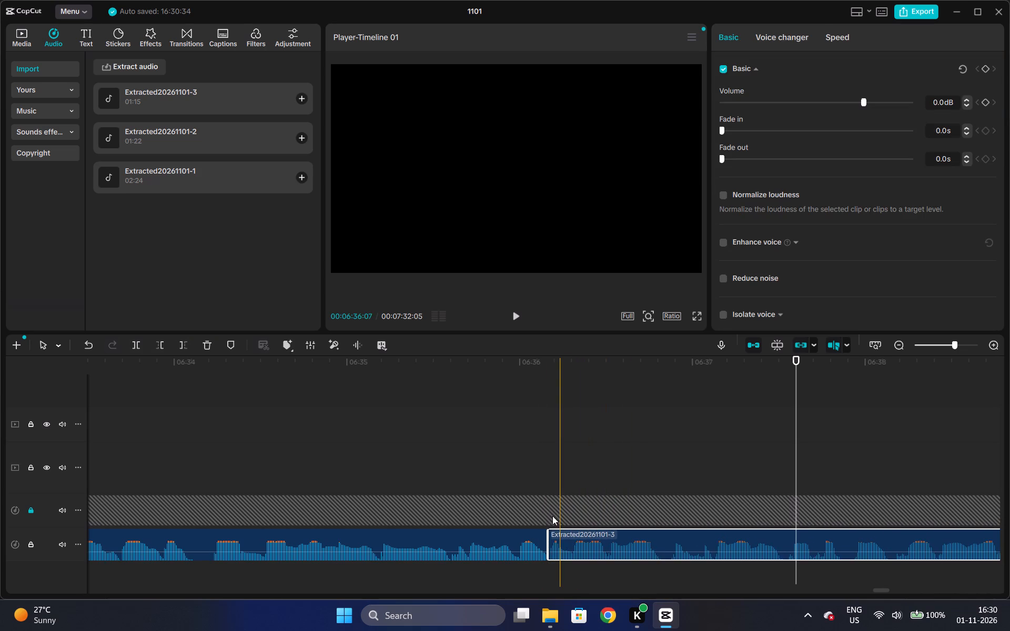
{"action": "left_click", "coordinate": [544, 382]}
{"action": "key", "text": "space"}
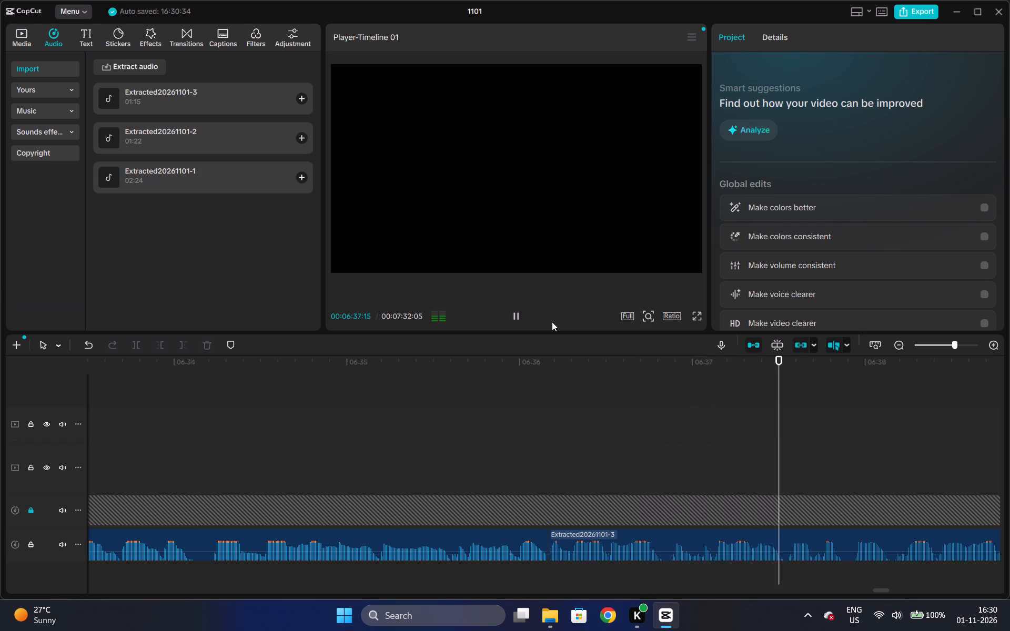
{"action": "key", "text": "space"}
{"action": "triple_click", "coordinate": [902, 340]}
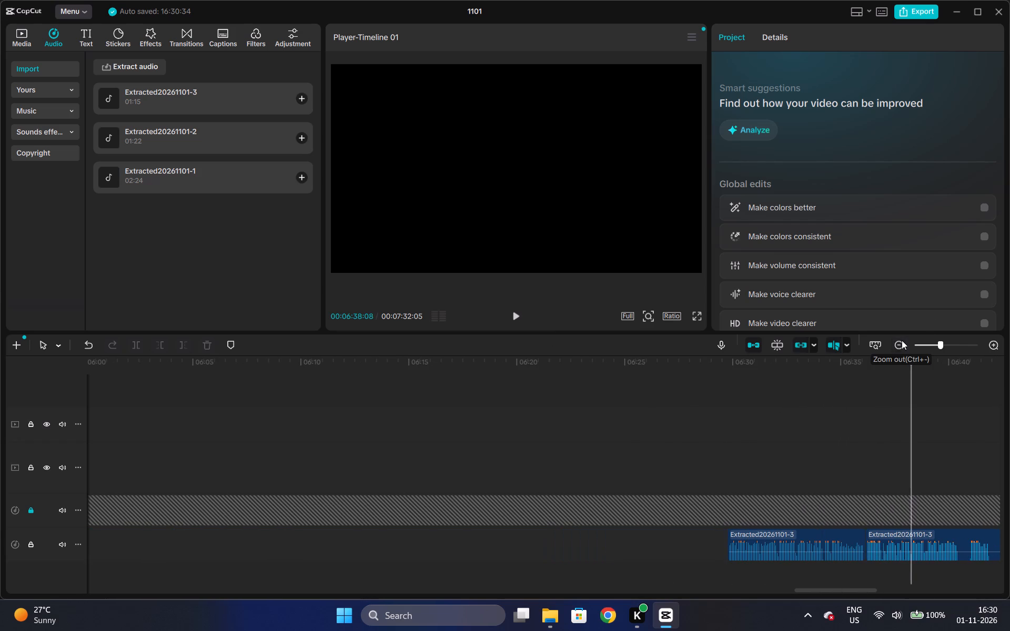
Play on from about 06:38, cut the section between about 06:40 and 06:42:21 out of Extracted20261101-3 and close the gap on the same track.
{"action": "left_click_drag", "start_coordinate": [803, 588], "coordinate": [819, 591]}
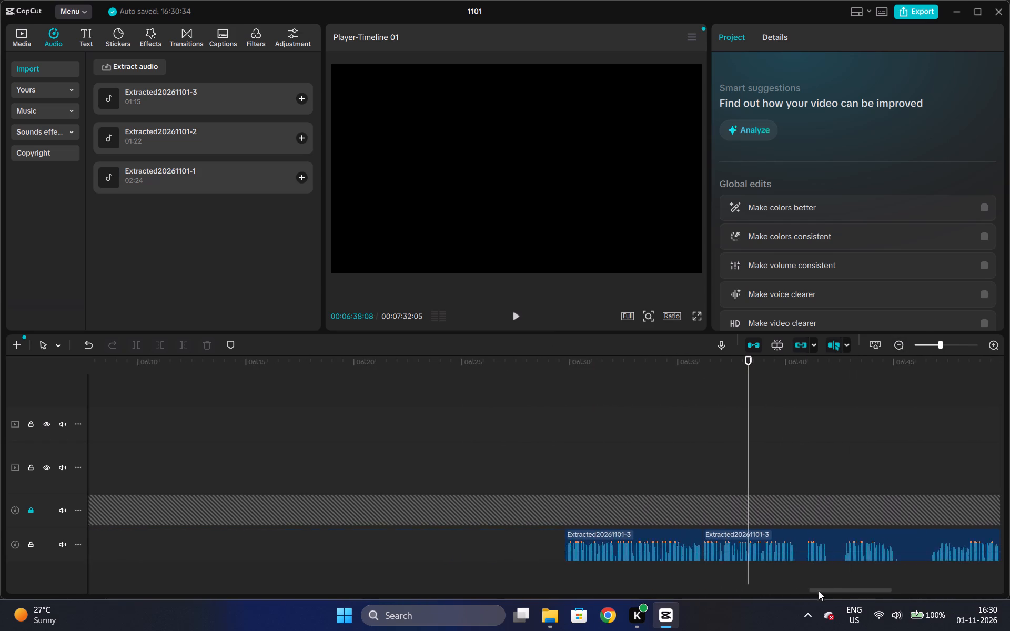
{"action": "left_click_drag", "start_coordinate": [819, 591], "coordinate": [851, 598]}
{"action": "double_click", "coordinate": [895, 349]}
{"action": "key", "text": "space"}
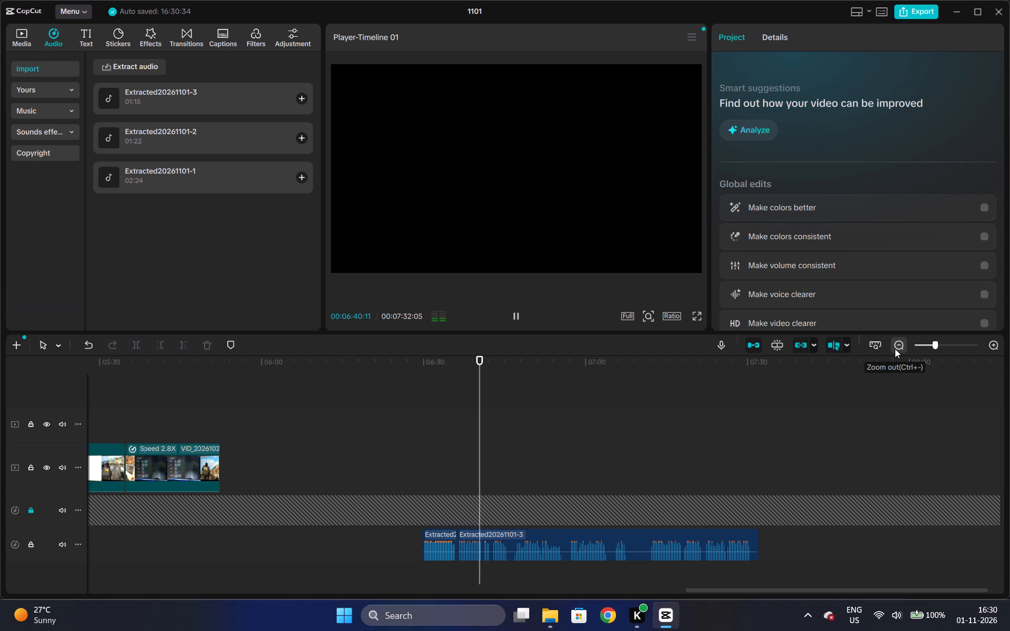
{"action": "key", "text": "space"}
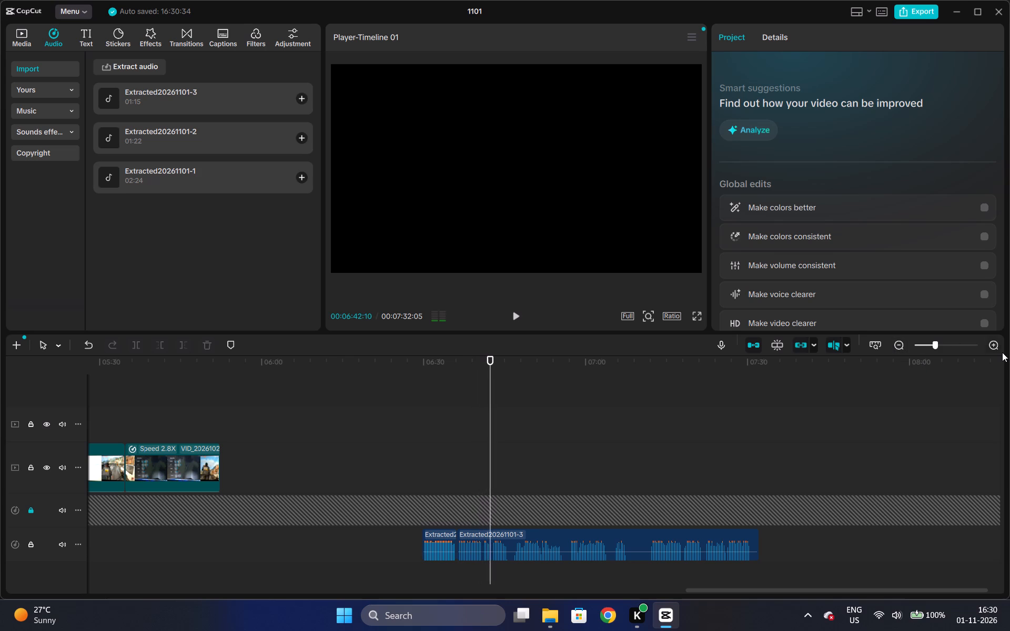
{"action": "double_click", "coordinate": [995, 352]}
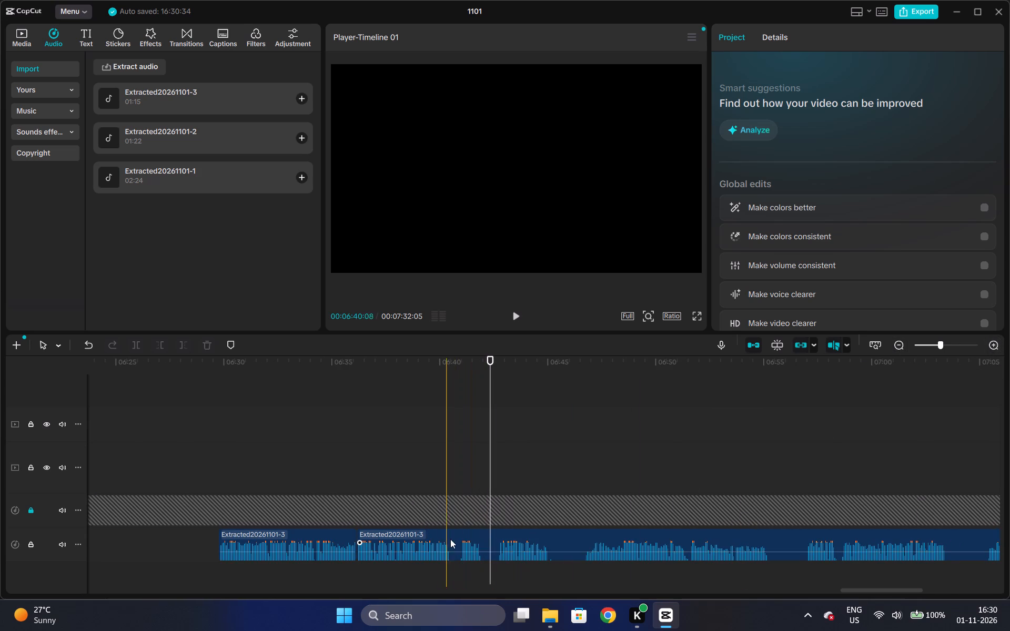
{"action": "left_click", "coordinate": [453, 549]}
{"action": "key", "text": "ctrl+b"}
{"action": "key", "text": "space"}
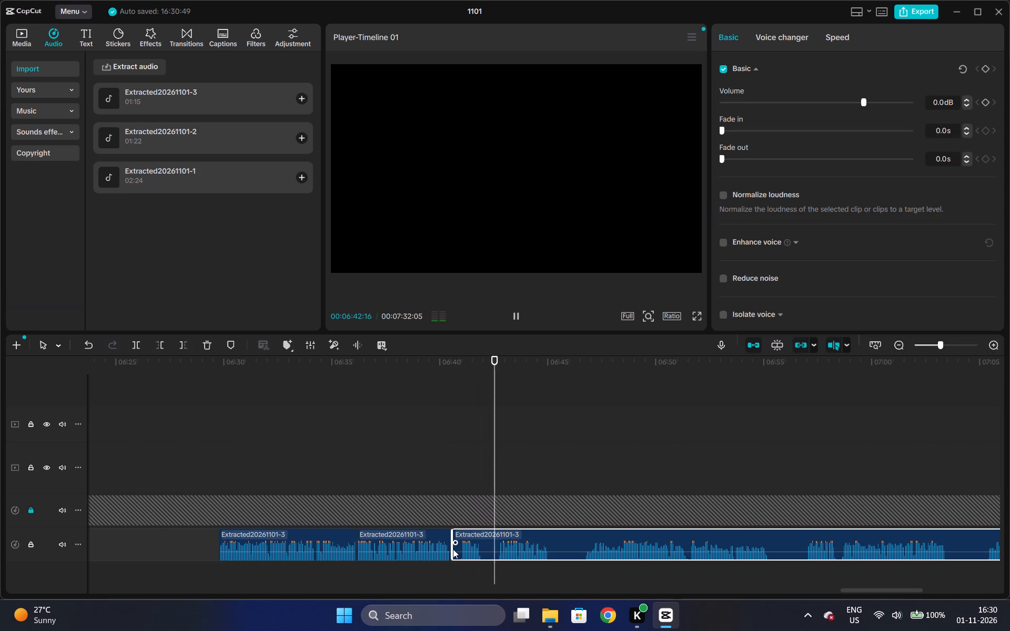
{"action": "key", "text": "space"}
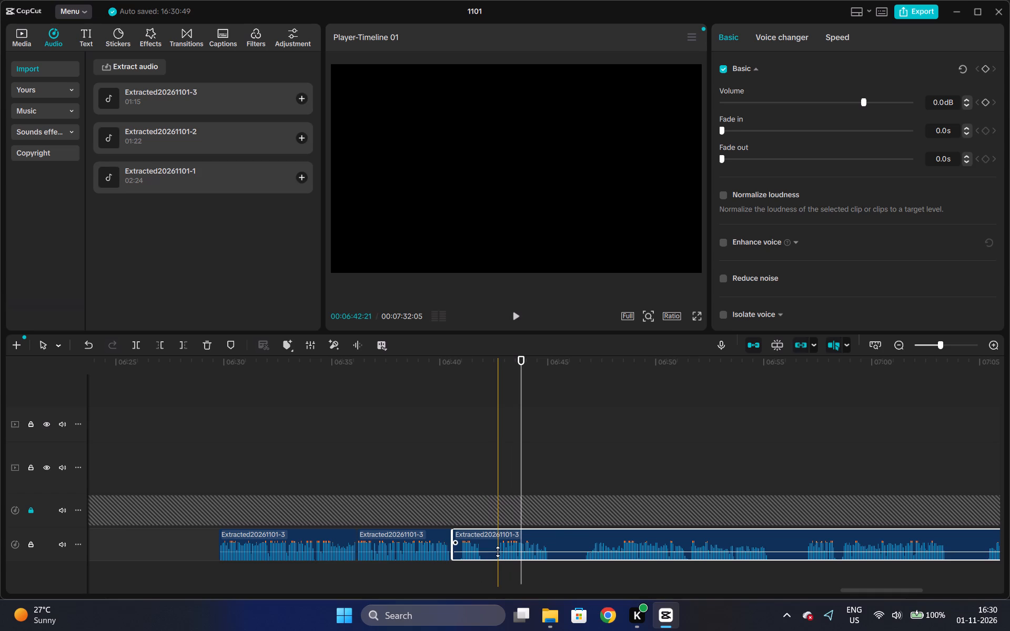
{"action": "key", "text": "ctrl+b"}
{"action": "left_click", "coordinate": [490, 550]}
{"action": "key", "text": "ctrl+x"}
{"action": "left_click_drag", "start_coordinate": [549, 532], "coordinate": [534, 532]}
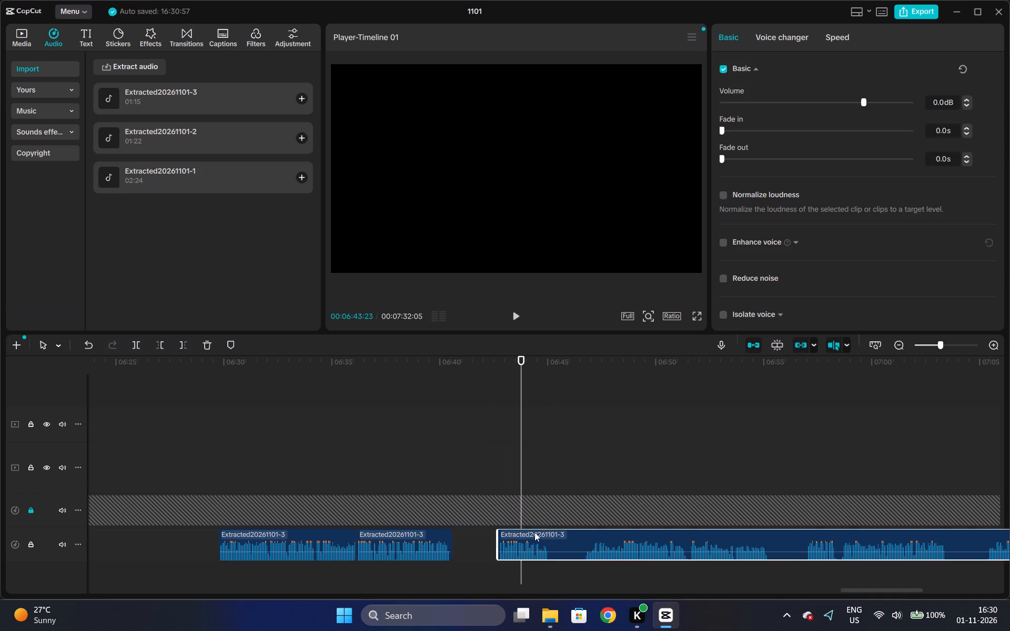
{"action": "left_click_drag", "start_coordinate": [534, 532], "coordinate": [502, 532]}
{"action": "left_click_drag", "start_coordinate": [473, 556], "coordinate": [478, 515]}
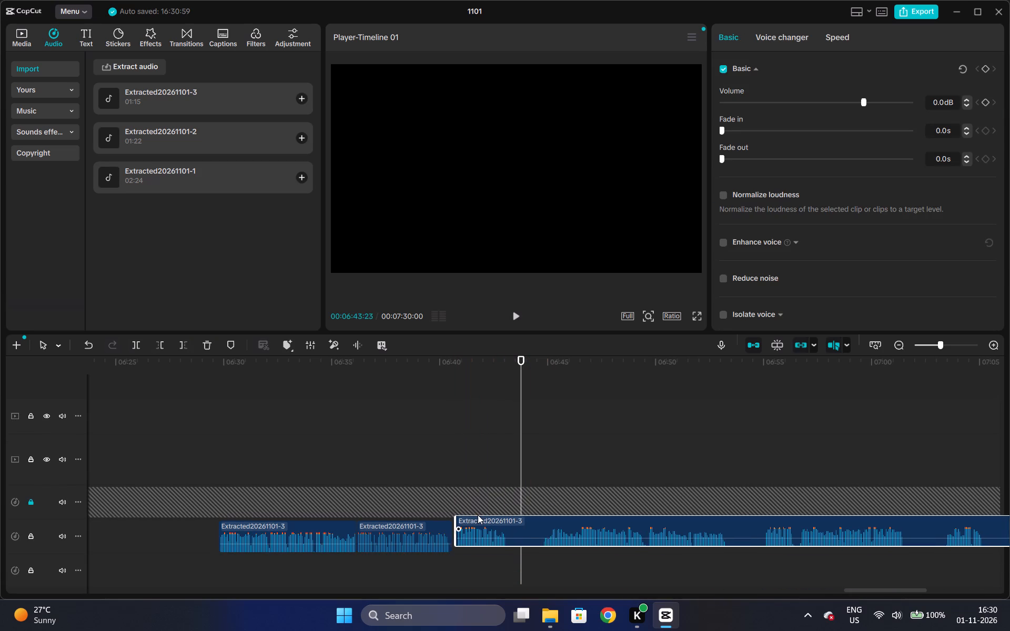
{"action": "left_click_drag", "start_coordinate": [478, 515], "coordinate": [472, 520]}
{"action": "left_click_drag", "start_coordinate": [471, 521], "coordinate": [476, 563]}
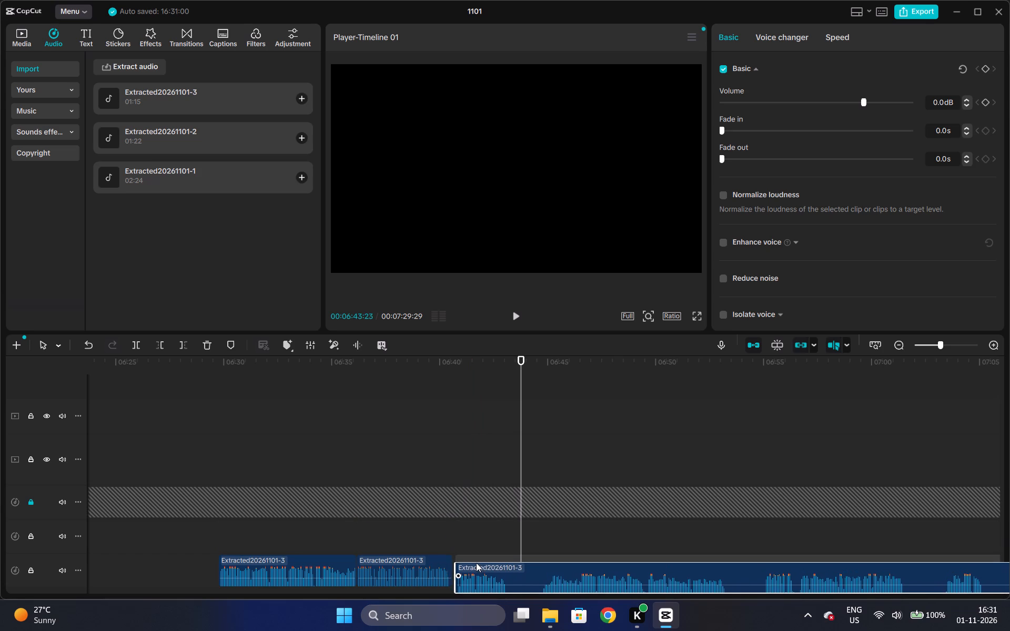
{"action": "left_click_drag", "start_coordinate": [476, 563], "coordinate": [473, 560]}
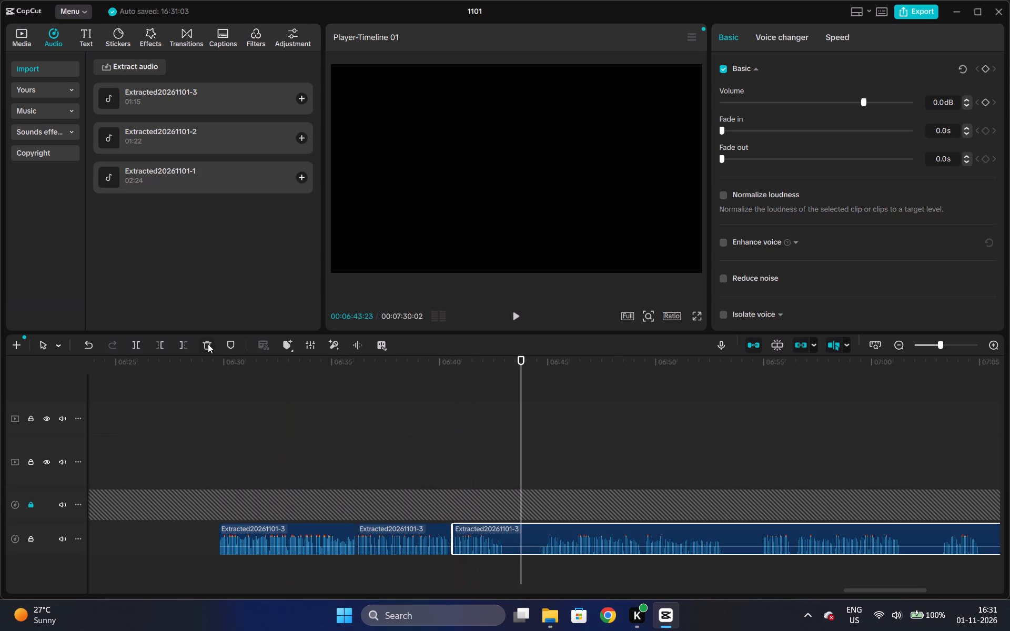
Play the voiceover from about 06:30, cut out the pause after about 06:43 and close the gap.
{"action": "left_click", "coordinate": [222, 369]}
{"action": "key", "text": "space"}
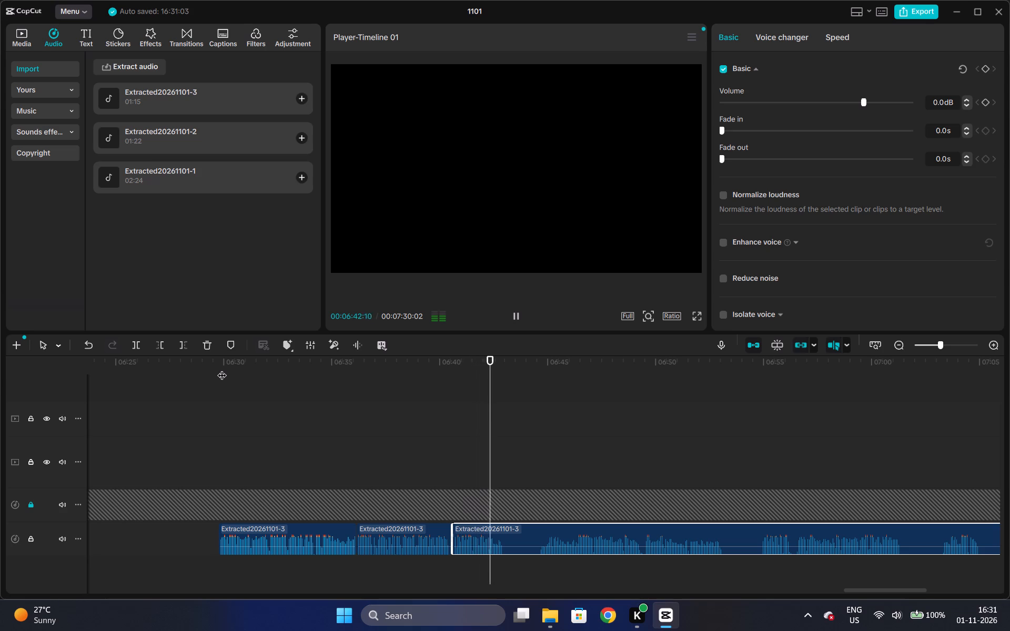
{"action": "key", "text": "space"}
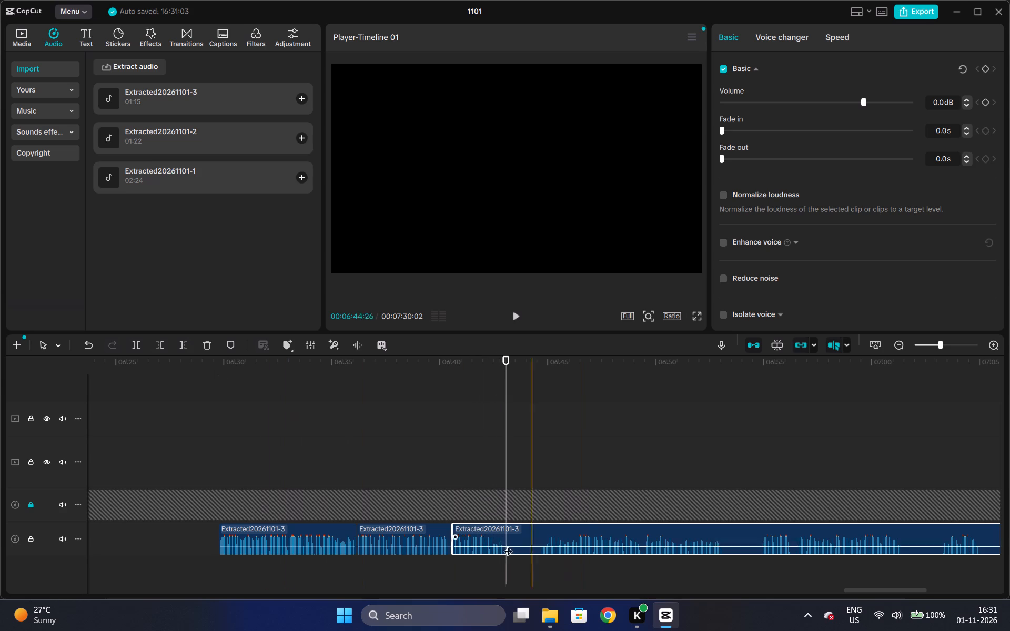
{"action": "key", "text": "ctrl+b"}
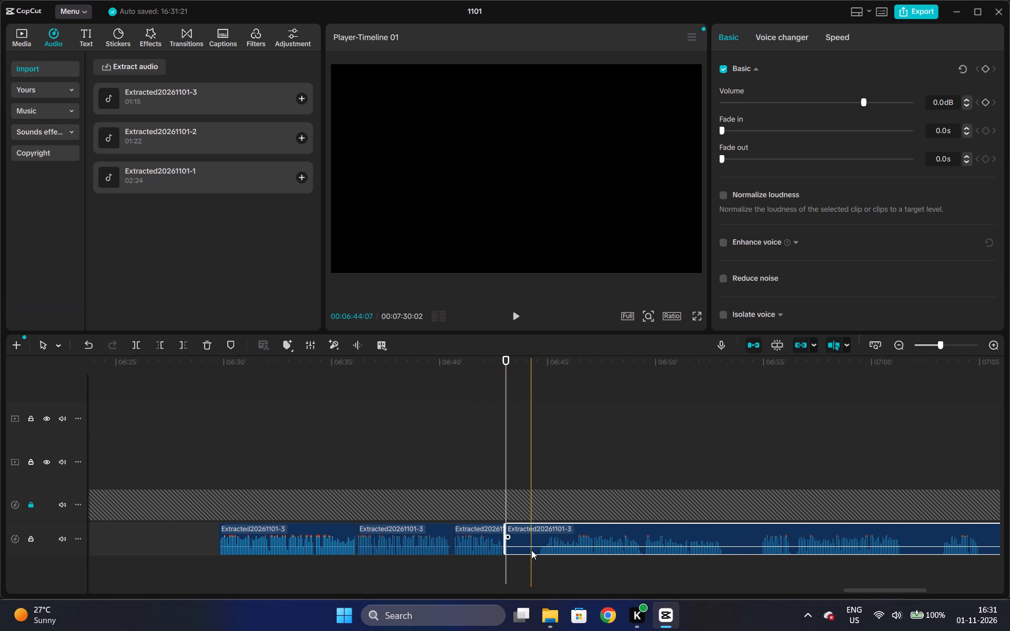
{"action": "key", "text": "ctrl+b"}
{"action": "left_click", "coordinate": [529, 539]}
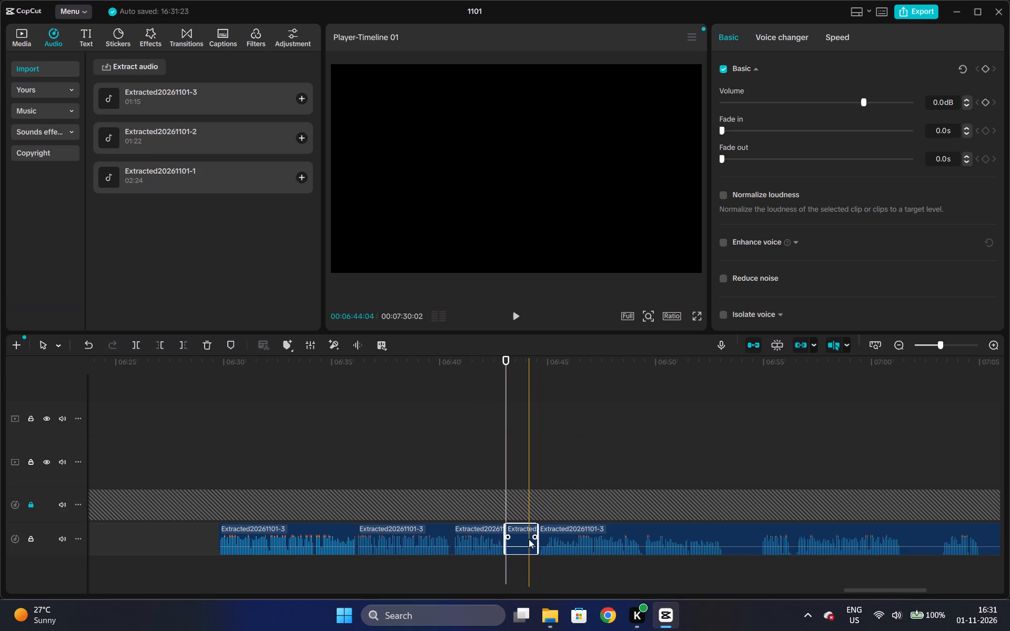
{"action": "key", "text": "ctrl+x"}
{"action": "left_click_drag", "start_coordinate": [544, 533], "coordinate": [512, 533]}
{"action": "key", "text": "space"}
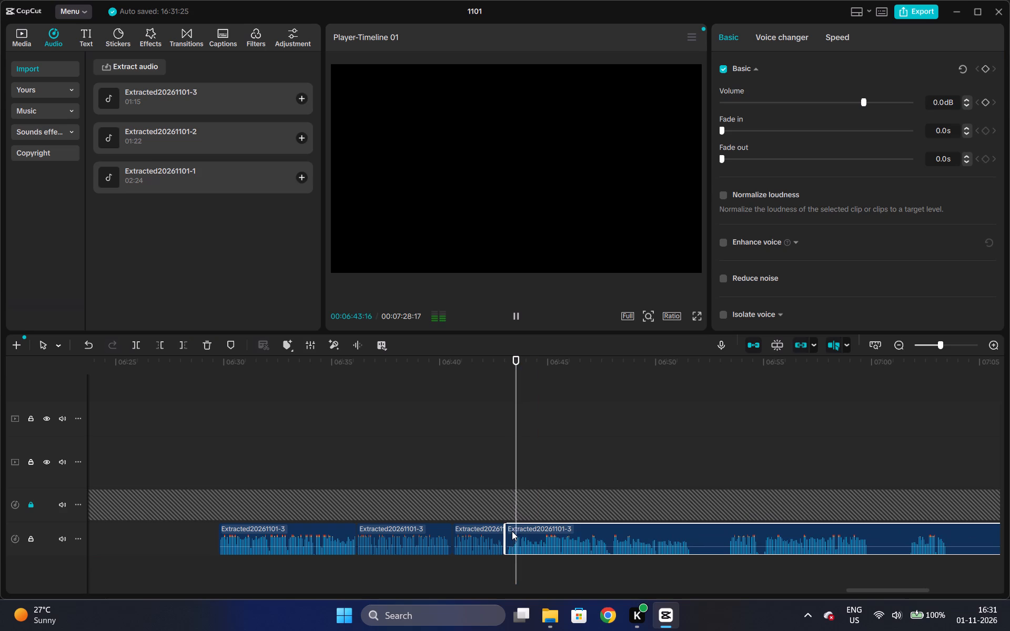
{"action": "key", "text": "space"}
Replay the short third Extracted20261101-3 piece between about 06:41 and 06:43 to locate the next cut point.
{"action": "left_click", "coordinate": [487, 540]}
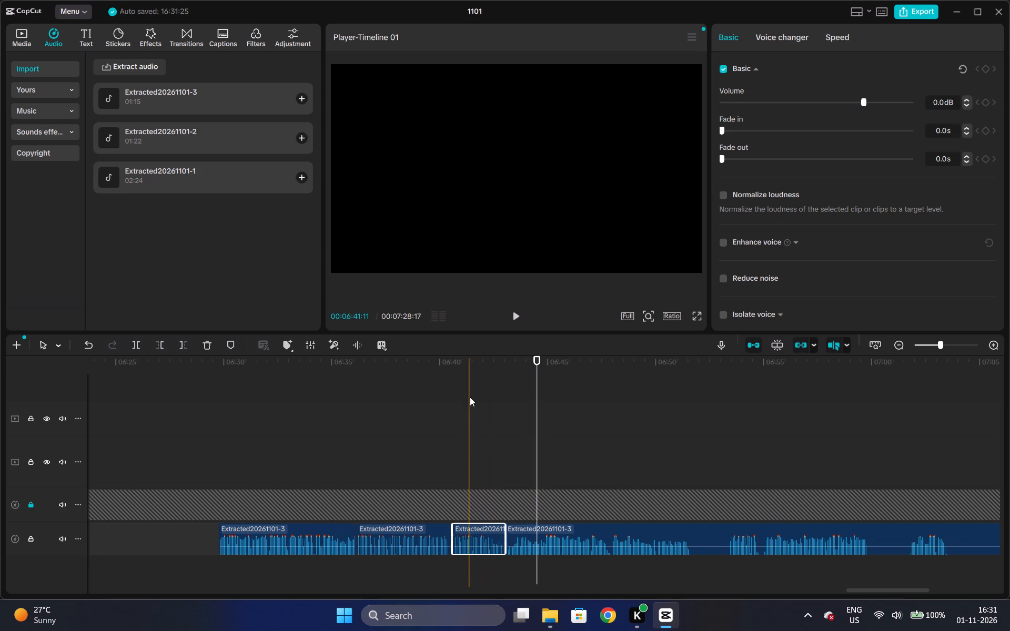
{"action": "left_click", "coordinate": [470, 365]}
{"action": "key", "text": "space"}
{"action": "key", "text": "space"}
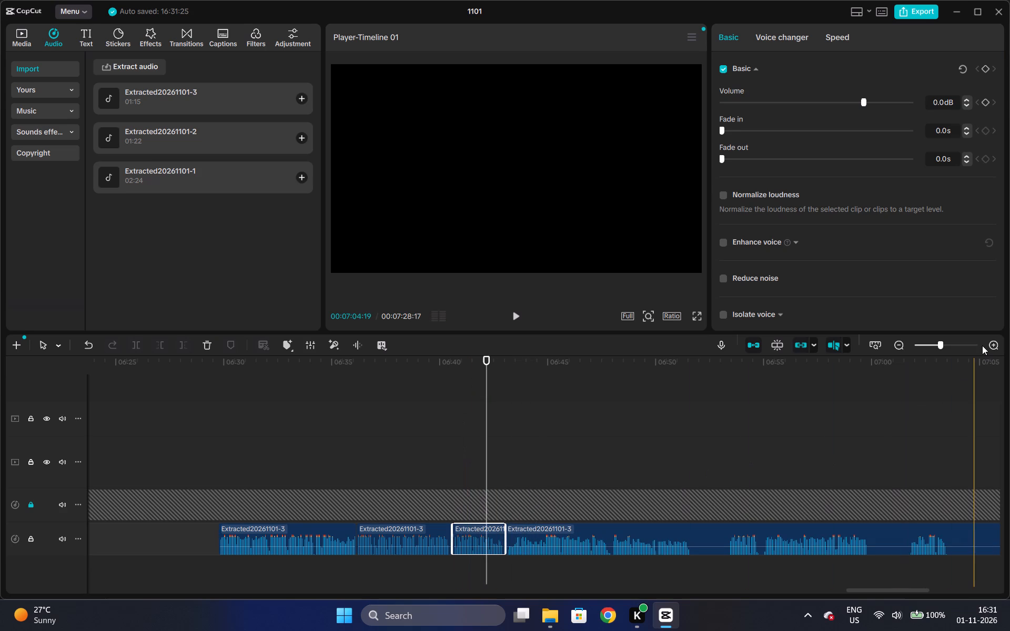
{"action": "triple_click", "coordinate": [991, 347]}
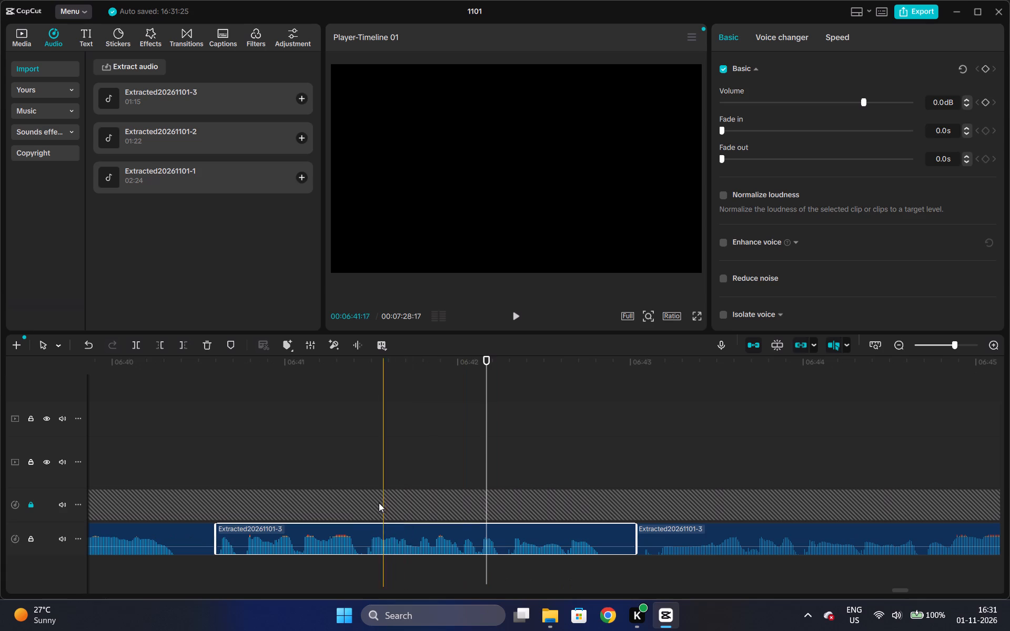
{"action": "left_click", "coordinate": [366, 478]}
{"action": "key", "text": "space"}
{"action": "key", "text": "space"}
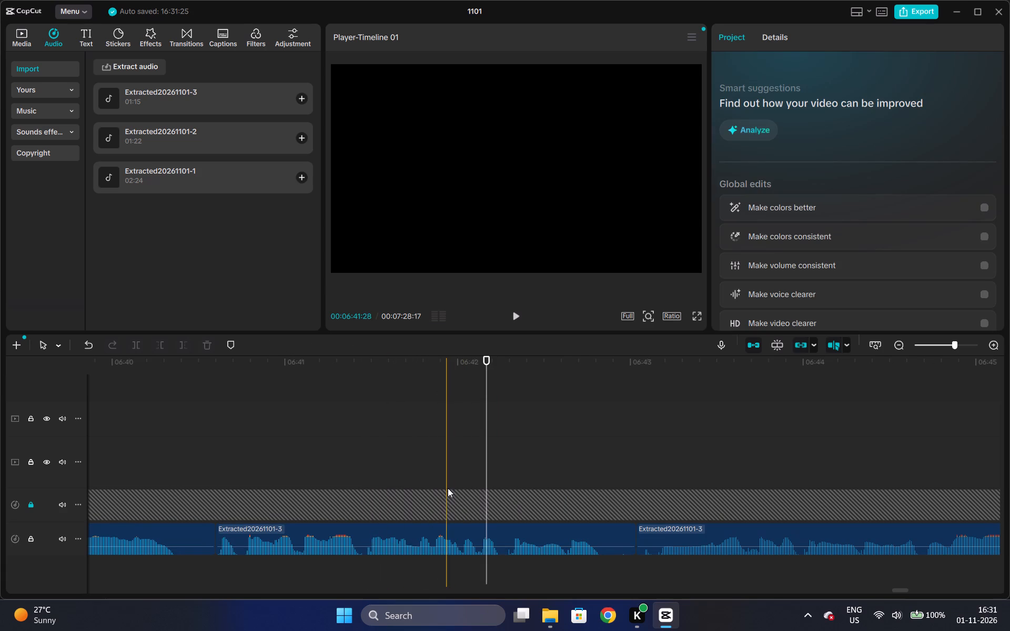
{"action": "left_click", "coordinate": [466, 444]}
{"action": "key", "text": "space"}
{"action": "key", "text": "space"}
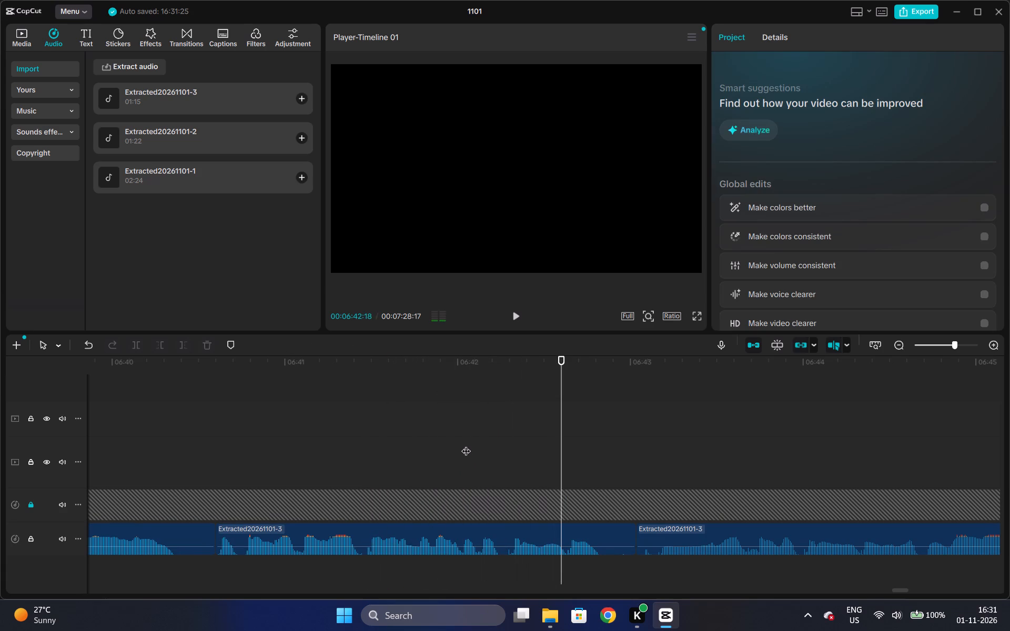
{"action": "left_click", "coordinate": [435, 448]}
{"action": "key", "text": "space"}
{"action": "key", "text": "space"}
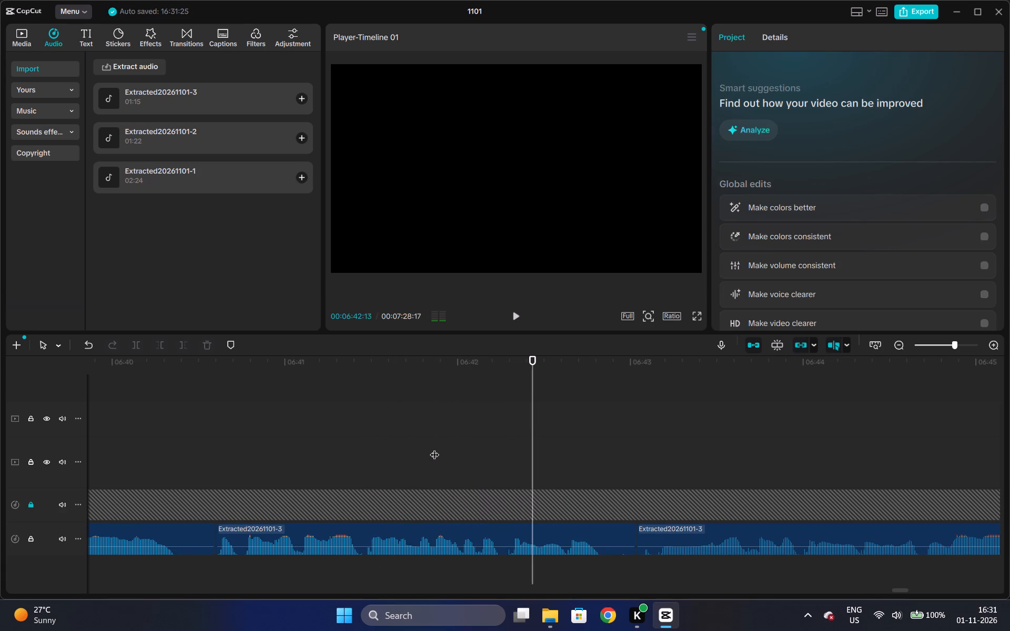
{"action": "left_click", "coordinate": [417, 450]}
{"action": "key", "text": "space"}
{"action": "key", "text": "space"}
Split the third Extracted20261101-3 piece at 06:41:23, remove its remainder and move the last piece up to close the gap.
{"action": "left_click", "coordinate": [417, 450]}
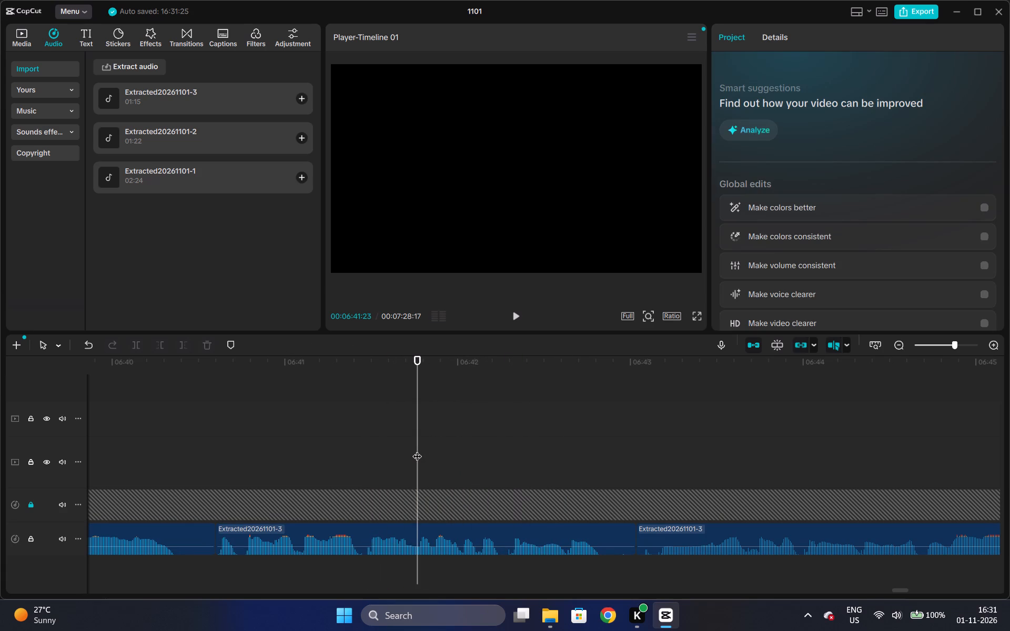
{"action": "left_click", "coordinate": [417, 531]}
{"action": "key", "text": "ctrl+b"}
{"action": "key", "text": "space"}
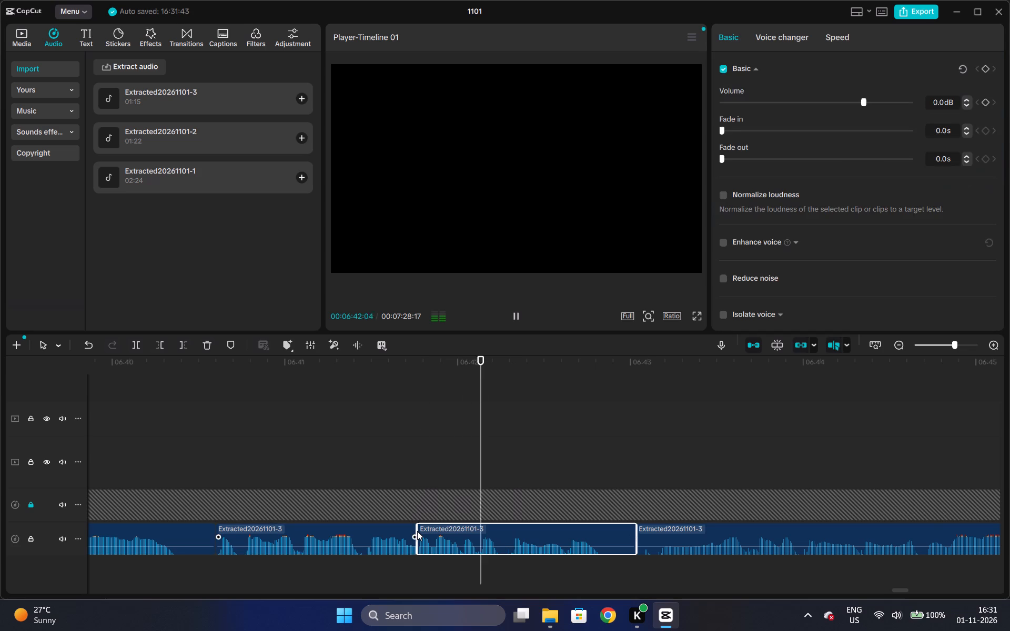
{"action": "key", "text": "space"}
{"action": "key", "text": "ctrl+x"}
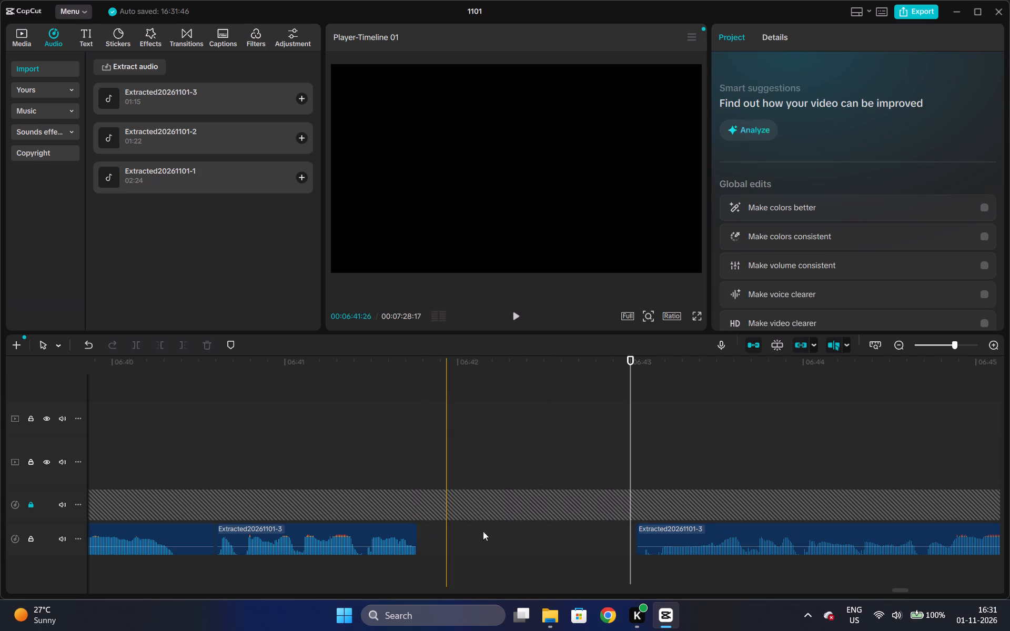
{"action": "left_click_drag", "start_coordinate": [693, 531], "coordinate": [474, 534]}
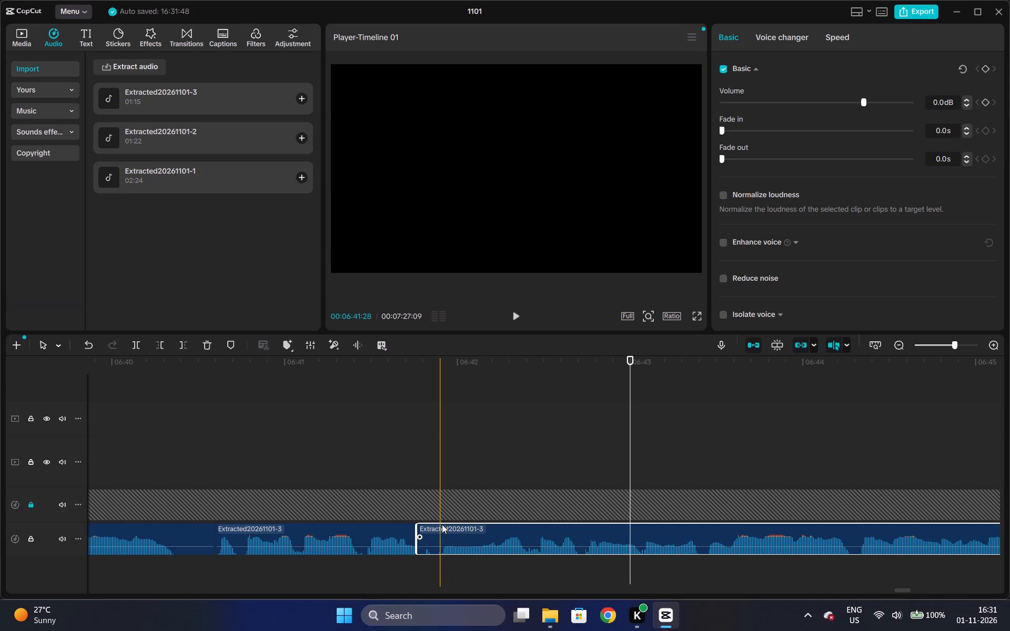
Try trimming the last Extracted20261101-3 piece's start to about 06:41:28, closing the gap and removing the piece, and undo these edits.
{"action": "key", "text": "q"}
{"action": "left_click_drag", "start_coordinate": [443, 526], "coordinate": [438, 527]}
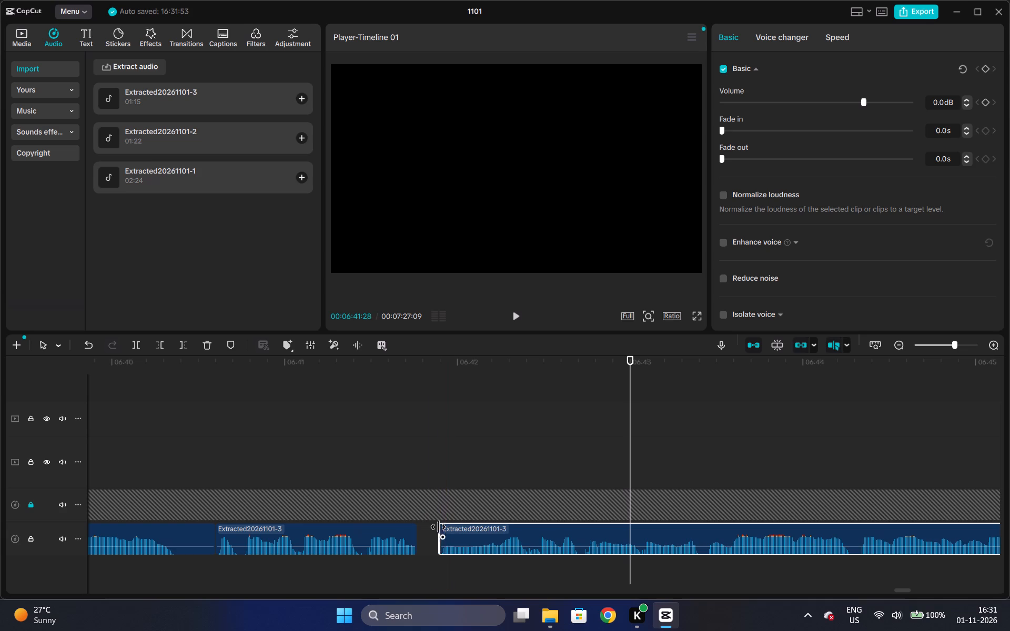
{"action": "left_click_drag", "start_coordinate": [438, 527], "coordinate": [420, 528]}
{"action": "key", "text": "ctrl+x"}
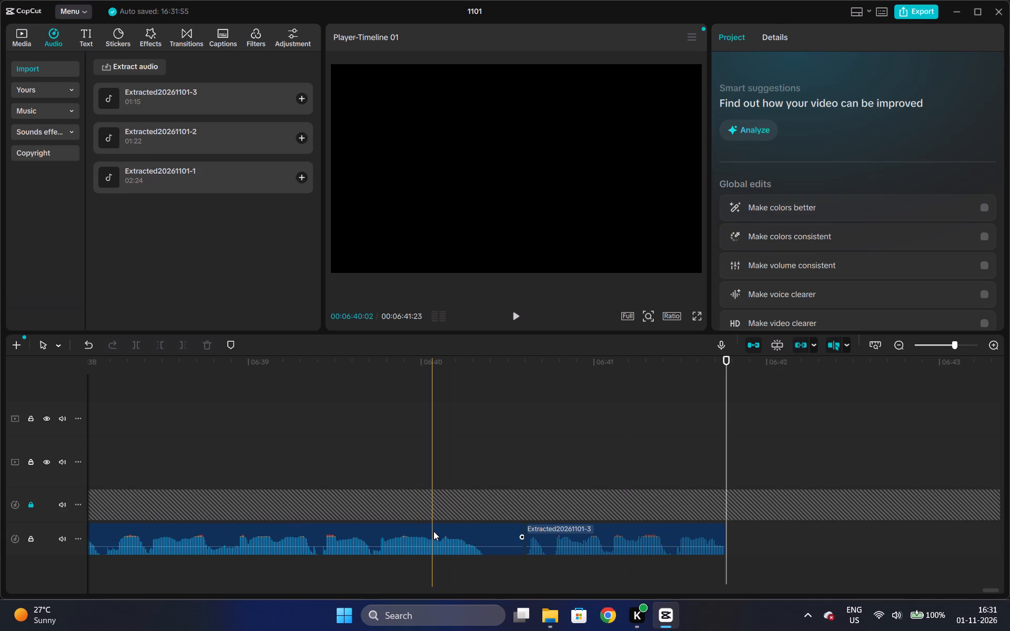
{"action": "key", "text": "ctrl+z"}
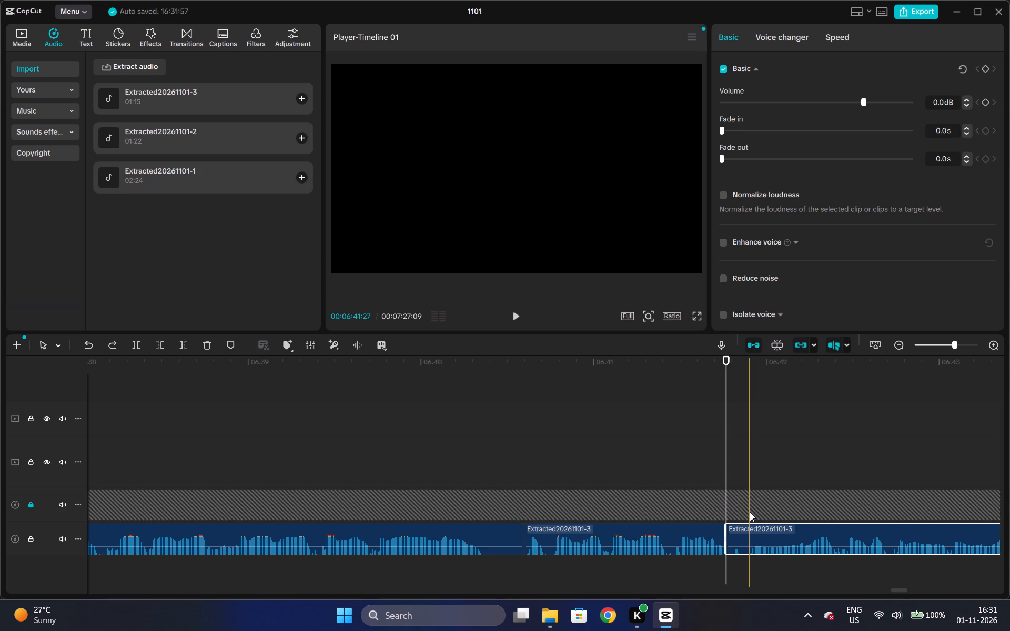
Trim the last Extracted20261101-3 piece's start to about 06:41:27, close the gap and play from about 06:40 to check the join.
{"action": "key", "text": "q"}
{"action": "left_click_drag", "start_coordinate": [767, 531], "coordinate": [749, 533]}
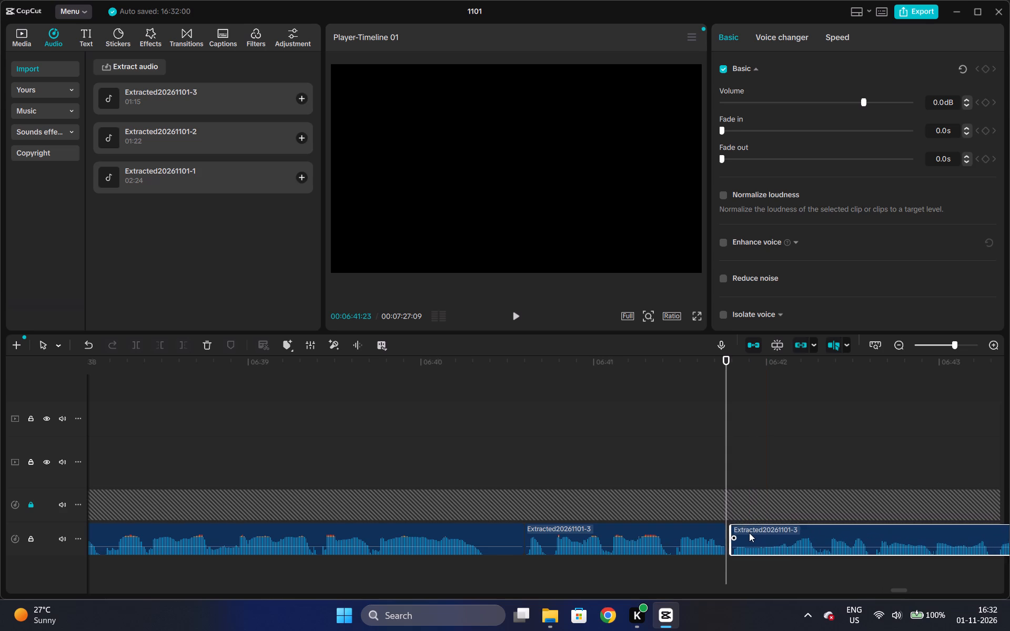
{"action": "left_click_drag", "start_coordinate": [749, 533], "coordinate": [746, 533]}
{"action": "left_click", "coordinate": [500, 446]}
{"action": "key", "text": "space"}
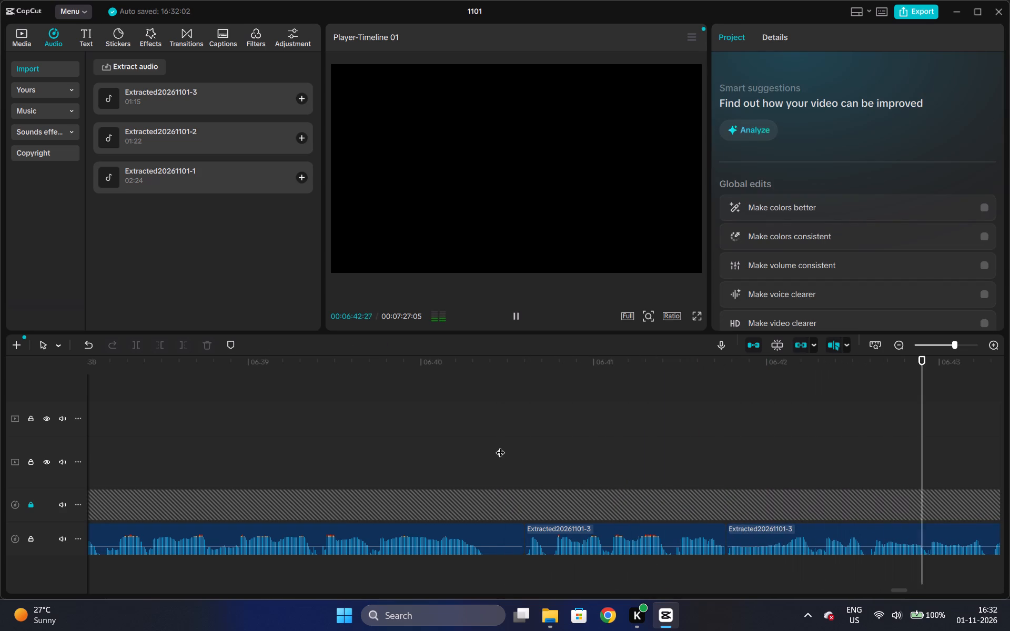
{"action": "key", "text": "space"}
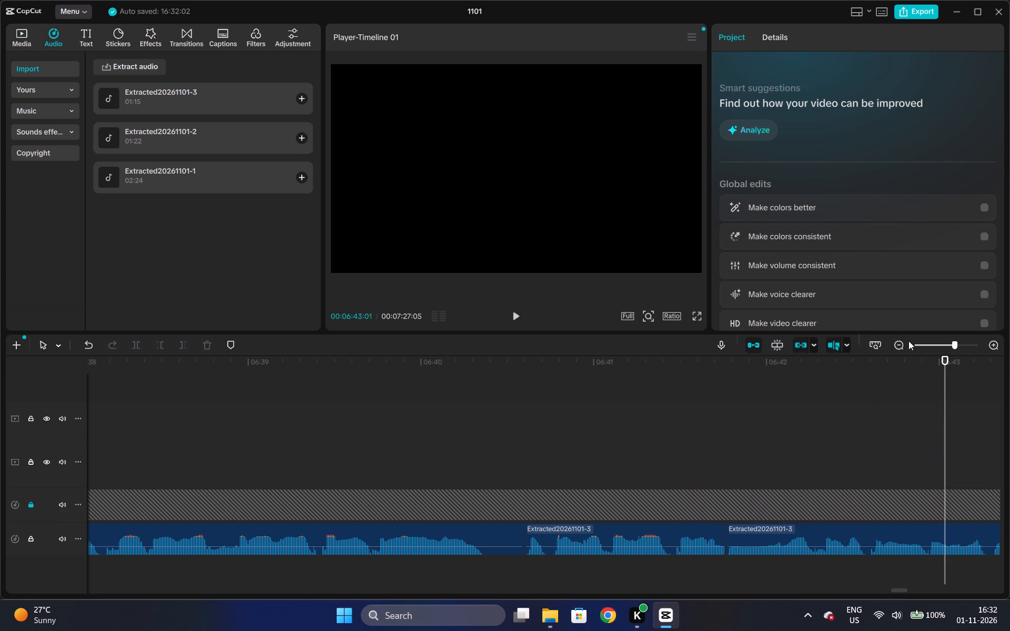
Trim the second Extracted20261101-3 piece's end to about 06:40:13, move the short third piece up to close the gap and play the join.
{"action": "left_click", "coordinate": [900, 340]}
{"action": "left_click", "coordinate": [900, 340]}
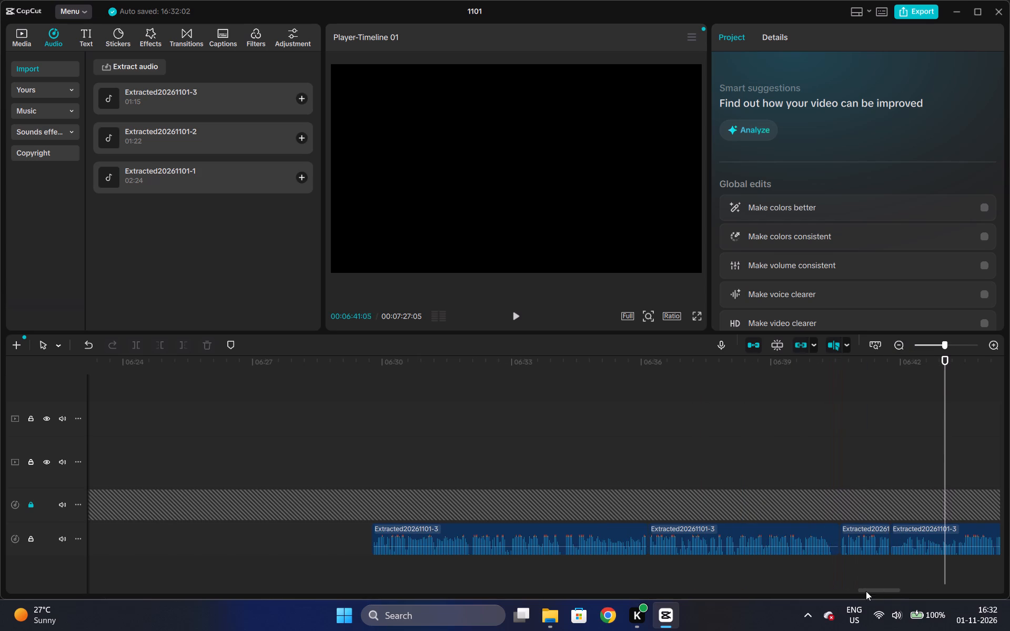
{"action": "left_click_drag", "start_coordinate": [866, 591], "coordinate": [896, 590]}
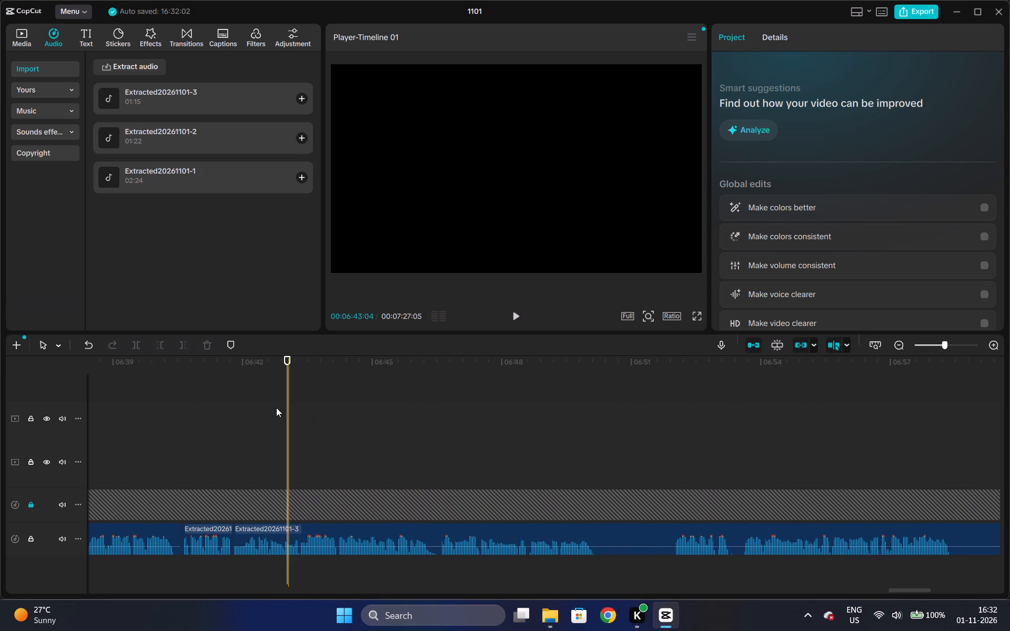
{"action": "left_click", "coordinate": [196, 408]}
{"action": "left_click", "coordinate": [167, 546]}
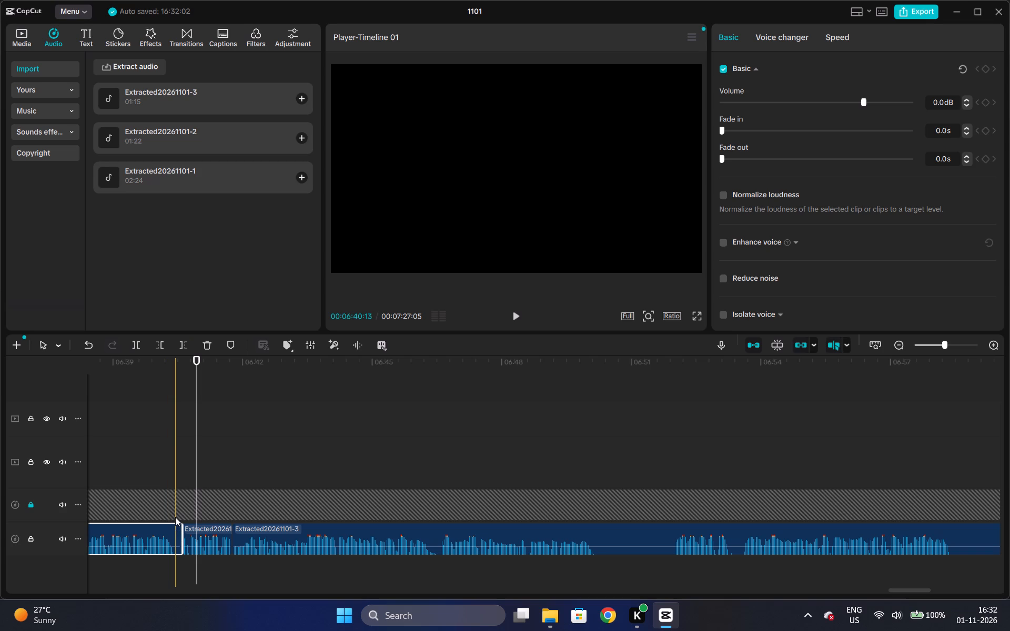
{"action": "key", "text": "w"}
{"action": "left_click_drag", "start_coordinate": [198, 527], "coordinate": [190, 530]}
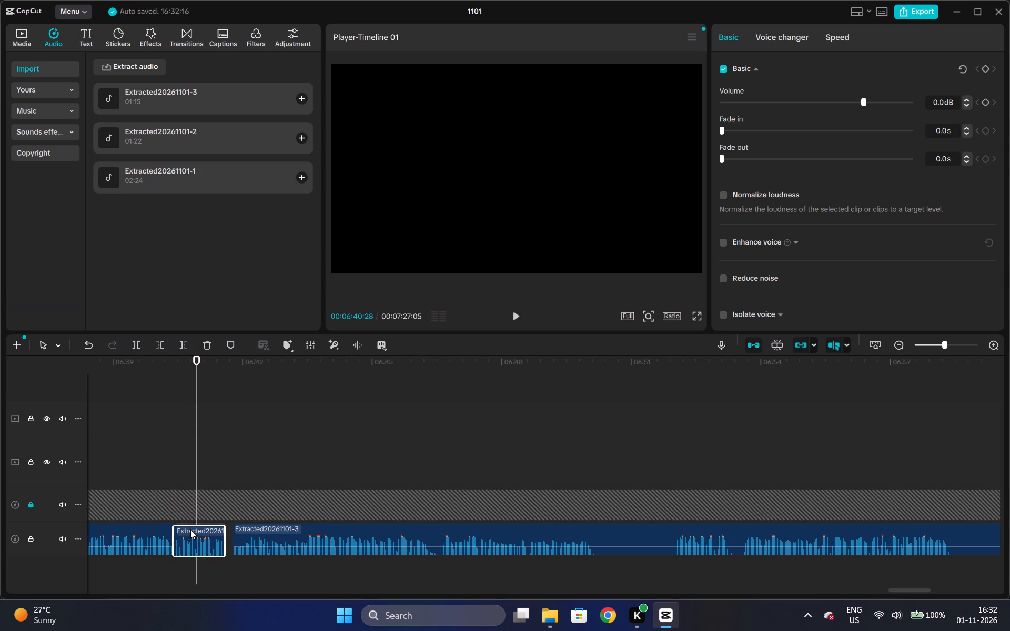
{"action": "left_click", "coordinate": [159, 497]}
{"action": "key", "text": "space"}
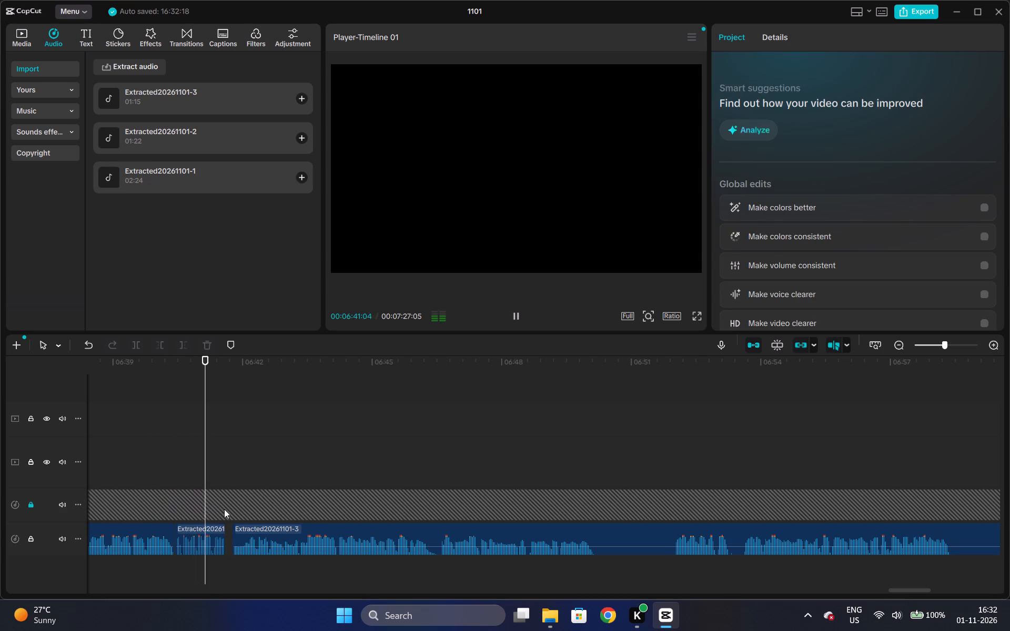
{"action": "key", "text": "space"}
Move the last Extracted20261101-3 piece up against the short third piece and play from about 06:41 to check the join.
{"action": "left_click_drag", "start_coordinate": [260, 525], "coordinate": [252, 526]}
{"action": "key", "text": "space"}
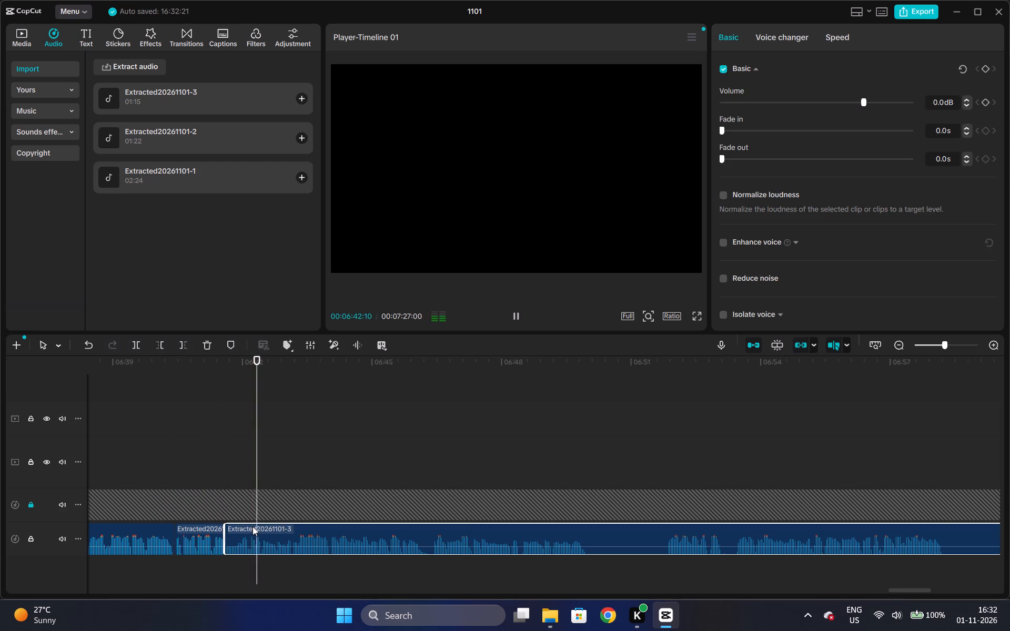
{"action": "key", "text": "space"}
{"action": "left_click", "coordinate": [203, 434]}
{"action": "key", "text": "space"}
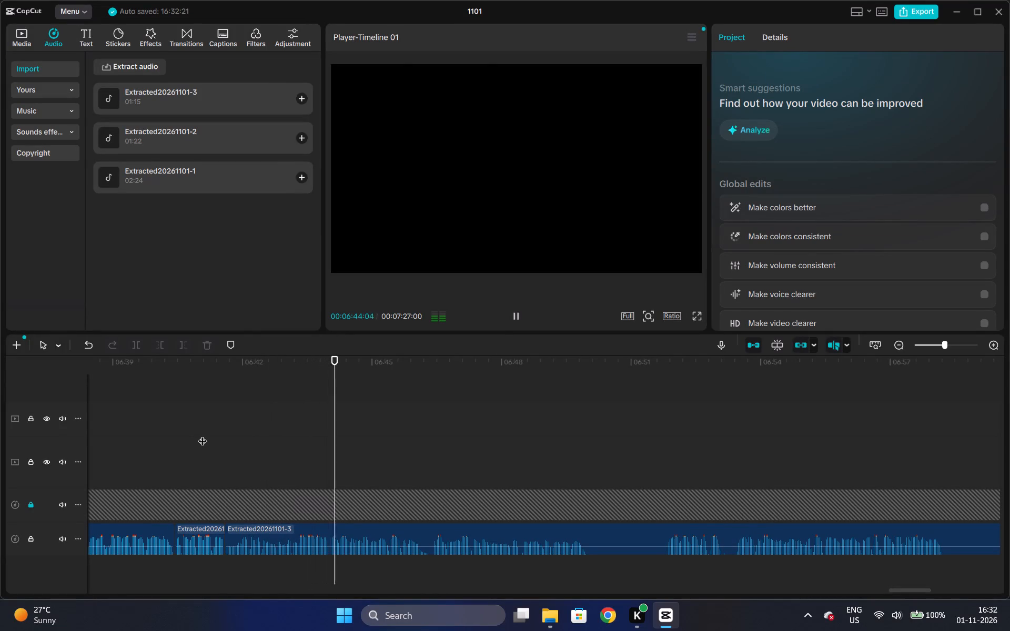
{"action": "key", "text": "space"}
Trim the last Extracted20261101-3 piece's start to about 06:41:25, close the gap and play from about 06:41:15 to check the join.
{"action": "left_click", "coordinate": [235, 397]}
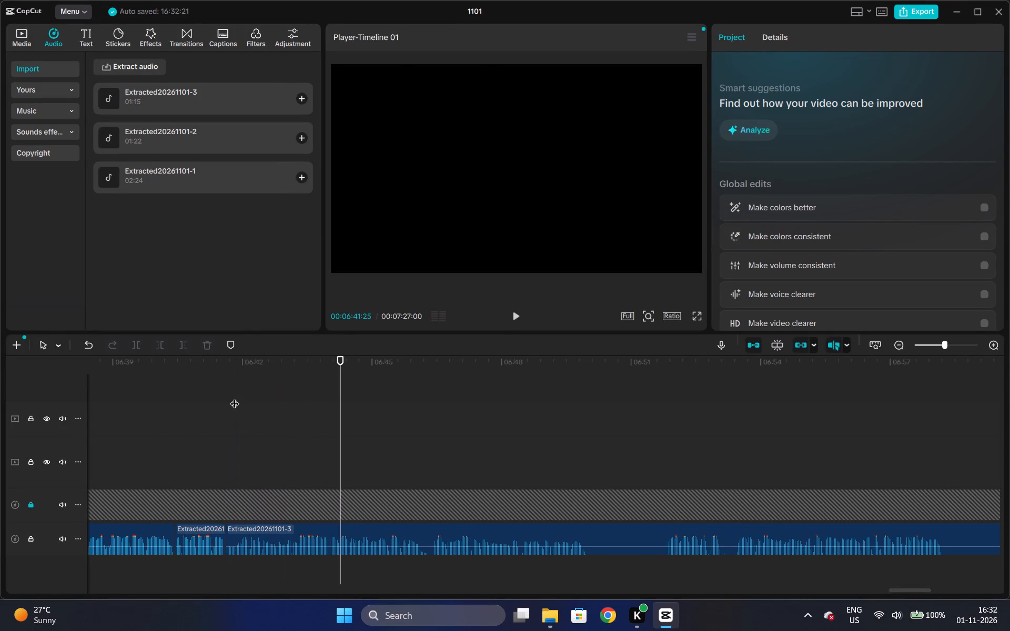
{"action": "key", "text": "space"}
{"action": "key", "text": "space"}
{"action": "left_click", "coordinate": [235, 397]}
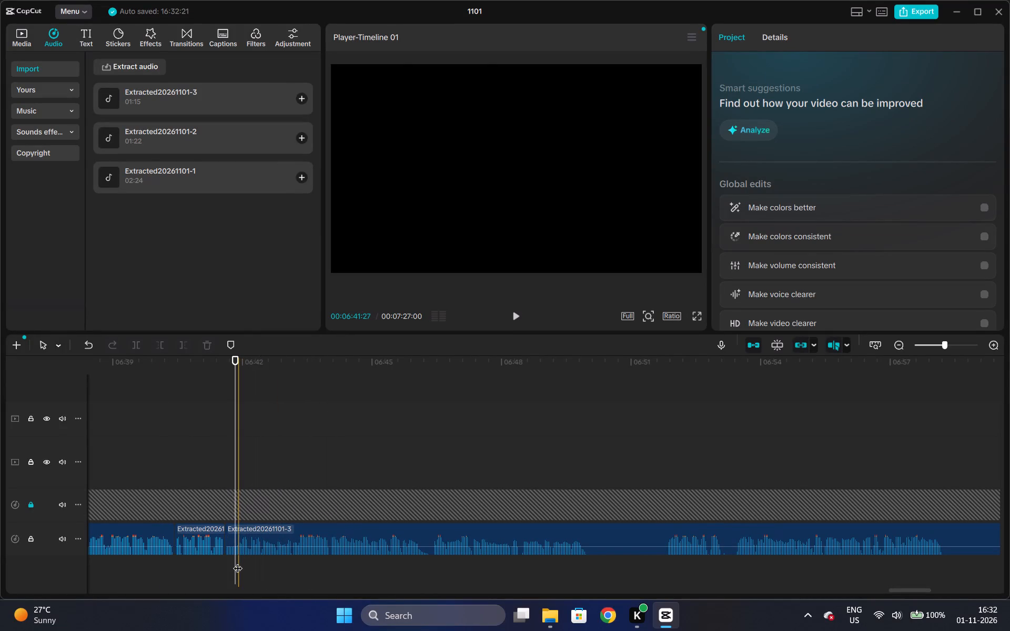
{"action": "left_click", "coordinate": [236, 545]}
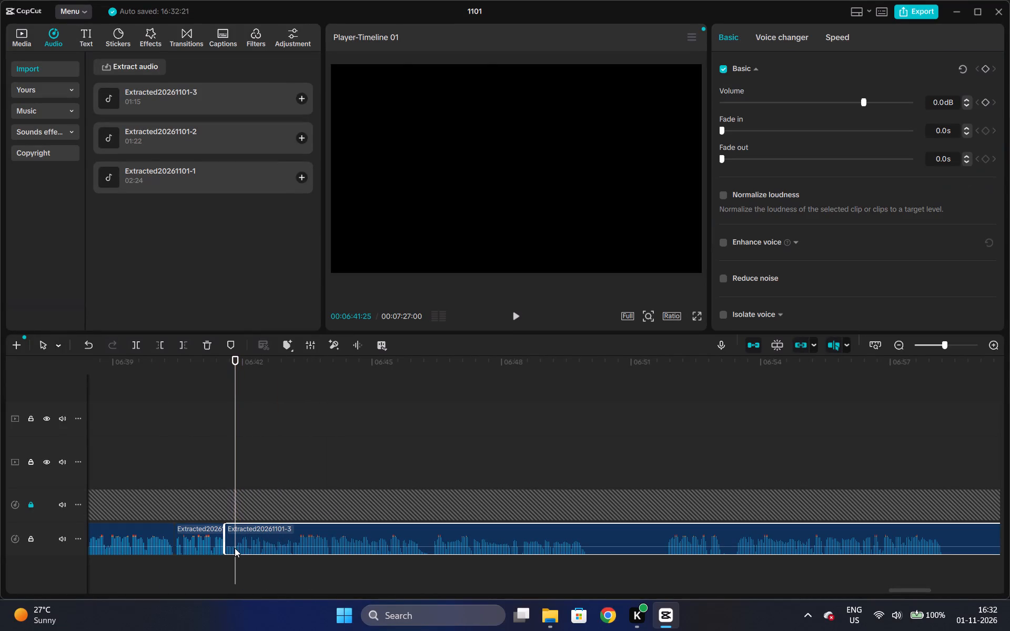
{"action": "key", "text": "q"}
{"action": "left_click_drag", "start_coordinate": [247, 525], "coordinate": [235, 525]}
{"action": "left_click_drag", "start_coordinate": [246, 559], "coordinate": [247, 531]}
{"action": "left_click", "coordinate": [221, 473]}
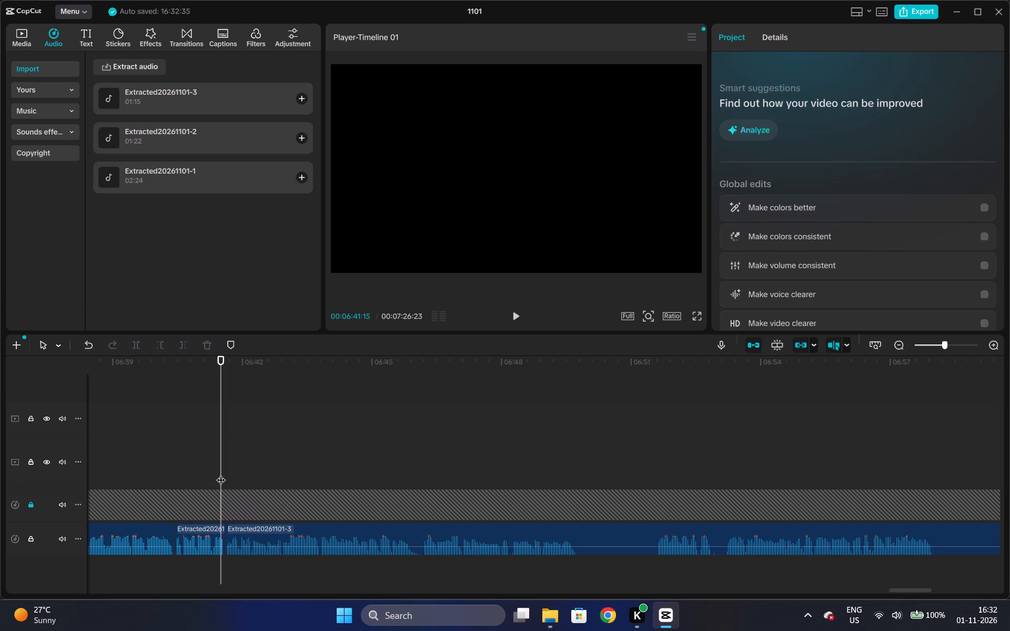
{"action": "key", "text": "space"}
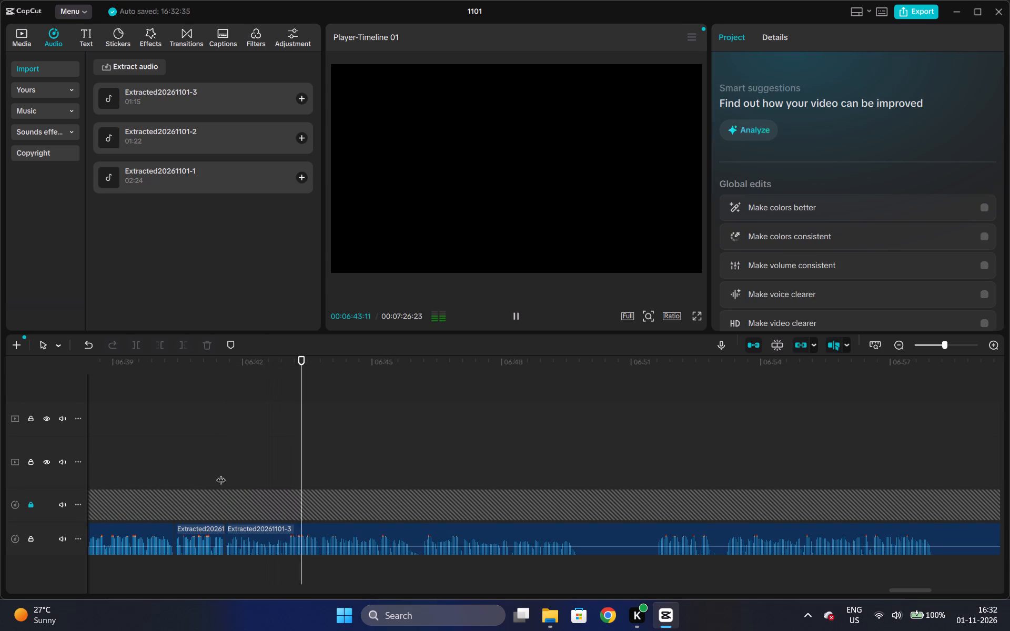
{"action": "key", "text": "space"}
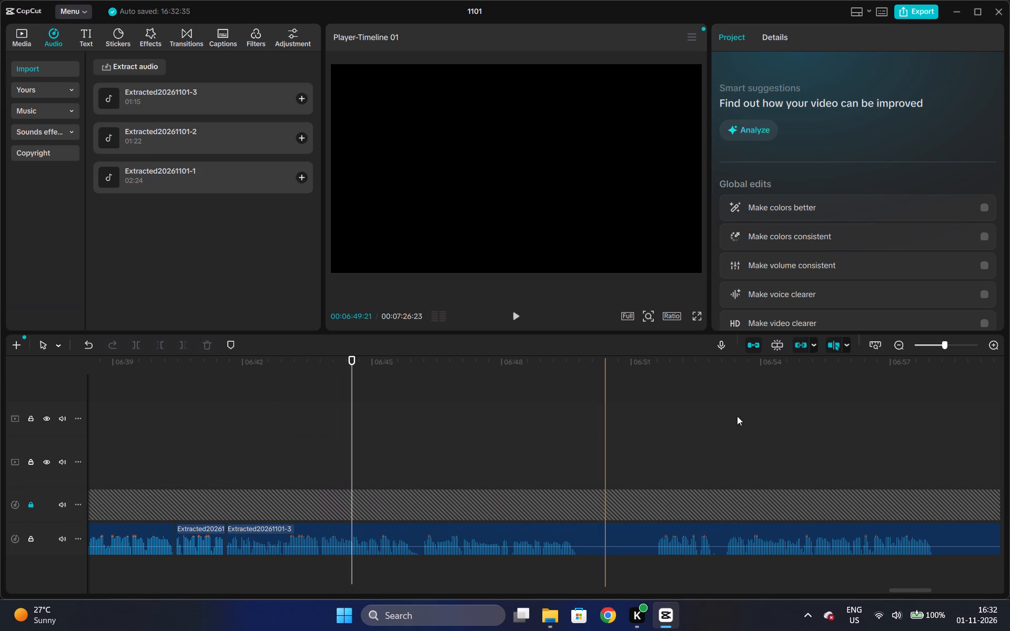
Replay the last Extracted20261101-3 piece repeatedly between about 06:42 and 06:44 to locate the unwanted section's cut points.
{"action": "double_click", "coordinate": [986, 344]}
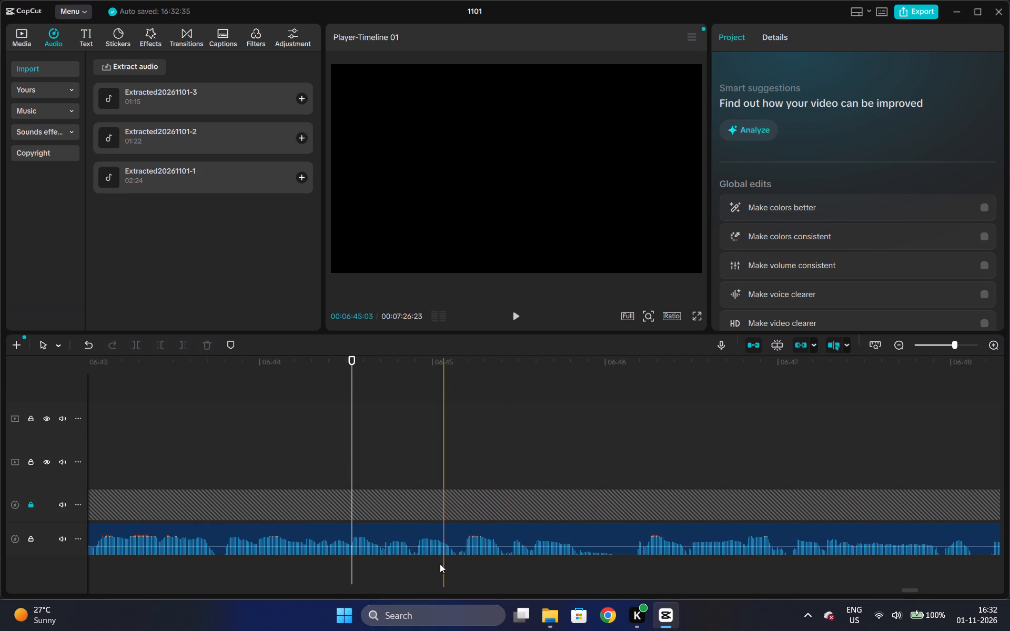
{"action": "left_click", "coordinate": [907, 587]}
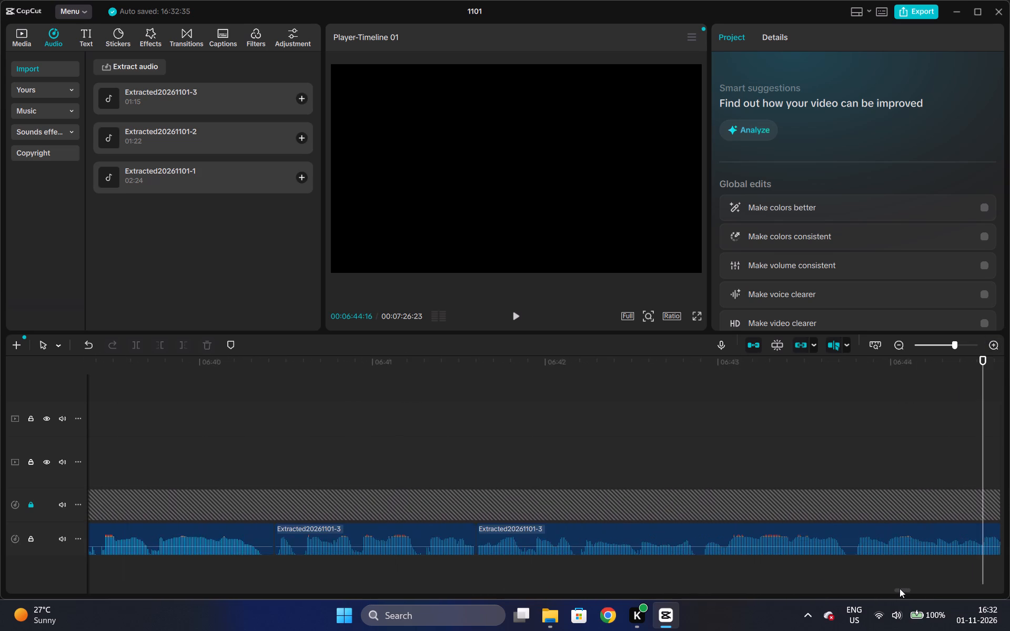
{"action": "left_click", "coordinate": [229, 404]}
{"action": "key", "text": "space"}
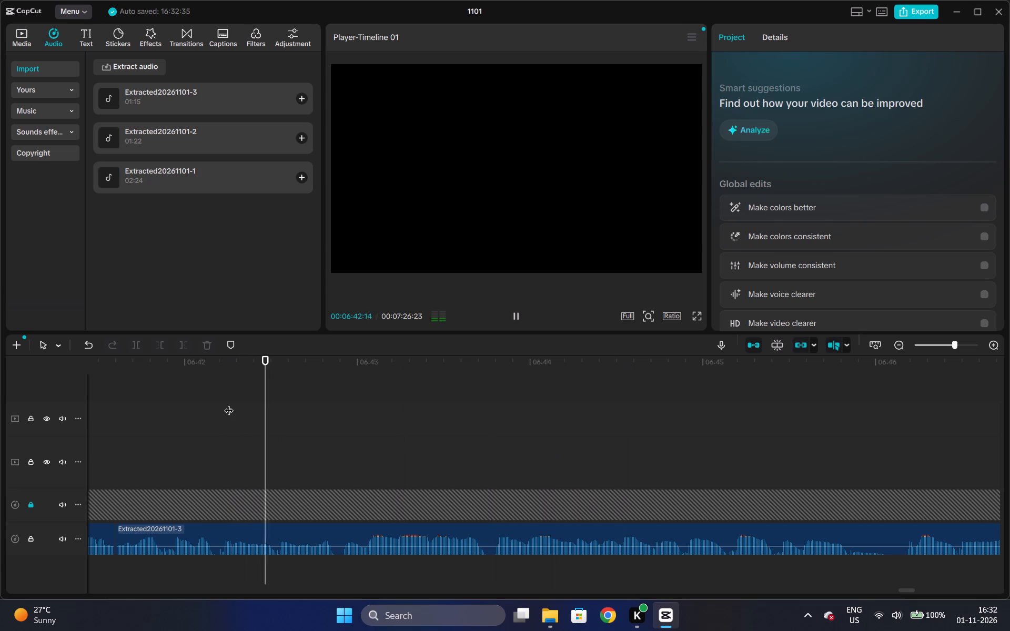
{"action": "key", "text": "space"}
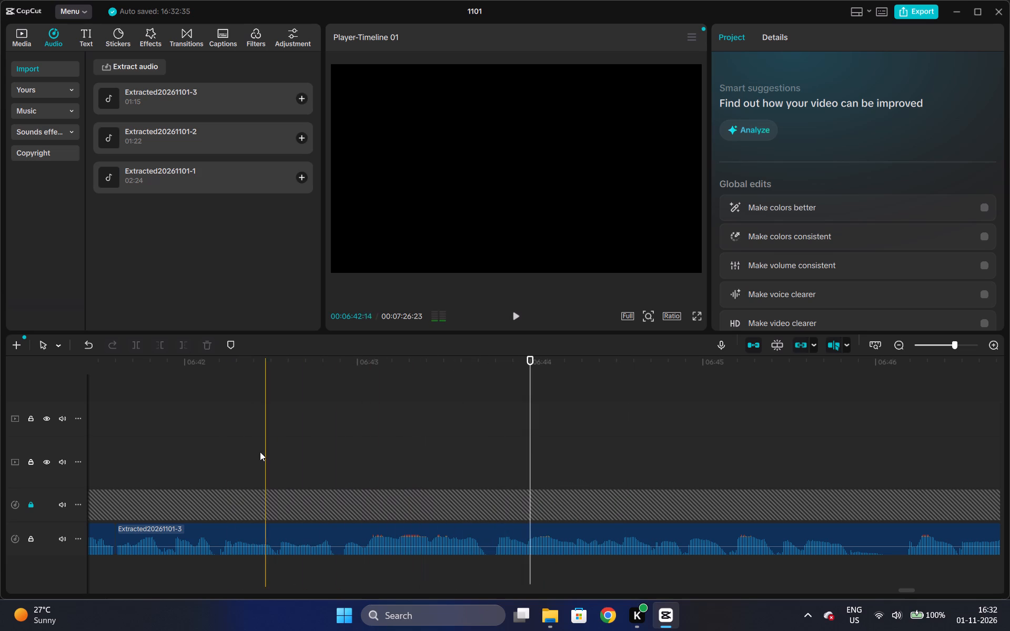
{"action": "left_click", "coordinate": [260, 452]}
{"action": "key", "text": "space"}
{"action": "key", "text": "space"}
{"action": "left_click", "coordinate": [342, 423]}
{"action": "key", "text": "space"}
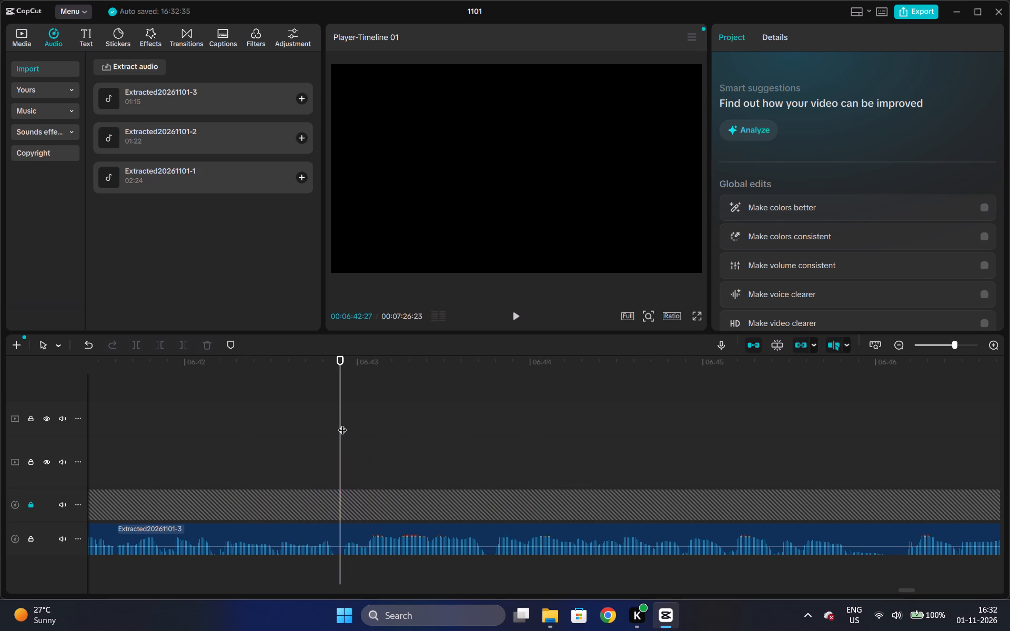
{"action": "key", "text": "space"}
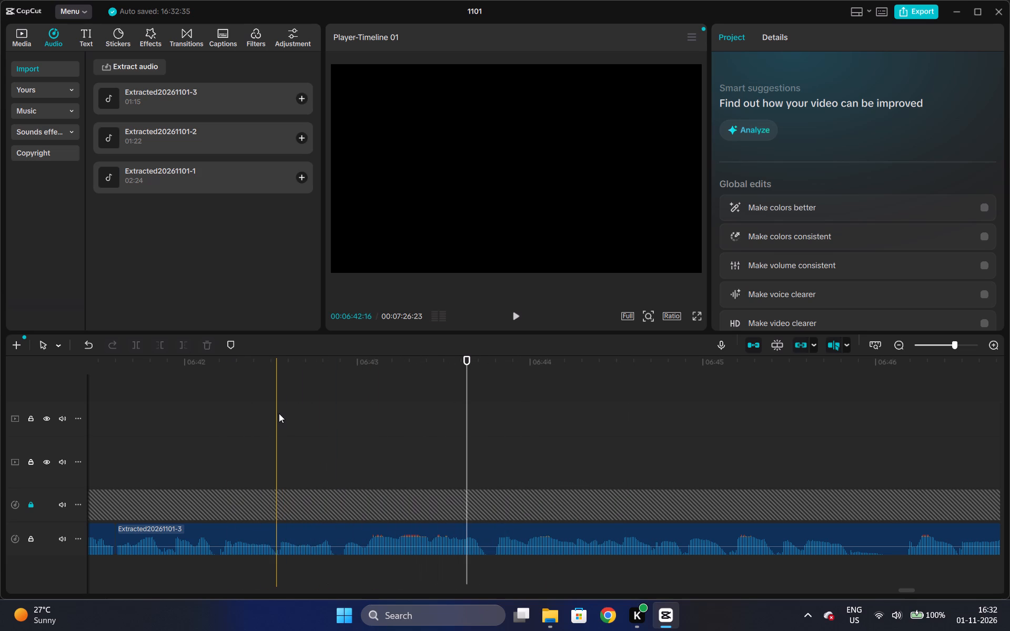
{"action": "left_click", "coordinate": [279, 412]}
{"action": "key", "text": "space"}
{"action": "key", "text": "space"}
{"action": "left_click", "coordinate": [279, 412]}
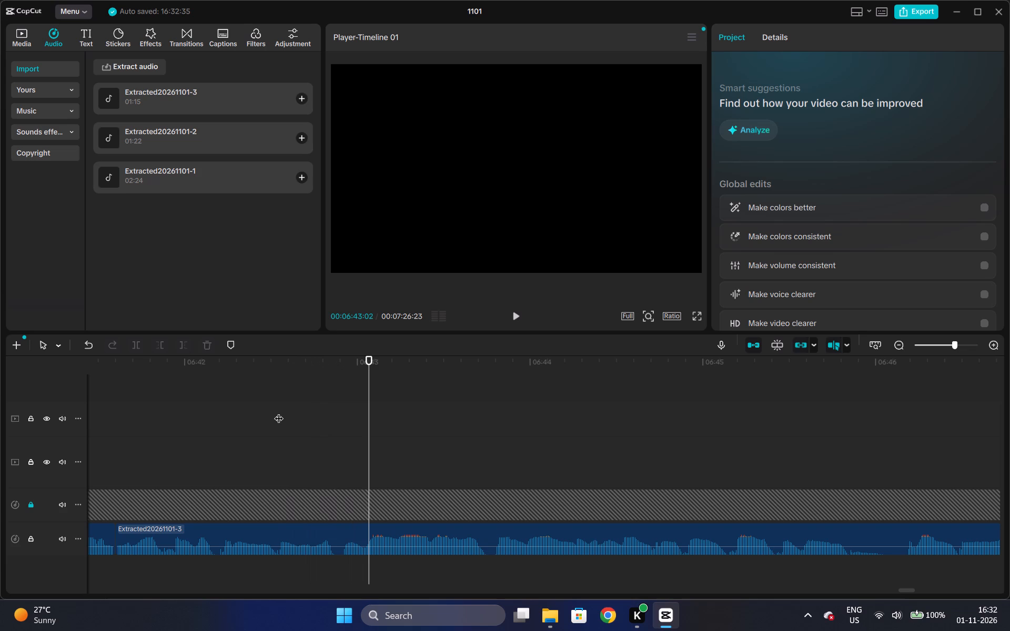
{"action": "key", "text": "space"}
{"action": "key", "text": "space"}
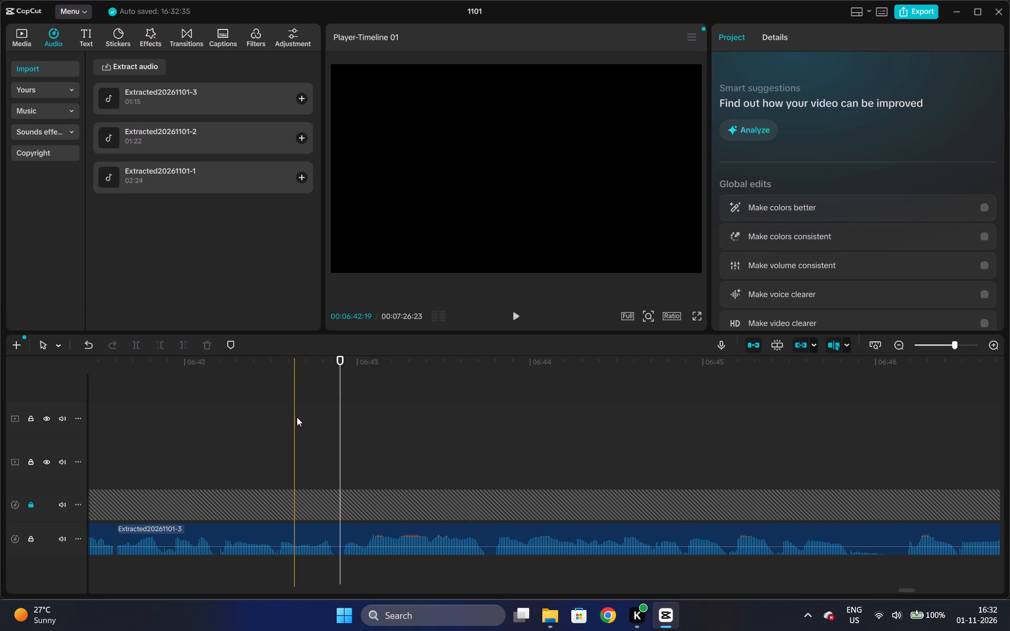
{"action": "left_click", "coordinate": [298, 416]}
{"action": "key", "text": "space"}
{"action": "key", "text": "space"}
{"action": "left_click", "coordinate": [298, 416]}
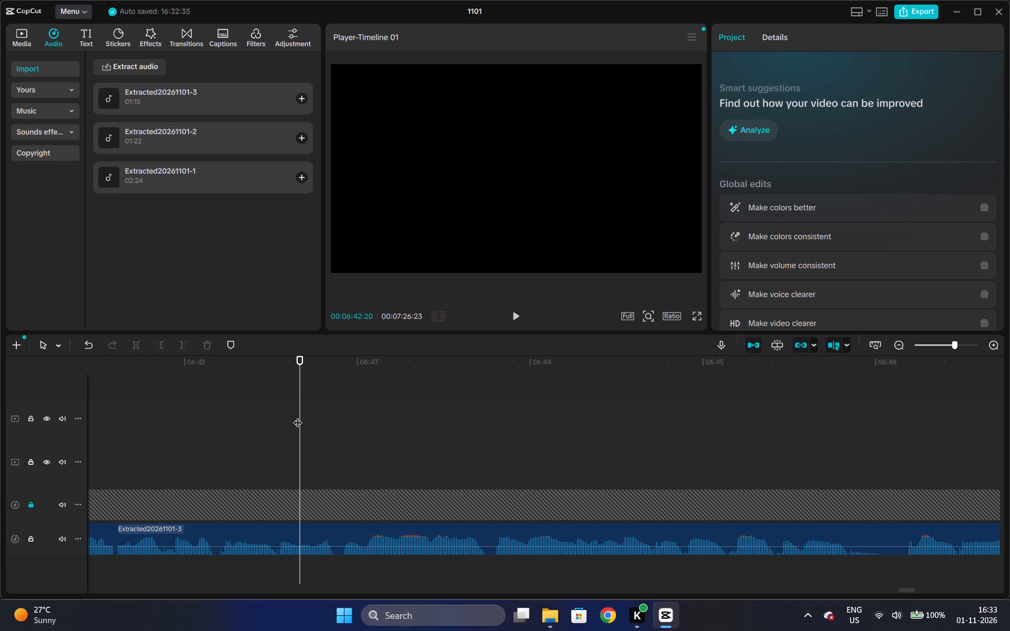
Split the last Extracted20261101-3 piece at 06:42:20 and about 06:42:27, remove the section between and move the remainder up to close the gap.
{"action": "left_click", "coordinate": [301, 546]}
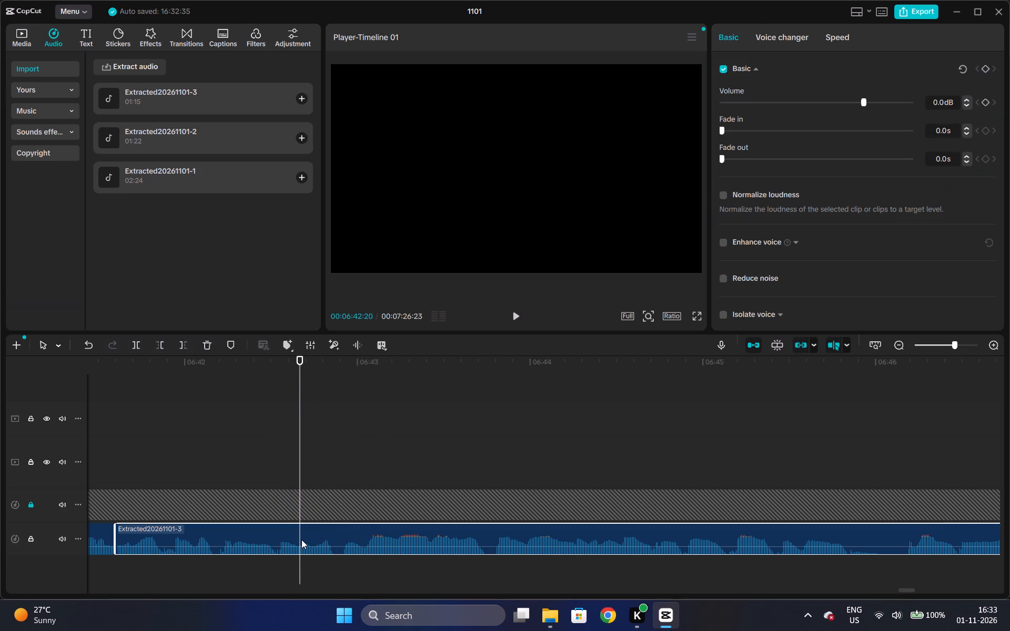
{"action": "key", "text": "ctrl+b"}
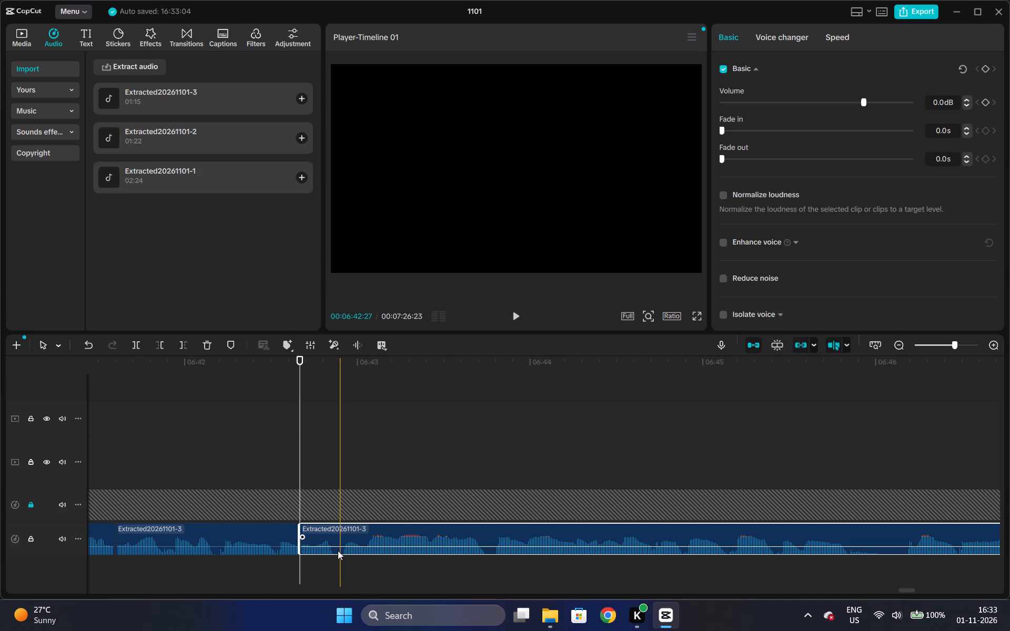
{"action": "key", "text": "ctrl+b"}
{"action": "left_click", "coordinate": [333, 535]}
{"action": "key", "text": "ctrl+x"}
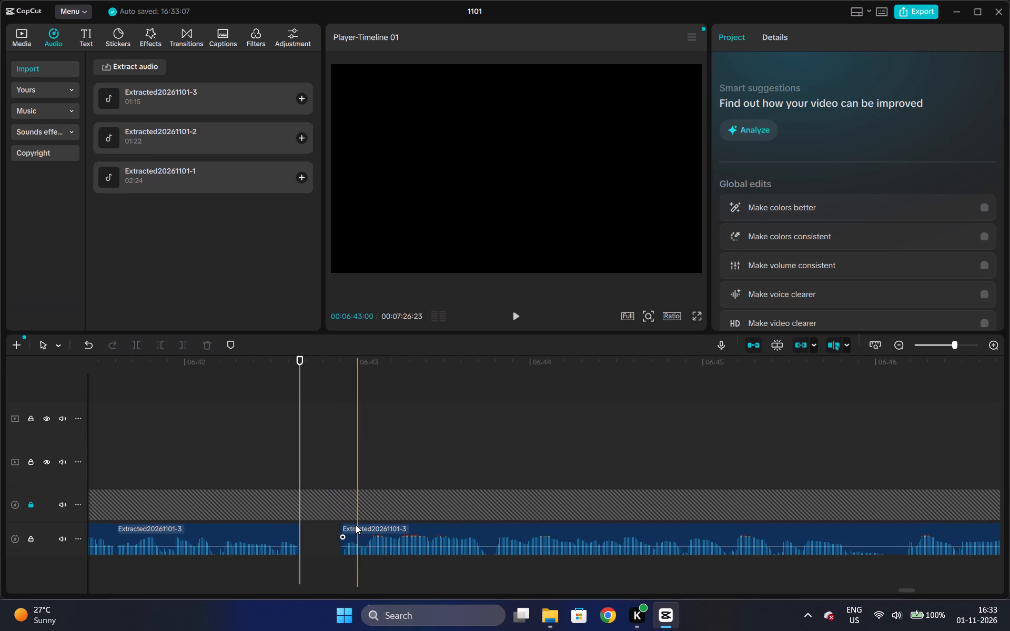
{"action": "left_click_drag", "start_coordinate": [356, 525], "coordinate": [317, 525]}
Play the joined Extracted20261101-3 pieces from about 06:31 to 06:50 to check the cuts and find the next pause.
{"action": "left_click", "coordinate": [189, 417]}
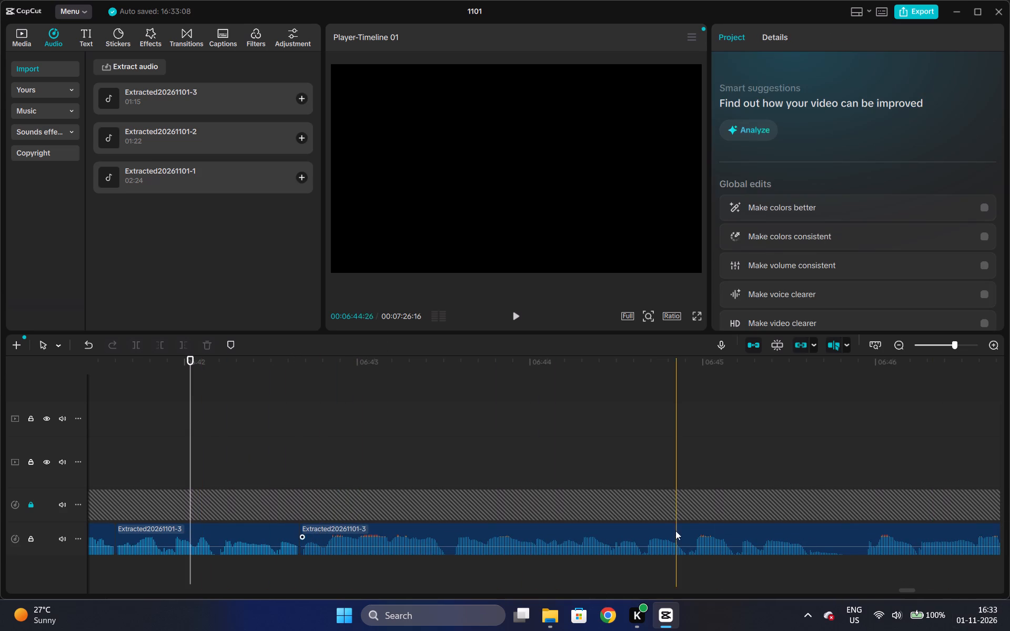
{"action": "triple_click", "coordinate": [897, 349]}
{"action": "double_click", "coordinate": [897, 349]}
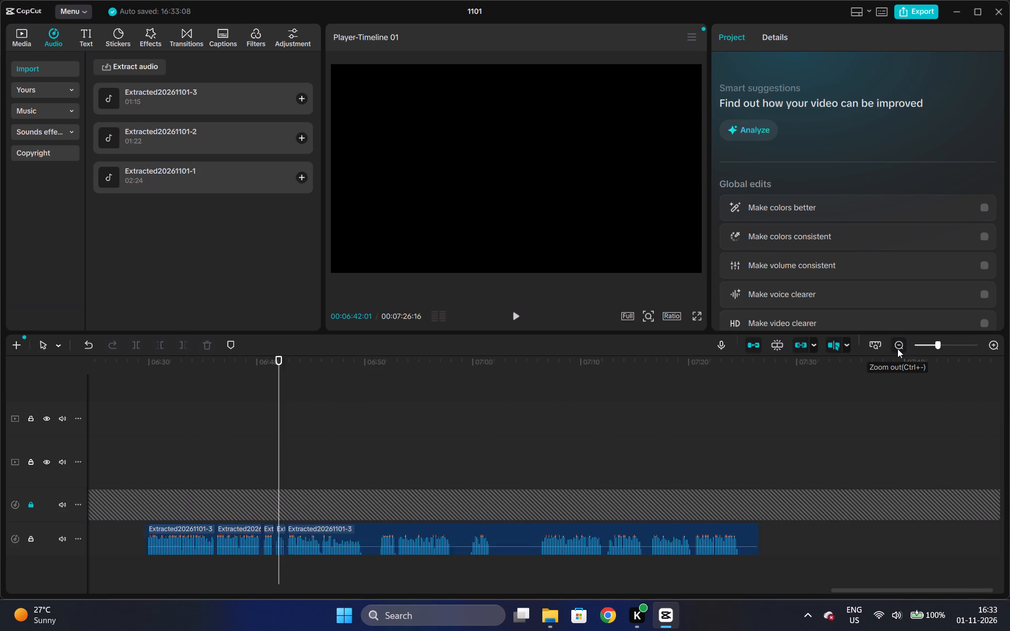
{"action": "left_click", "coordinate": [463, 384]}
{"action": "key", "text": "space"}
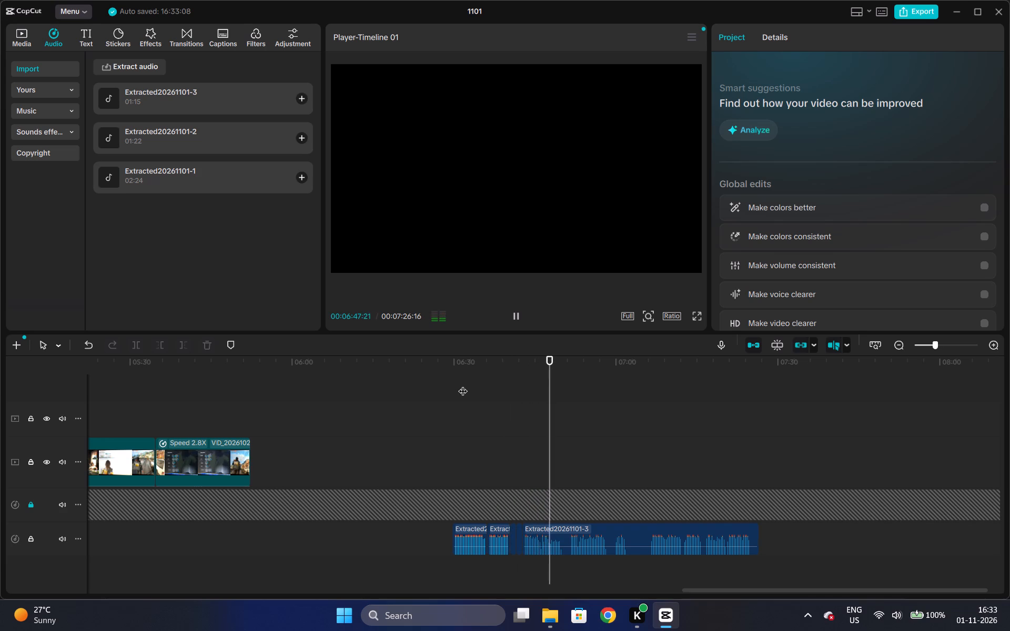
{"action": "double_click", "coordinate": [998, 345]}
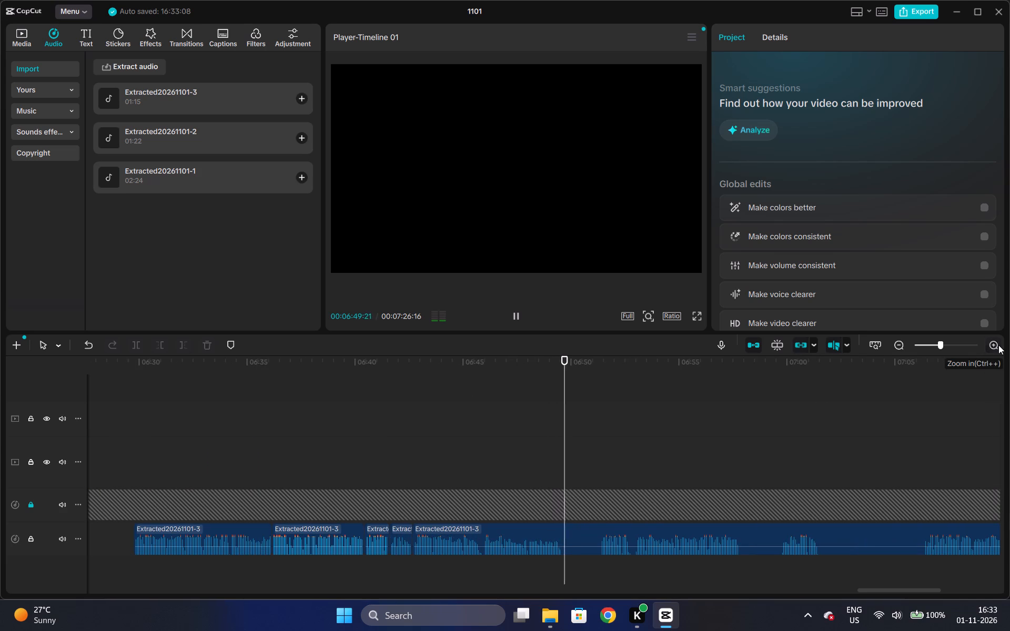
{"action": "key", "text": "space"}
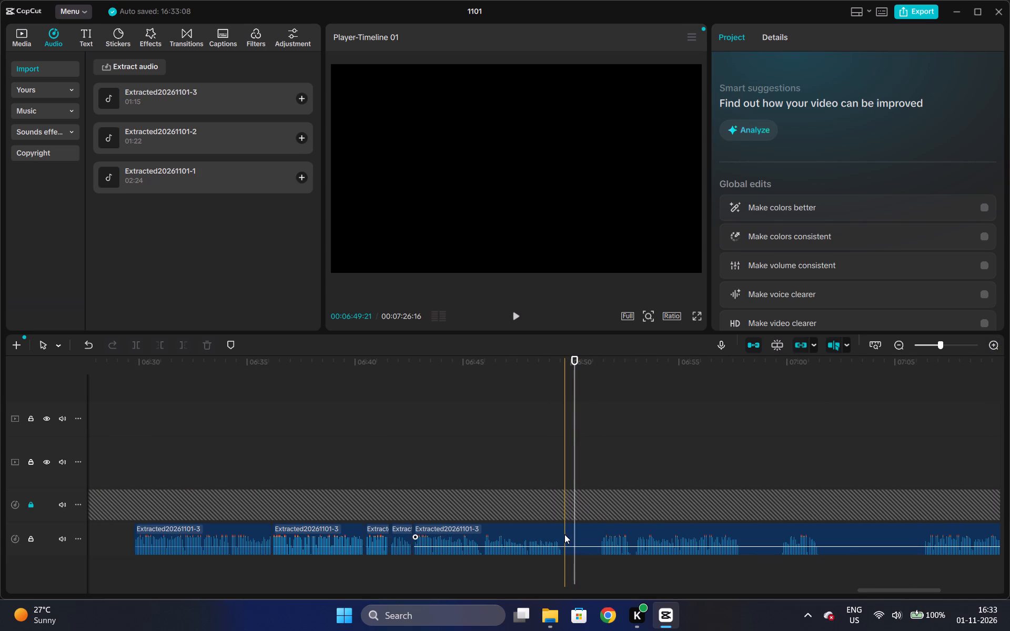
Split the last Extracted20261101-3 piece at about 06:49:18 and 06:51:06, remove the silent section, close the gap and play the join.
{"action": "key", "text": "ctrl+b"}
{"action": "left_click", "coordinate": [562, 534]}
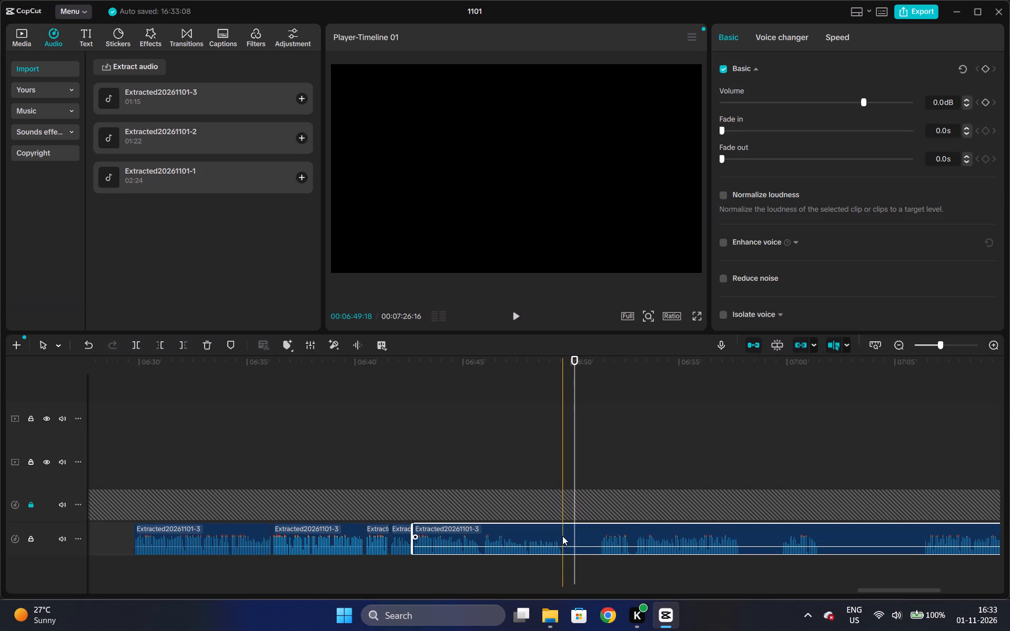
{"action": "key", "text": "ctrl+b"}
{"action": "key", "text": "ctrl+b"}
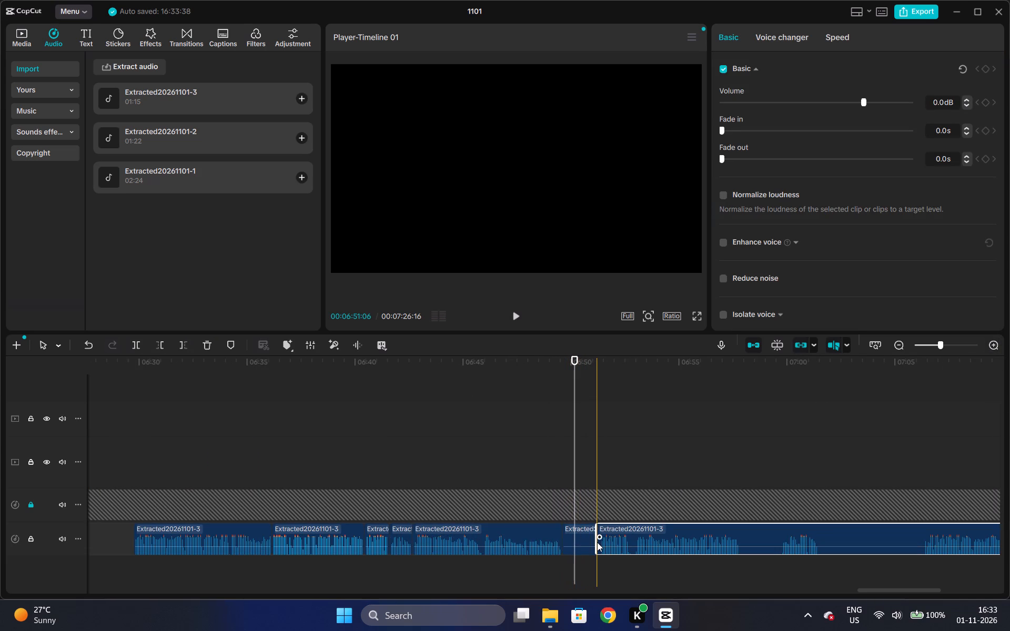
{"action": "left_click", "coordinate": [594, 533]}
{"action": "key", "text": "ctrl+x"}
{"action": "left_click_drag", "start_coordinate": [610, 531], "coordinate": [583, 531]}
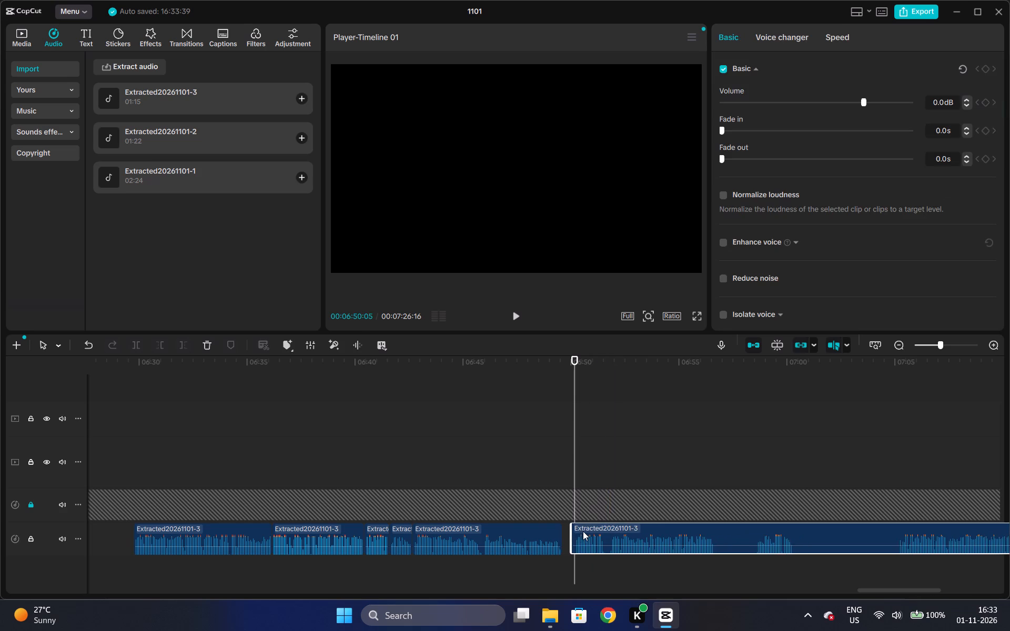
{"action": "left_click_drag", "start_coordinate": [583, 531], "coordinate": [573, 531]}
{"action": "left_click_drag", "start_coordinate": [580, 556], "coordinate": [584, 531]}
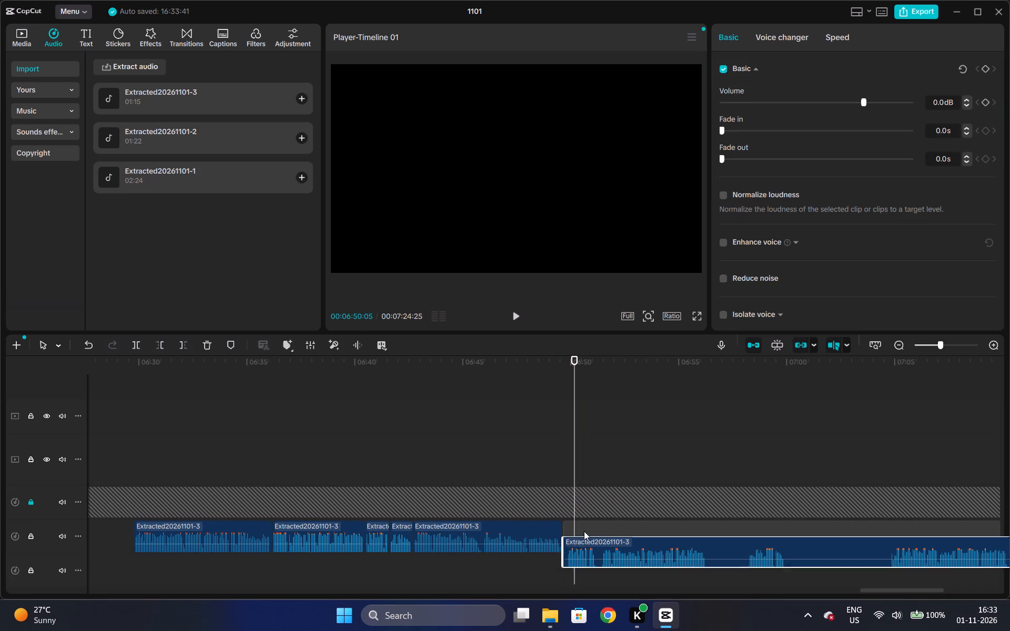
{"action": "left_click_drag", "start_coordinate": [584, 531], "coordinate": [584, 525]}
{"action": "left_click", "coordinate": [567, 442]}
{"action": "key", "text": "space"}
{"action": "key", "text": "space"}
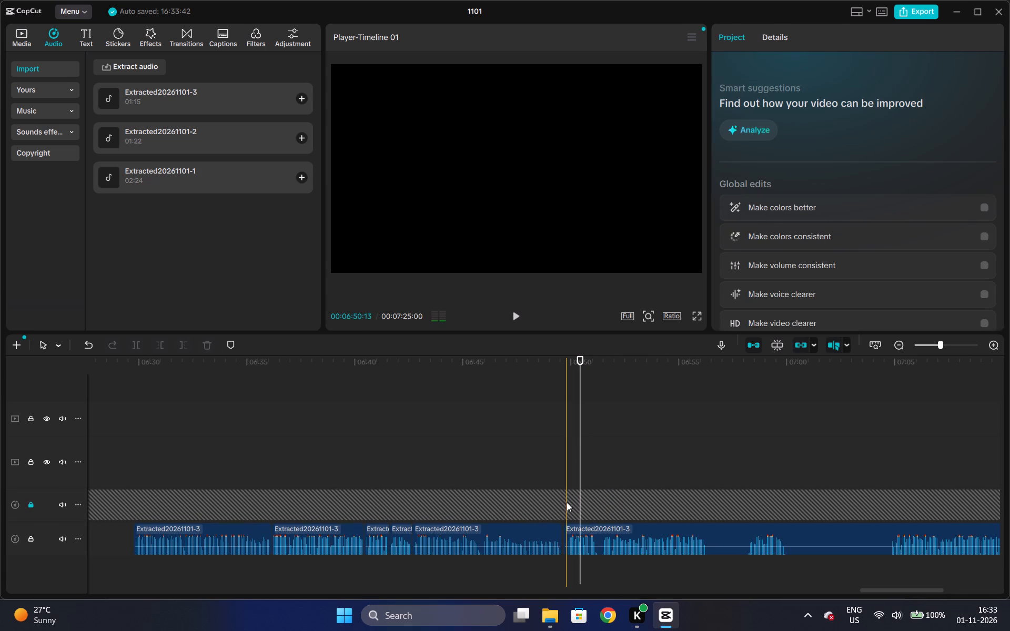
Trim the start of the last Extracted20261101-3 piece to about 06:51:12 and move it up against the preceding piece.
{"action": "key", "text": "space"}
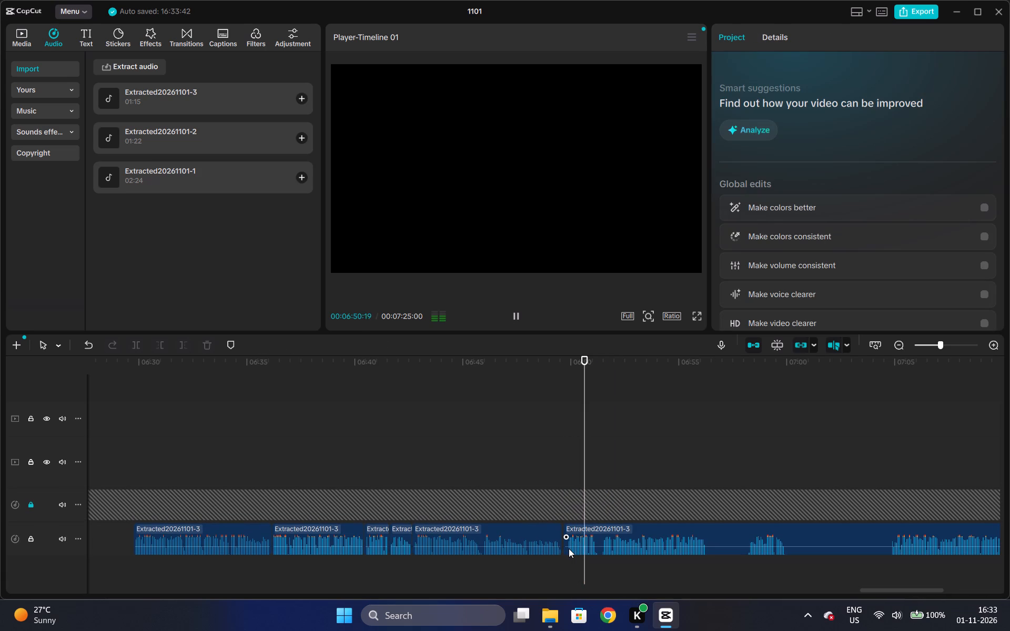
{"action": "key", "text": "space"}
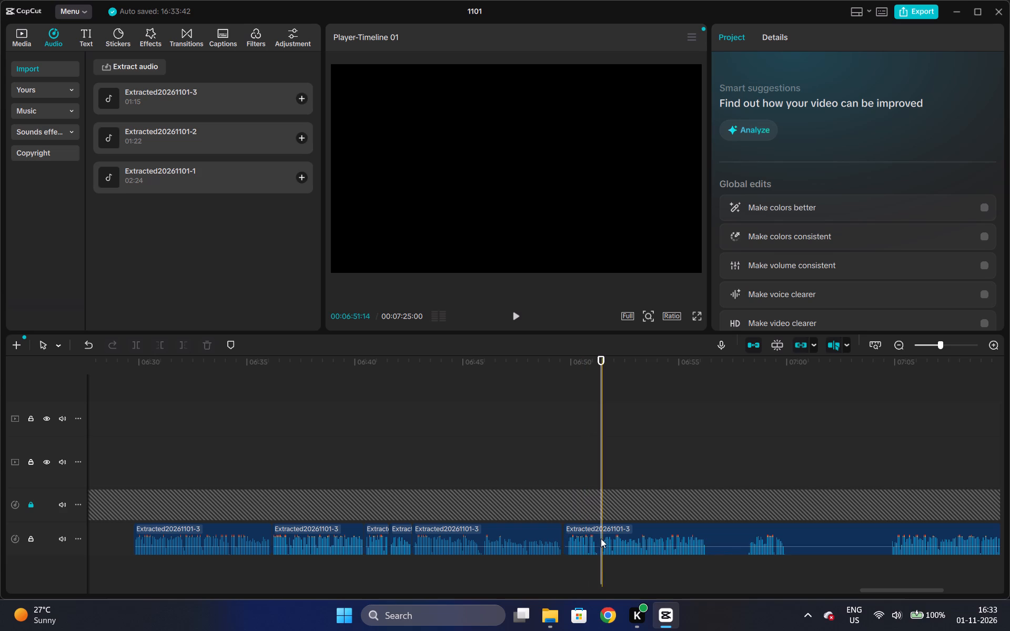
{"action": "left_click", "coordinate": [601, 536]}
{"action": "key", "text": "q"}
{"action": "left_click_drag", "start_coordinate": [607, 530], "coordinate": [578, 529]}
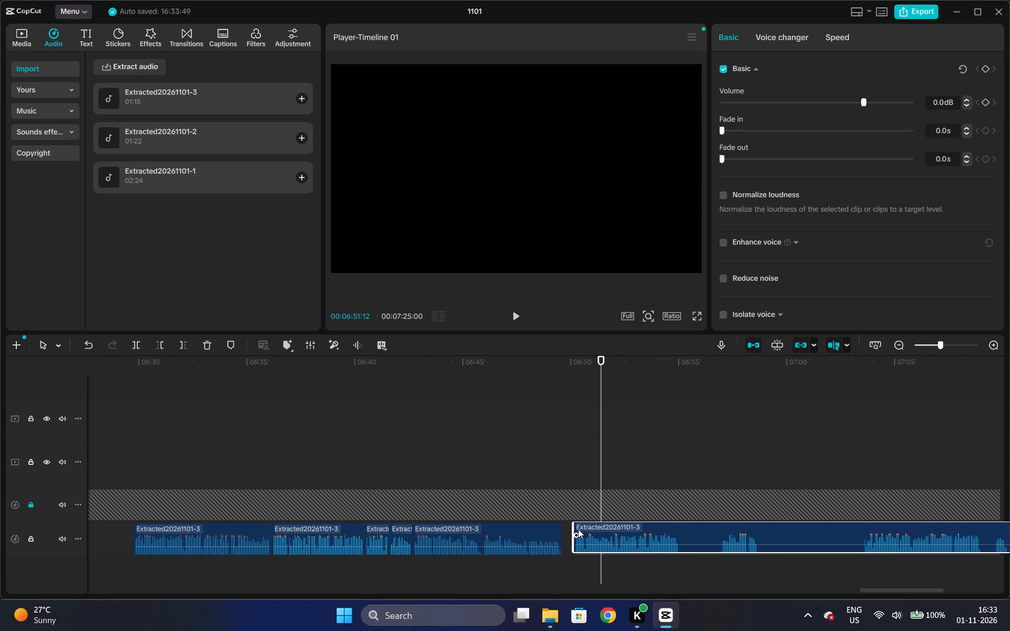
{"action": "left_click_drag", "start_coordinate": [578, 529], "coordinate": [567, 528]}
{"action": "left_click_drag", "start_coordinate": [571, 558], "coordinate": [572, 526]}
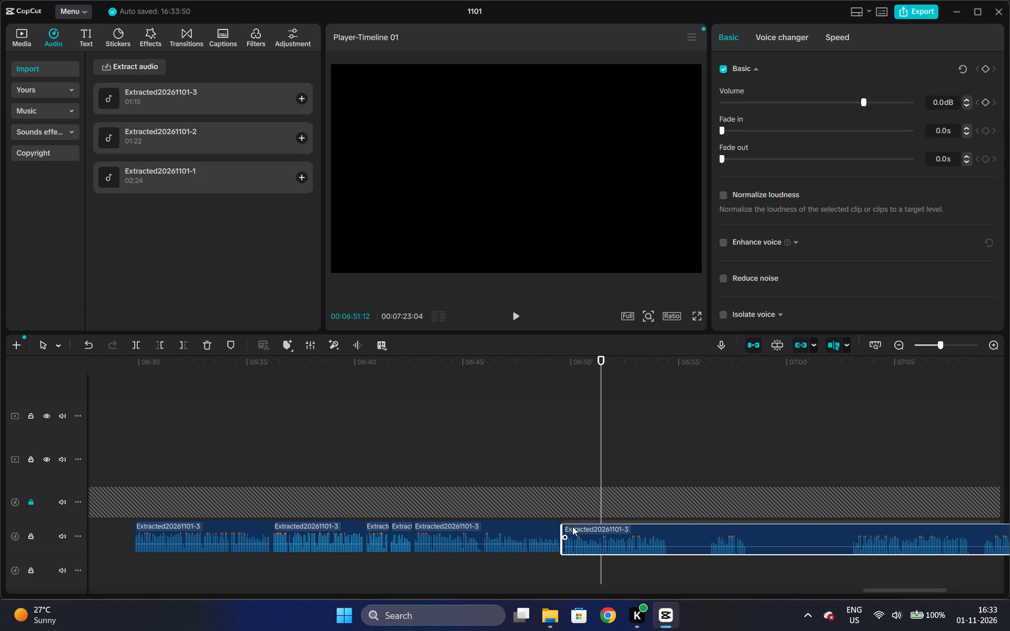
{"action": "left_click_drag", "start_coordinate": [572, 526], "coordinate": [572, 527]}
{"action": "left_click", "coordinate": [546, 447]}
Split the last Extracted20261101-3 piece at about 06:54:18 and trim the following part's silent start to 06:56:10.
{"action": "key", "text": "space"}
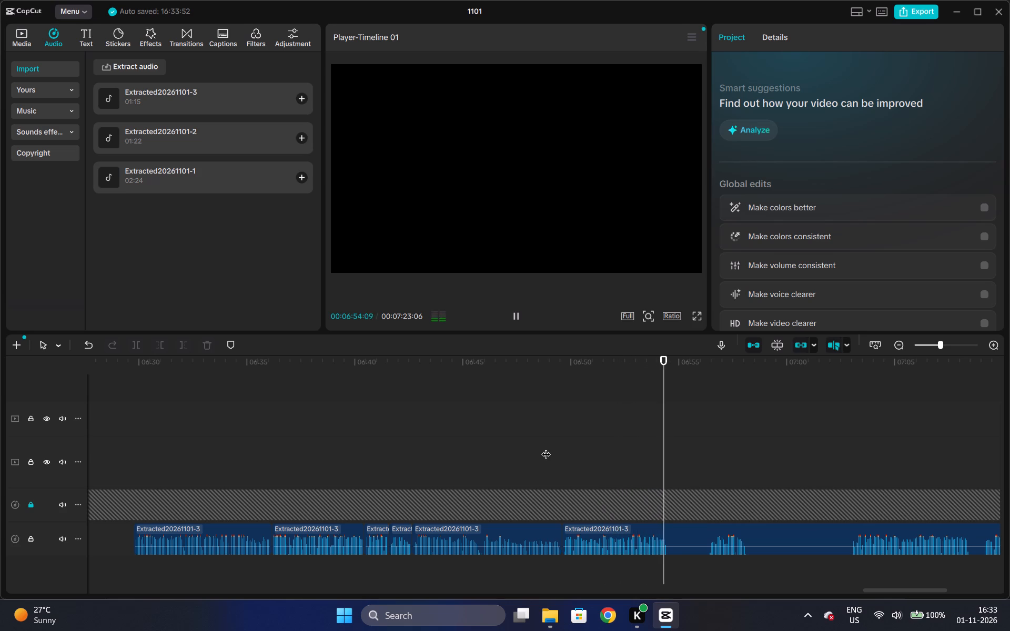
{"action": "key", "text": "space"}
{"action": "left_click", "coordinate": [670, 545]}
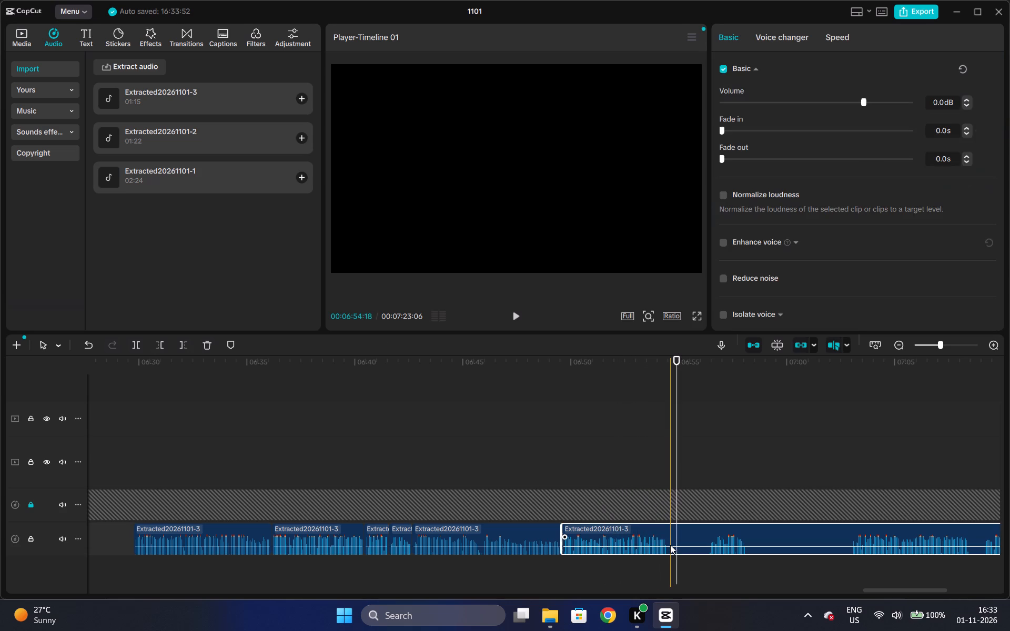
{"action": "key", "text": "ctrl+b"}
{"action": "key", "text": "space"}
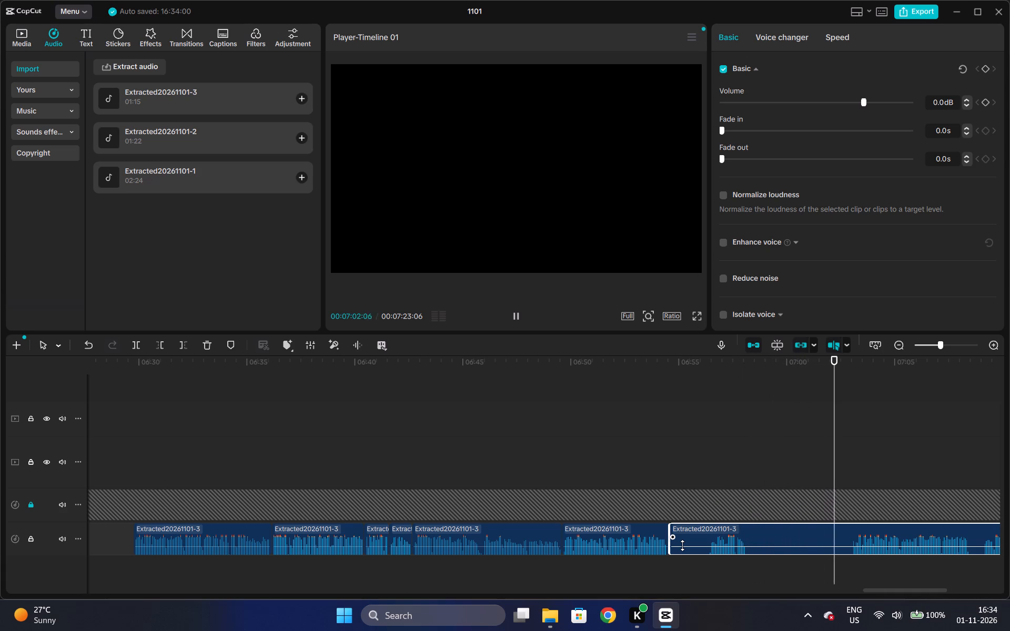
{"action": "key", "text": "space"}
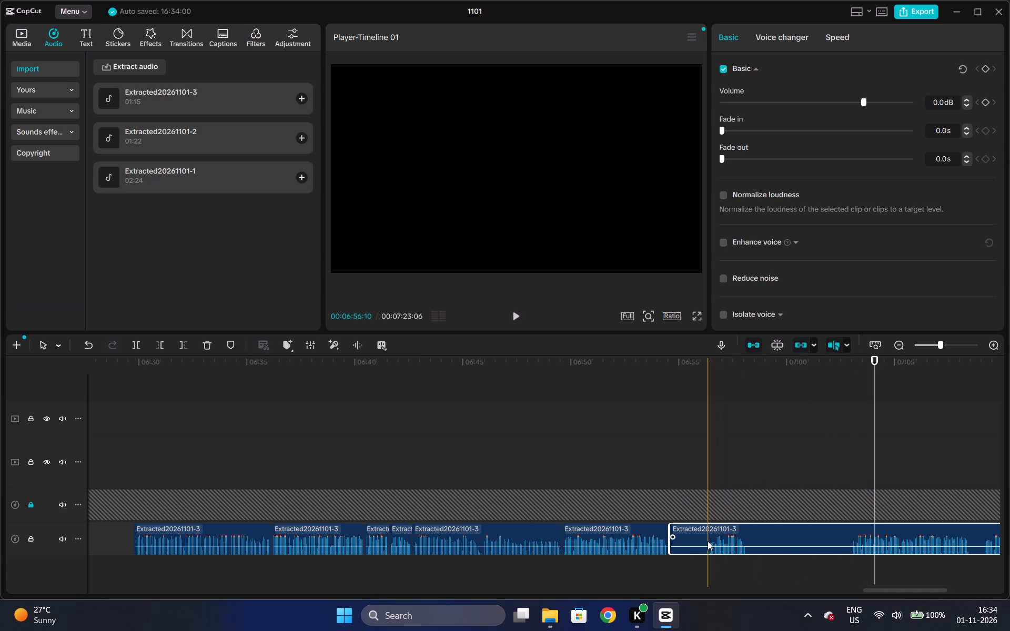
{"action": "key", "text": "q"}
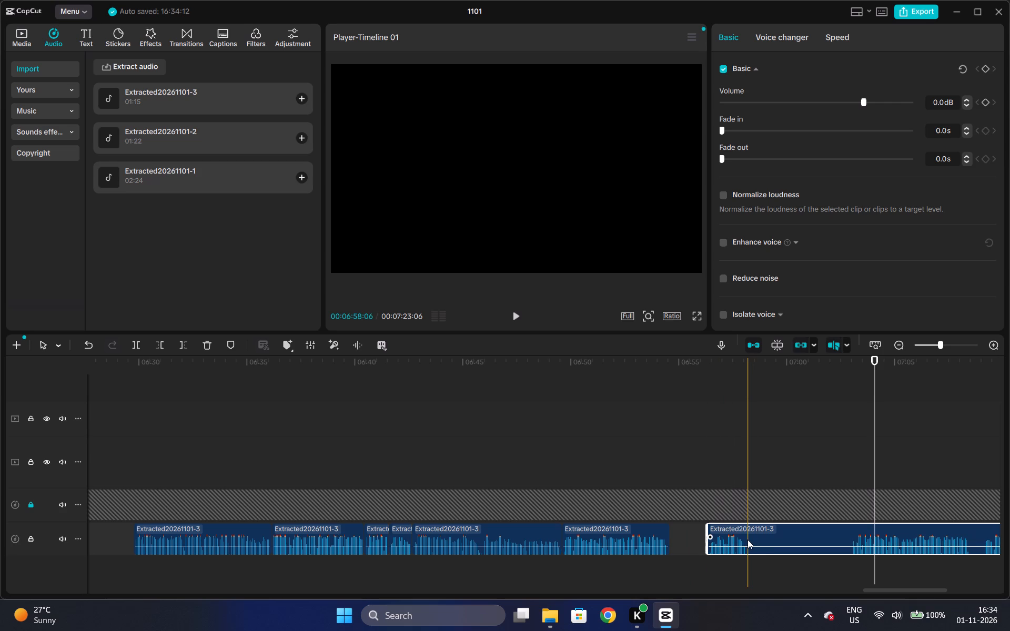
Split the last piece at 06:58:06, move the short piece before the cut up to close its gap, and play the join.
{"action": "key", "text": "ctrl+b"}
{"action": "left_click_drag", "start_coordinate": [730, 531], "coordinate": [701, 527]}
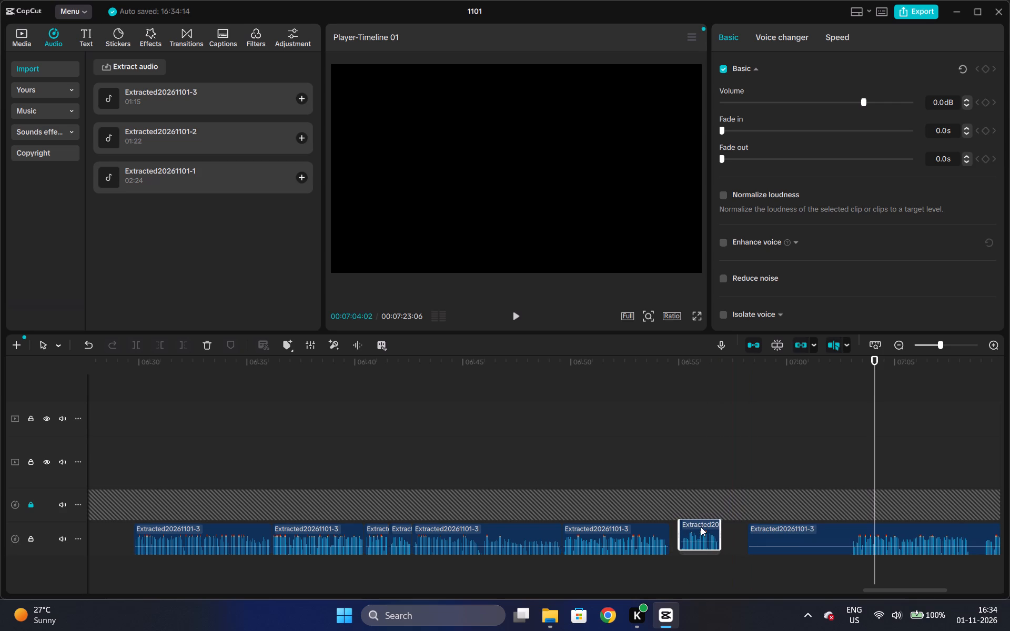
{"action": "left_click_drag", "start_coordinate": [701, 527], "coordinate": [693, 531]}
{"action": "left_click", "coordinate": [620, 476]}
{"action": "key", "text": "space"}
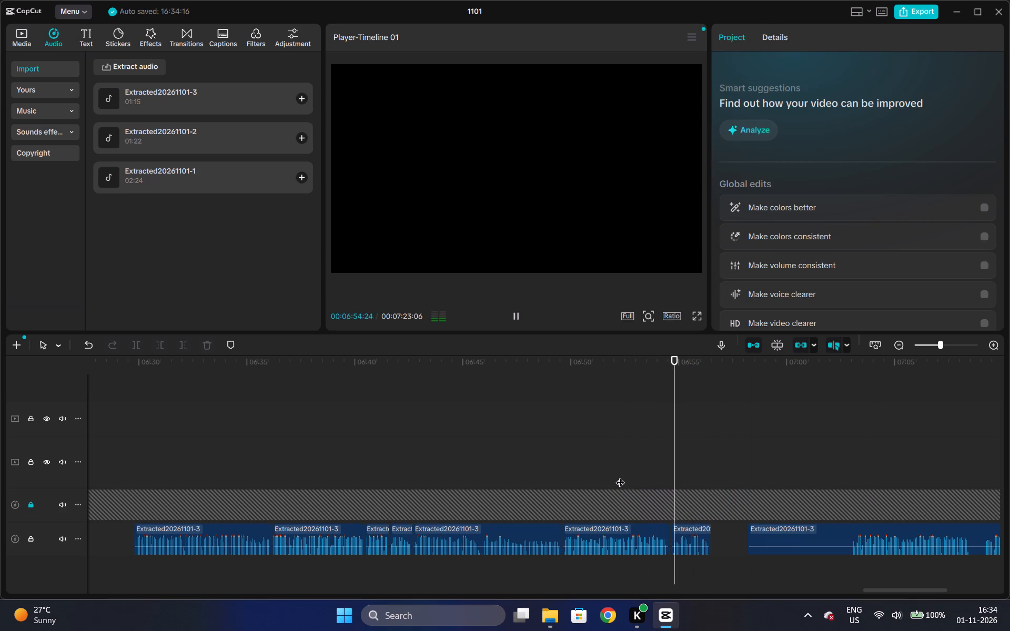
{"action": "key", "text": "space"}
Trim the end of the piece before the short one to 06:54:13, move the short piece against it and play the join.
{"action": "left_click", "coordinate": [698, 531]}
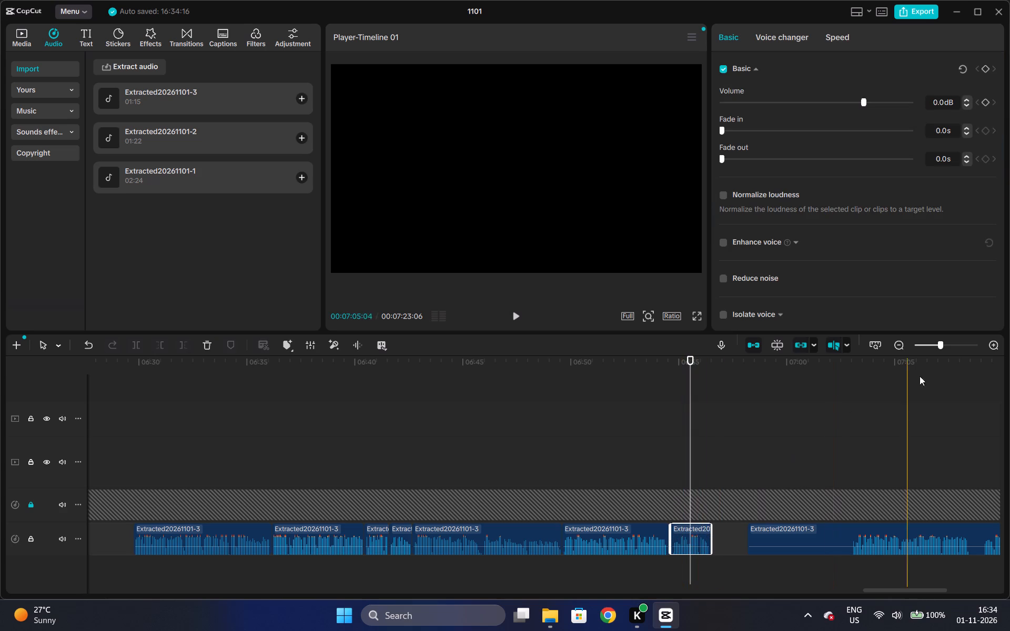
{"action": "double_click", "coordinate": [987, 343]}
{"action": "left_click", "coordinate": [596, 542]}
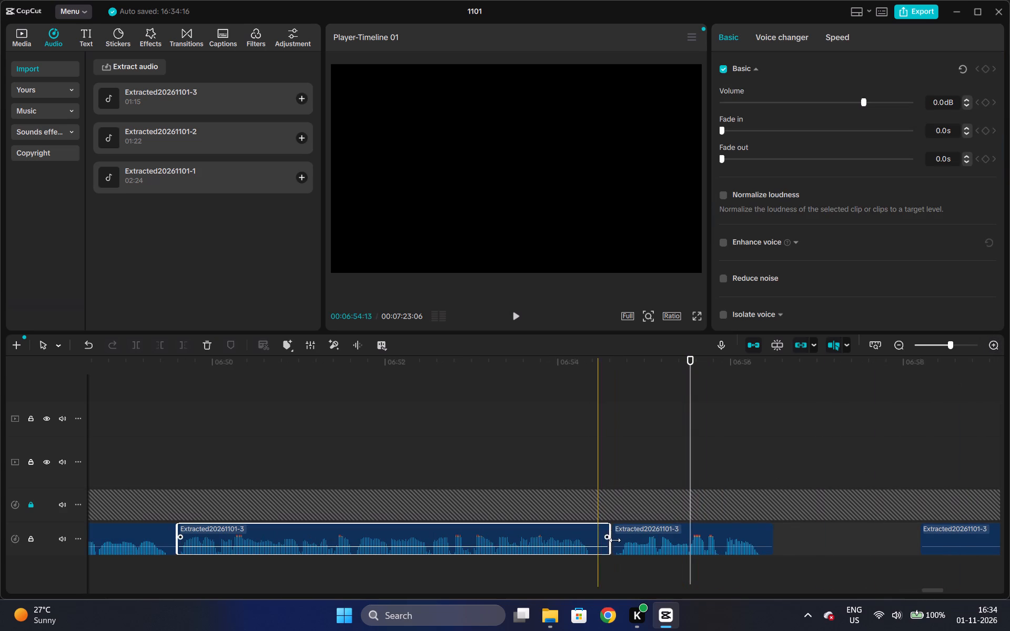
{"action": "key", "text": "w"}
{"action": "left_click_drag", "start_coordinate": [625, 526], "coordinate": [603, 525]}
{"action": "left_click", "coordinate": [562, 471]}
{"action": "key", "text": "space"}
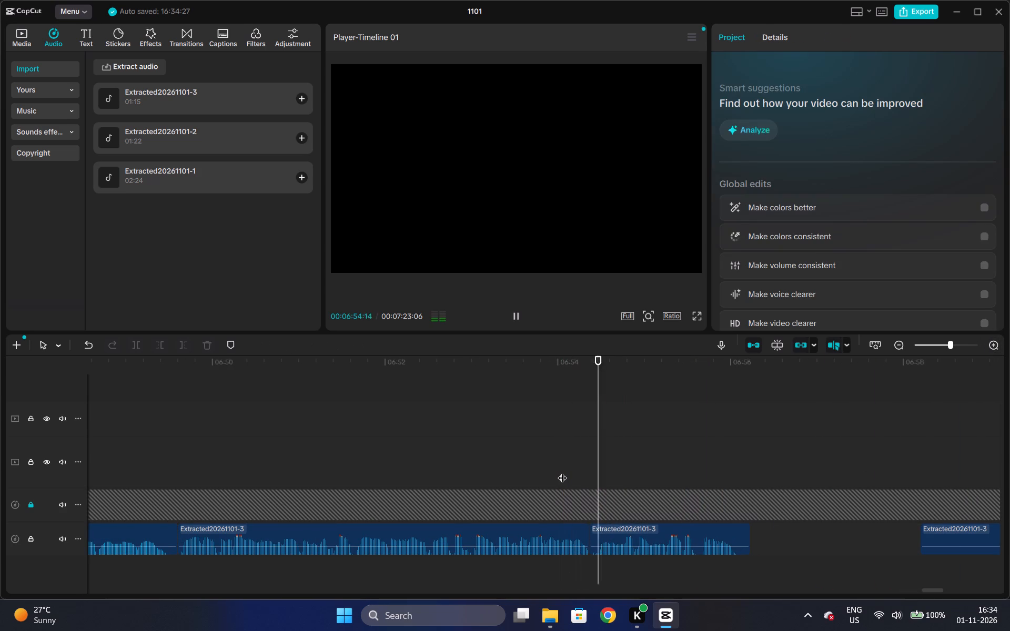
{"action": "key", "text": "space"}
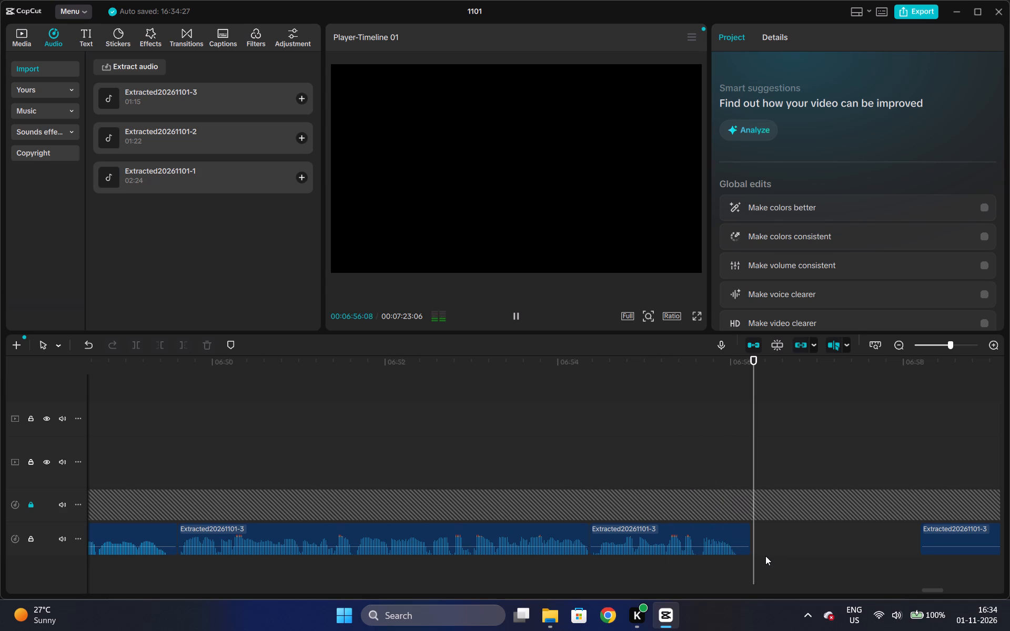
Move the last piece up behind the short one, trim its silent start to 07:00:25 and close the remaining gap.
{"action": "left_click", "coordinate": [945, 539]}
{"action": "left_click_drag", "start_coordinate": [945, 531], "coordinate": [772, 529]}
{"action": "left_click_drag", "start_coordinate": [790, 558], "coordinate": [794, 531]}
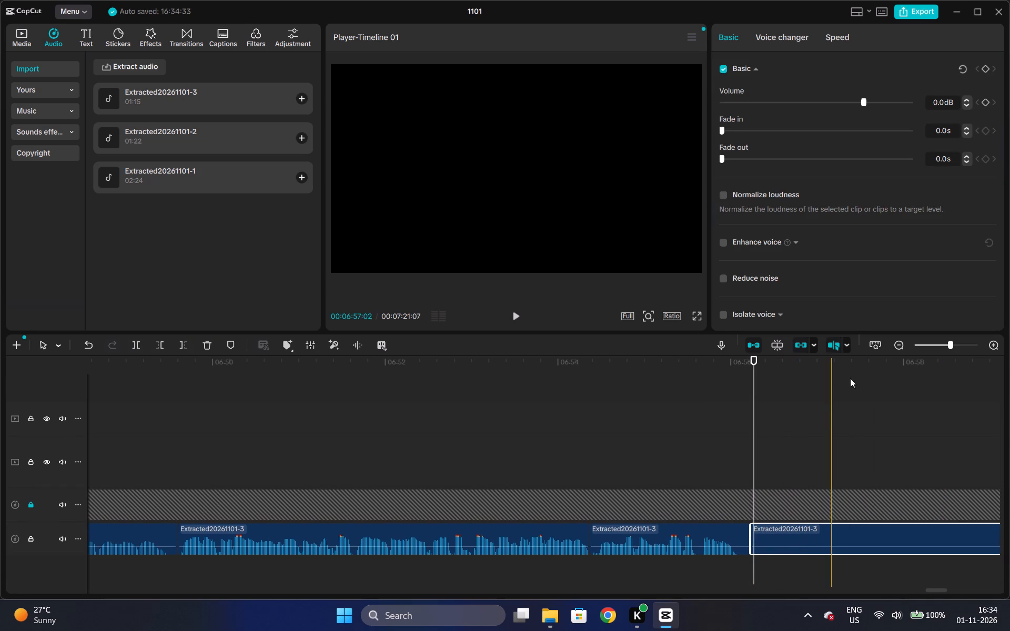
{"action": "left_click", "coordinate": [893, 347]}
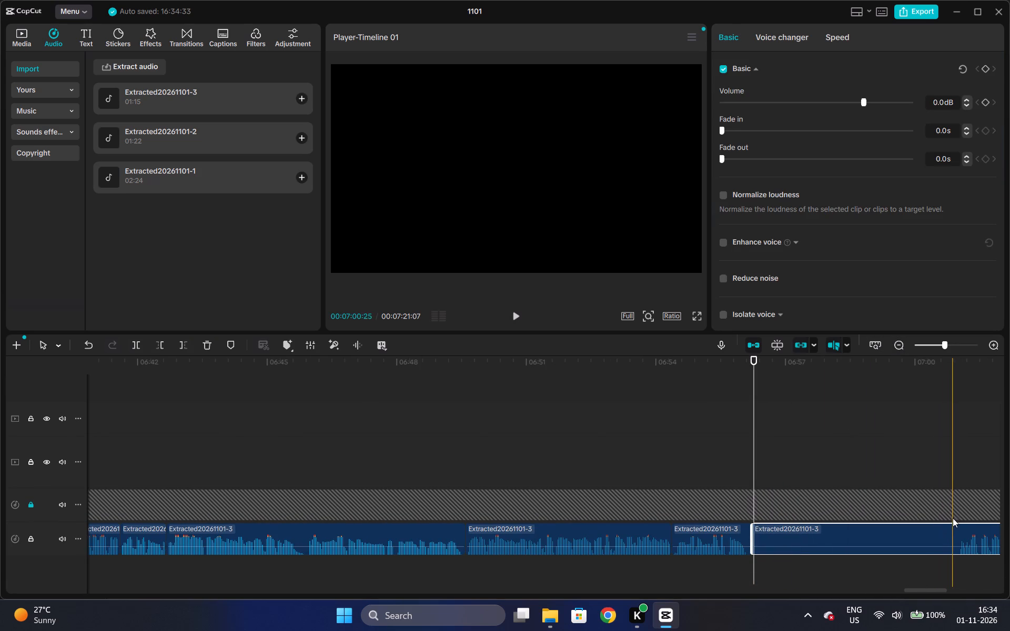
{"action": "key", "text": "q"}
{"action": "left_click_drag", "start_coordinate": [965, 524], "coordinate": [893, 524]}
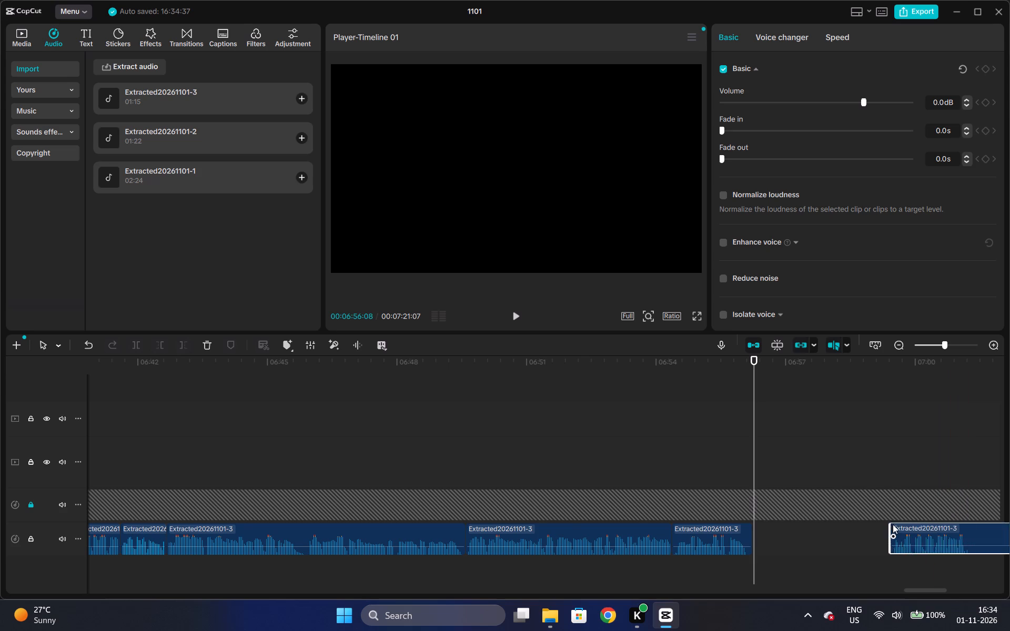
{"action": "left_click_drag", "start_coordinate": [893, 524], "coordinate": [764, 523]}
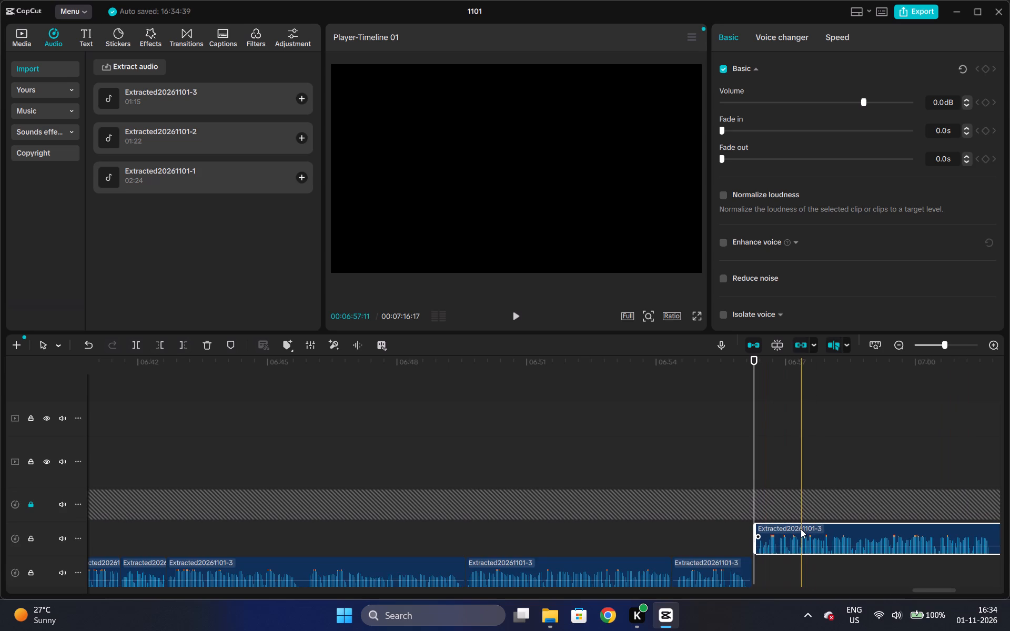
{"action": "left_click_drag", "start_coordinate": [801, 529], "coordinate": [801, 564]}
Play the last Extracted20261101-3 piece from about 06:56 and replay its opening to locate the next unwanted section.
{"action": "left_click", "coordinate": [751, 451]}
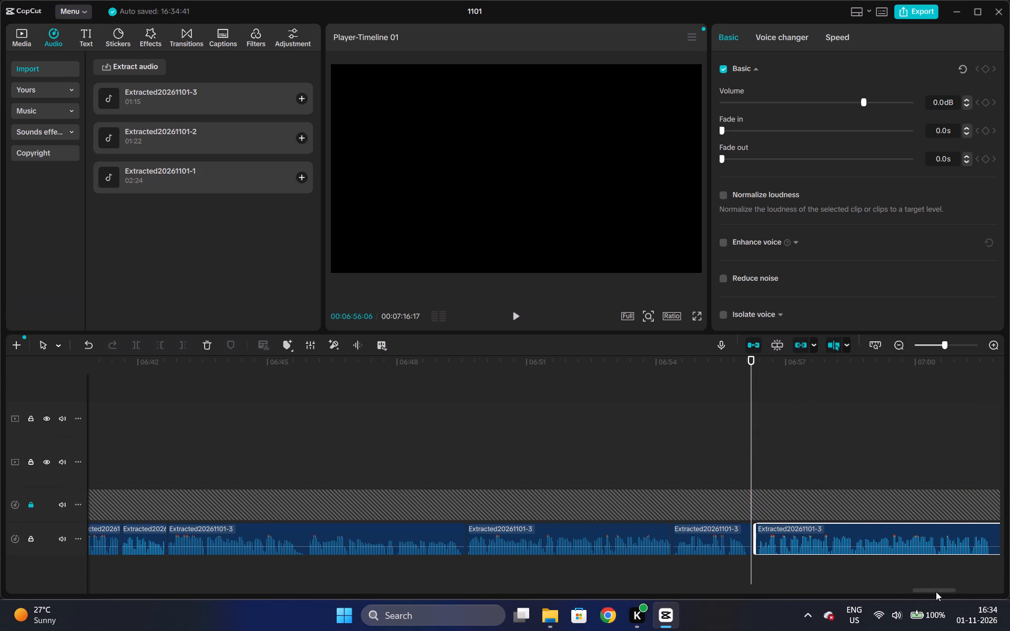
{"action": "left_click_drag", "start_coordinate": [936, 592], "coordinate": [947, 595]}
{"action": "double_click", "coordinate": [895, 347]}
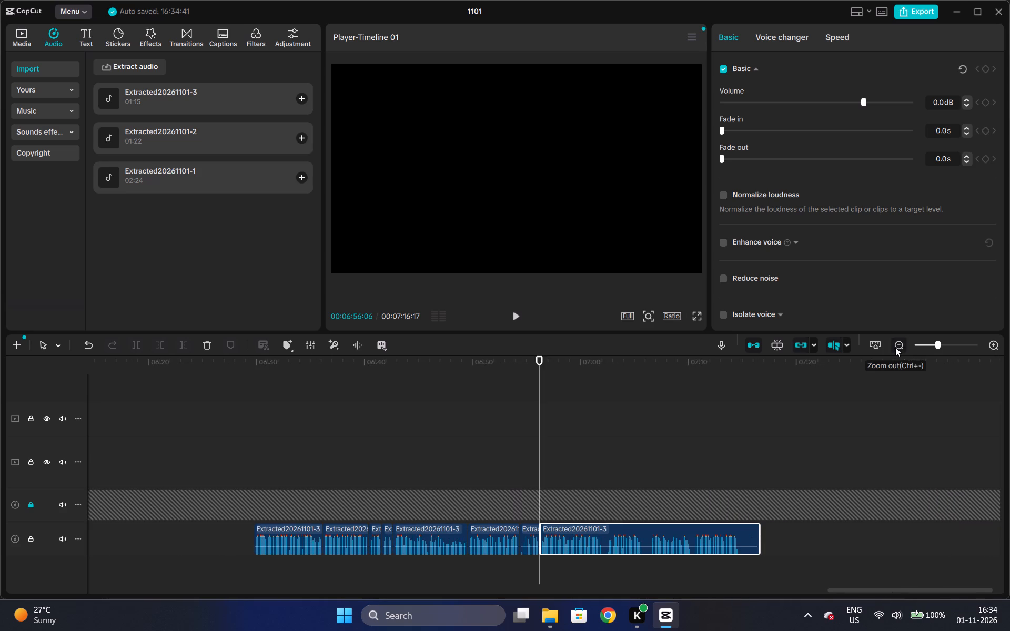
{"action": "key", "text": "space"}
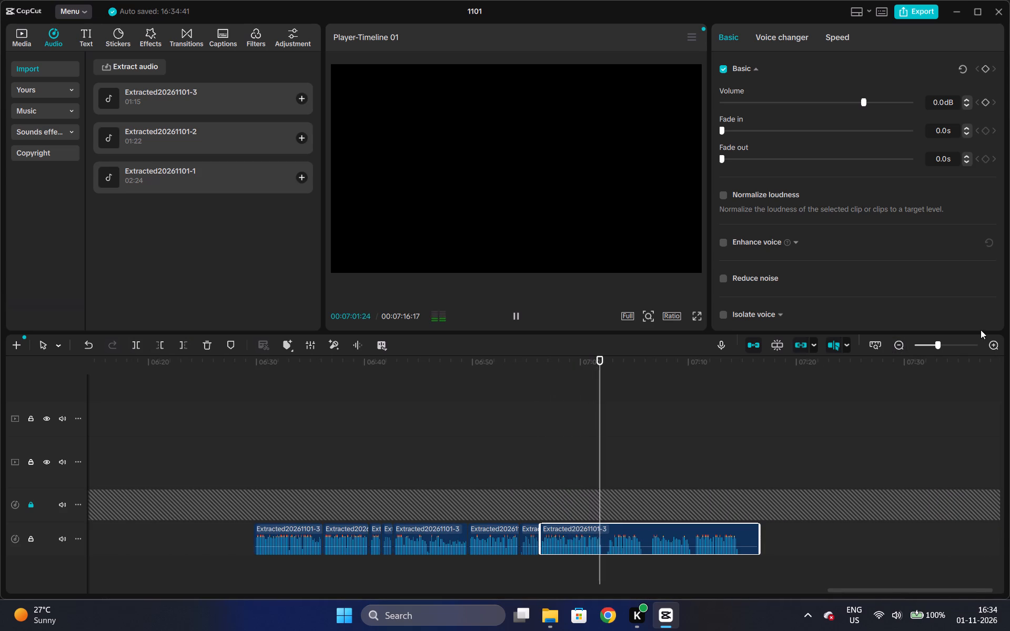
{"action": "left_click", "coordinate": [993, 340]}
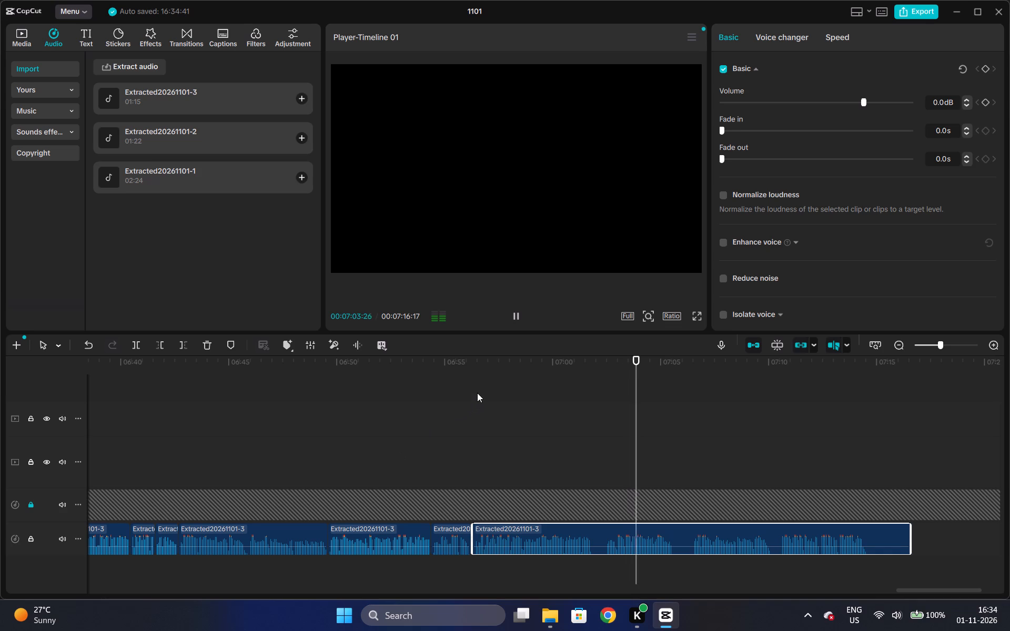
{"action": "left_click", "coordinate": [476, 359]}
{"action": "key", "text": "space"}
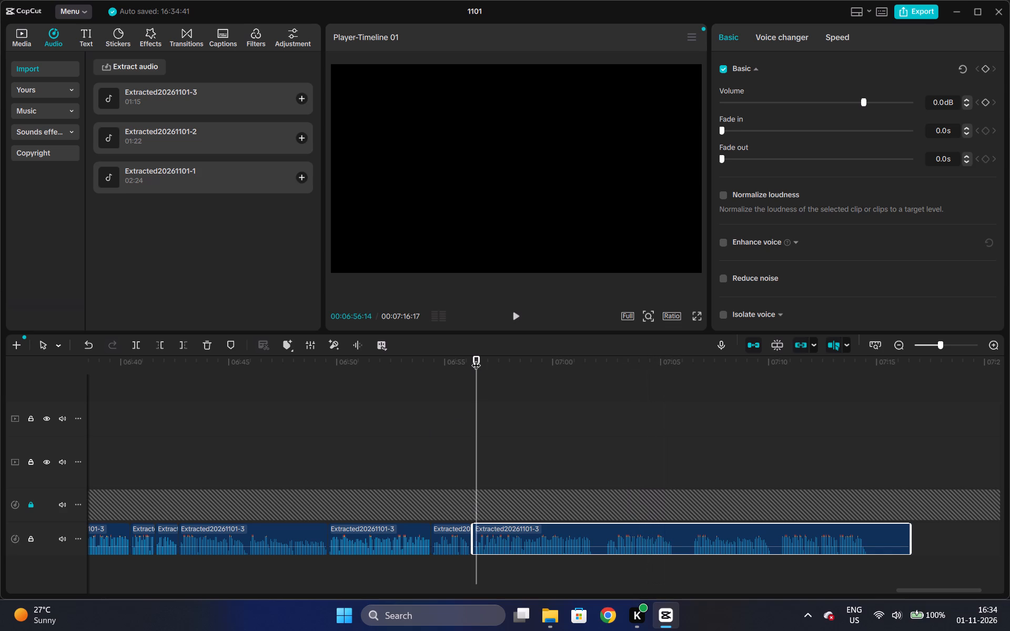
{"action": "key", "text": "space"}
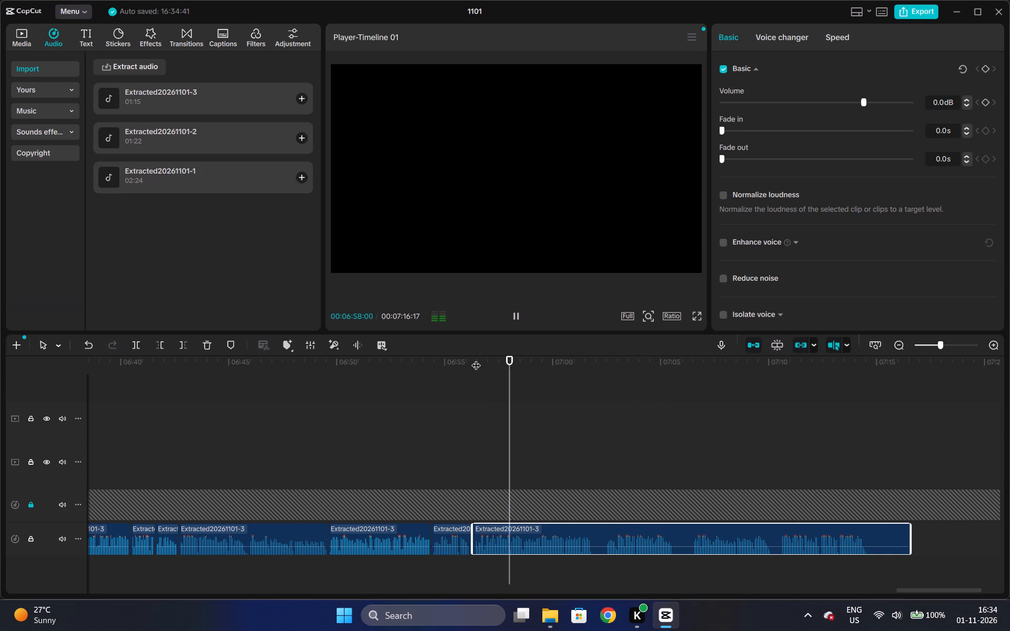
{"action": "key", "text": "space"}
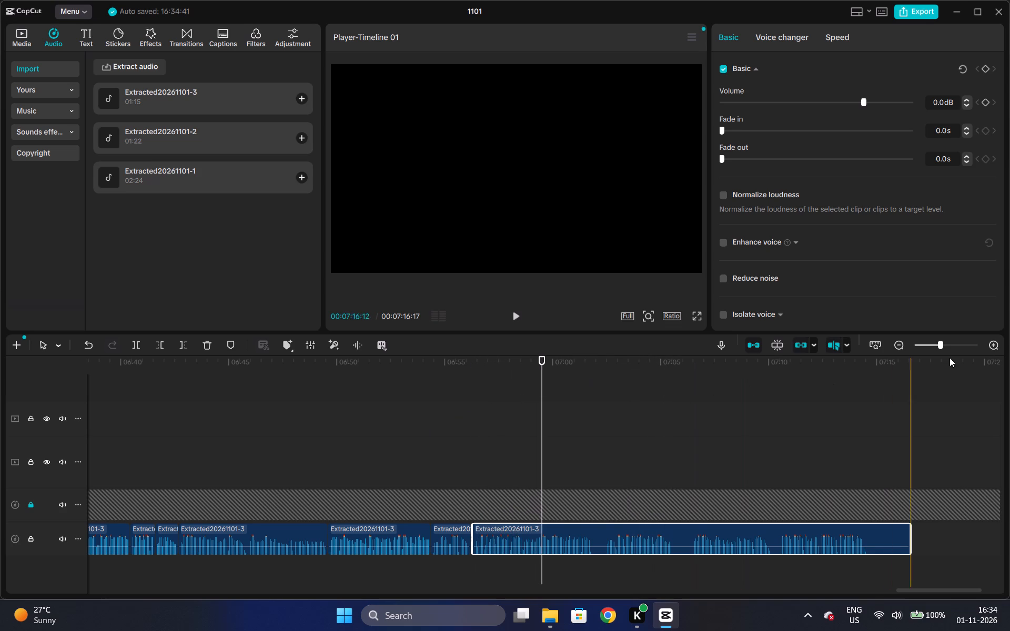
{"action": "double_click", "coordinate": [993, 343]}
{"action": "left_click", "coordinate": [457, 432]}
{"action": "key", "text": "space"}
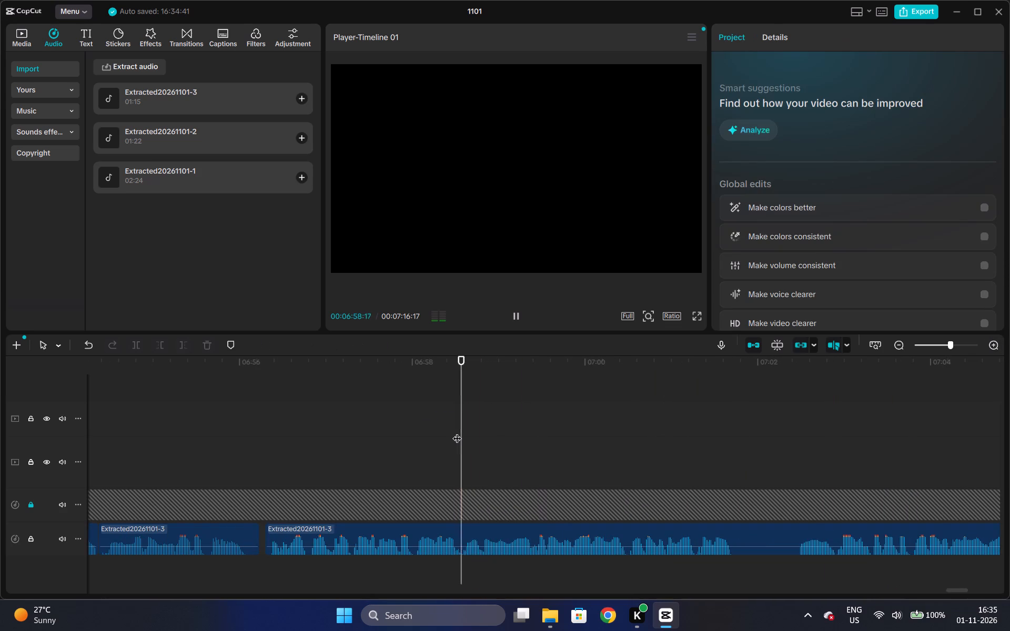
{"action": "key", "text": "space"}
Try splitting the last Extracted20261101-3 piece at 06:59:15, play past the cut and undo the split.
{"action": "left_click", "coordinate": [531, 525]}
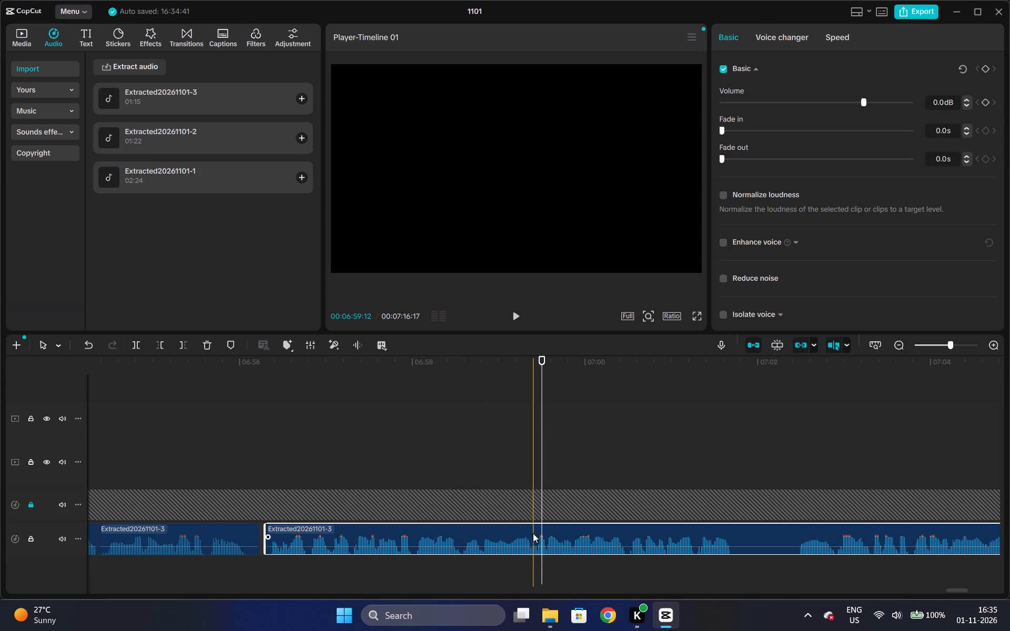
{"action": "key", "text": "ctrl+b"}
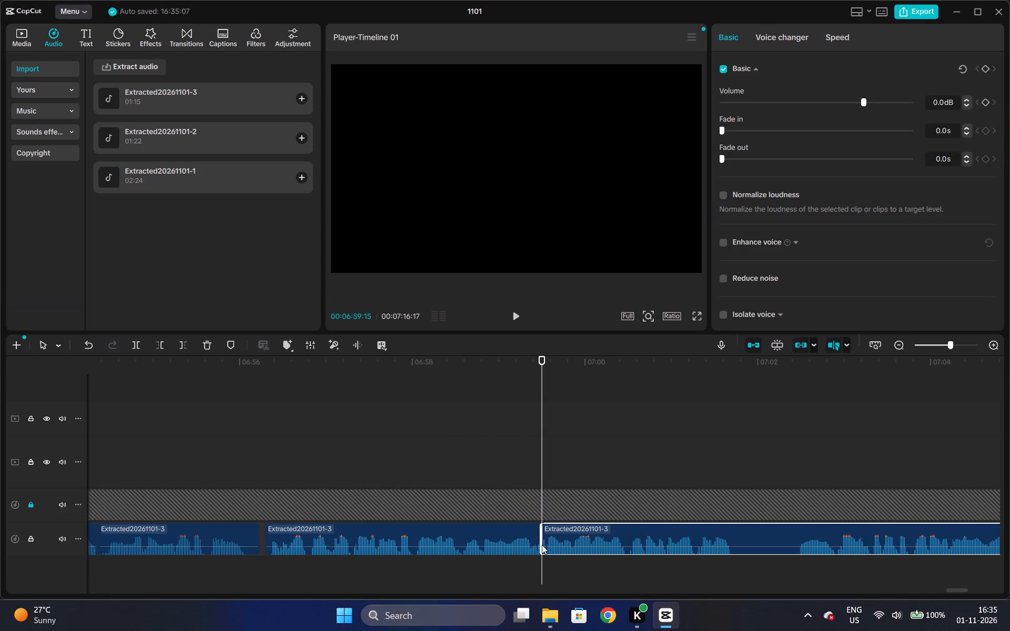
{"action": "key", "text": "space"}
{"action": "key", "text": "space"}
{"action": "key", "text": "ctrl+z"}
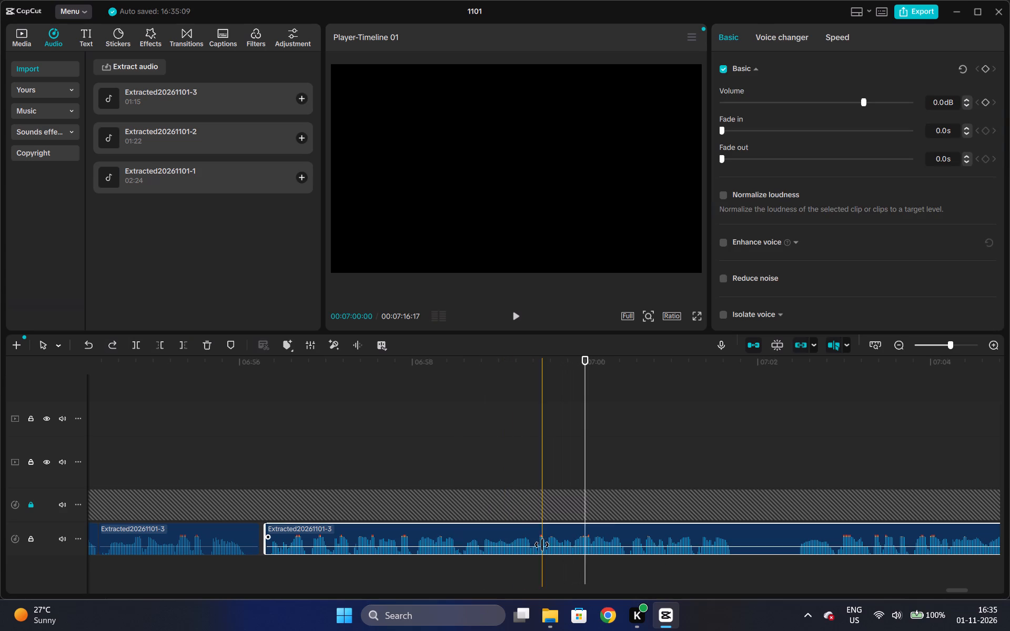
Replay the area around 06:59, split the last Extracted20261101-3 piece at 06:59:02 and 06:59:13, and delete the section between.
{"action": "left_click", "coordinate": [472, 496]}
{"action": "key", "text": "space"}
{"action": "key", "text": "space"}
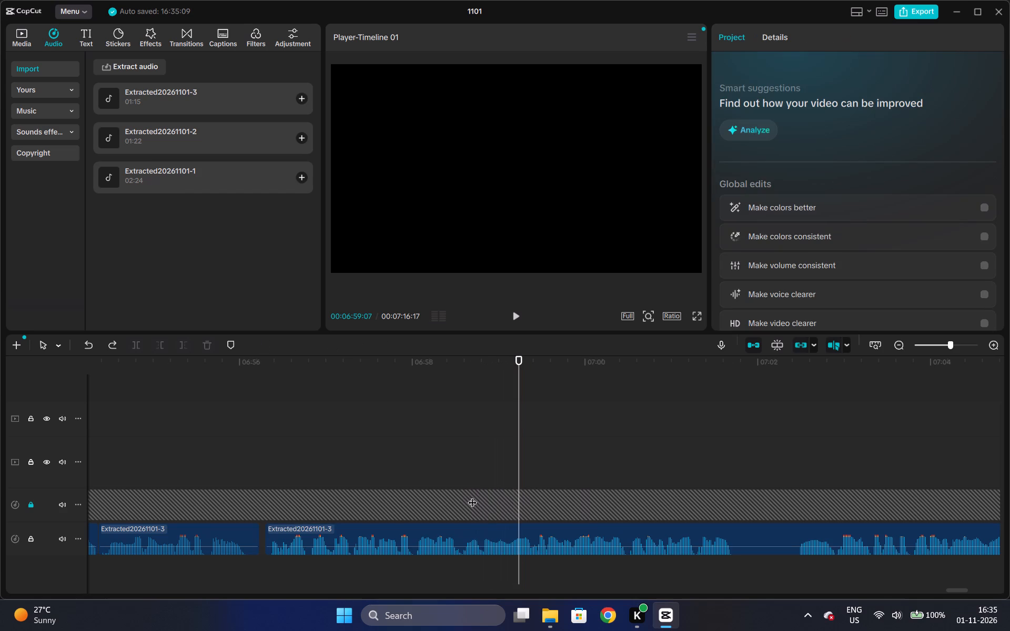
{"action": "left_click", "coordinate": [504, 540]}
{"action": "left_click", "coordinate": [504, 501]}
{"action": "key", "text": "space"}
{"action": "key", "text": "space"}
{"action": "left_click", "coordinate": [504, 455]}
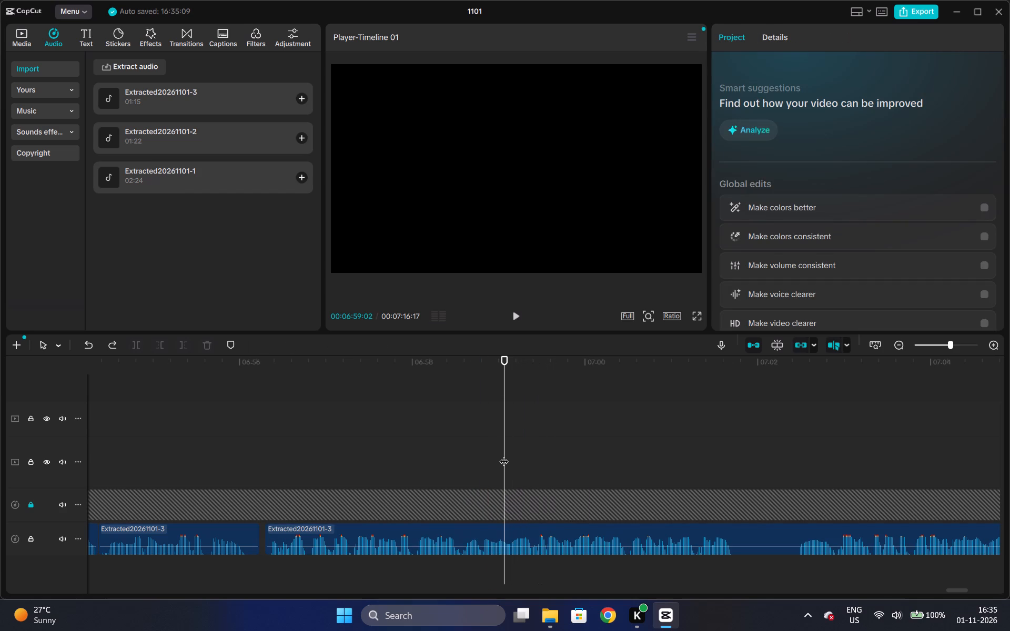
{"action": "left_click", "coordinate": [503, 537]}
{"action": "key", "text": "ctrl+b"}
{"action": "key", "text": "space"}
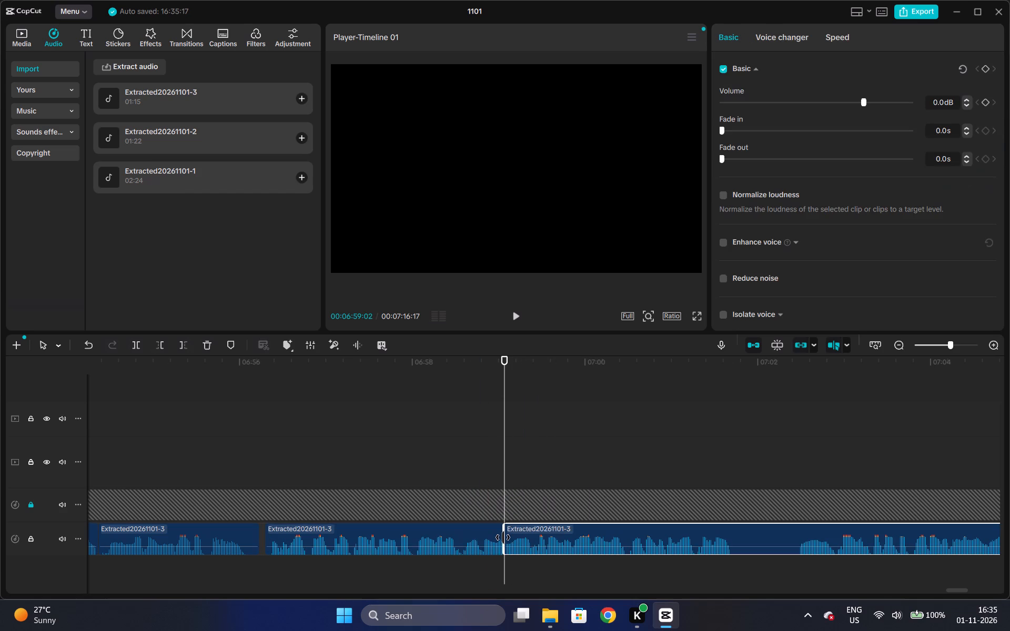
{"action": "key", "text": "space"}
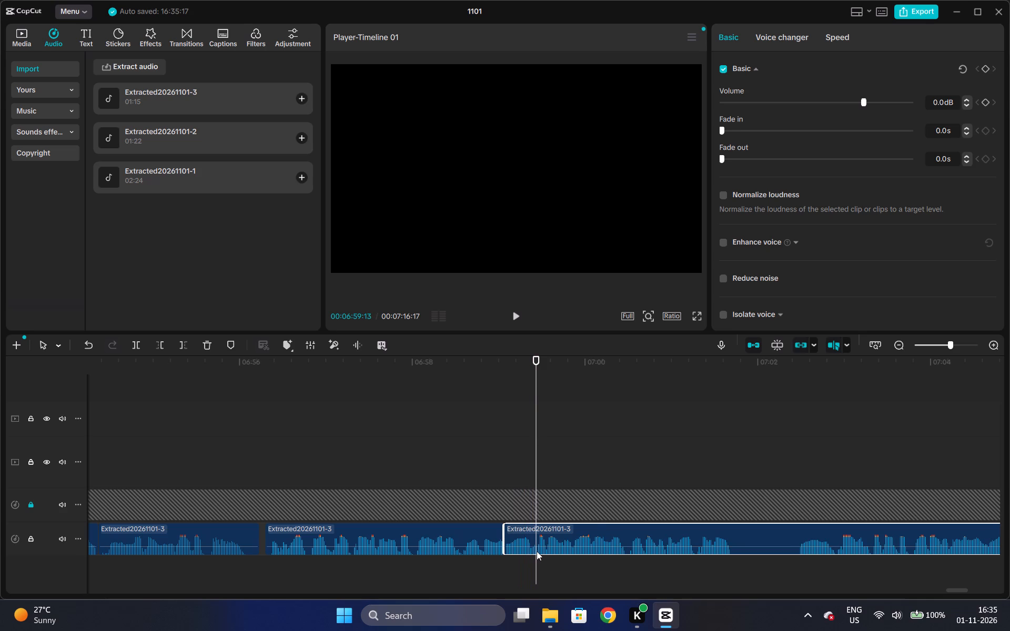
{"action": "key", "text": "ctrl+b"}
{"action": "left_click", "coordinate": [516, 538]}
{"action": "key", "text": "ctrl+x"}
Move the last piece back close behind the cut at 06:59:02 and play the join from about 06:57.
{"action": "left_click_drag", "start_coordinate": [542, 533], "coordinate": [517, 533]}
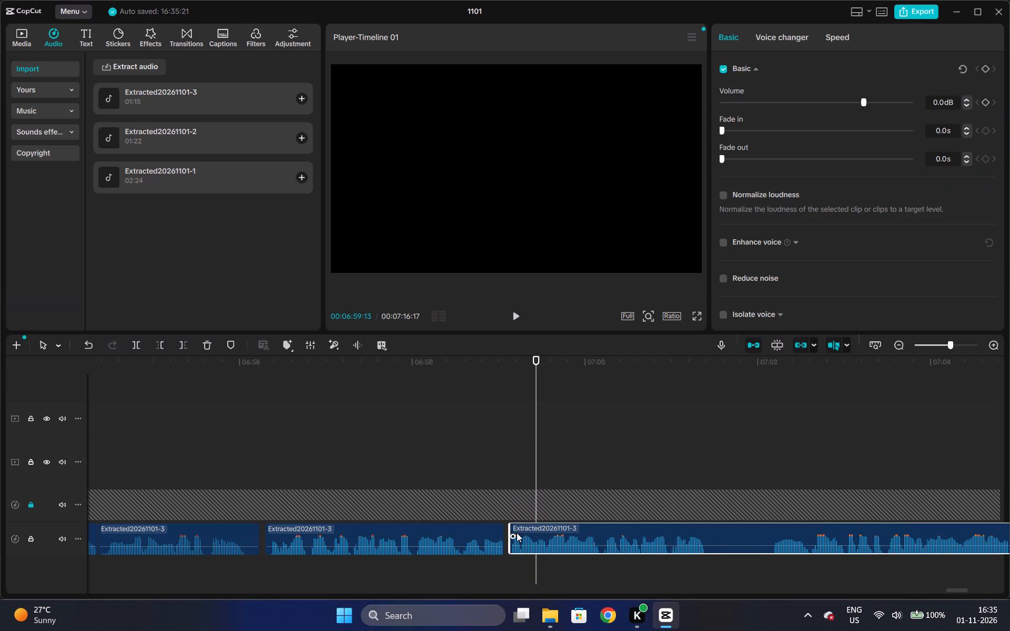
{"action": "left_click_drag", "start_coordinate": [517, 533], "coordinate": [513, 534]}
{"action": "left_click", "coordinate": [340, 449]}
{"action": "key", "text": "space"}
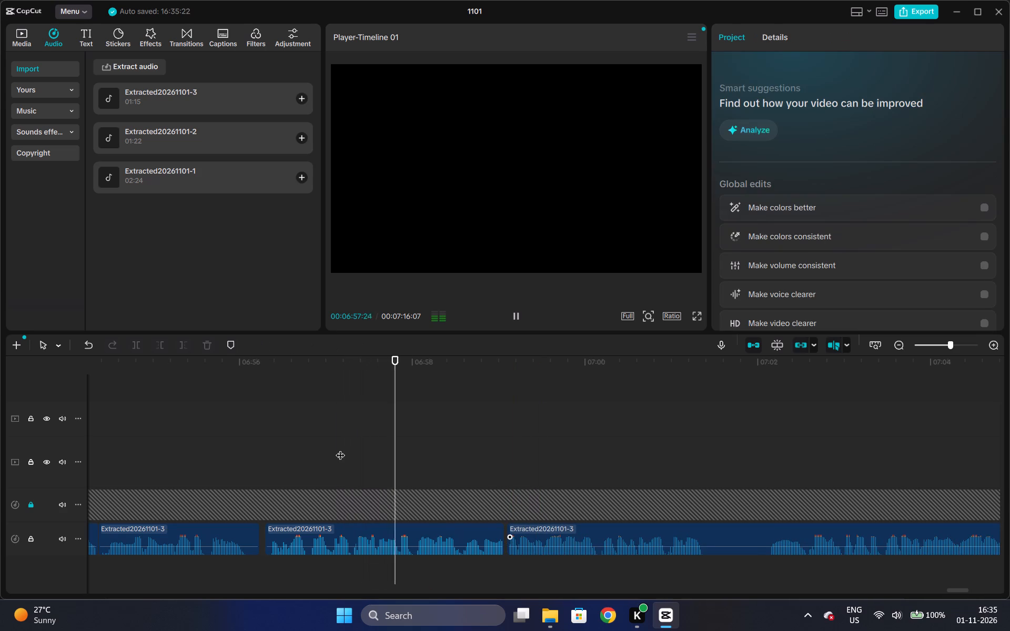
{"action": "key", "text": "space"}
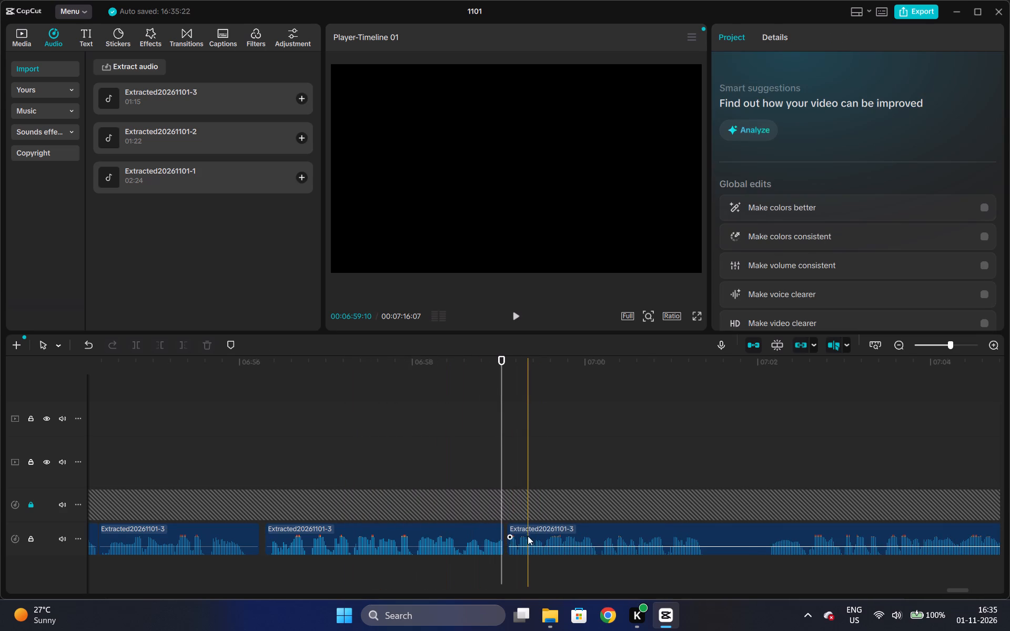
Close the small remaining gap at about 06:59:02, keeping the last piece on the same audio track as the preceding ones.
{"action": "left_click_drag", "start_coordinate": [527, 531], "coordinate": [522, 529]}
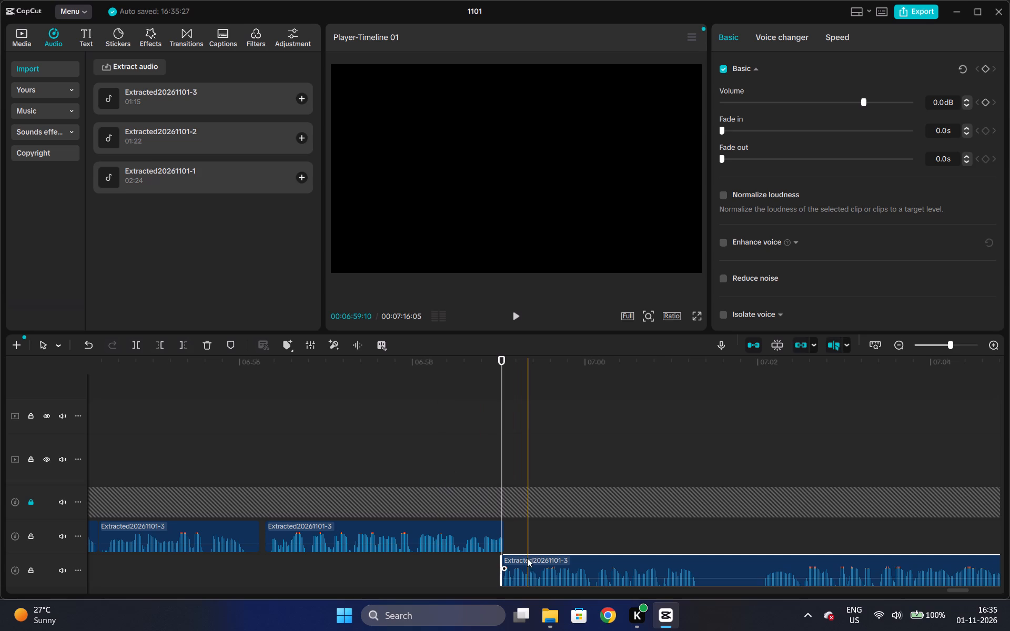
{"action": "left_click_drag", "start_coordinate": [527, 558], "coordinate": [528, 523]}
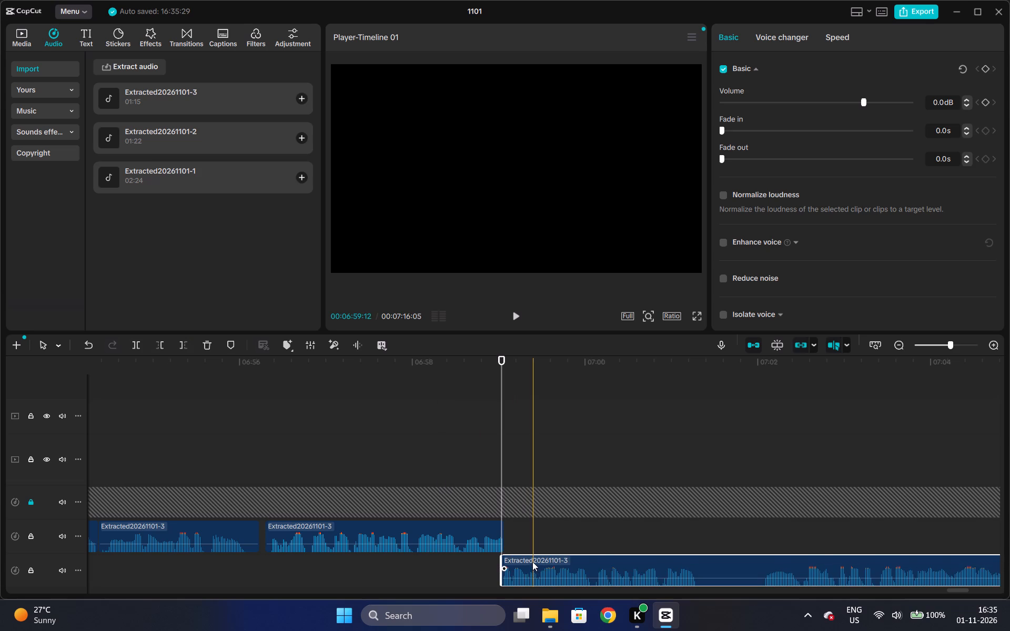
{"action": "left_click_drag", "start_coordinate": [532, 560], "coordinate": [533, 527]}
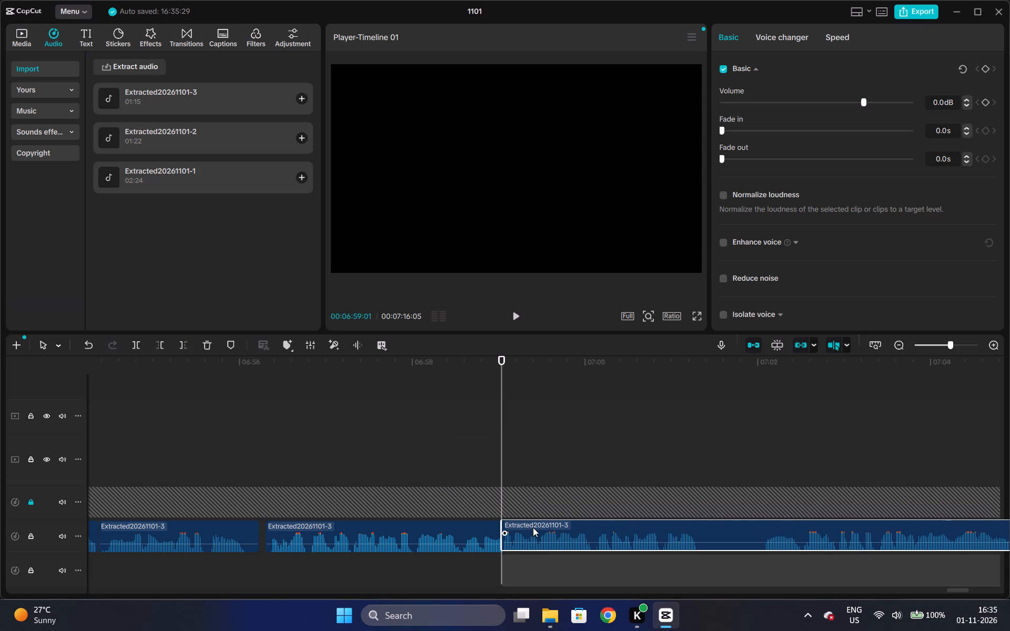
{"action": "left_click_drag", "start_coordinate": [533, 527], "coordinate": [533, 521]}
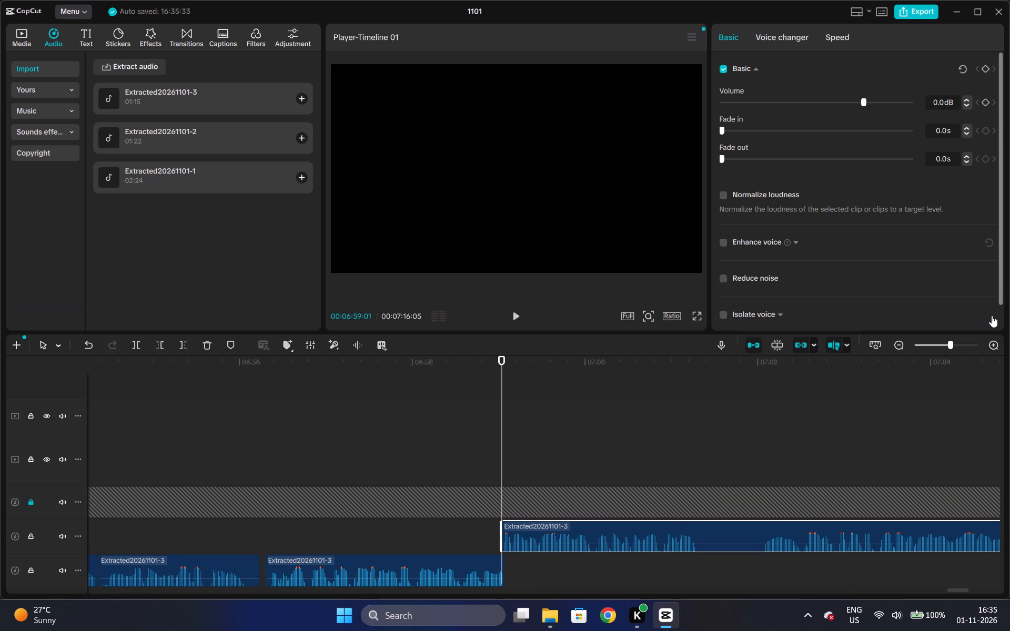
{"action": "double_click", "coordinate": [996, 342]}
{"action": "left_click_drag", "start_coordinate": [582, 525], "coordinate": [590, 561]}
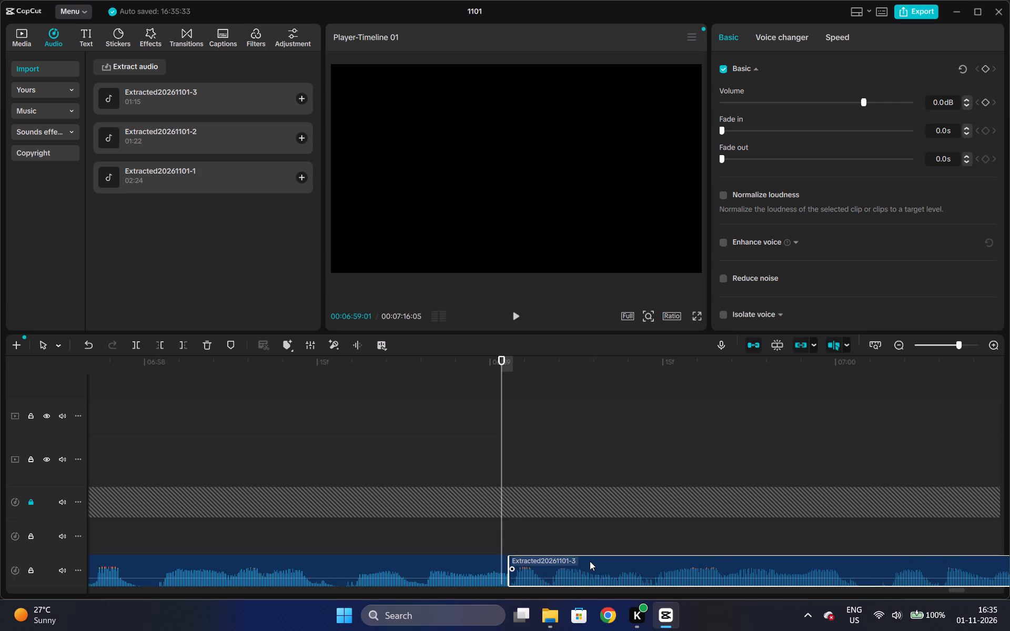
{"action": "left_click_drag", "start_coordinate": [590, 561], "coordinate": [591, 568]}
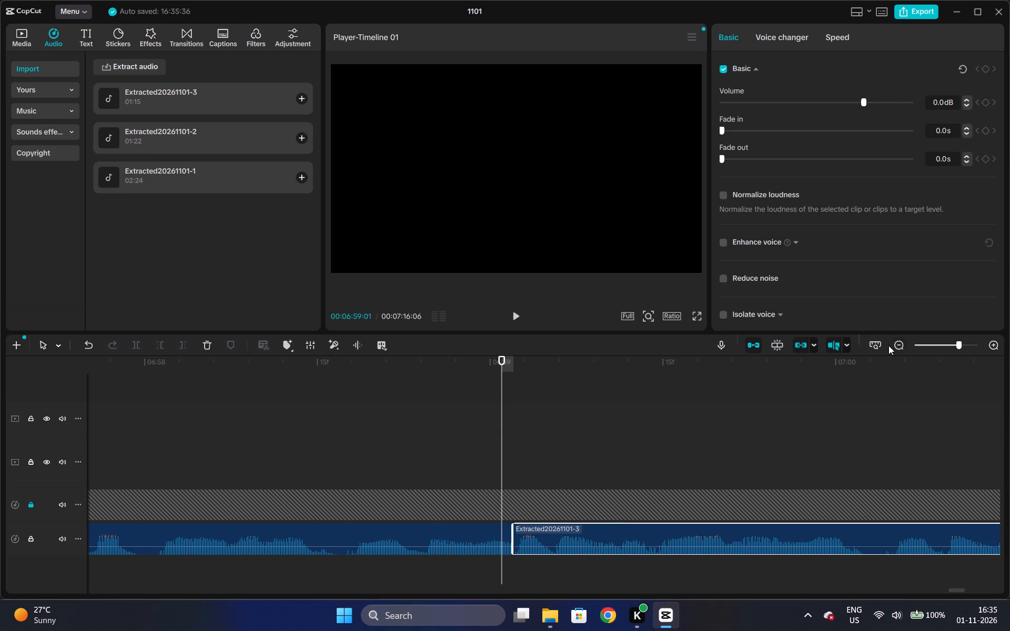
Play from 06:56:02 to the next pause, split the last piece at 07:01:11 and 07:02:03, and delete the silence between.
{"action": "triple_click", "coordinate": [895, 345]}
{"action": "double_click", "coordinate": [895, 345]}
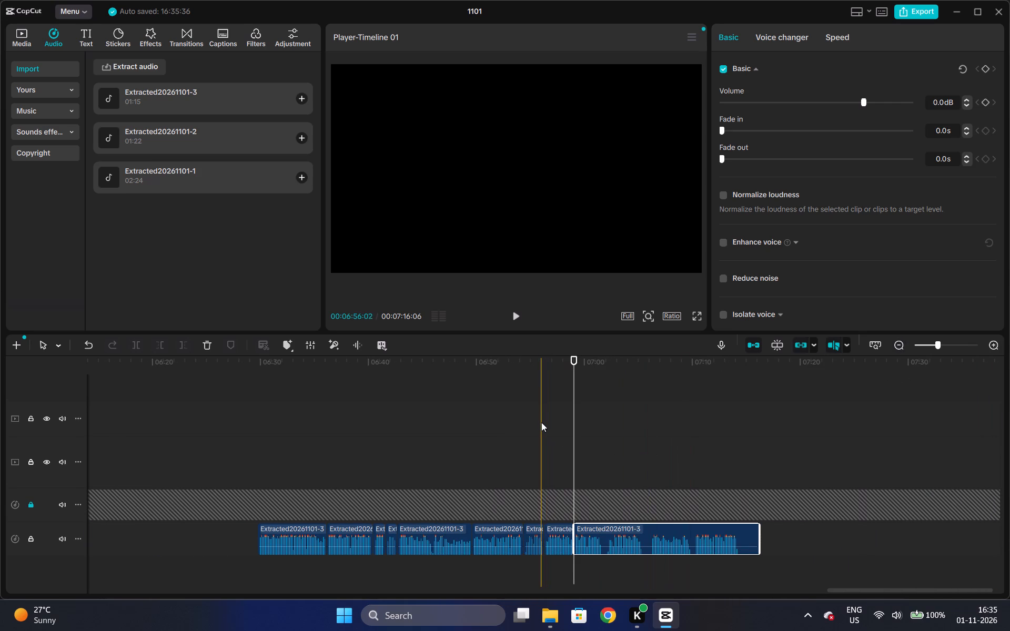
{"action": "left_click", "coordinate": [541, 421]}
{"action": "key", "text": "space"}
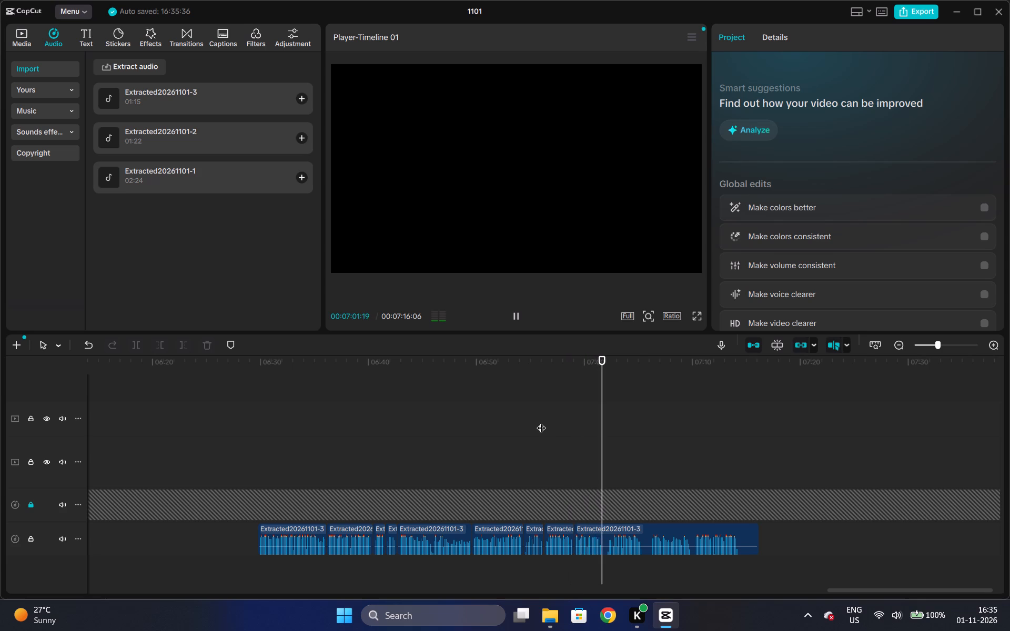
{"action": "key", "text": "space"}
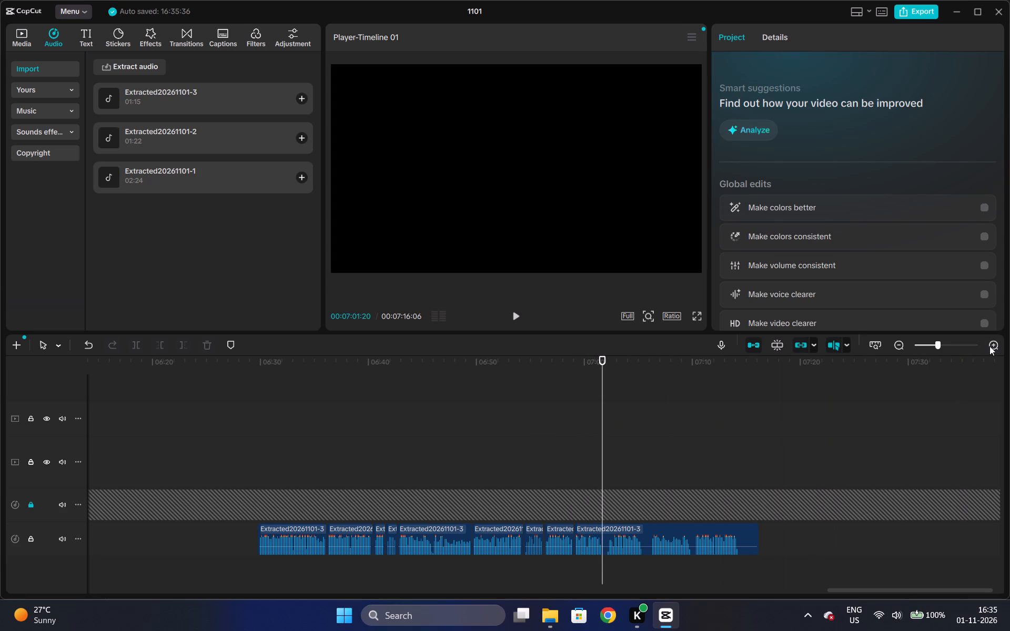
{"action": "triple_click", "coordinate": [989, 346]}
{"action": "left_click", "coordinate": [575, 536]}
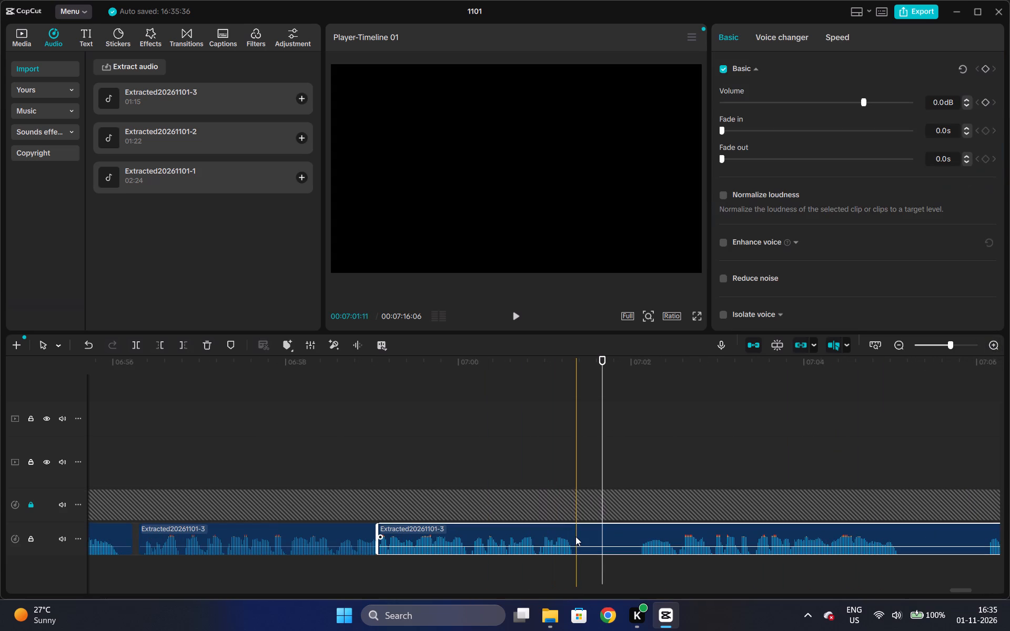
{"action": "key", "text": "ctrl+b"}
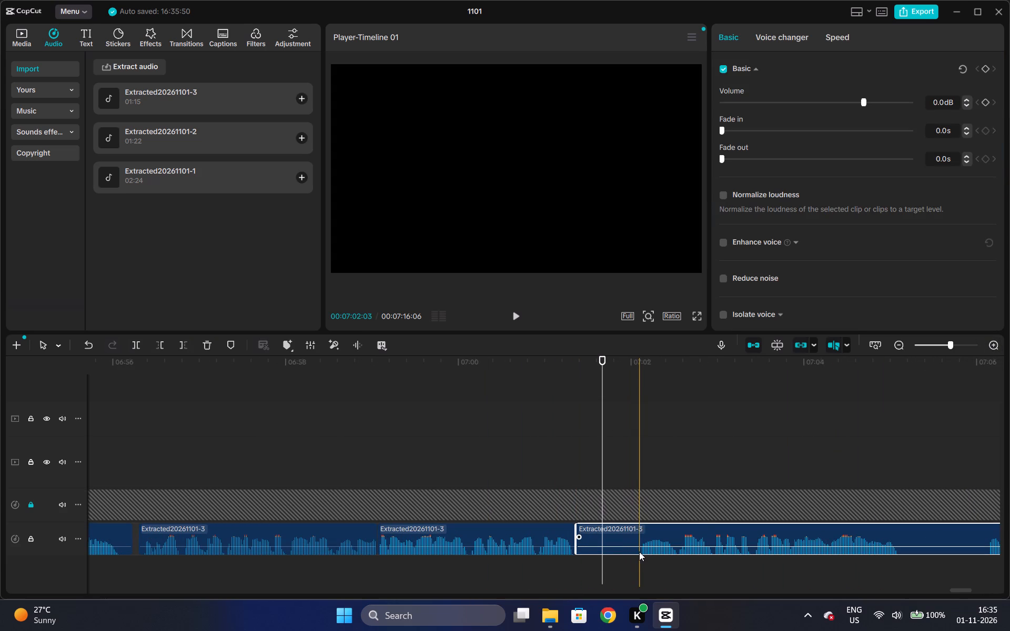
{"action": "key", "text": "ctrl+b"}
{"action": "left_click", "coordinate": [627, 540]}
{"action": "key", "text": "ctrl+x"}
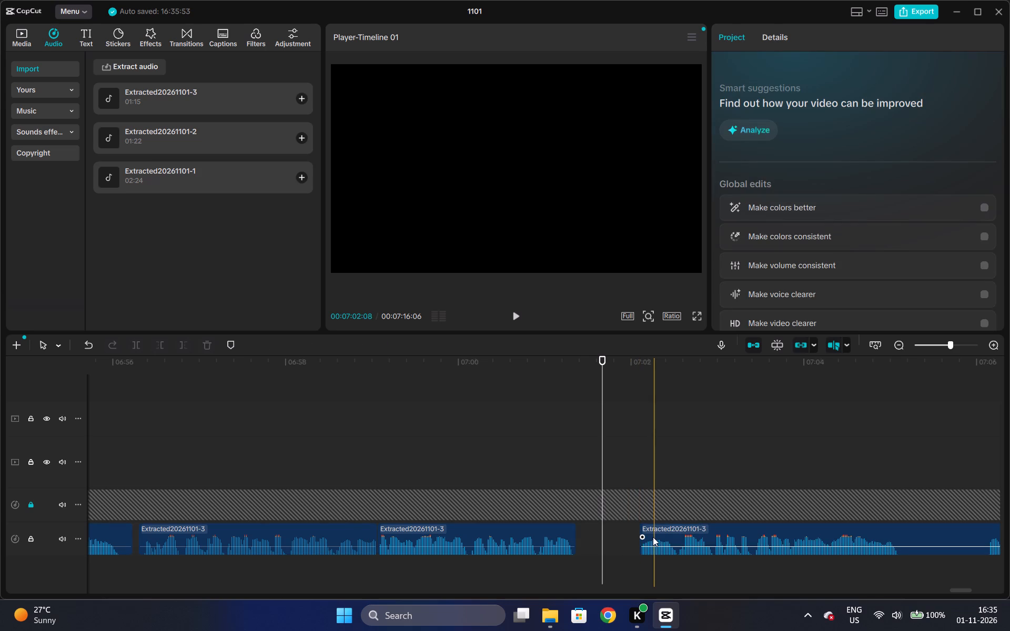
Move the last piece back against the cut at about 07:01:11 on the same track and play the join.
{"action": "left_click_drag", "start_coordinate": [653, 530], "coordinate": [586, 534]}
{"action": "left_click_drag", "start_coordinate": [601, 559], "coordinate": [602, 543]}
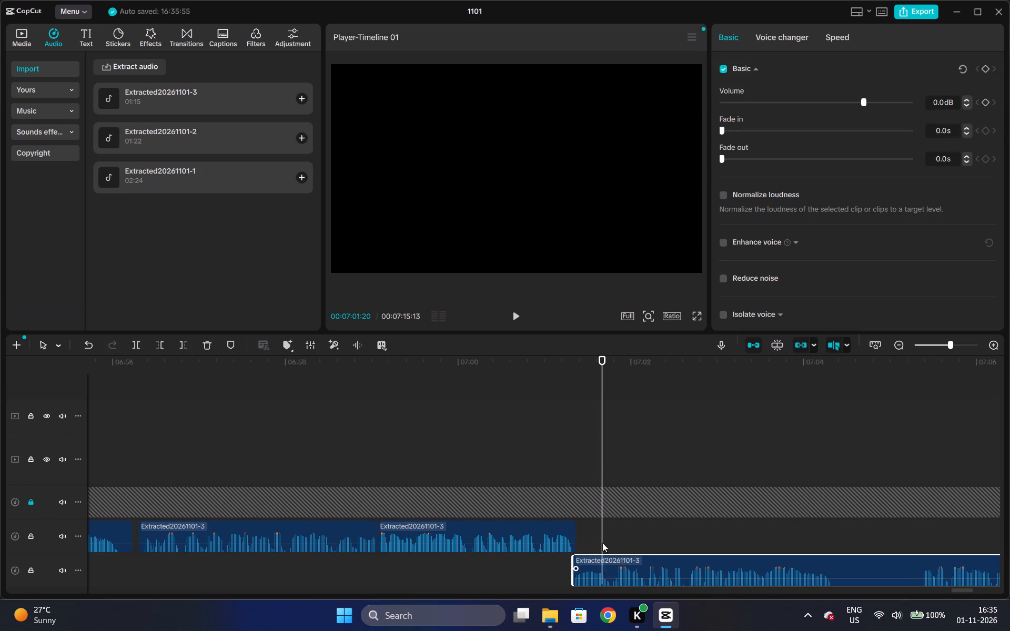
{"action": "left_click_drag", "start_coordinate": [602, 543], "coordinate": [604, 527]}
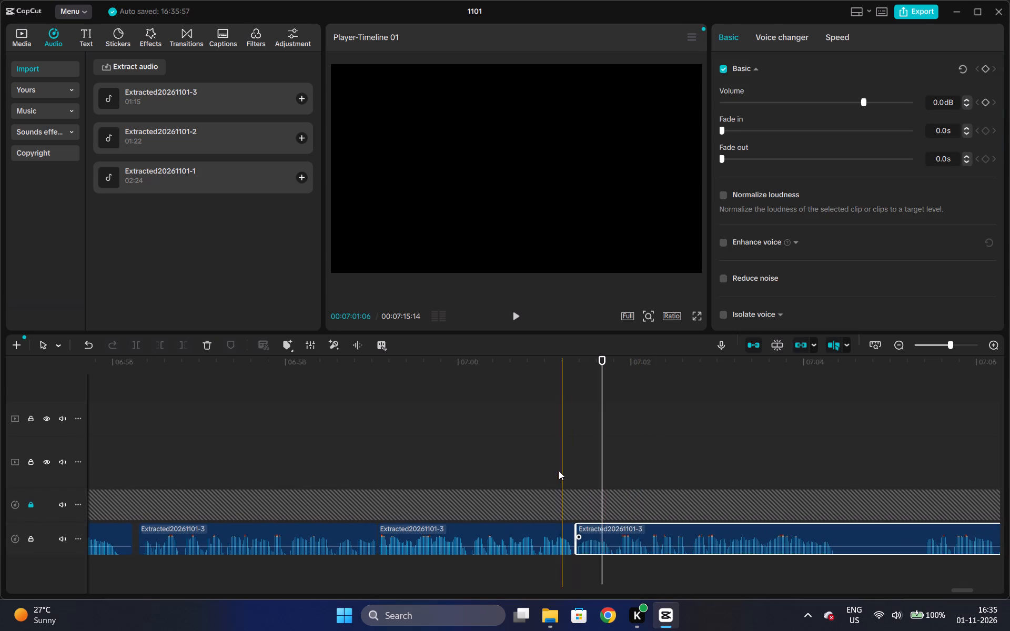
{"action": "left_click", "coordinate": [559, 471]}
{"action": "key", "text": "space"}
{"action": "key", "text": "space"}
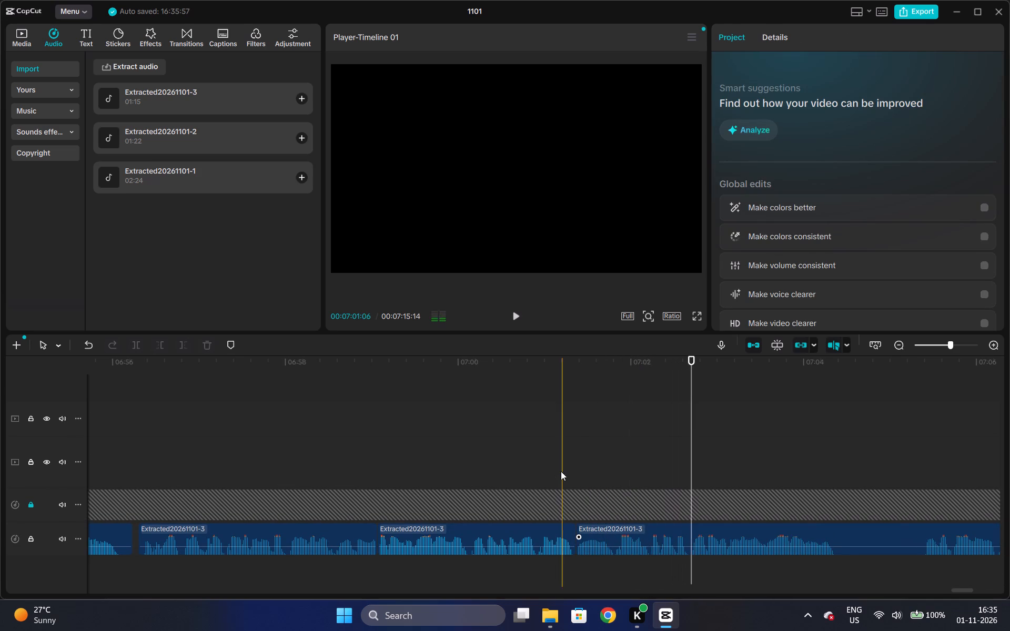
Replay the last piece's opening, trim its start to about 07:01:24 and move it back against the preceding piece.
{"action": "key", "text": "space"}
{"action": "key", "text": "space"}
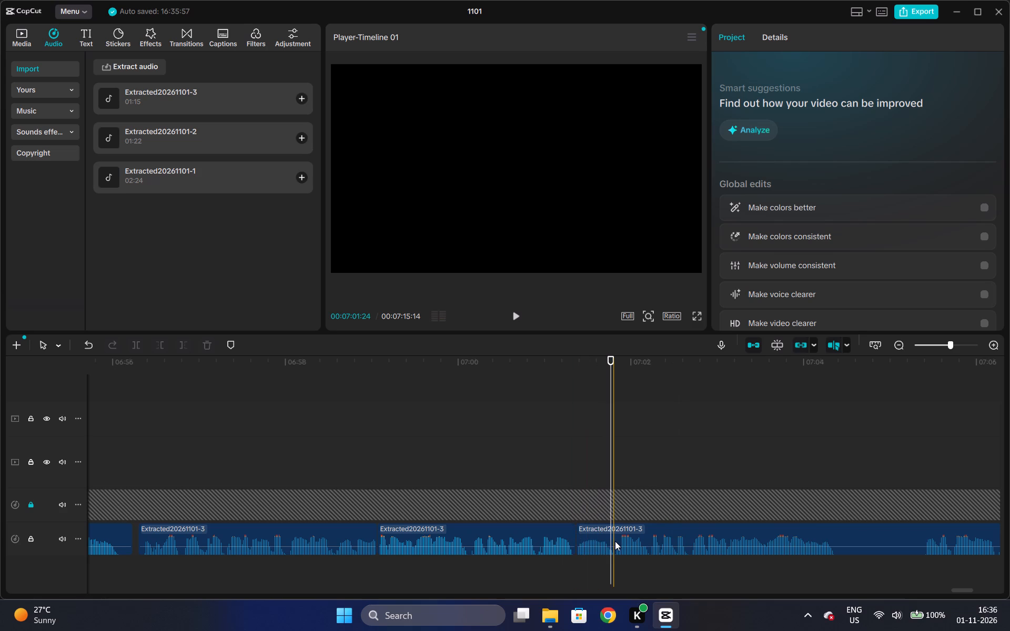
{"action": "left_click", "coordinate": [615, 541]}
{"action": "key", "text": "q"}
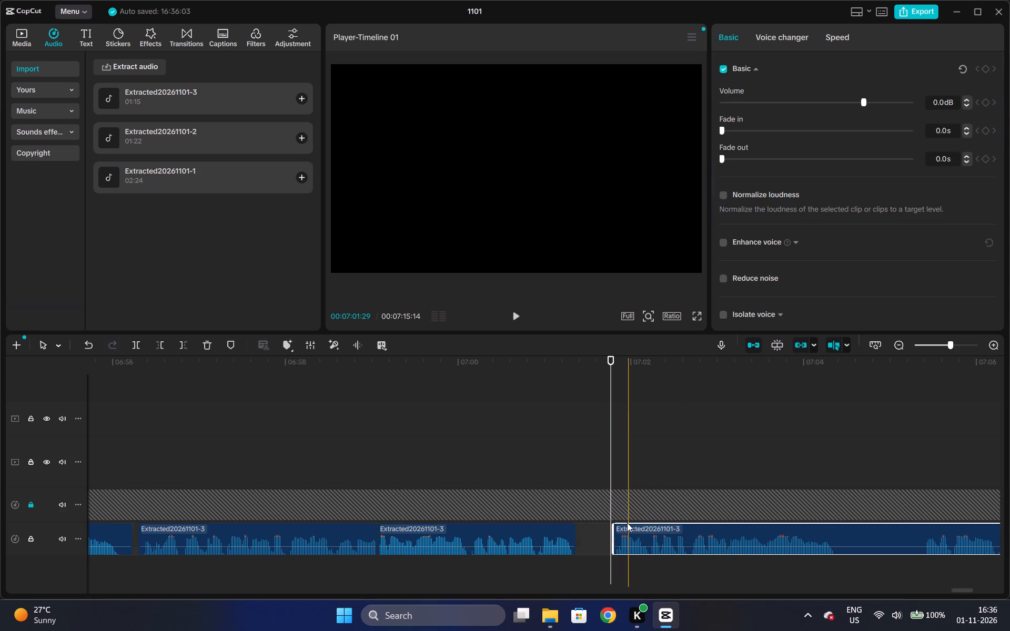
{"action": "left_click", "coordinate": [627, 523]}
{"action": "left_click_drag", "start_coordinate": [627, 524], "coordinate": [586, 530]}
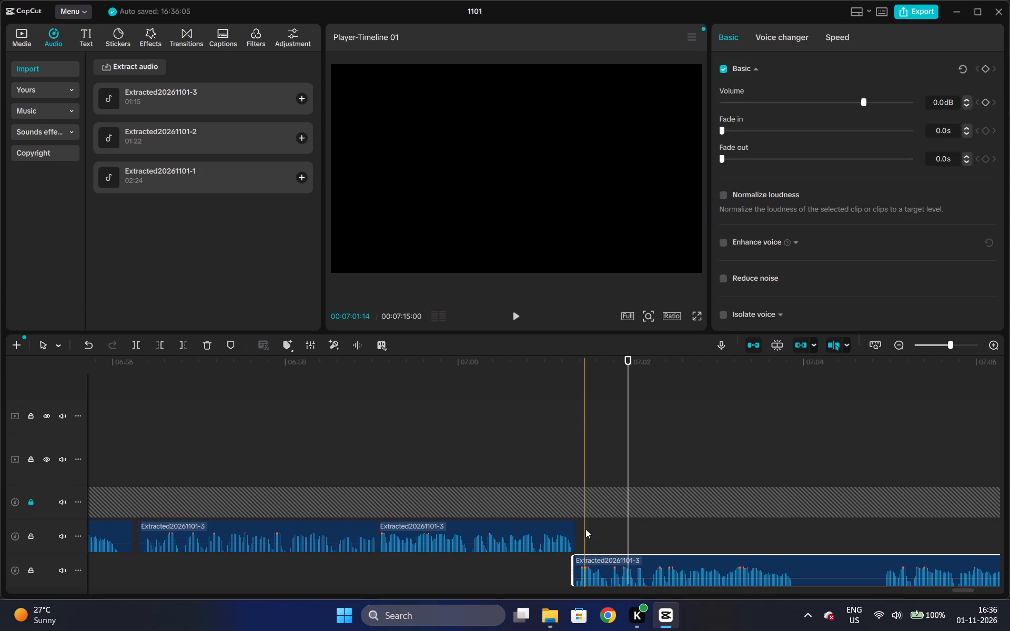
{"action": "left_click_drag", "start_coordinate": [599, 557], "coordinate": [601, 519]}
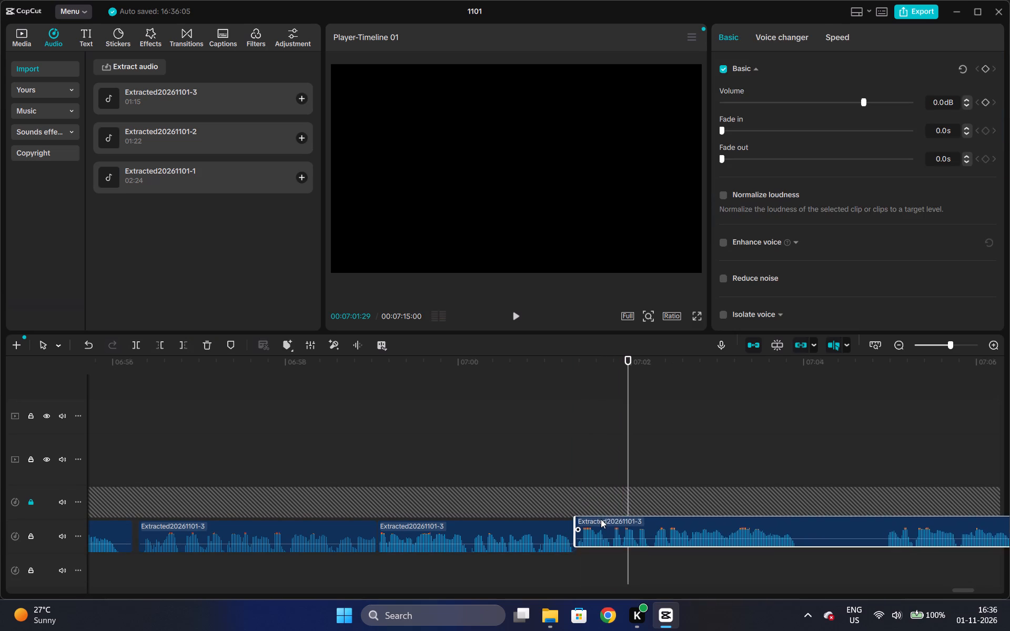
{"action": "left_click_drag", "start_coordinate": [601, 519], "coordinate": [601, 530]}
Play the new join, split the last piece at about 07:04:00 and 07:04:28, and delete the silence between.
{"action": "left_click", "coordinate": [555, 476]}
{"action": "key", "text": "space"}
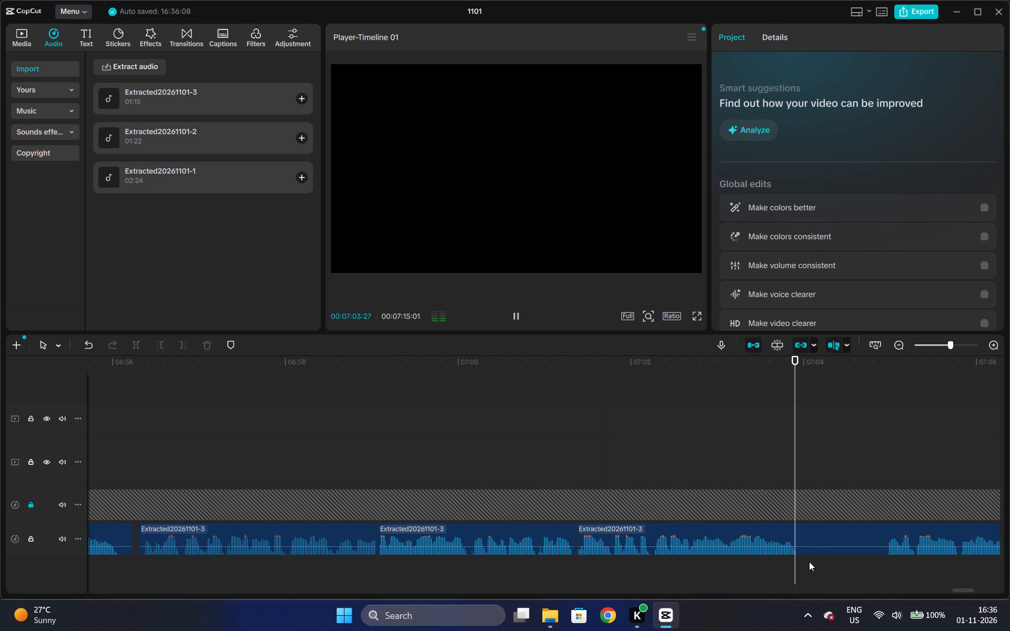
{"action": "key", "text": "space"}
{"action": "left_click", "coordinate": [806, 544], "text": "ctrl"}
{"action": "key", "text": "ctrl+b"}
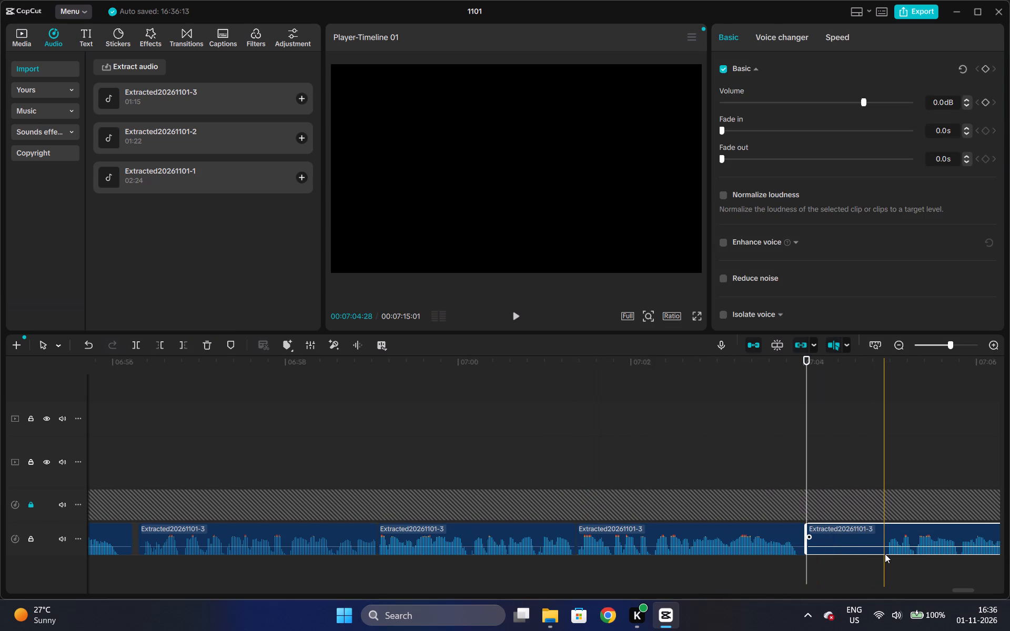
{"action": "key", "text": "ctrl+b"}
{"action": "left_click", "coordinate": [876, 540]}
{"action": "key", "text": "ctrl+x"}
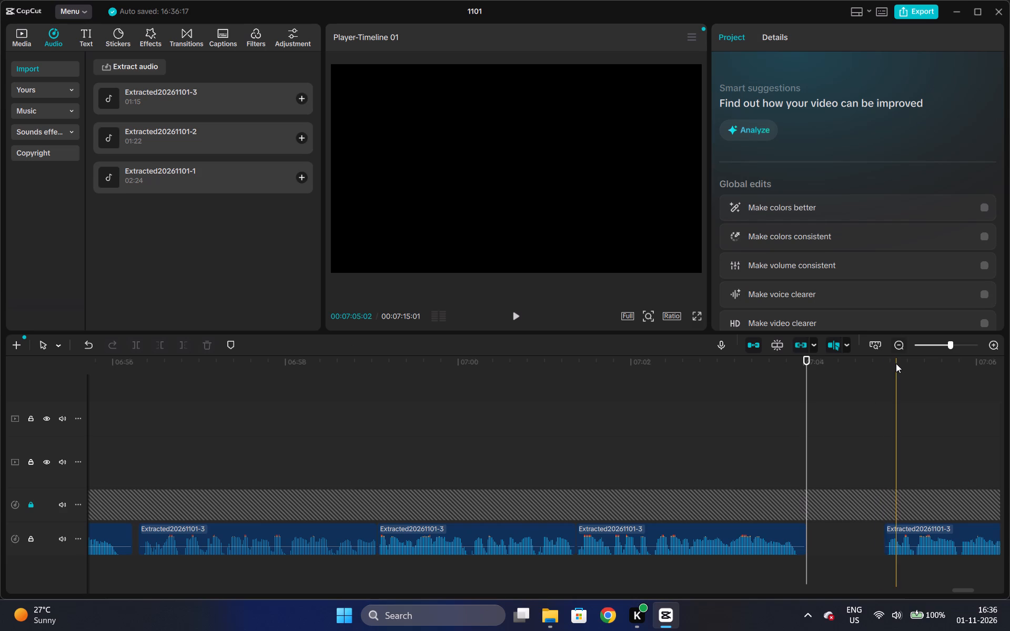
Move the last piece back against the preceding one at about 07:04 to close the gap.
{"action": "double_click", "coordinate": [897, 353]}
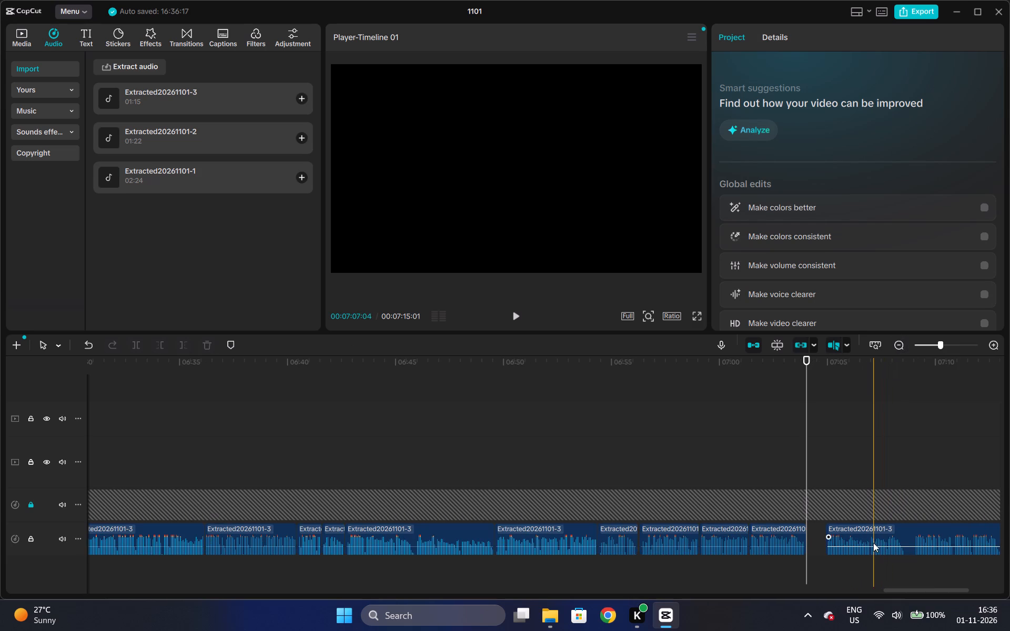
{"action": "left_click_drag", "start_coordinate": [873, 528], "coordinate": [853, 527]}
Play the last piece through to the end of its speech and trim off its silent end at 07:12:05.
{"action": "key", "text": "space"}
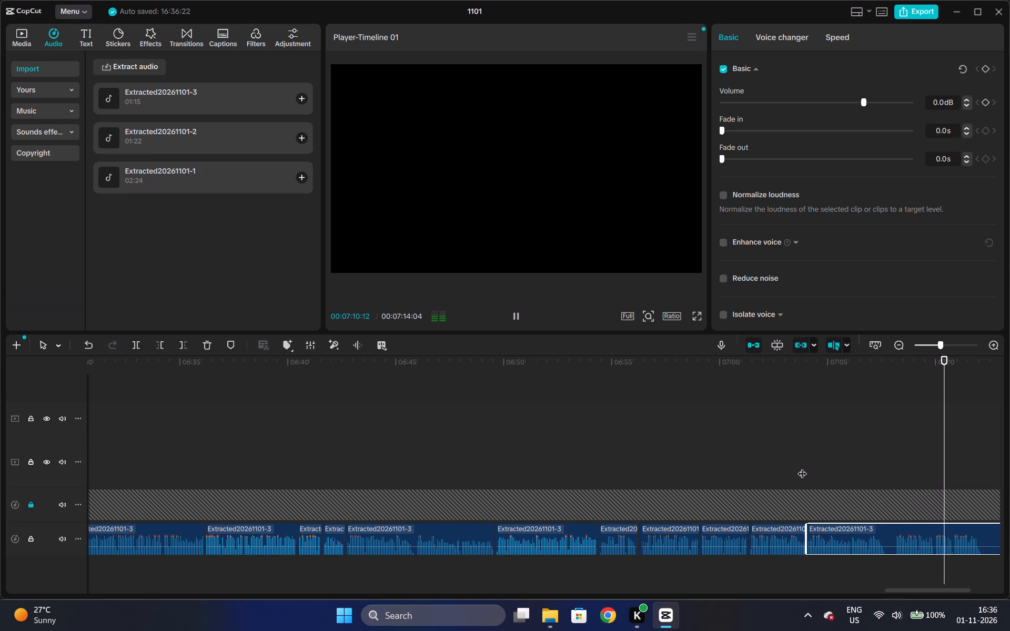
{"action": "key", "text": "space"}
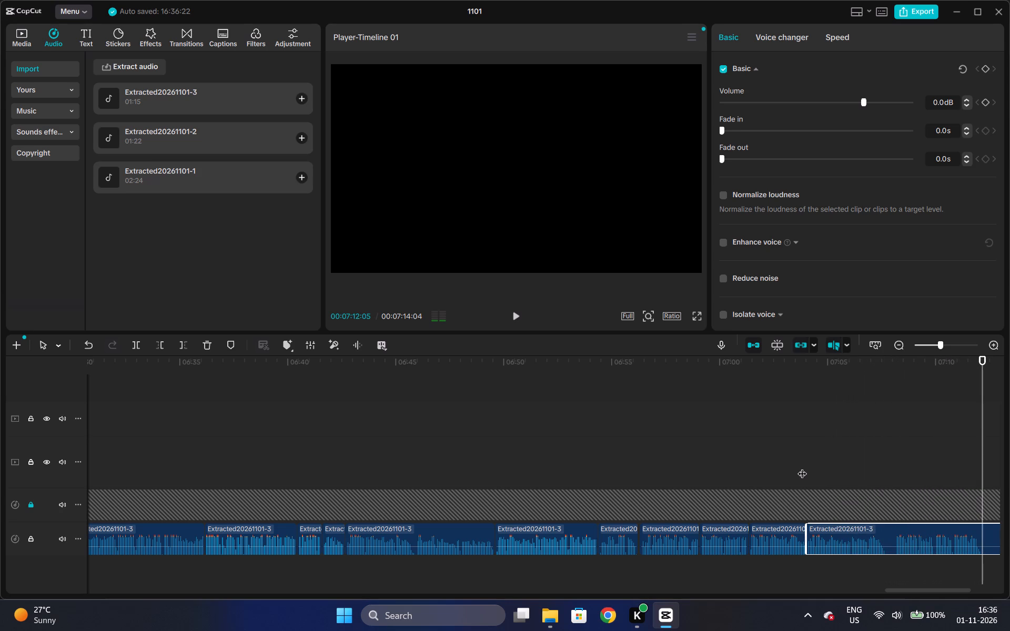
{"action": "key", "text": "w"}
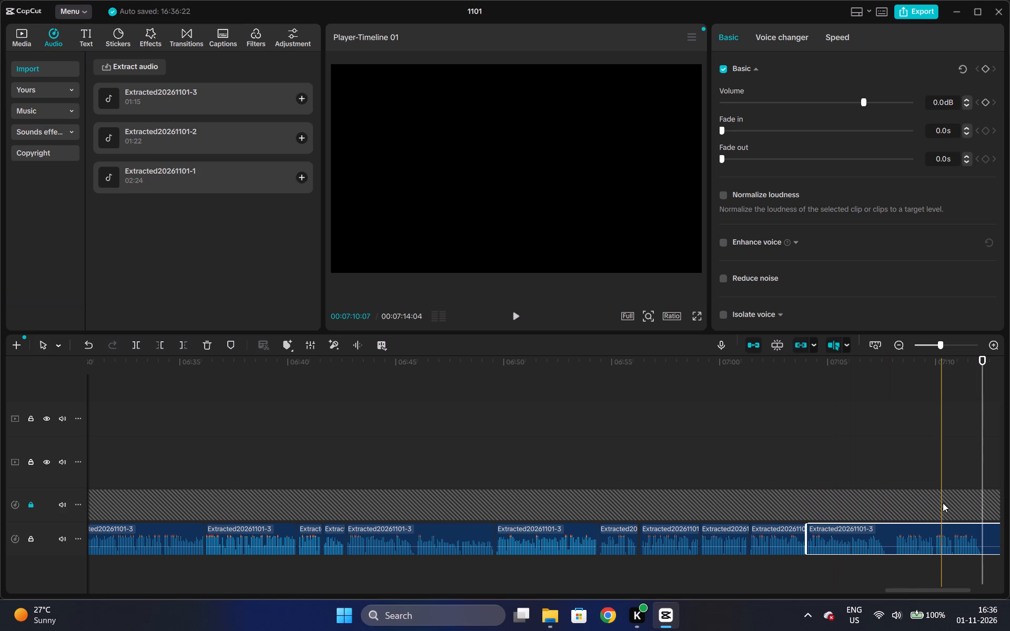
{"action": "key", "text": "w"}
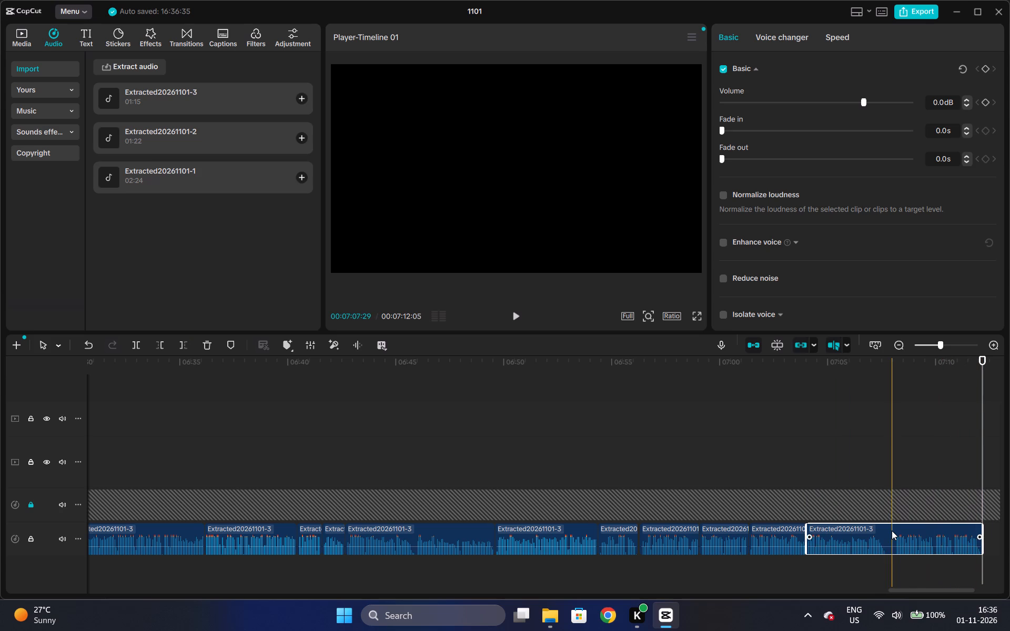
Cut the silence ending at about 07:08:04 out of the last voiceover piece and move the remainder back against the preceding piece.
{"action": "key", "text": "ctrl+b"}
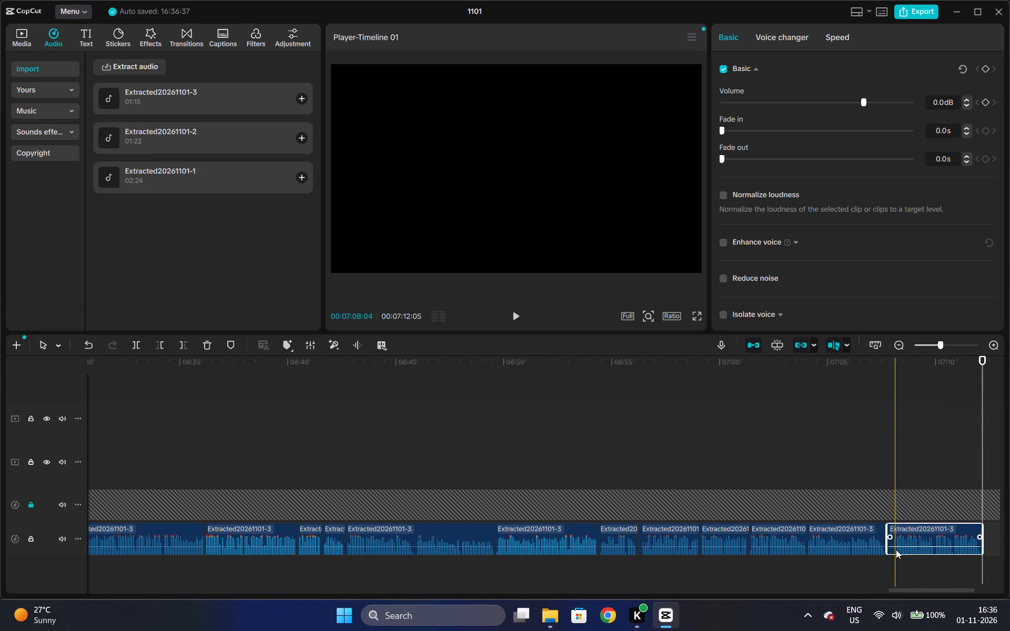
{"action": "key", "text": "ctrl+b"}
{"action": "left_click", "coordinate": [893, 536]}
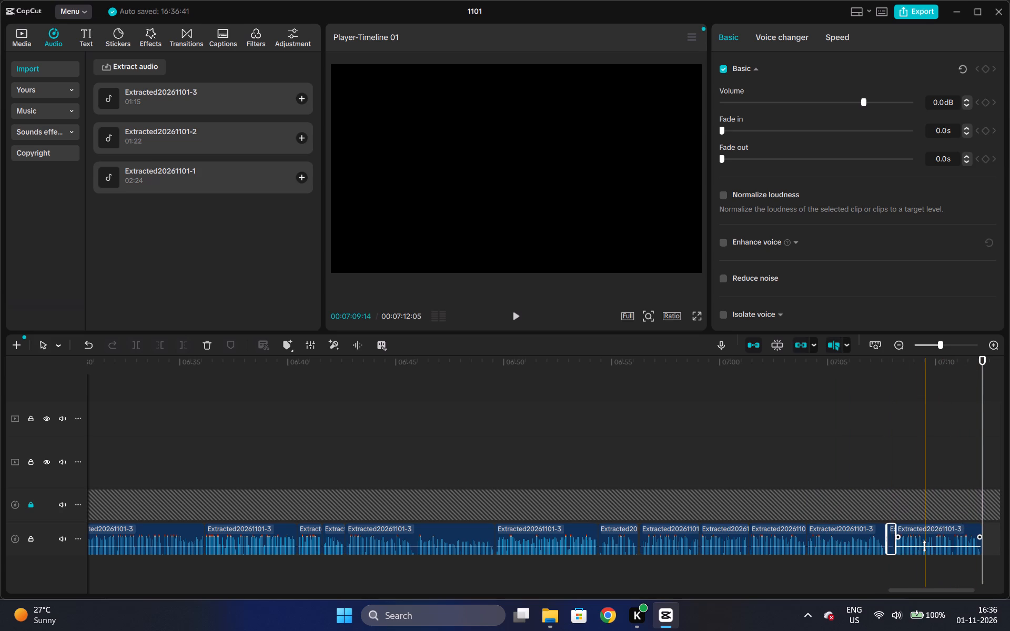
{"action": "key", "text": "ctrl+x"}
{"action": "left_click_drag", "start_coordinate": [922, 528], "coordinate": [904, 537]}
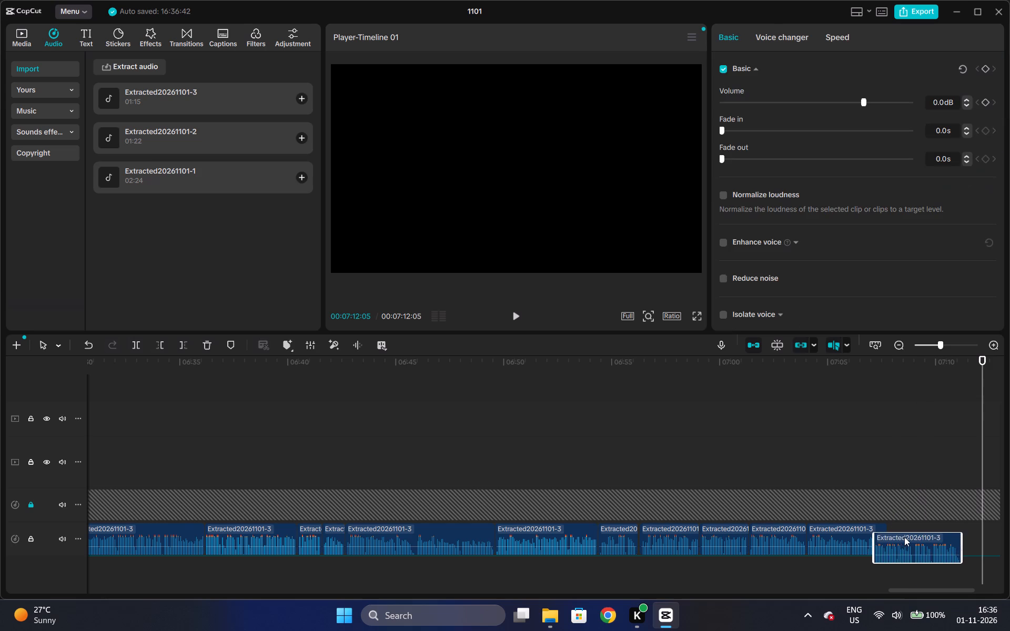
{"action": "left_click_drag", "start_coordinate": [904, 537], "coordinate": [914, 529]}
Replay the end of the earlier edited section from about 01:24 to the start of the new footage at 01:33.
{"action": "left_click", "coordinate": [893, 343]}
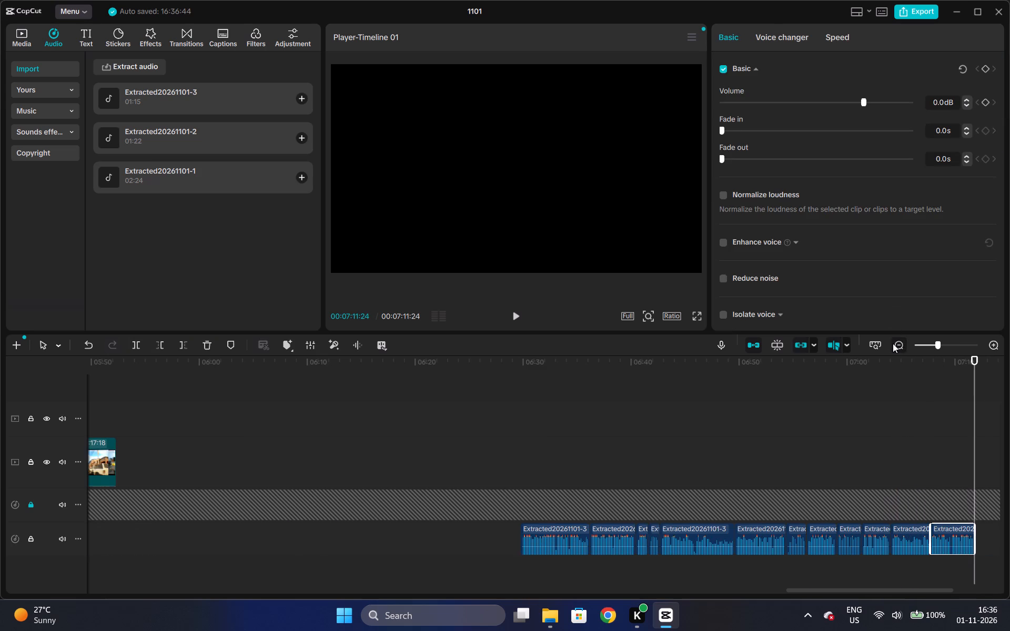
{"action": "left_click", "coordinate": [893, 343]}
{"action": "triple_click", "coordinate": [893, 343]}
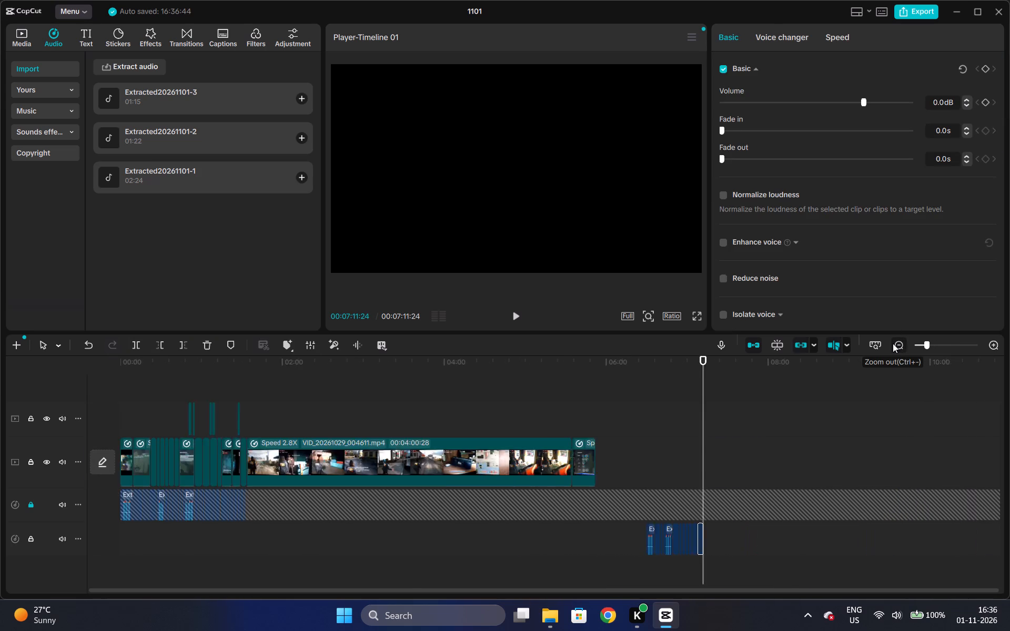
{"action": "left_click", "coordinate": [181, 365]}
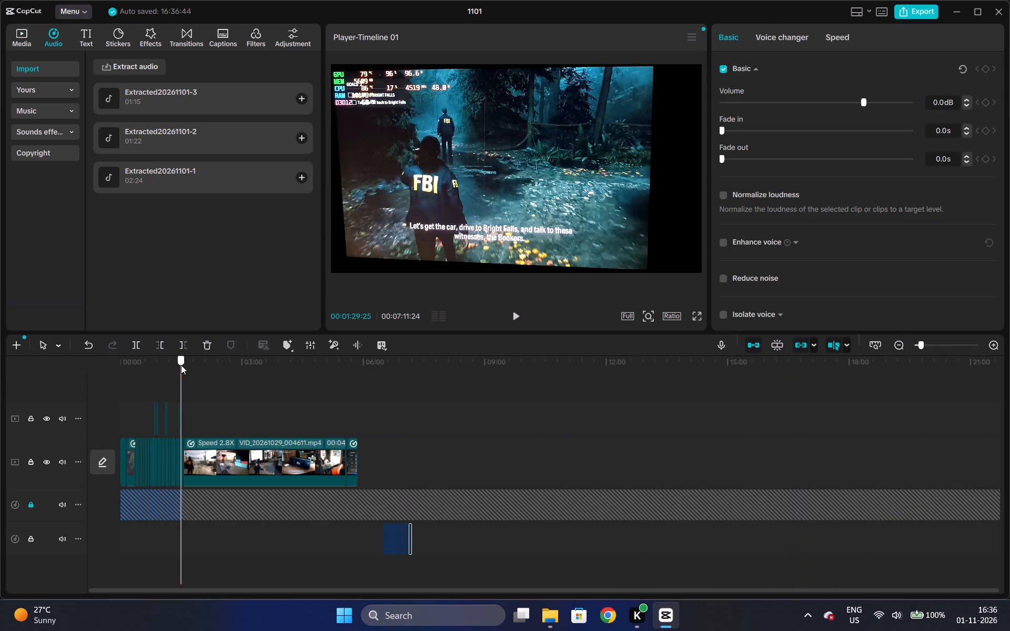
{"action": "left_click", "coordinate": [189, 365]}
{"action": "left_click", "coordinate": [186, 366]}
{"action": "left_click", "coordinate": [192, 363]}
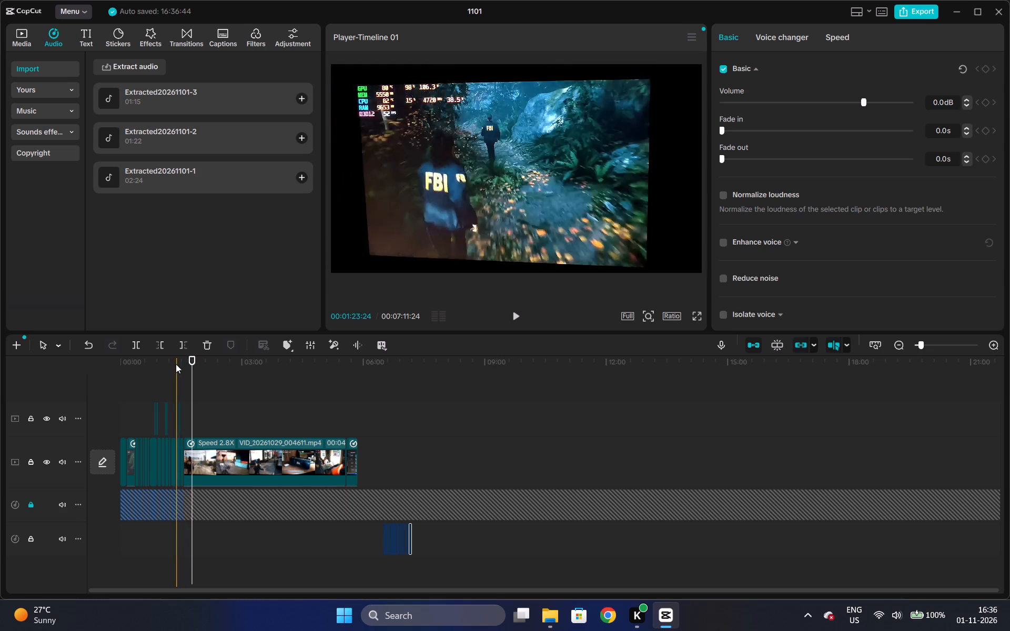
{"action": "left_click", "coordinate": [176, 364]}
{"action": "key", "text": "space"}
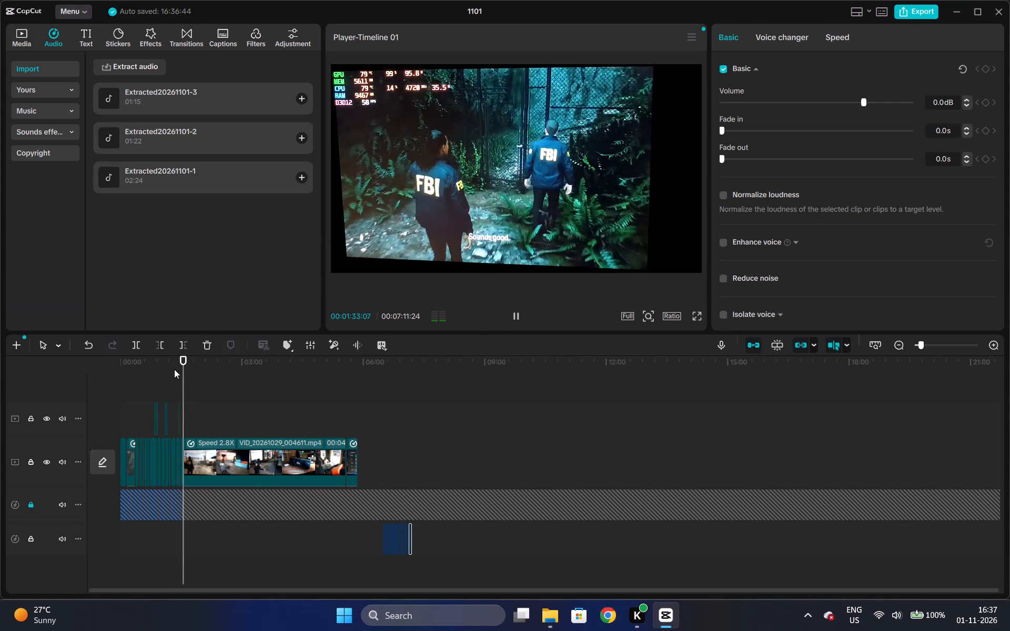
{"action": "key", "text": "space"}
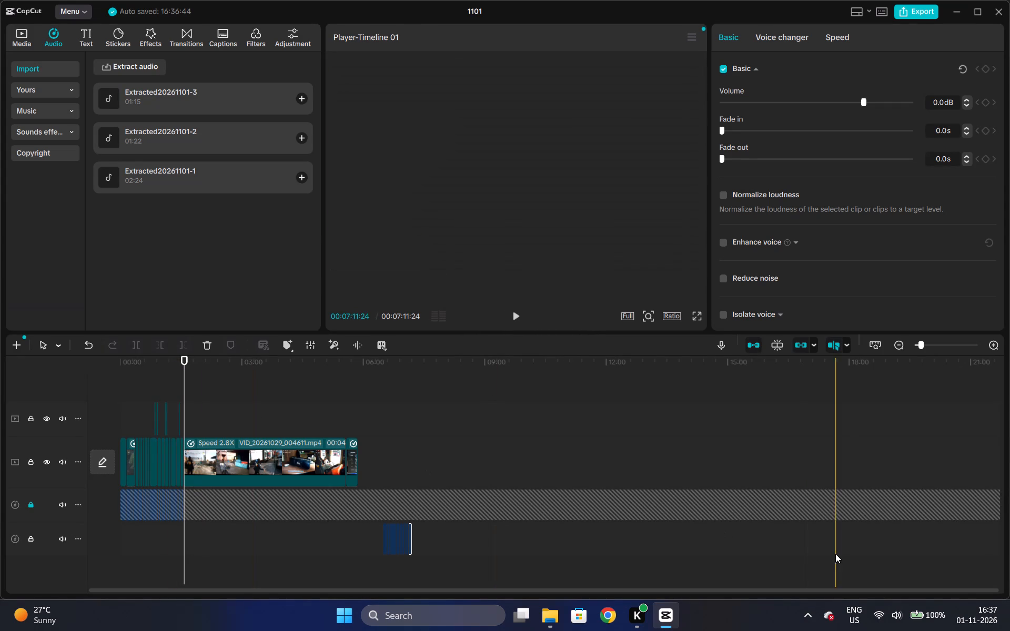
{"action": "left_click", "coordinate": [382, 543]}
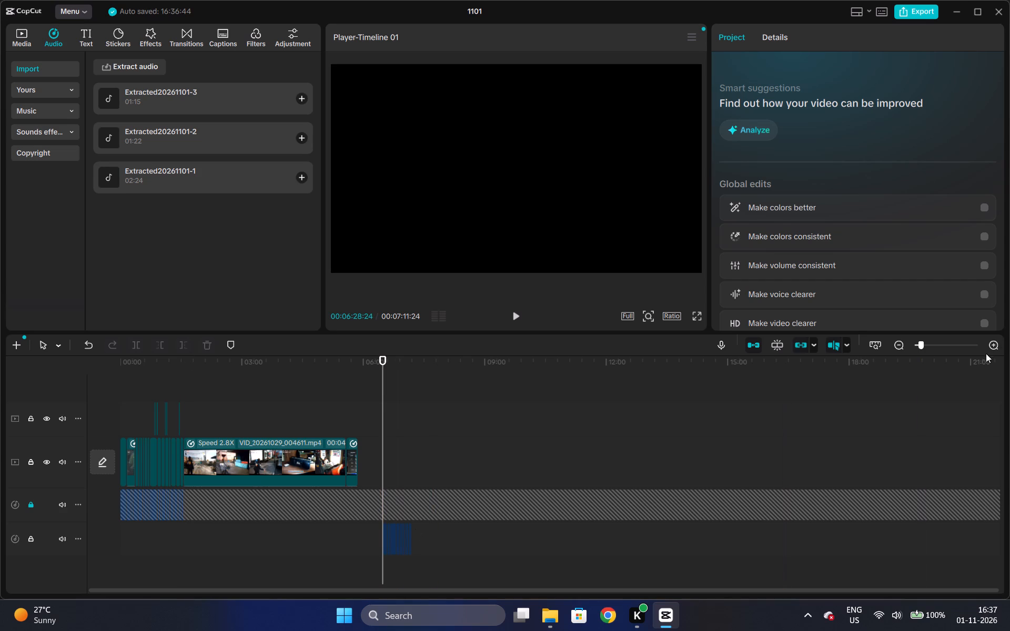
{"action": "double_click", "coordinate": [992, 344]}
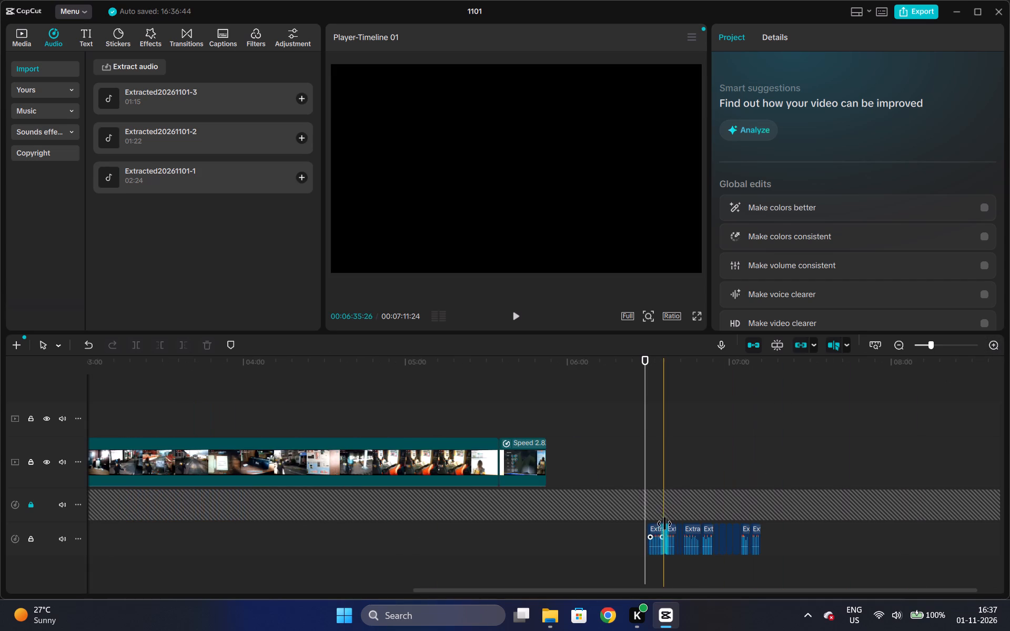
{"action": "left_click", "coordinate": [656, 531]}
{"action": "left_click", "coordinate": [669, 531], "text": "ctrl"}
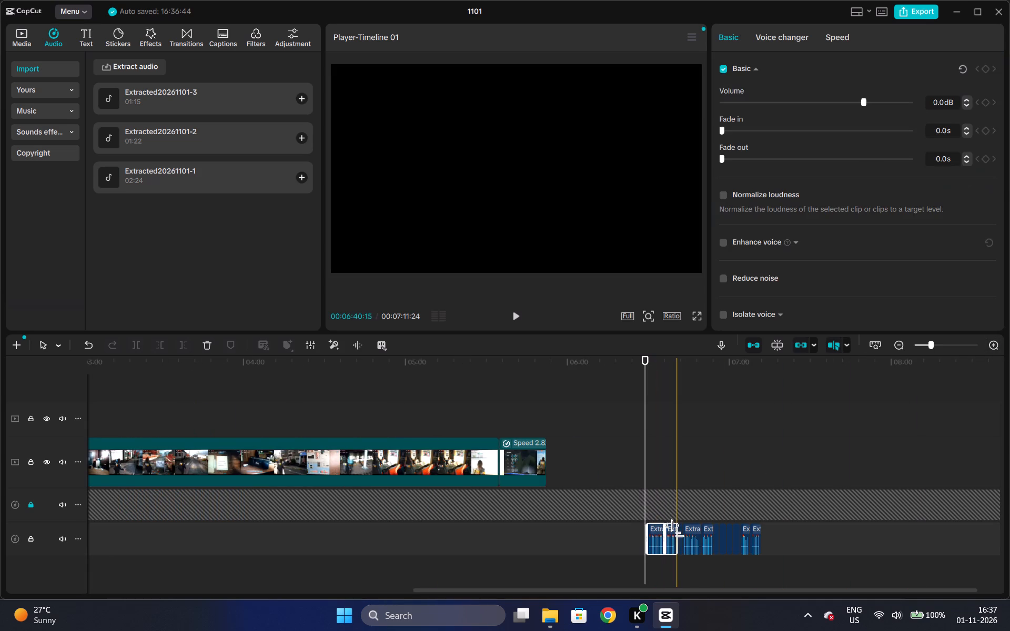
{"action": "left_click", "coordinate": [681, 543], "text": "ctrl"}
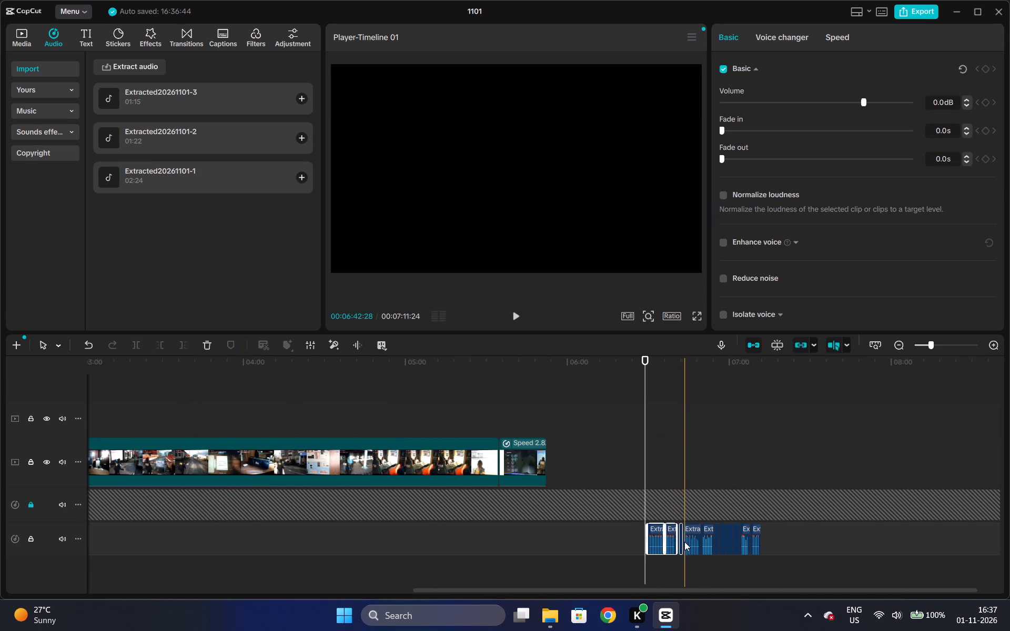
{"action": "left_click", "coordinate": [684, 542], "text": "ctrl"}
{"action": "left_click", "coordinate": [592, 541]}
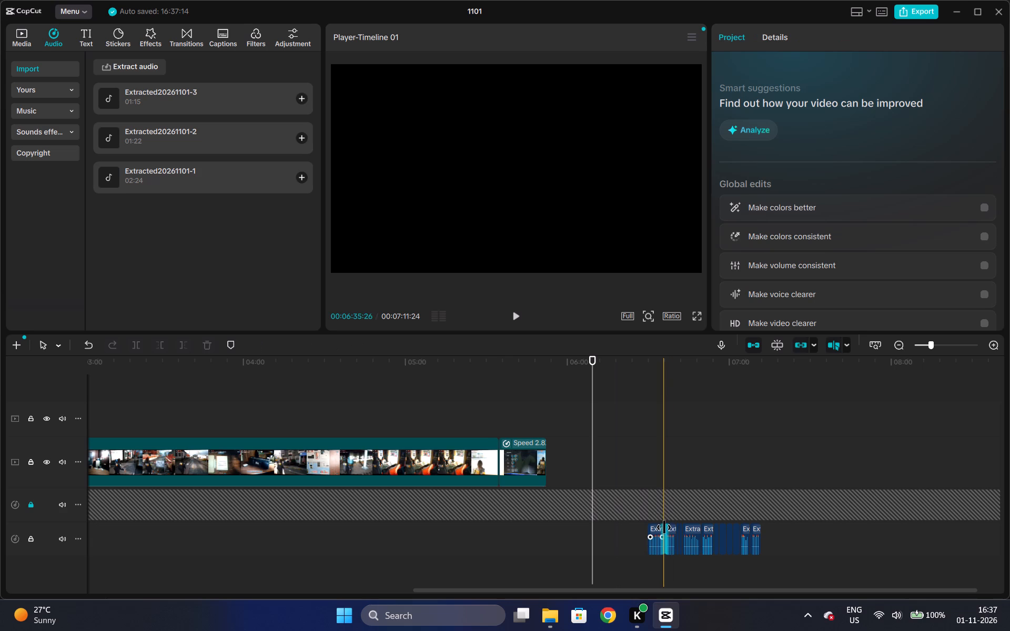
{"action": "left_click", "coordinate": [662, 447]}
Select all twelve pieces of the new voiceover and combine them into one compound clip.
{"action": "double_click", "coordinate": [995, 349]}
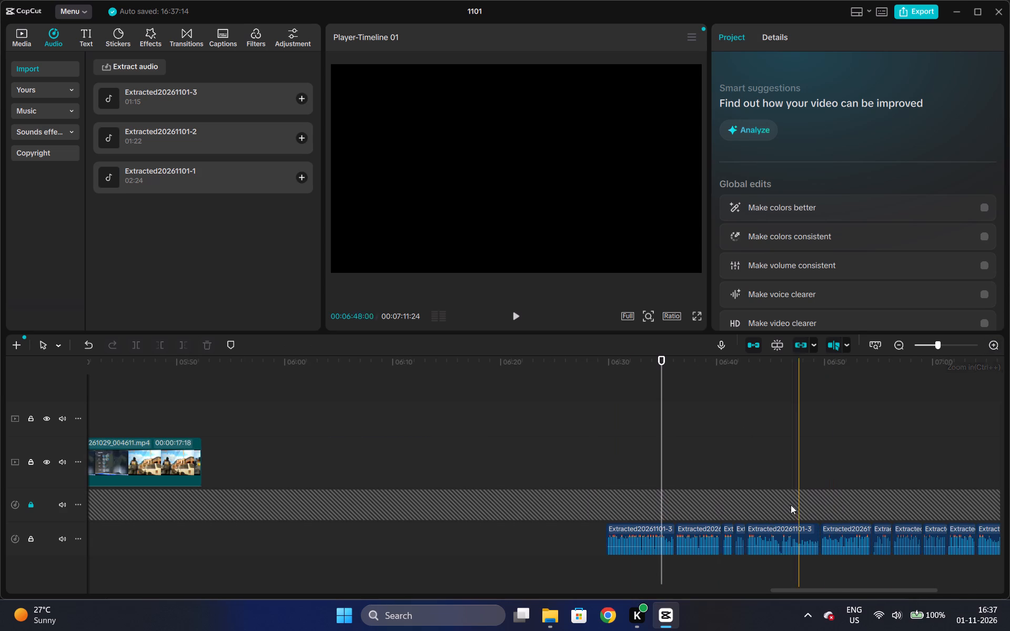
{"action": "left_click_drag", "start_coordinate": [839, 593], "coordinate": [861, 594]}
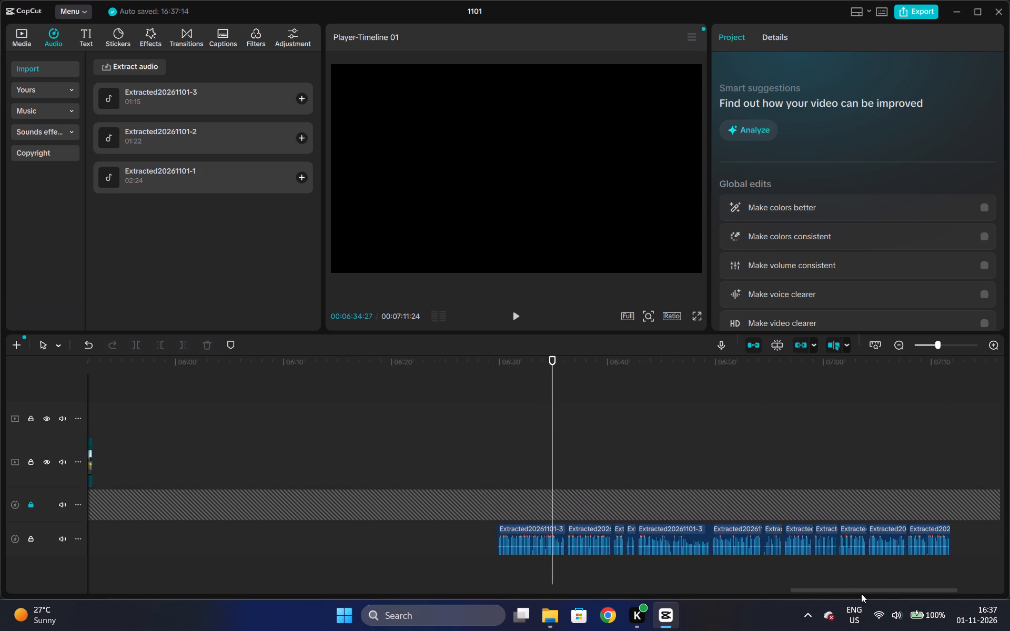
{"action": "left_click_drag", "start_coordinate": [861, 594], "coordinate": [867, 594]}
{"action": "left_click", "coordinate": [472, 529]}
{"action": "left_click", "coordinate": [528, 531], "text": "ctrl"}
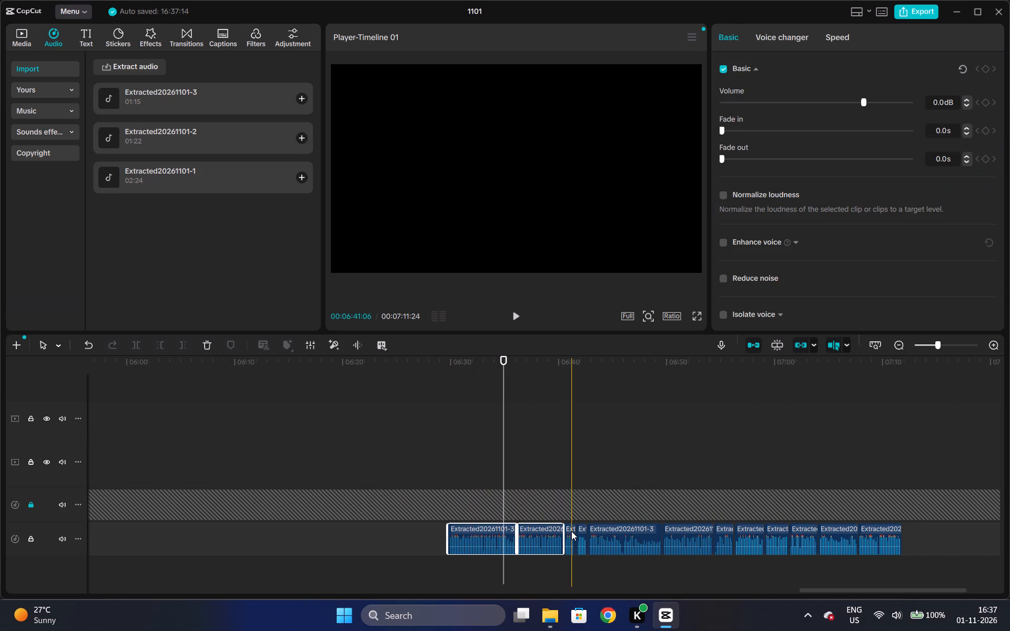
{"action": "left_click", "coordinate": [570, 531], "text": "ctrl"}
{"action": "left_click", "coordinate": [583, 529], "text": "ctrl"}
{"action": "left_click", "coordinate": [602, 526], "text": "ctrl"}
{"action": "left_click", "coordinate": [679, 524], "text": "ctrl"}
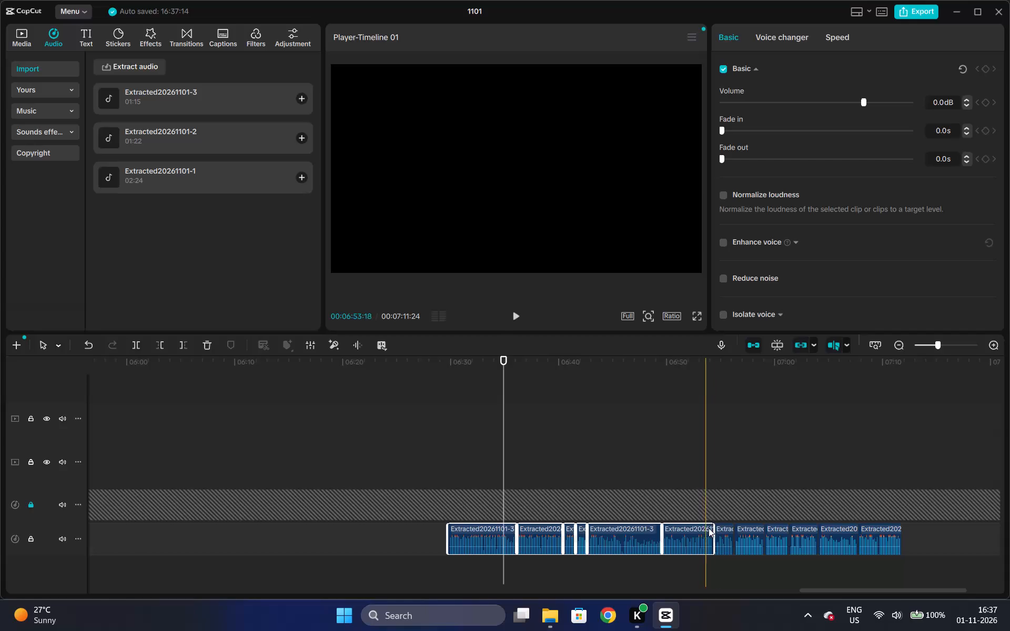
{"action": "left_click", "coordinate": [724, 528], "text": "ctrl"}
{"action": "left_click", "coordinate": [752, 528], "text": "ctrl"}
{"action": "left_click", "coordinate": [777, 528], "text": "ctrl"}
{"action": "left_click", "coordinate": [807, 528], "text": "ctrl"}
{"action": "left_click", "coordinate": [833, 528], "text": "ctrl"}
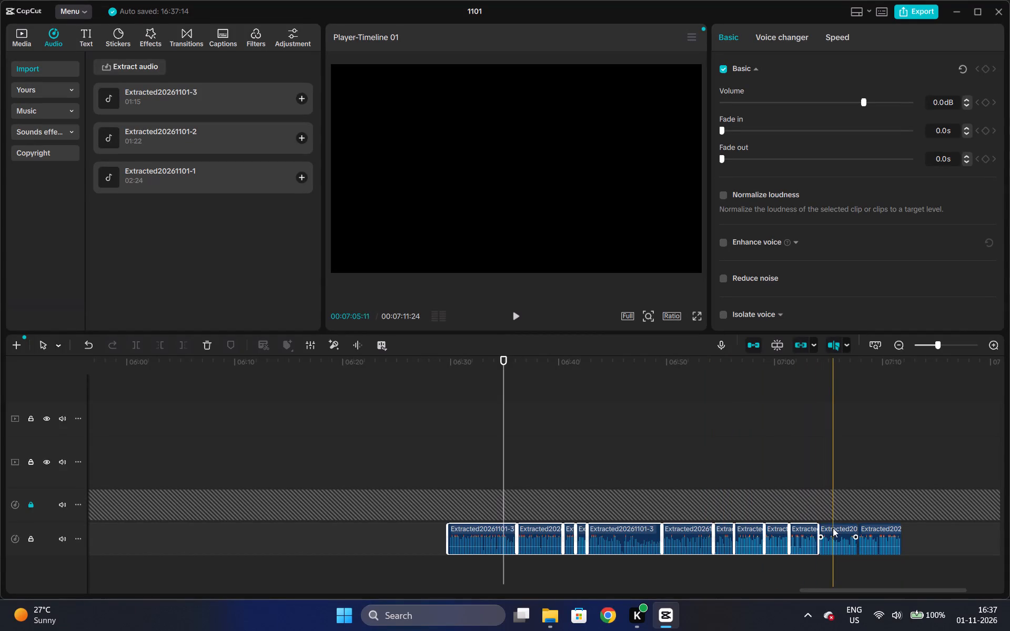
{"action": "left_click", "coordinate": [876, 527], "text": "ctrl"}
{"action": "right_click", "coordinate": [876, 527], "text": "ctrl"}
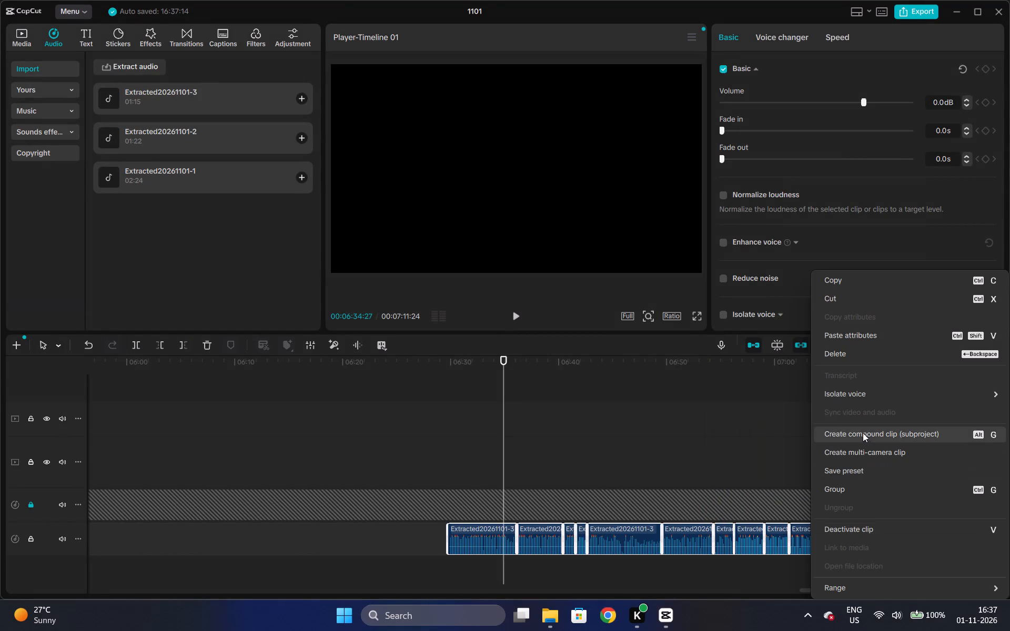
{"action": "left_click", "coordinate": [863, 435], "text": "ctrl"}
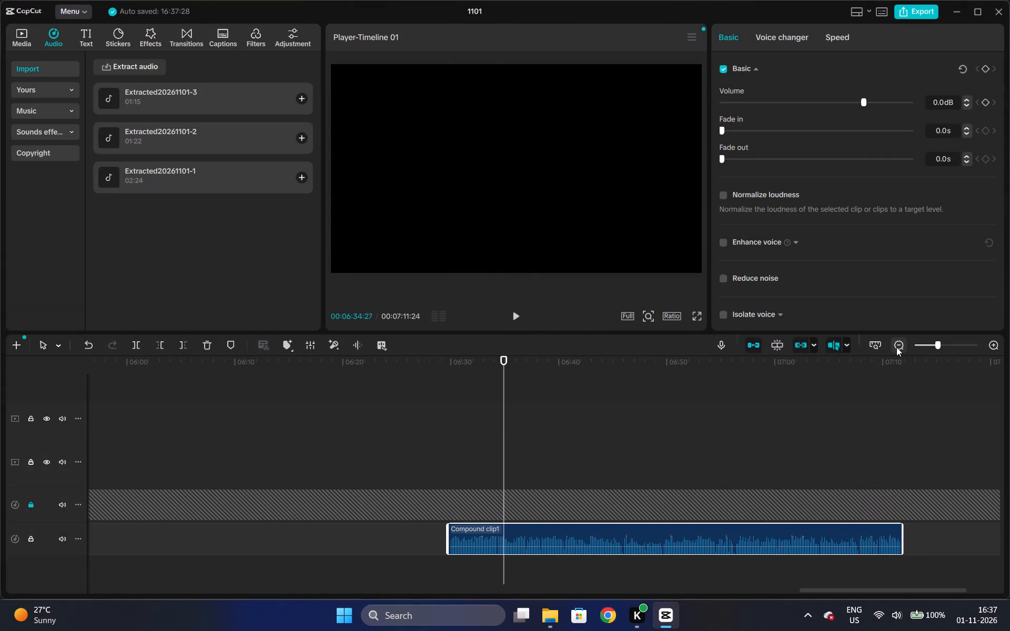
Move the compound clip back under the gameplay footage at about 03:13 and unlock the earlier voiceover's track.
{"action": "left_click", "coordinate": [896, 347]}
{"action": "left_click", "coordinate": [900, 341]}
{"action": "left_click_drag", "start_coordinate": [725, 528], "coordinate": [197, 490]}
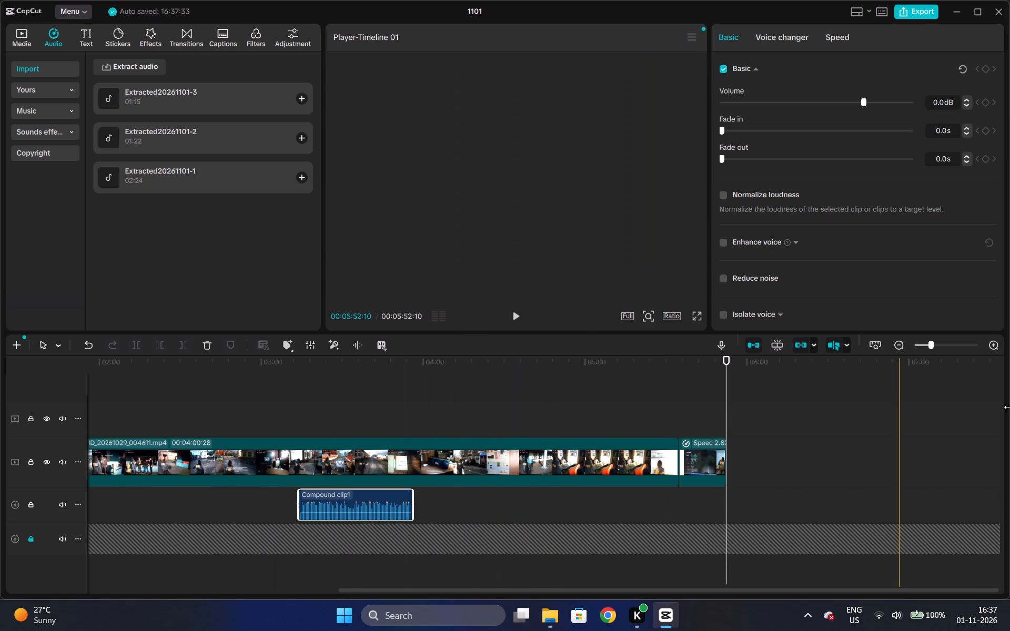
{"action": "triple_click", "coordinate": [903, 348]}
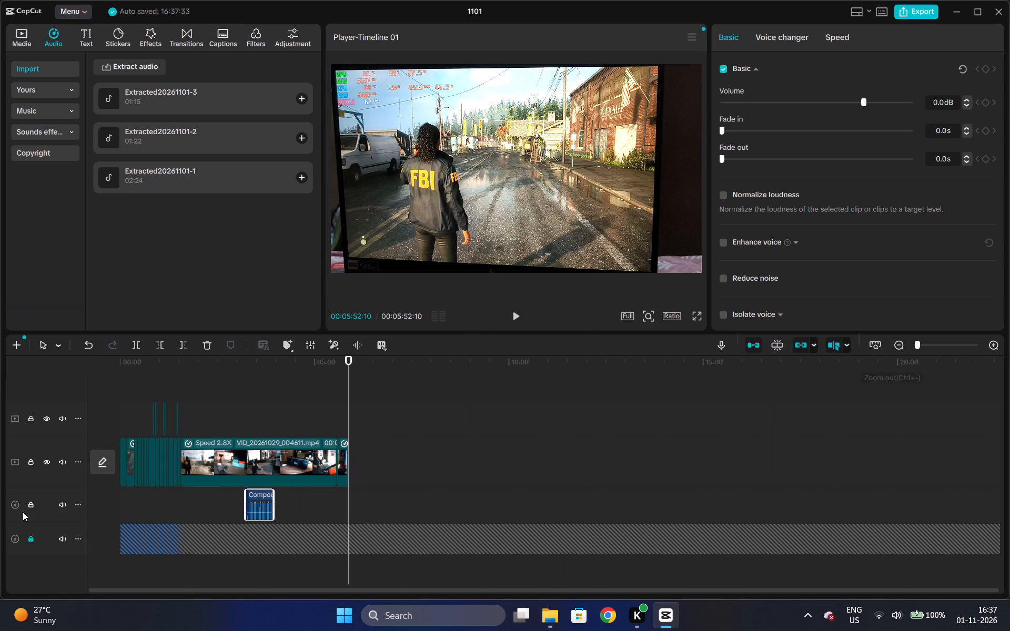
{"action": "left_click_drag", "start_coordinate": [260, 493], "coordinate": [260, 525]}
{"action": "left_click", "coordinate": [36, 504]}
{"action": "left_click", "coordinate": [31, 504]}
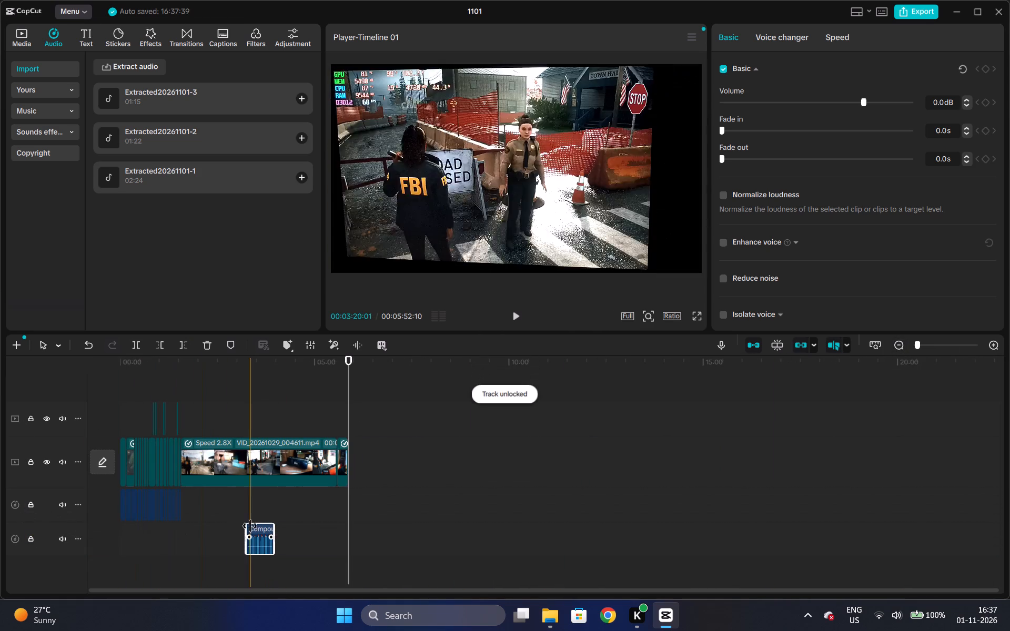
Place the compound clip on the earlier voiceover's track at about 01:34, just after that track's last piece.
{"action": "left_click_drag", "start_coordinate": [256, 527], "coordinate": [200, 487]}
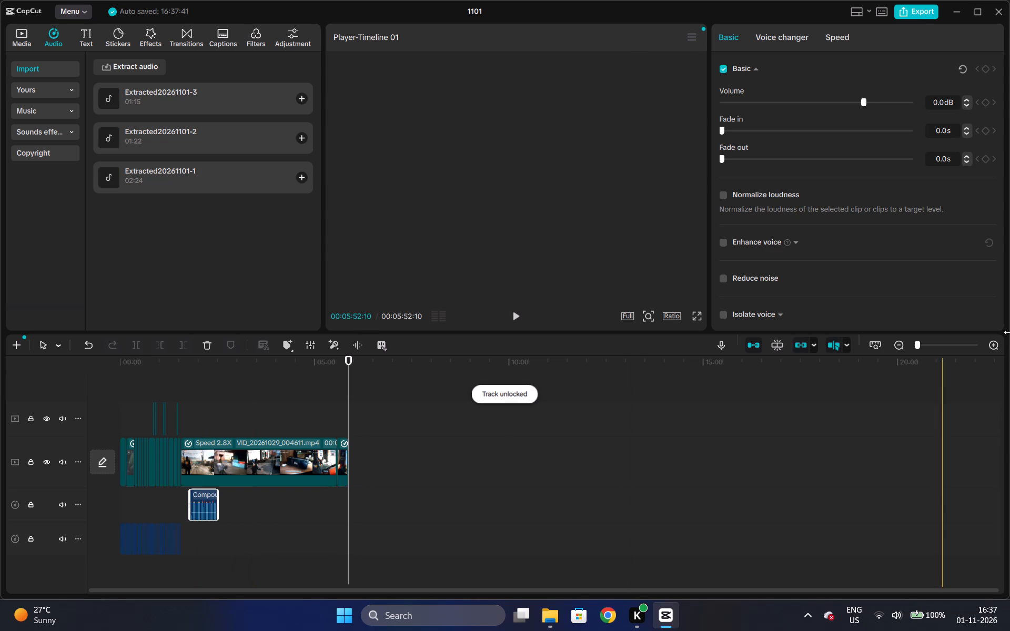
{"action": "left_click_drag", "start_coordinate": [200, 492], "coordinate": [201, 520]}
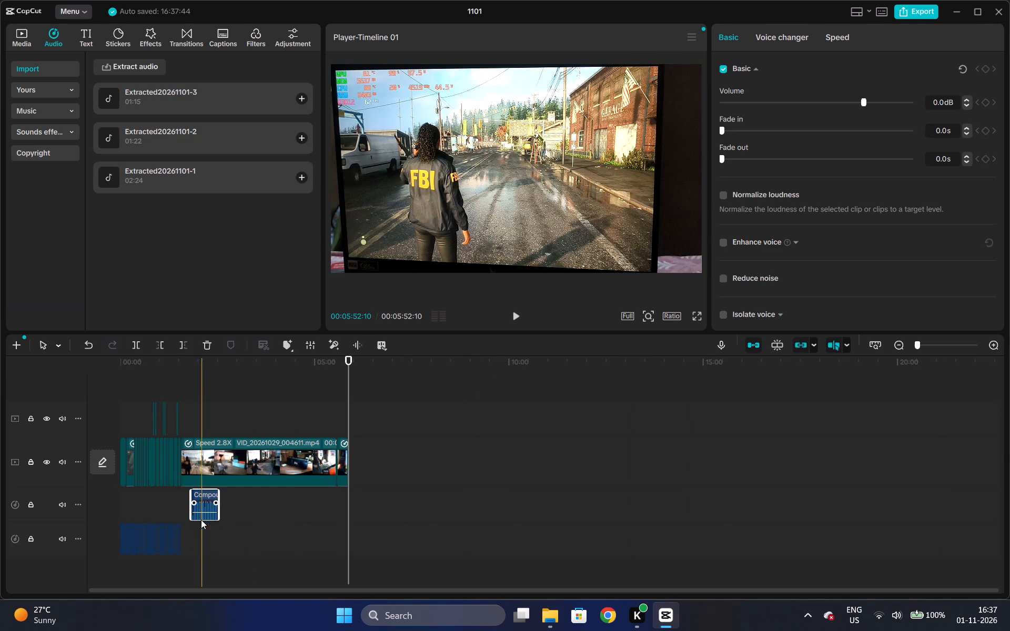
{"action": "triple_click", "coordinate": [992, 344]}
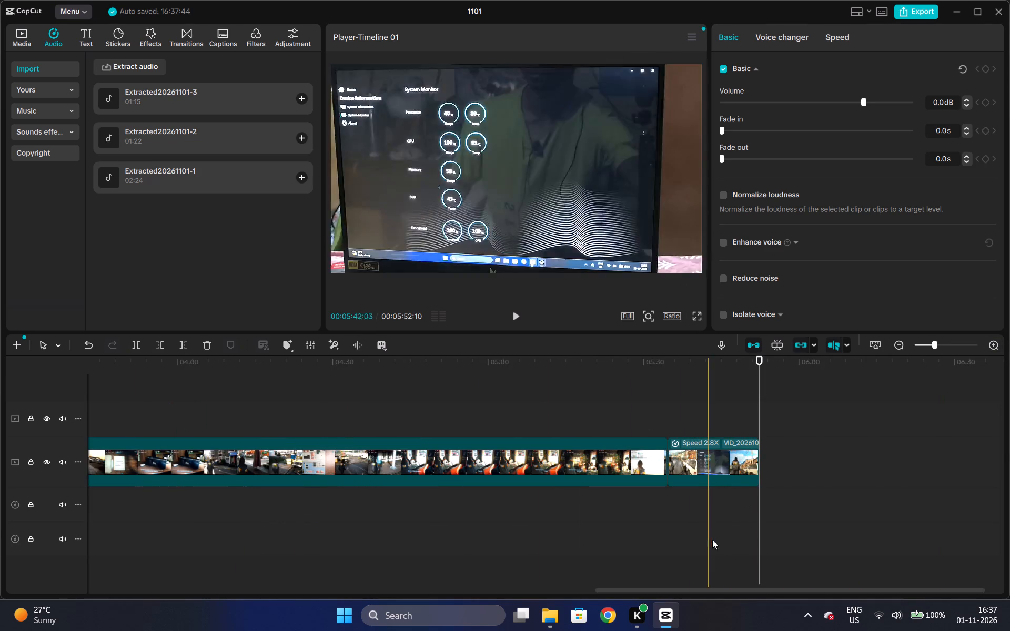
{"action": "left_click_drag", "start_coordinate": [742, 591], "coordinate": [410, 588]}
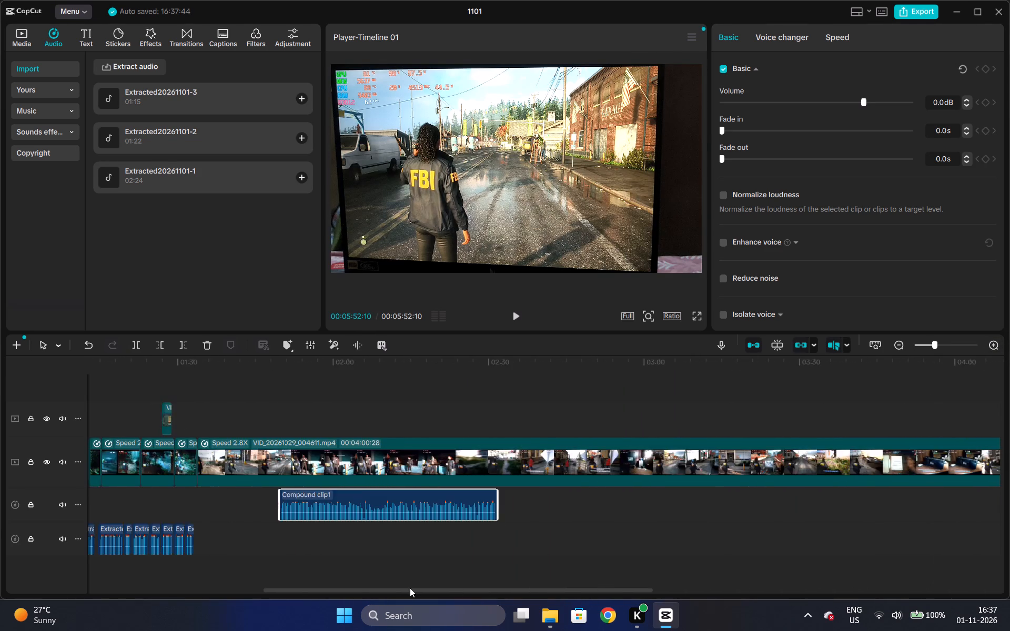
{"action": "left_click_drag", "start_coordinate": [410, 588], "coordinate": [372, 579]}
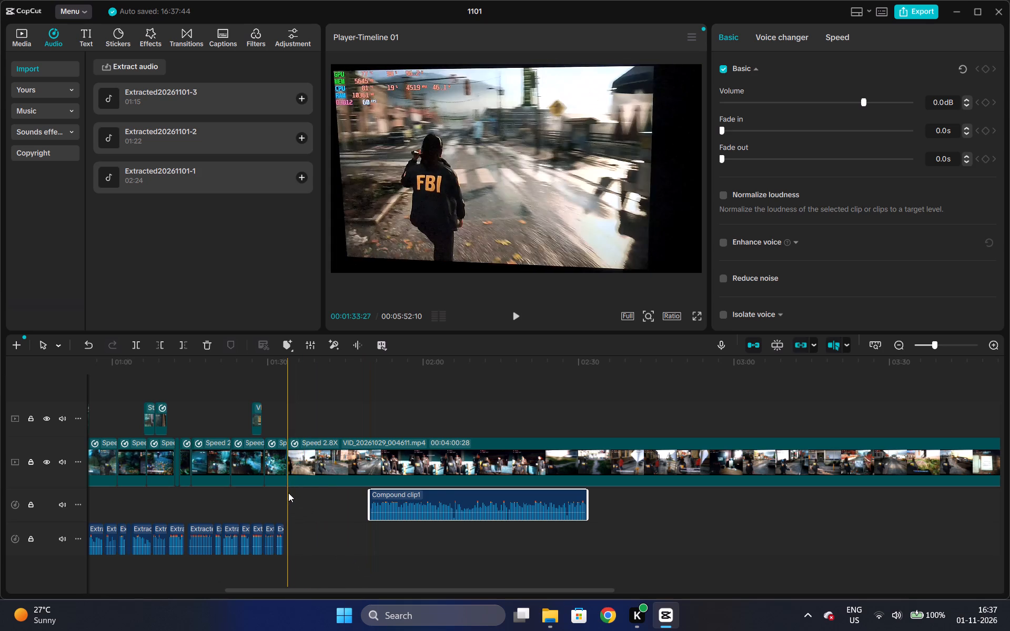
{"action": "left_click_drag", "start_coordinate": [435, 491], "coordinate": [349, 524]}
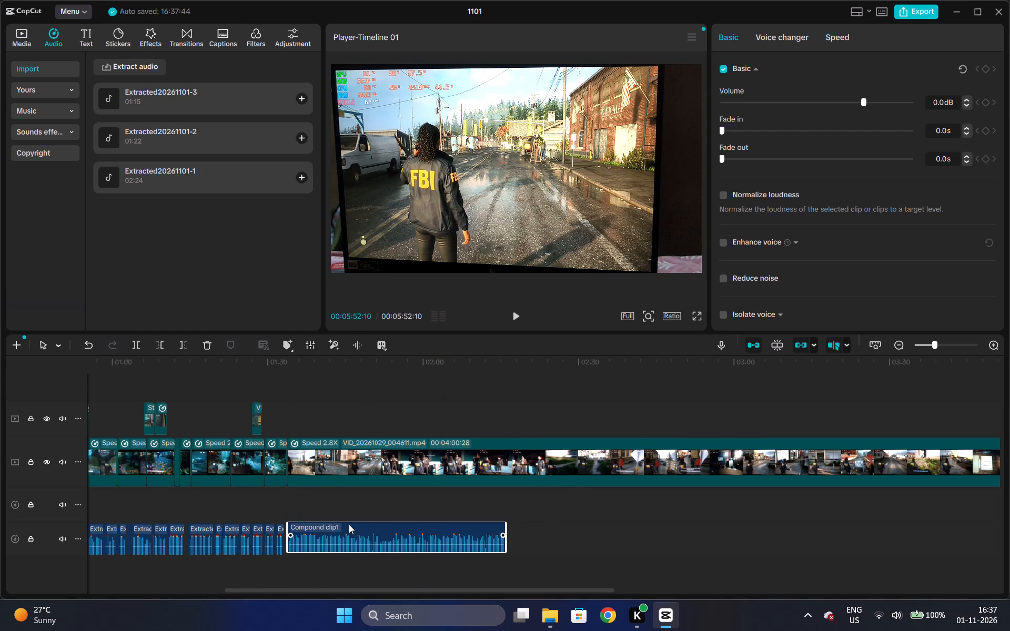
{"action": "left_click_drag", "start_coordinate": [349, 524], "coordinate": [355, 528]}
Play the transition into the compound clip from about 01:32 and replay the part from about 01:43 to 01:47.
{"action": "left_click", "coordinate": [278, 378]}
{"action": "key", "text": "space"}
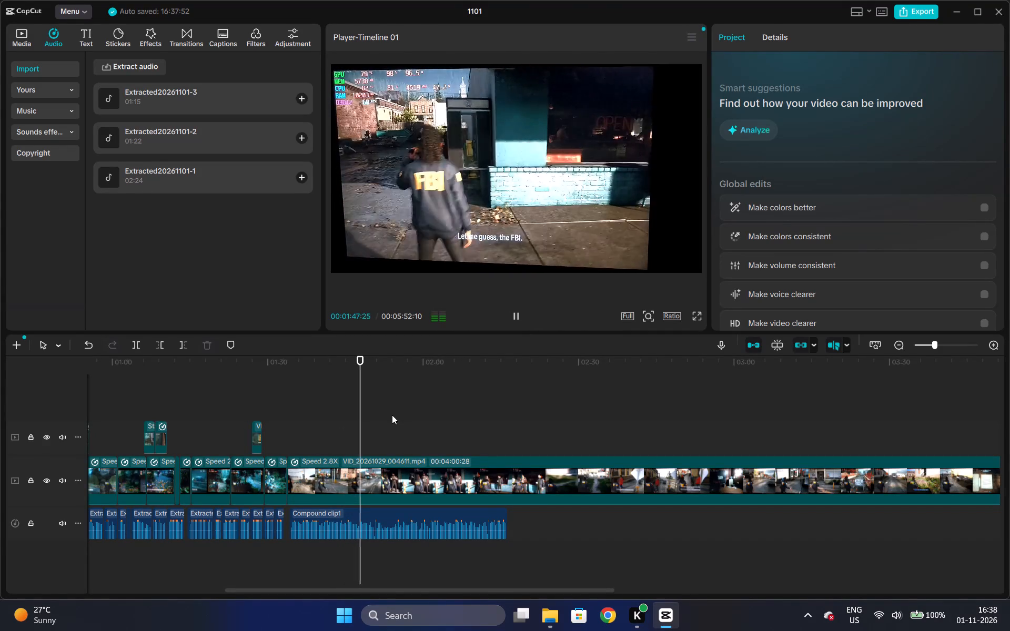
{"action": "key", "text": "space"}
{"action": "left_click", "coordinate": [338, 362]}
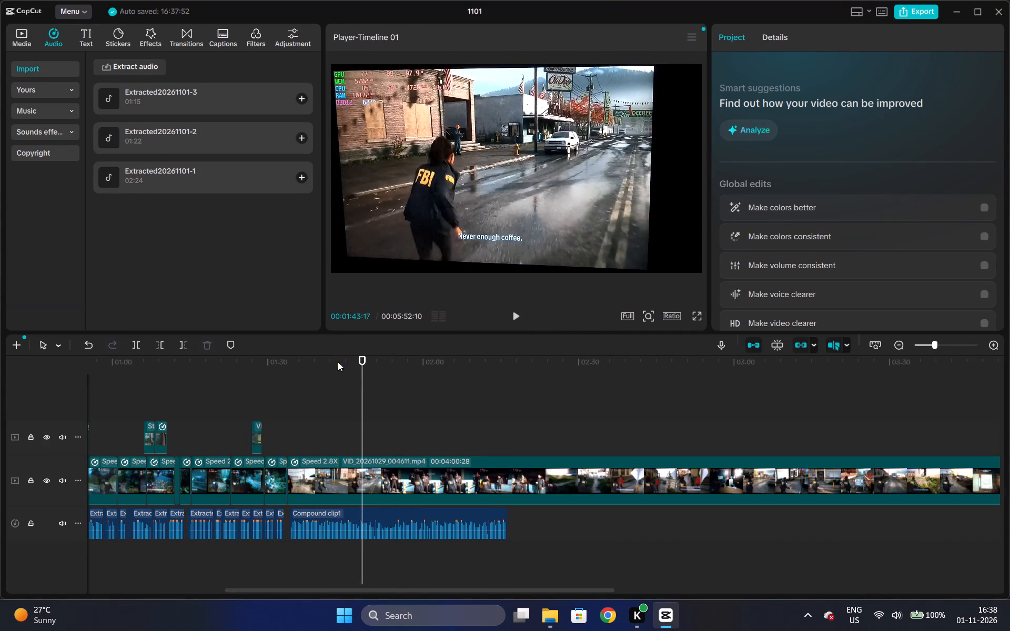
{"action": "key", "text": "space"}
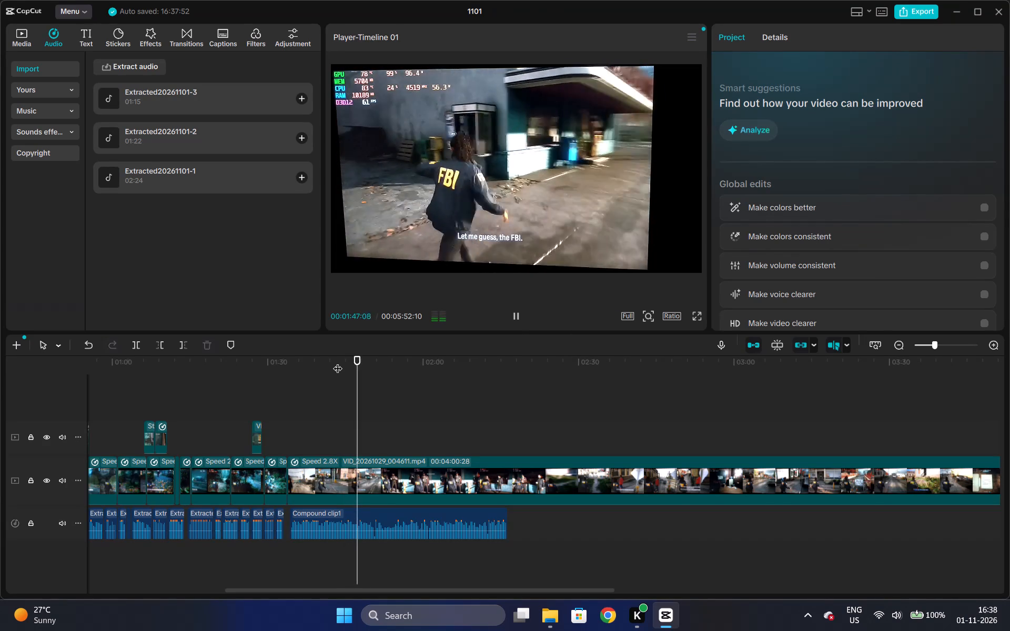
{"action": "key", "text": "space"}
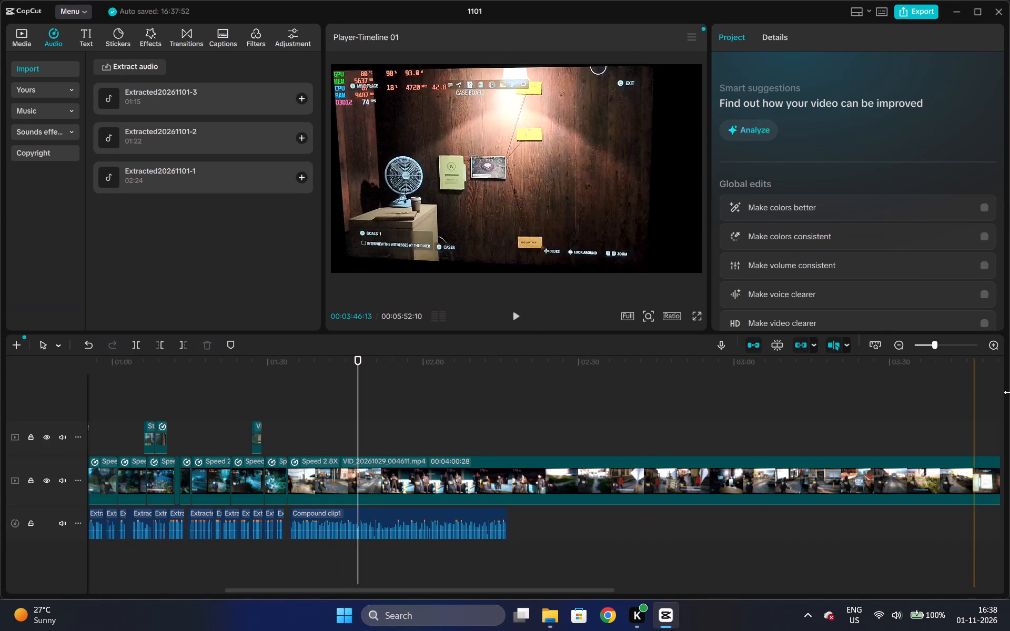
{"action": "triple_click", "coordinate": [900, 345]}
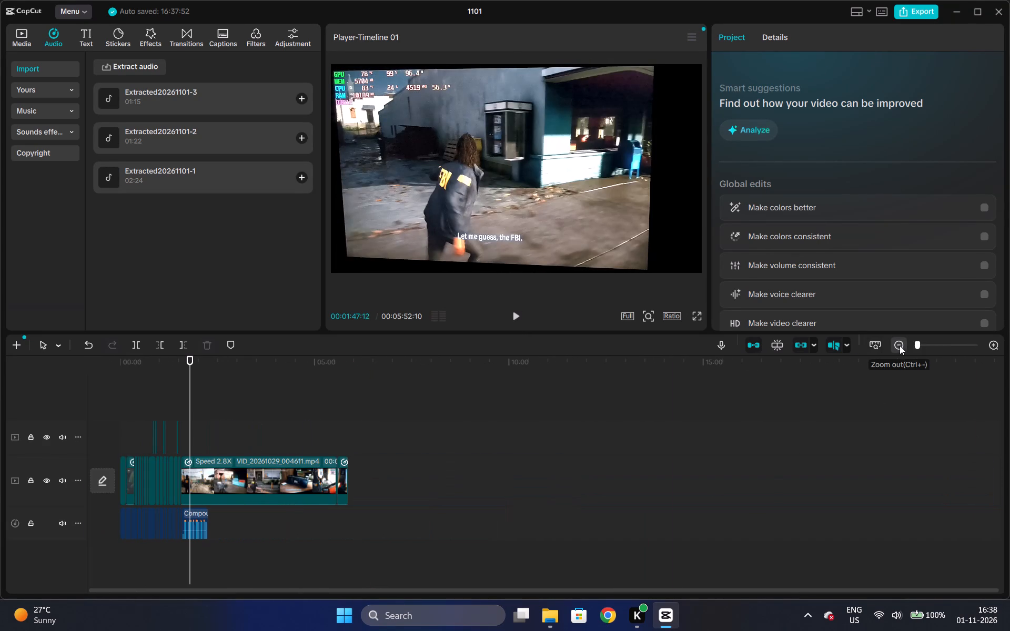
Move the last clip of the gameplay track, the system monitor shot, onto the overlay track so it starts at about 01:47.
{"action": "left_click_drag", "start_coordinate": [342, 481], "coordinate": [286, 437]}
{"action": "key", "text": "ctrl+z"}
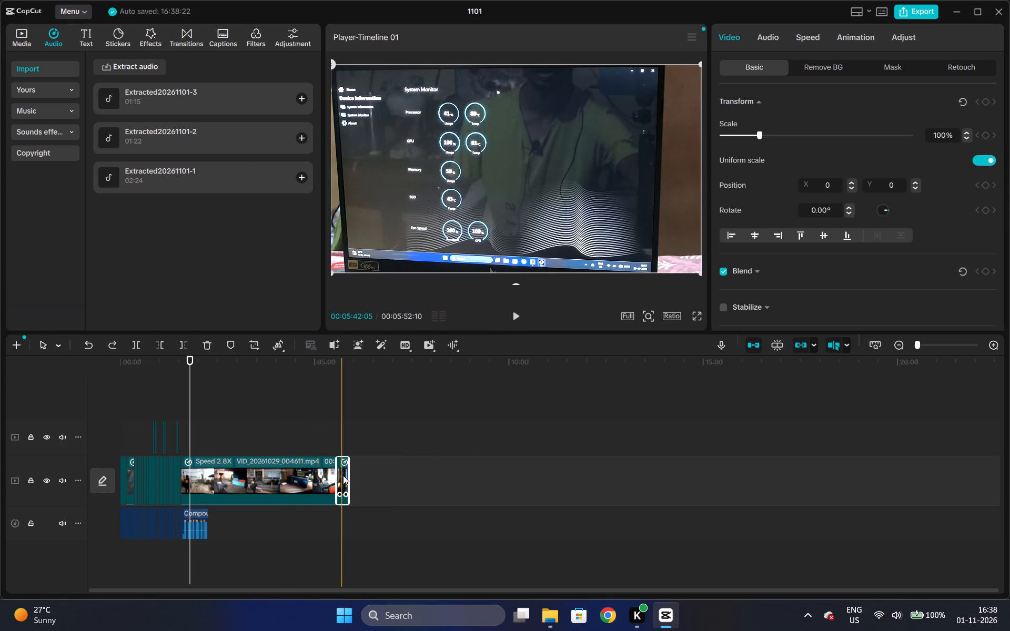
{"action": "left_click_drag", "start_coordinate": [344, 477], "coordinate": [200, 428]}
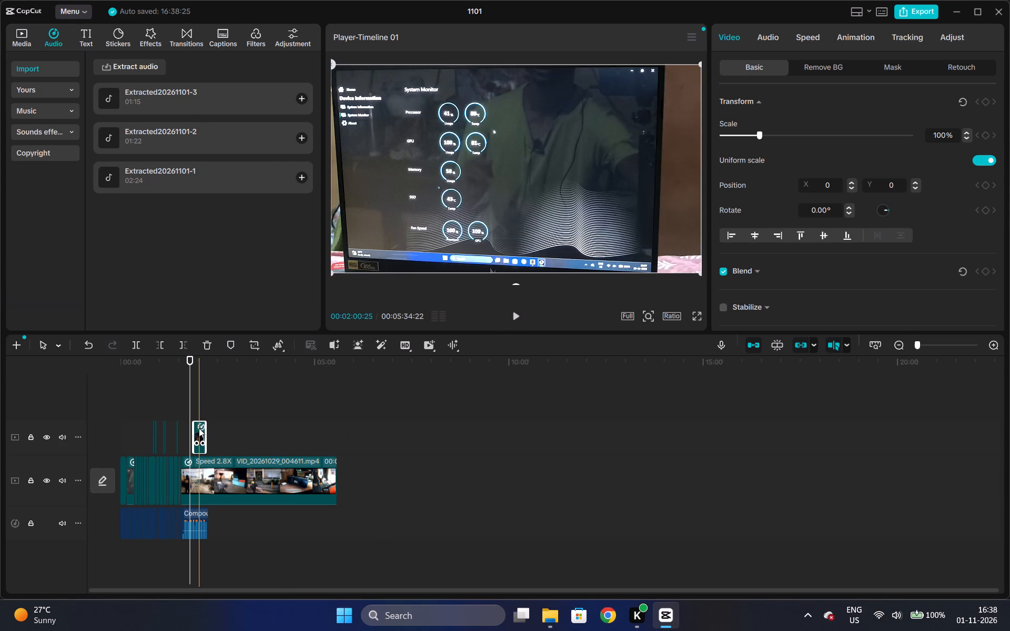
{"action": "triple_click", "coordinate": [992, 344]}
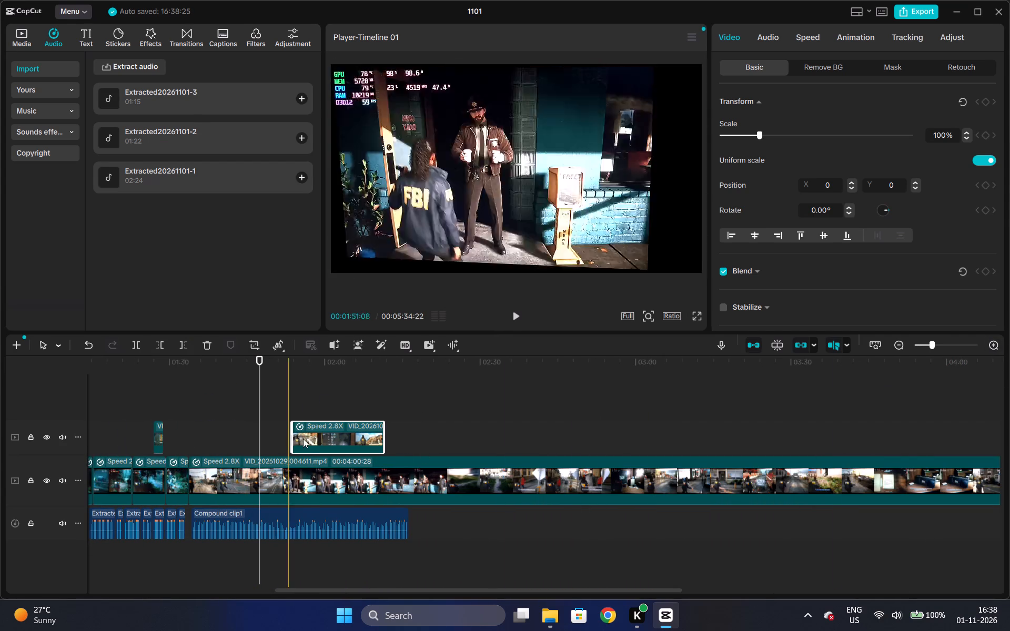
{"action": "left_click_drag", "start_coordinate": [311, 425], "coordinate": [277, 425]}
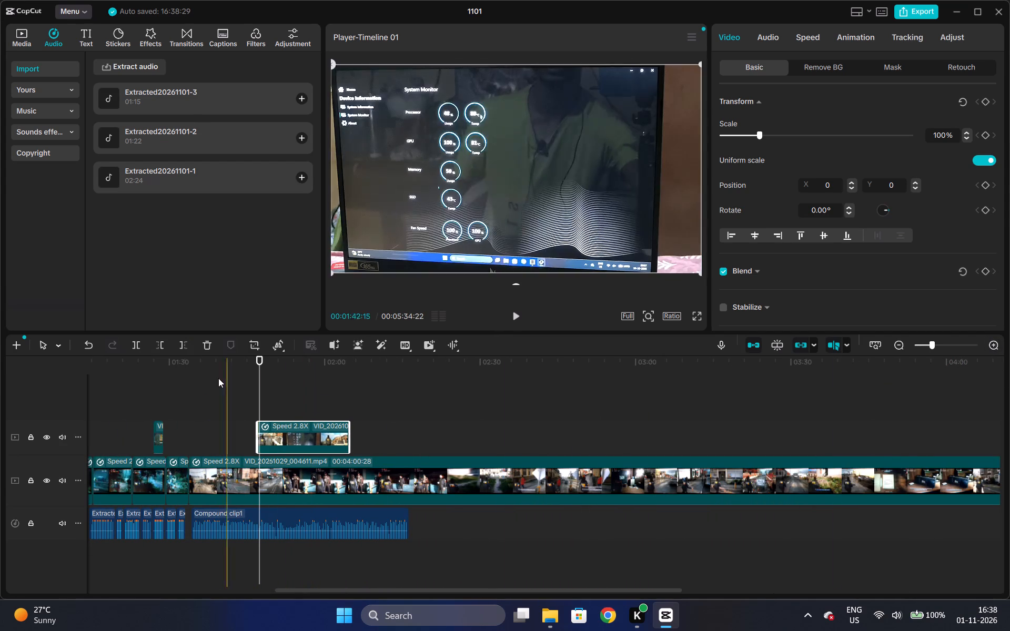
Trim the overlay system monitor clip's beginning up to about 01:49 and shift the clip to start at about 01:46.
{"action": "left_click", "coordinate": [218, 378]}
{"action": "key", "text": "space"}
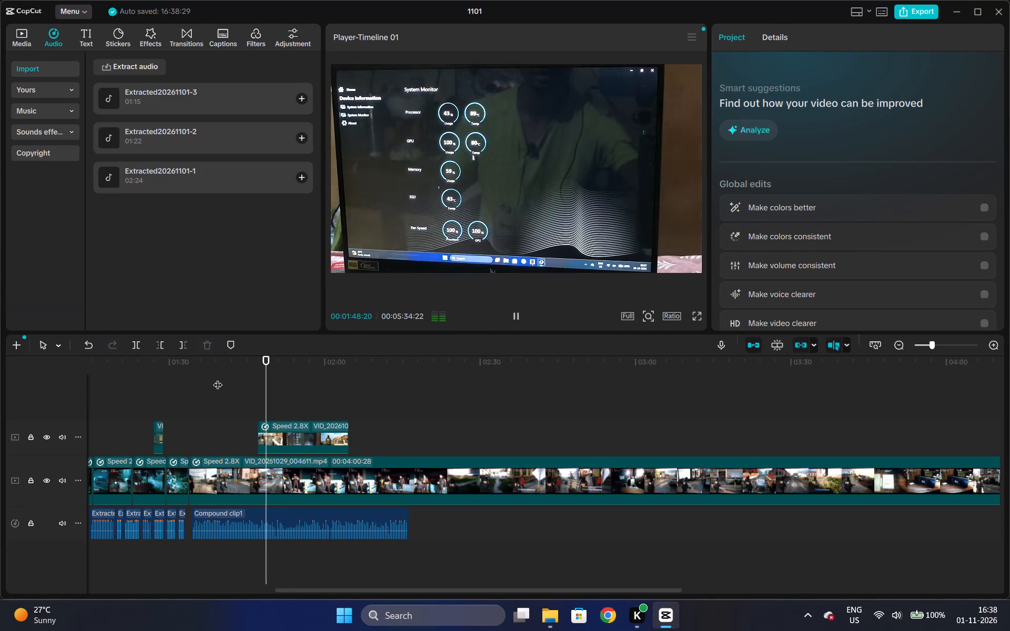
{"action": "key", "text": "space"}
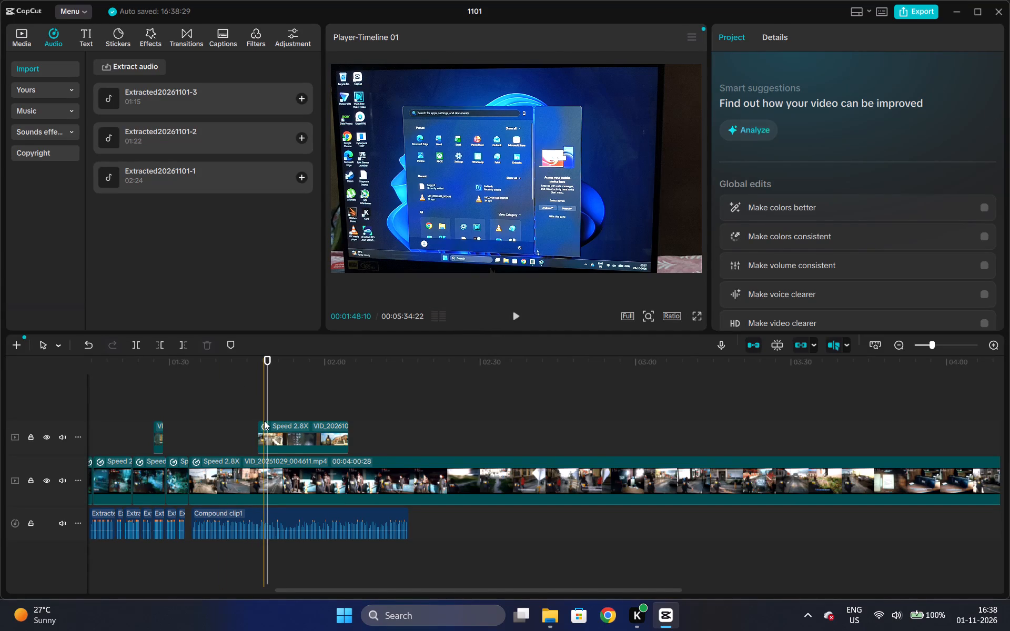
{"action": "left_click", "coordinate": [268, 425]}
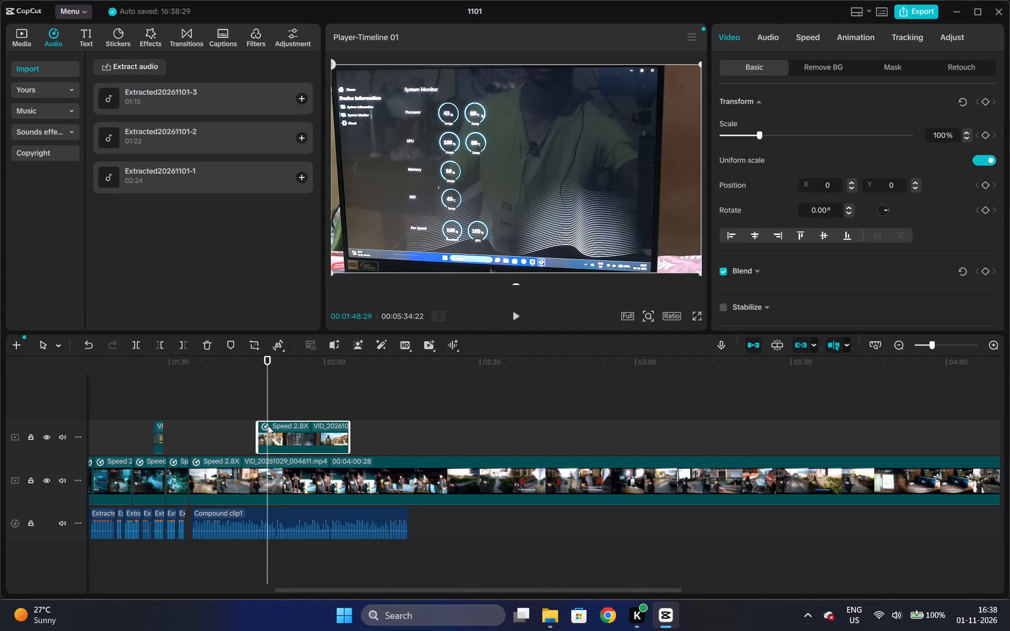
{"action": "key", "text": "q"}
{"action": "left_click_drag", "start_coordinate": [277, 425], "coordinate": [263, 425]}
Play the system monitor insert from about 01:41, review it in full screen to about 01:56, and replay its start.
{"action": "left_click", "coordinate": [243, 397]}
{"action": "left_click", "coordinate": [228, 387]}
{"action": "key", "text": "space"}
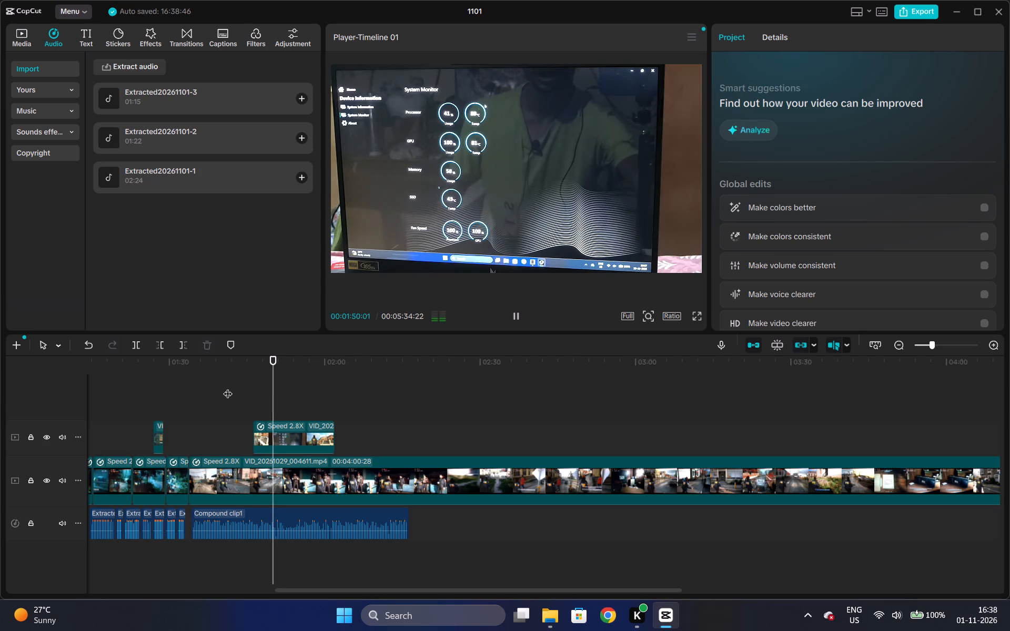
{"action": "key", "text": "space"}
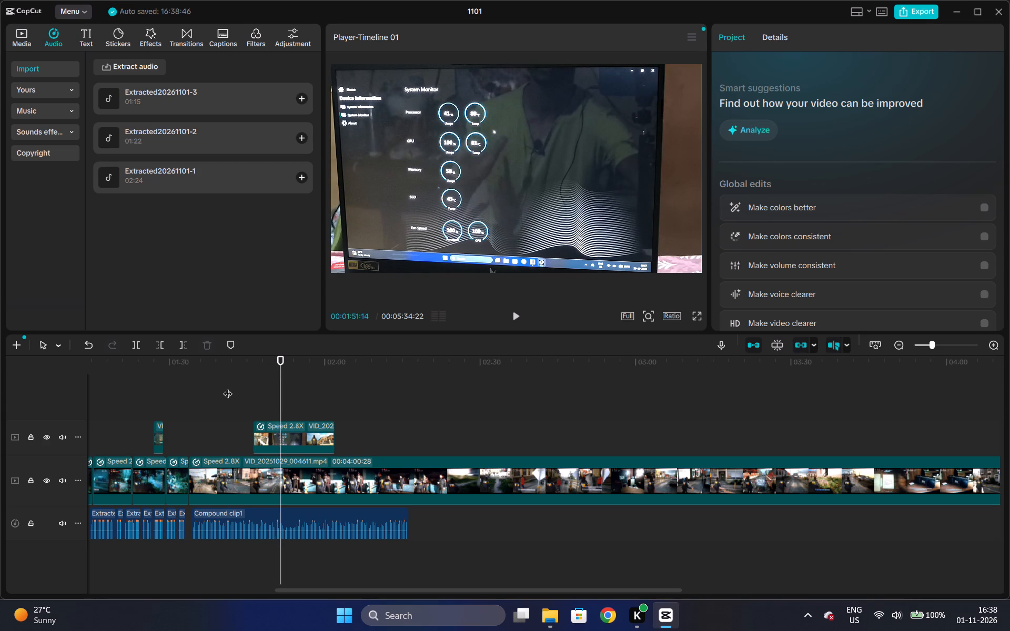
{"action": "left_click", "coordinate": [698, 315]}
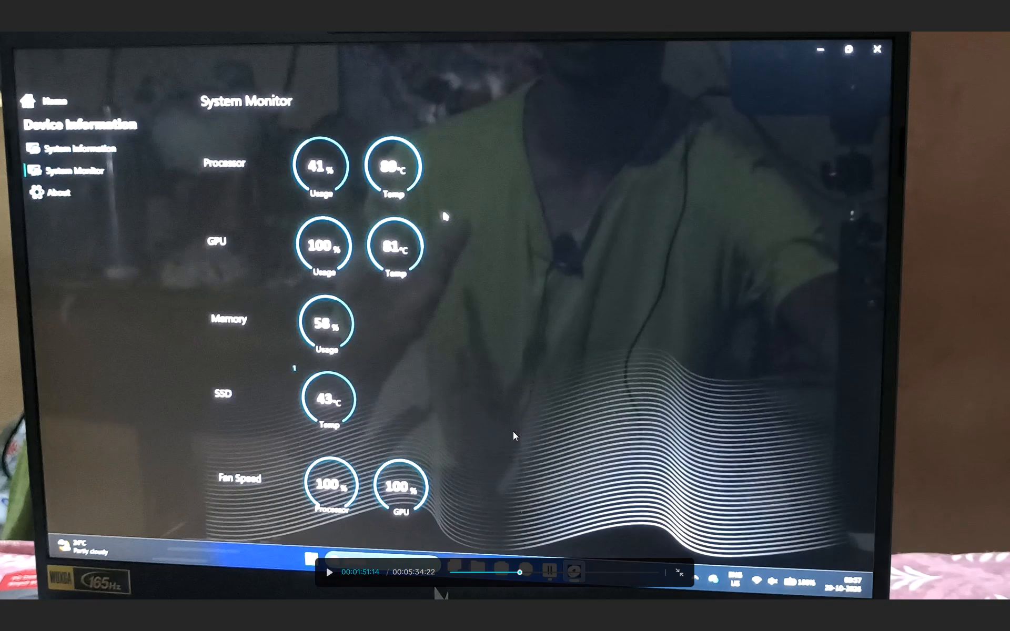
{"action": "left_click", "coordinate": [509, 568]}
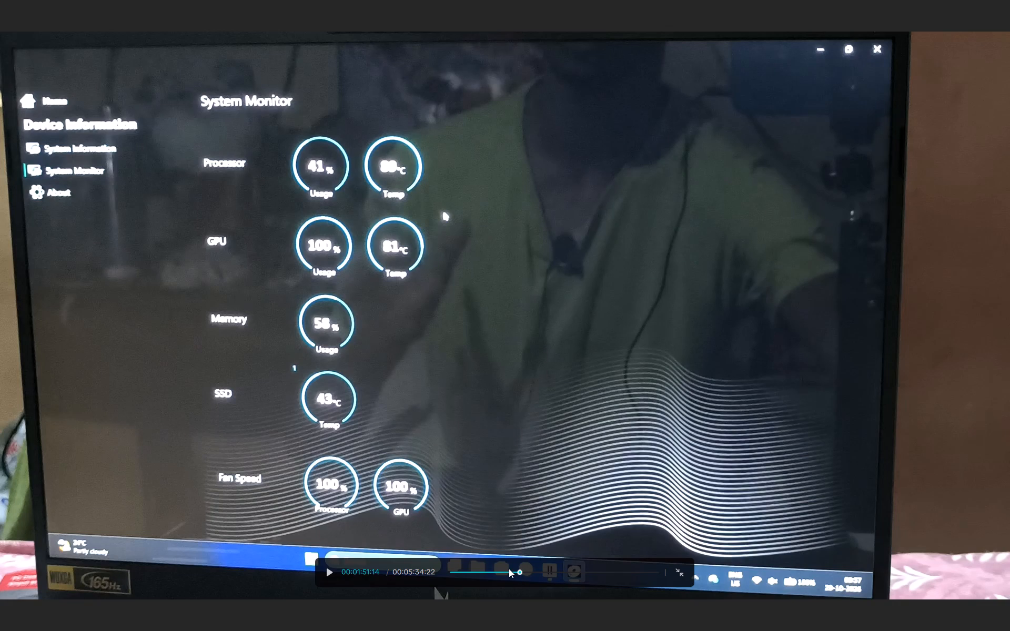
{"action": "left_click", "coordinate": [509, 569]}
{"action": "key", "text": "space"}
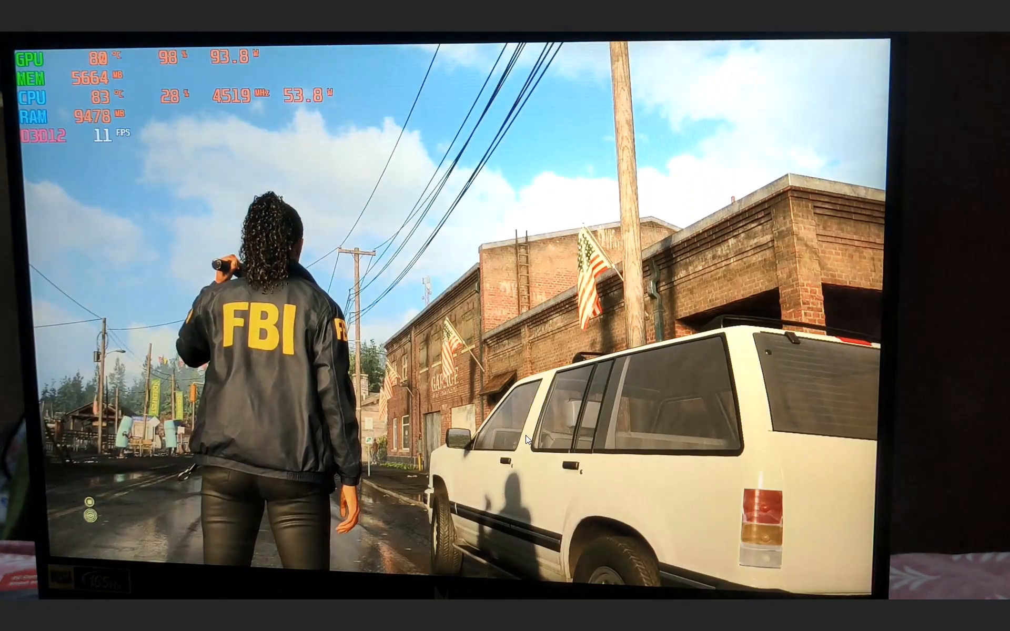
{"action": "key", "text": "Escape"}
{"action": "key", "text": "space"}
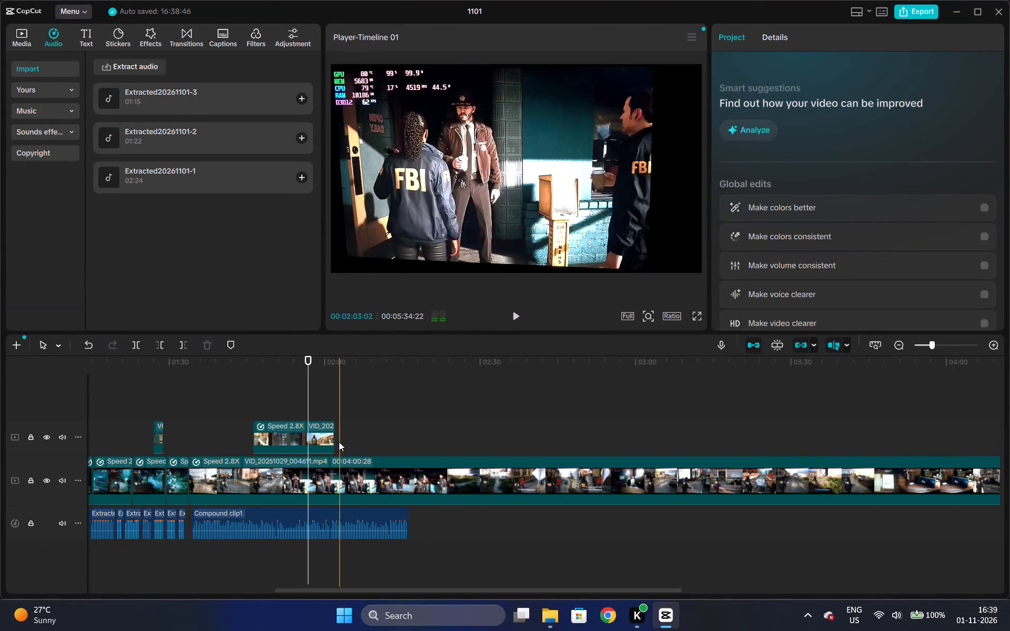
{"action": "left_click", "coordinate": [274, 440]}
{"action": "left_click", "coordinate": [242, 383]}
{"action": "key", "text": "space"}
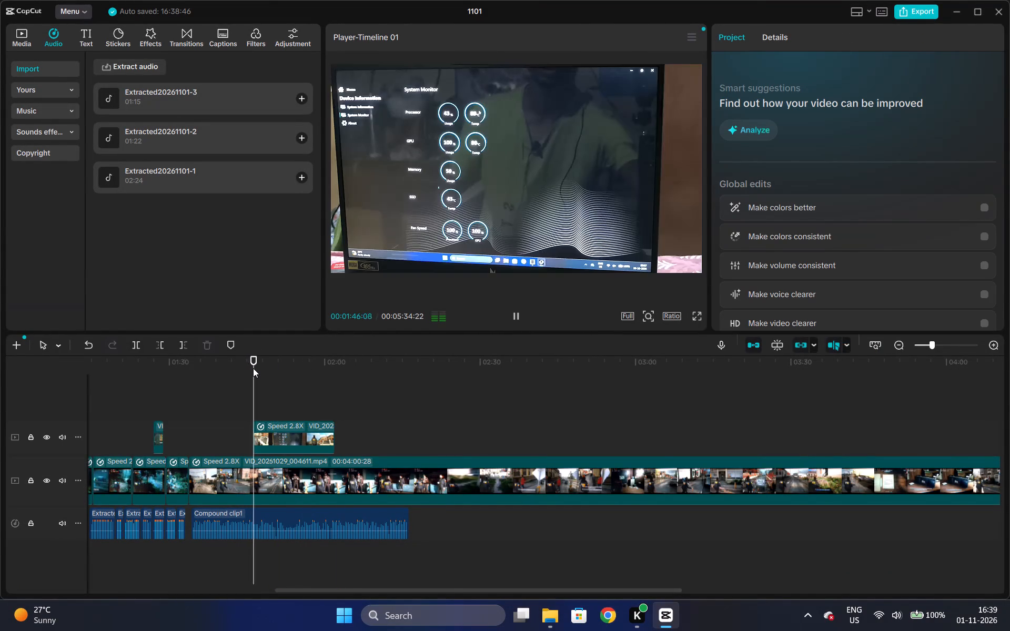
{"action": "key", "text": "space"}
Turn on Relight for the system monitor clip on the overlay track.
{"action": "left_click", "coordinate": [287, 443]}
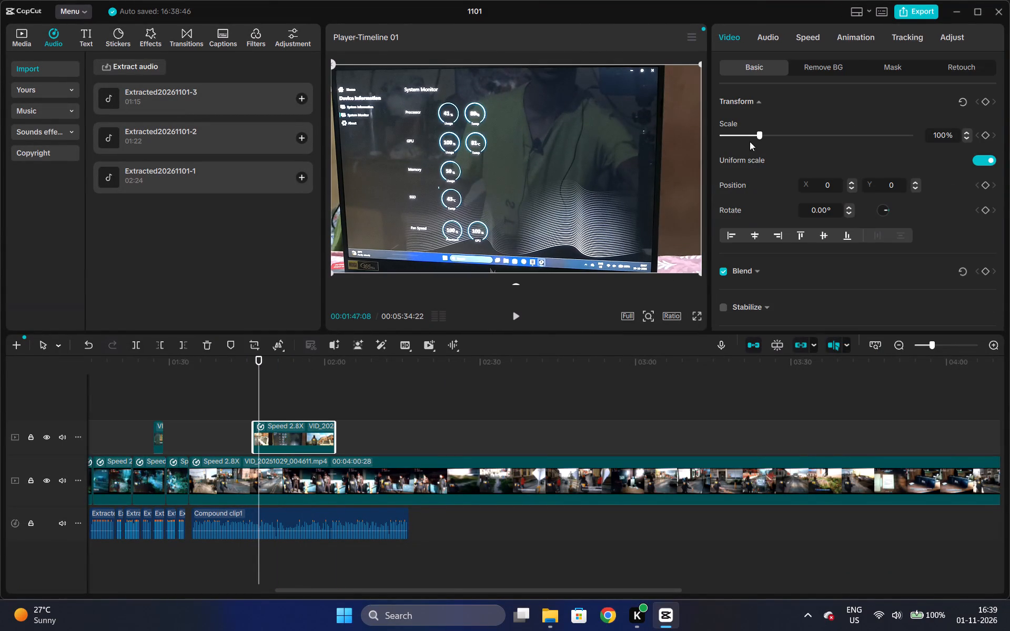
{"action": "left_click_drag", "start_coordinate": [1001, 110], "coordinate": [999, 187]}
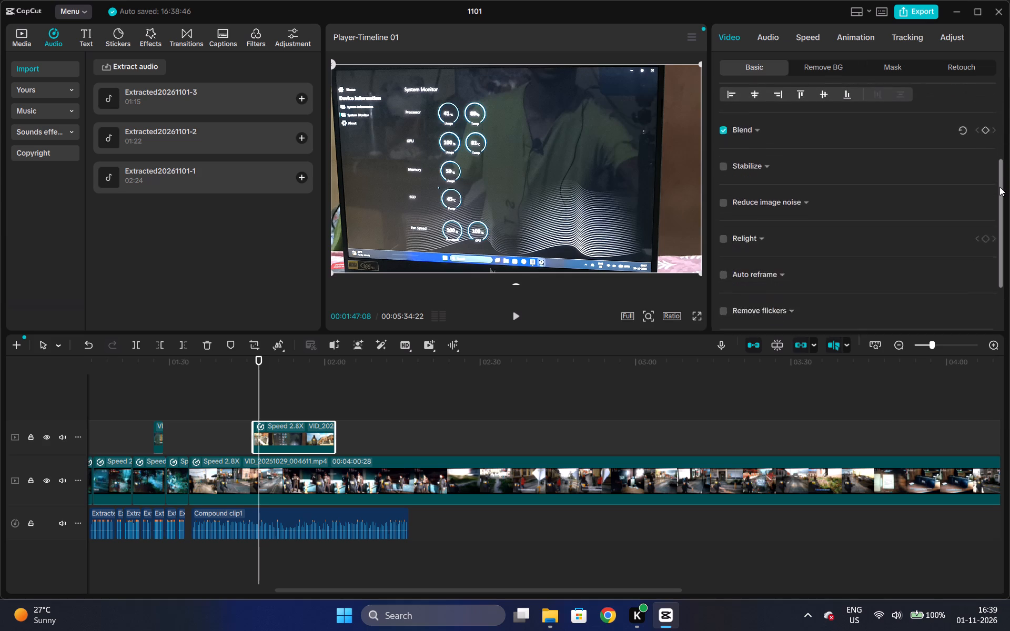
{"action": "left_click_drag", "start_coordinate": [999, 187], "coordinate": [995, 234]}
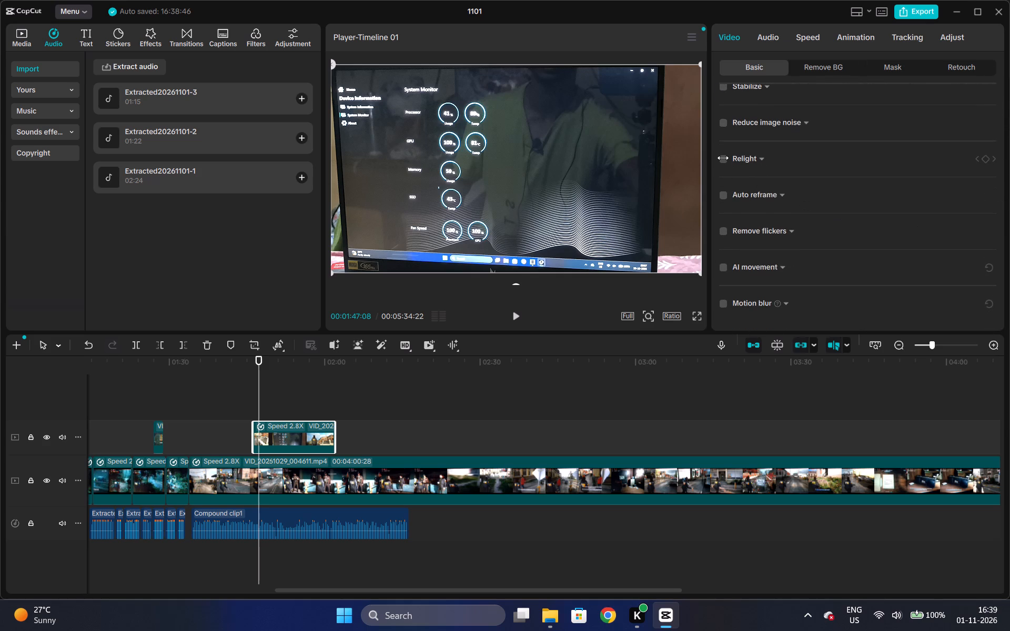
{"action": "left_click", "coordinate": [723, 164]}
{"action": "left_click", "coordinate": [723, 162]}
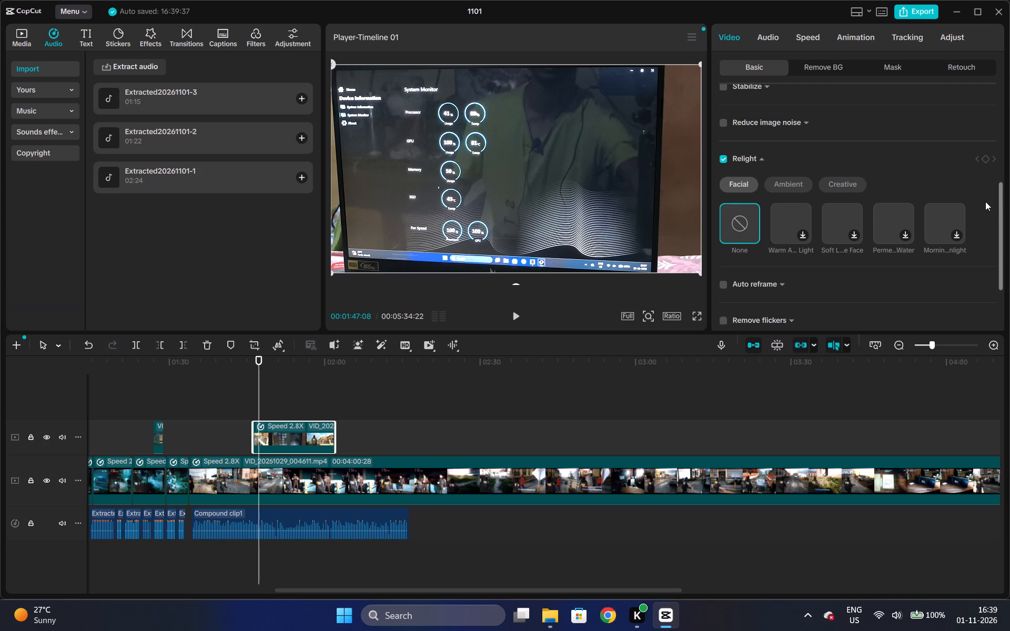
{"action": "left_click_drag", "start_coordinate": [996, 209], "coordinate": [996, 254]}
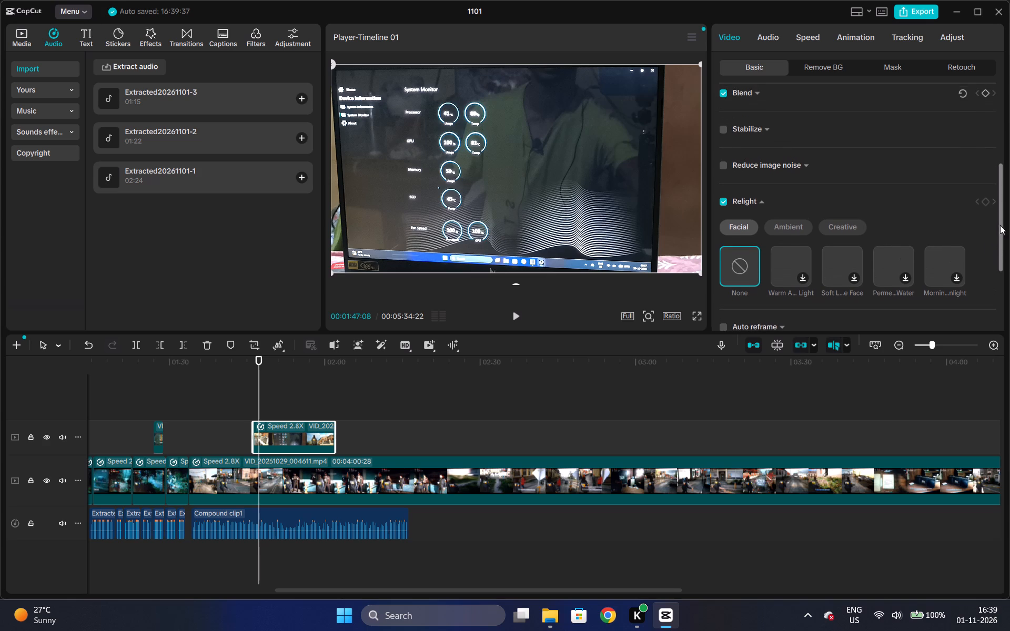
{"action": "left_click_drag", "start_coordinate": [1001, 222], "coordinate": [996, 204]}
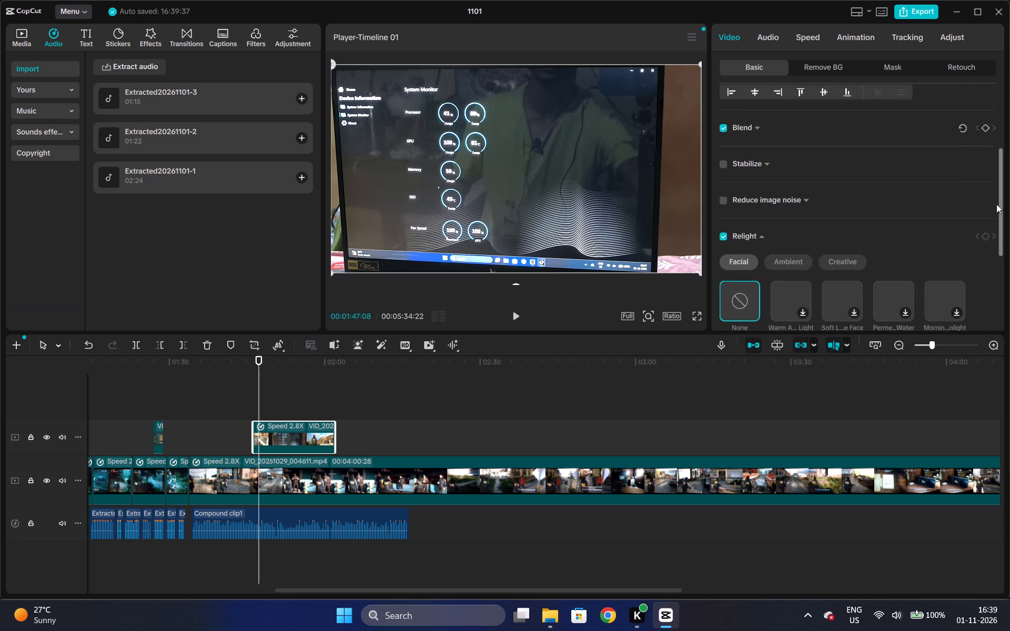
{"action": "left_click_drag", "start_coordinate": [996, 204], "coordinate": [994, 140]}
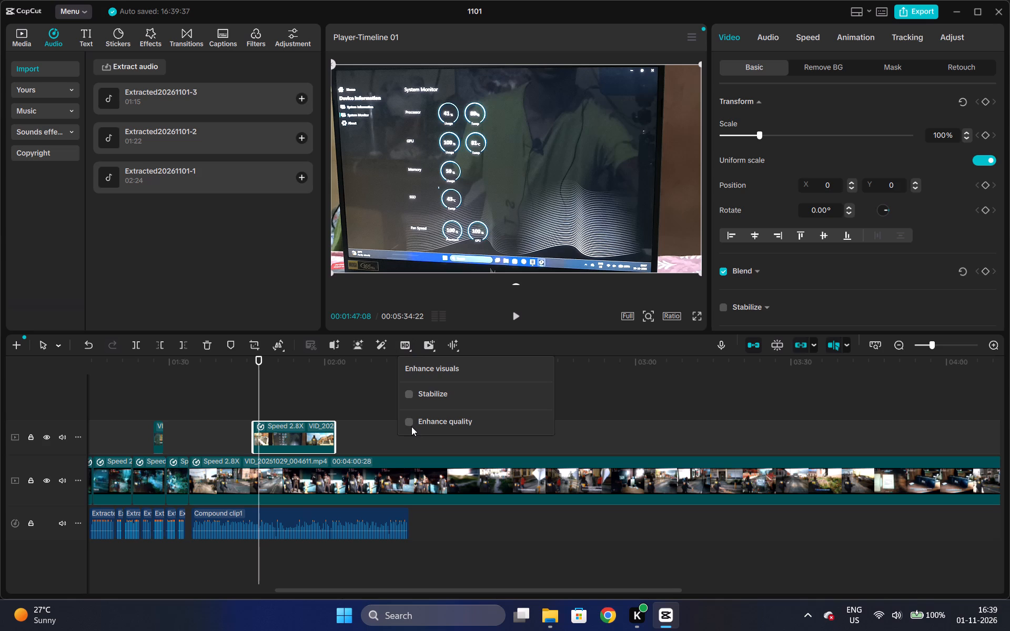
Apply Stabilize at the Recommended level and Enhance quality at the HD level to the system monitor clip, allowing the upload for enhancement.
{"action": "left_click", "coordinate": [409, 423]}
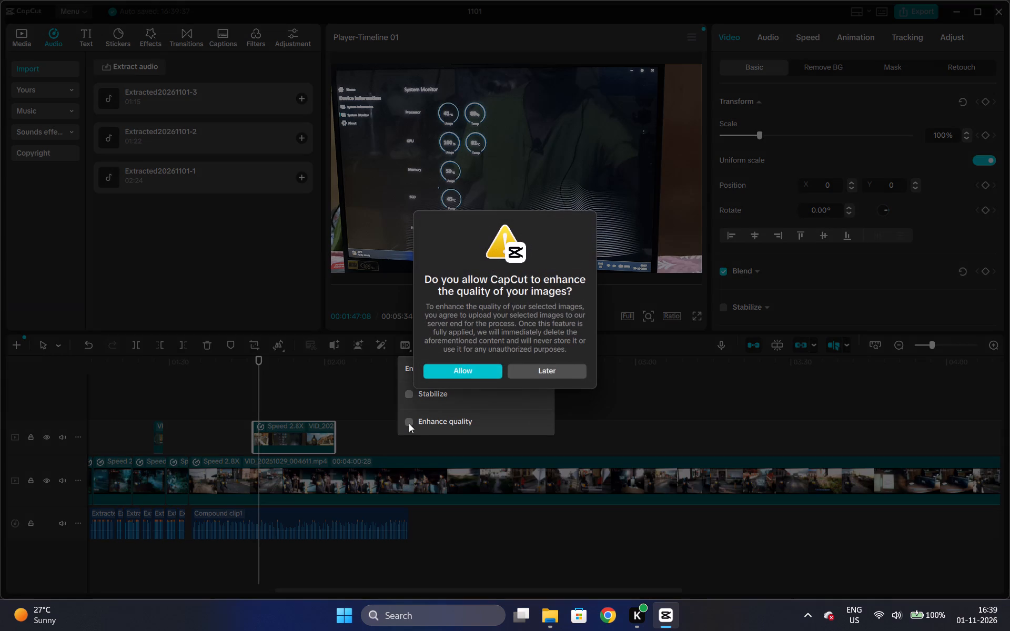
{"action": "left_click", "coordinate": [446, 367]}
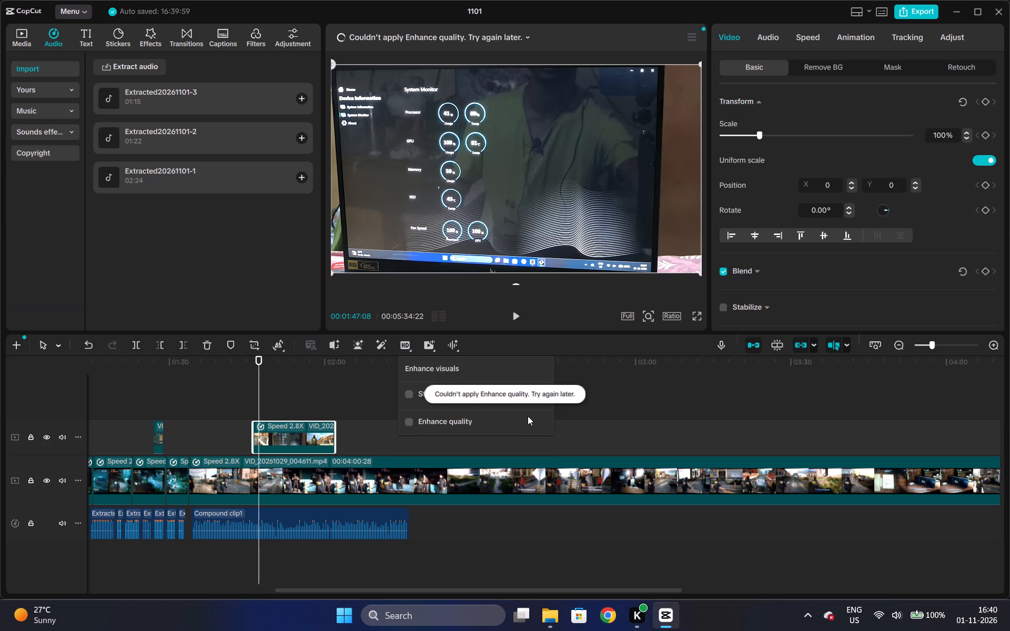
{"action": "left_click", "coordinate": [406, 351]}
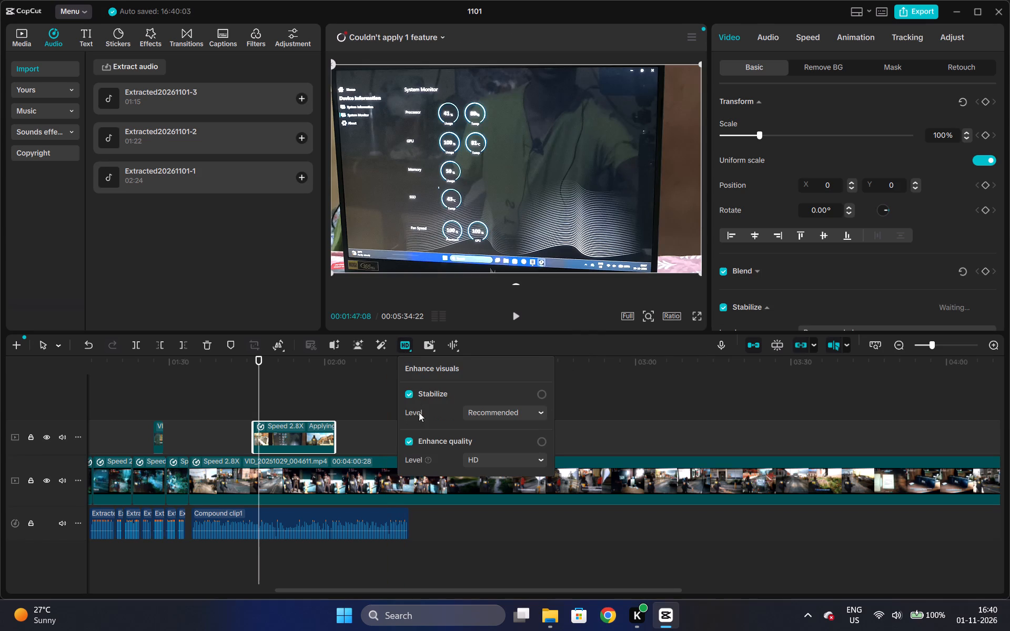
{"action": "left_click", "coordinate": [540, 441]}
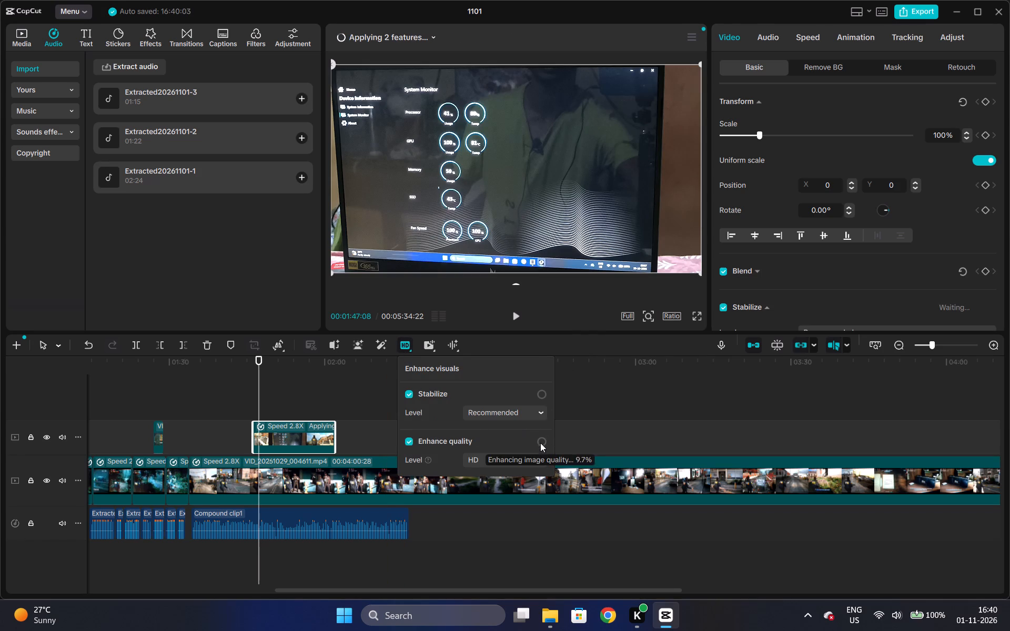
Turn on Auto adjust for the system monitor clip with intensity 0 and check the frame in full screen.
{"action": "left_click", "coordinate": [383, 349]}
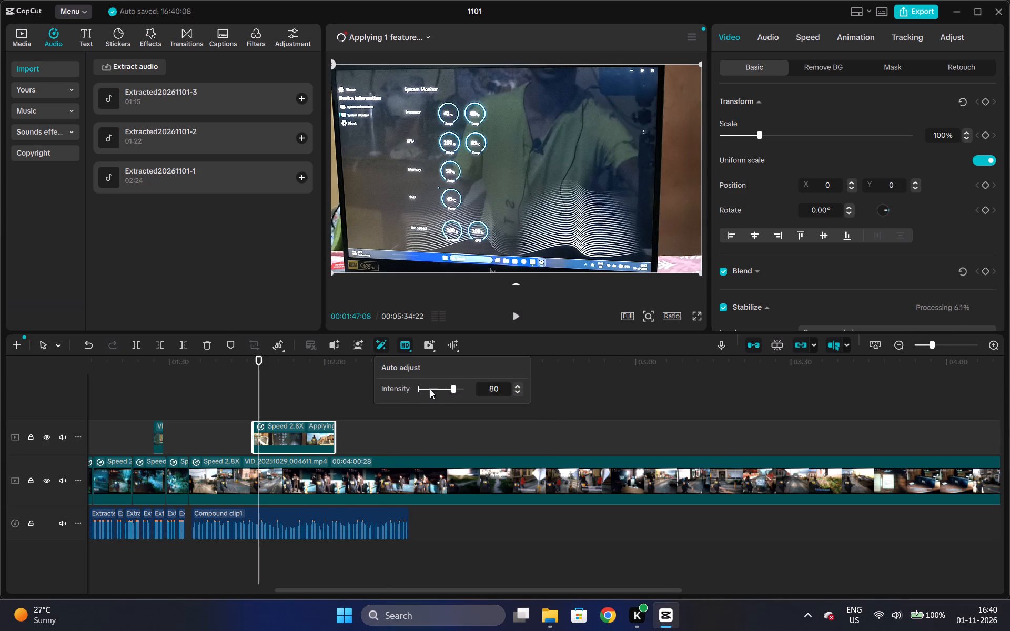
{"action": "left_click_drag", "start_coordinate": [454, 389], "coordinate": [415, 389]}
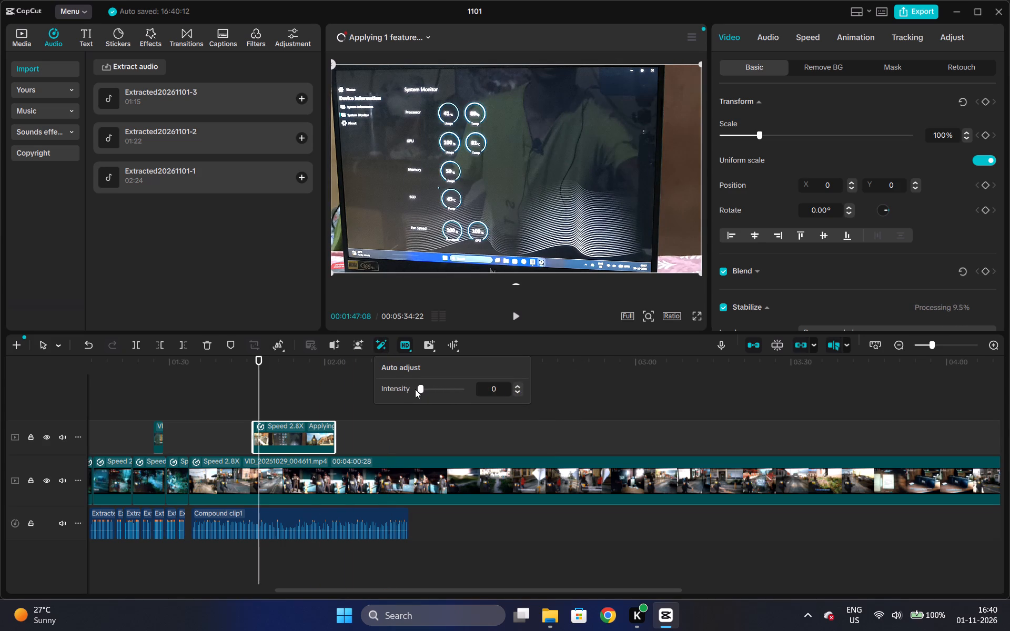
{"action": "left_click_drag", "start_coordinate": [415, 389], "coordinate": [400, 390]}
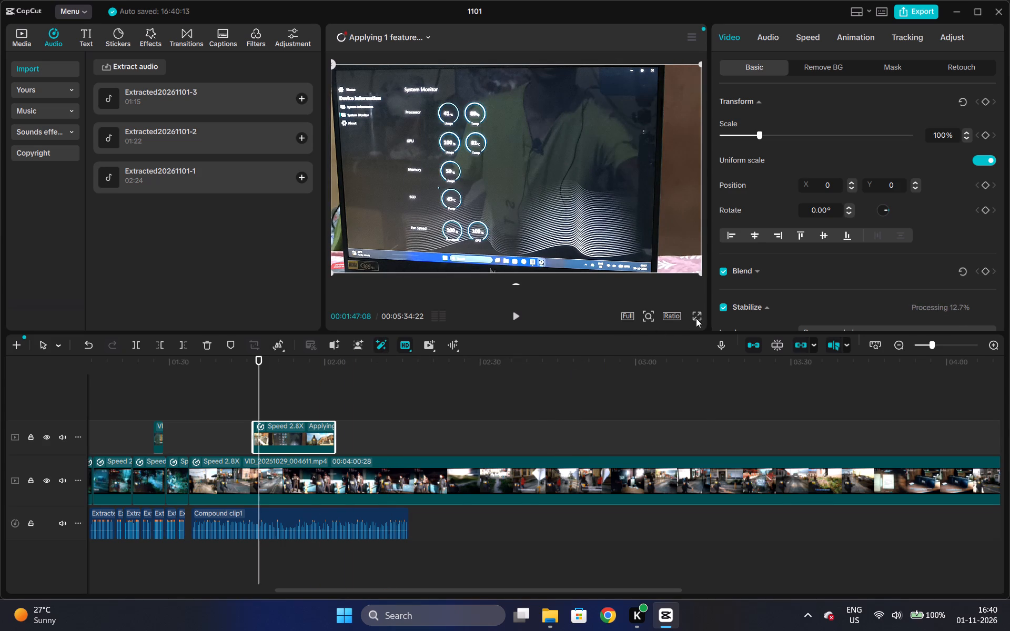
{"action": "left_click", "coordinate": [696, 318]}
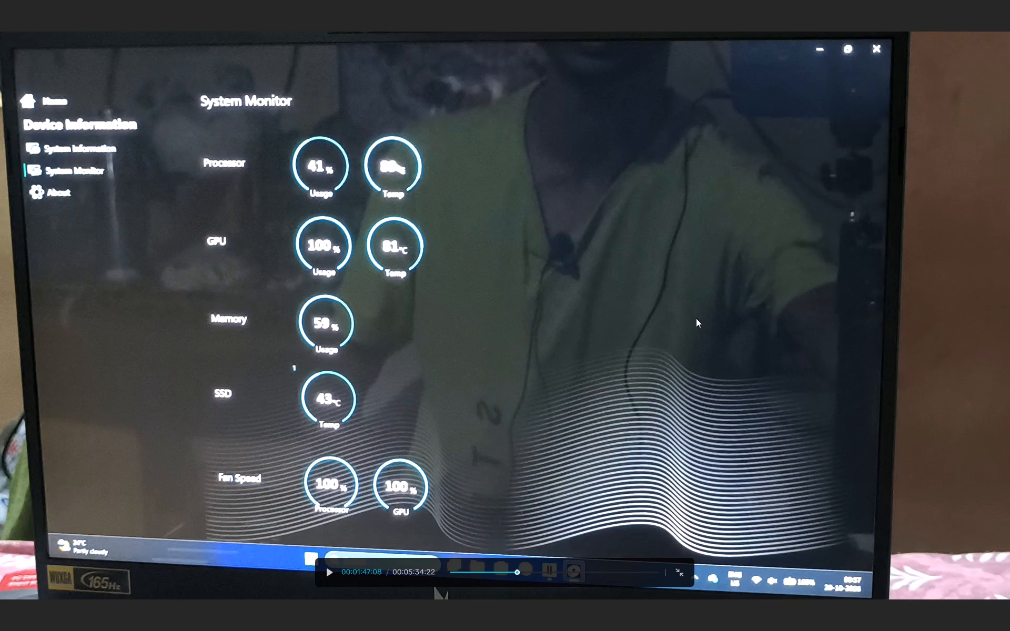
{"action": "key", "text": "Escape"}
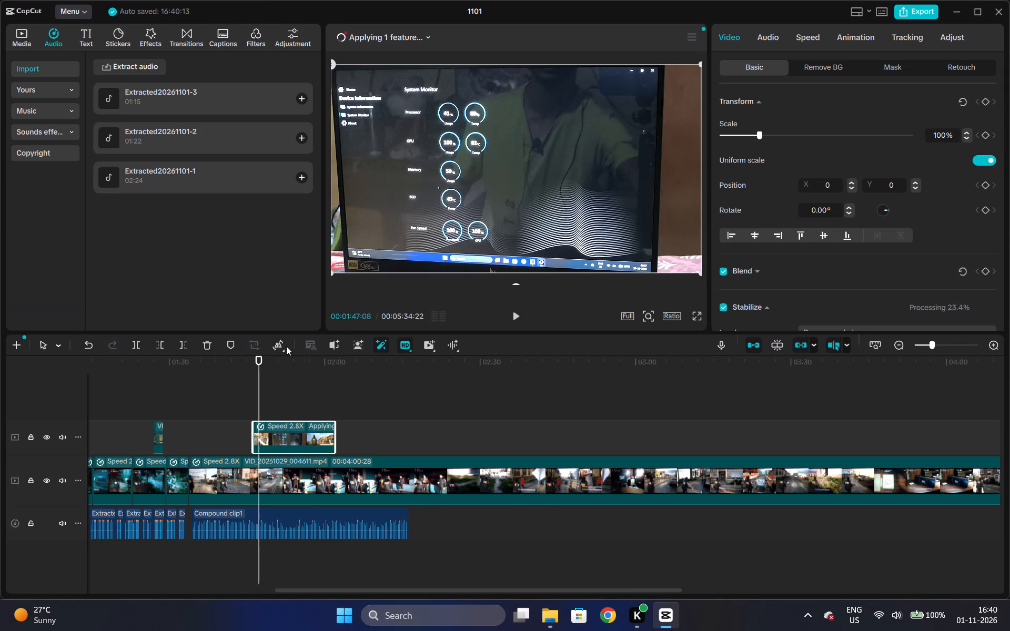
Shift the overlay system monitor clip to start at about 01:47 and replay the transition into it from about 01:44.
{"action": "left_click", "coordinate": [248, 385]}
{"action": "left_click", "coordinate": [236, 374]}
{"action": "key", "text": "space"}
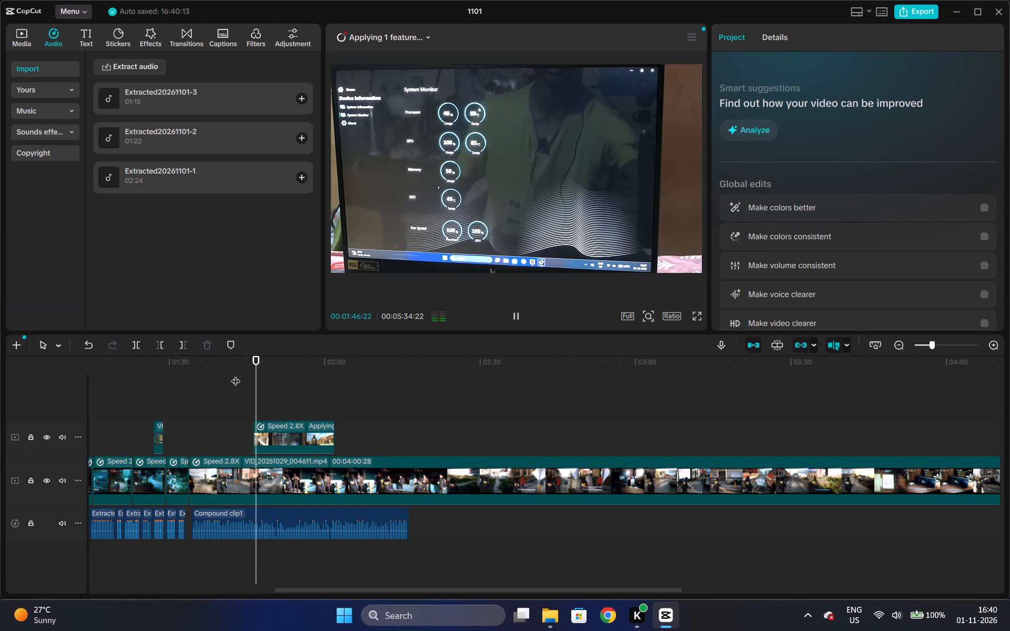
{"action": "key", "text": "space"}
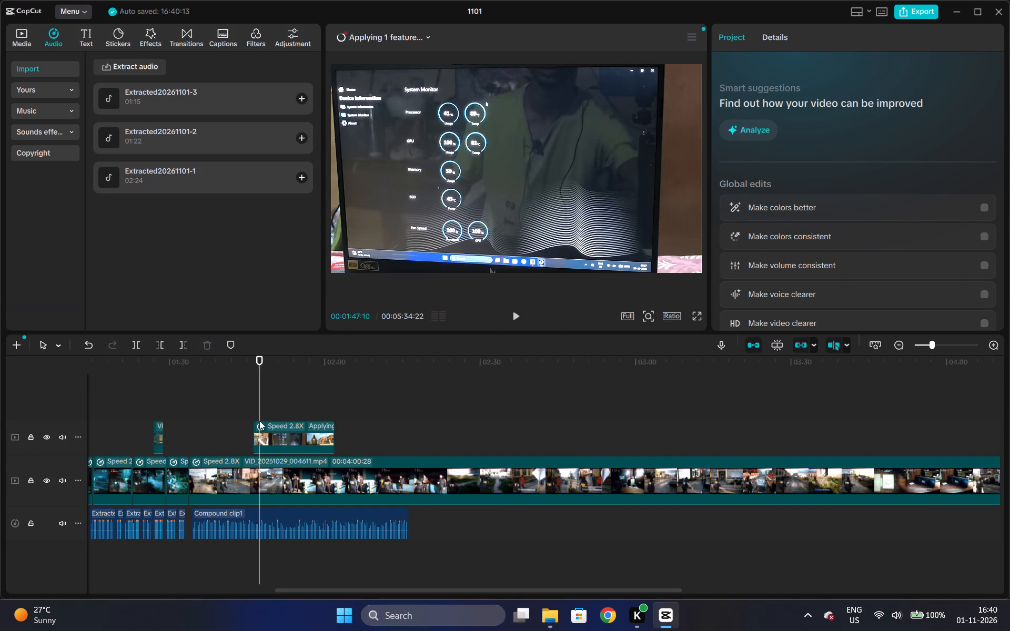
{"action": "left_click_drag", "start_coordinate": [261, 423], "coordinate": [266, 424]}
{"action": "left_click", "coordinate": [241, 396]}
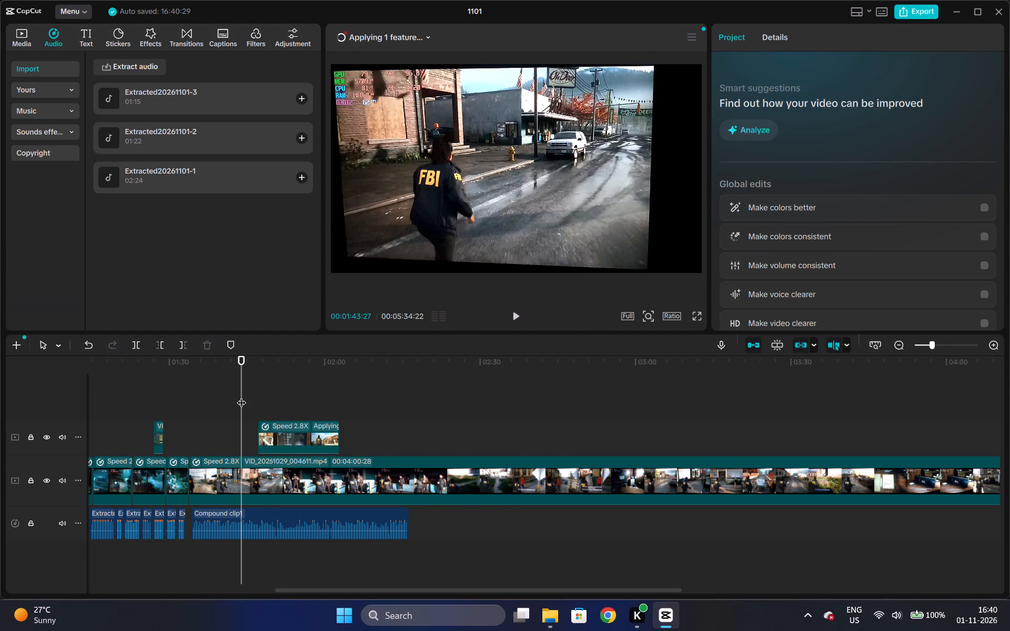
{"action": "key", "text": "space"}
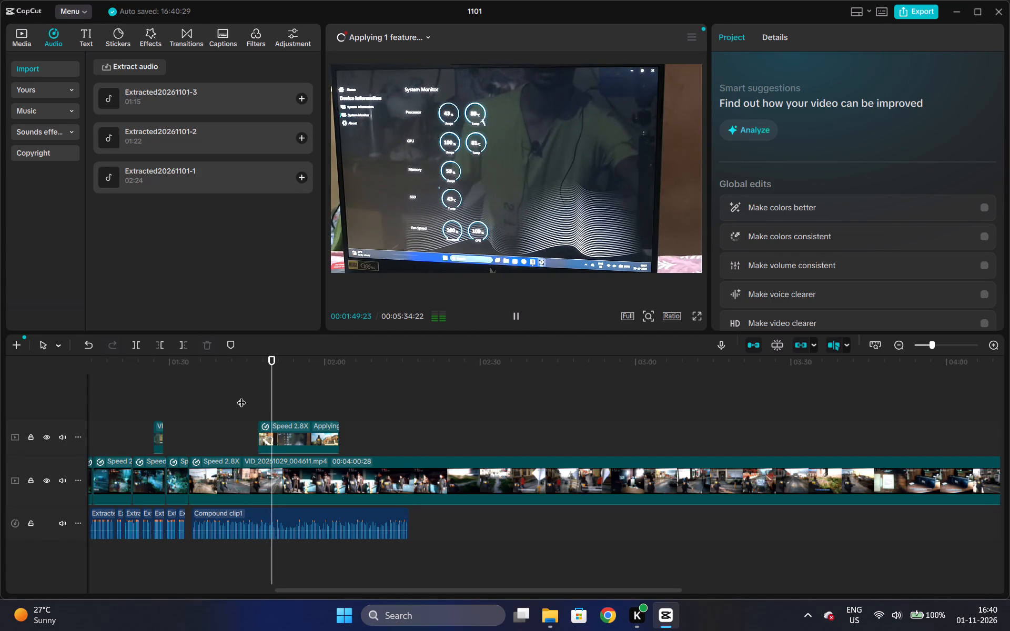
{"action": "key", "text": "space"}
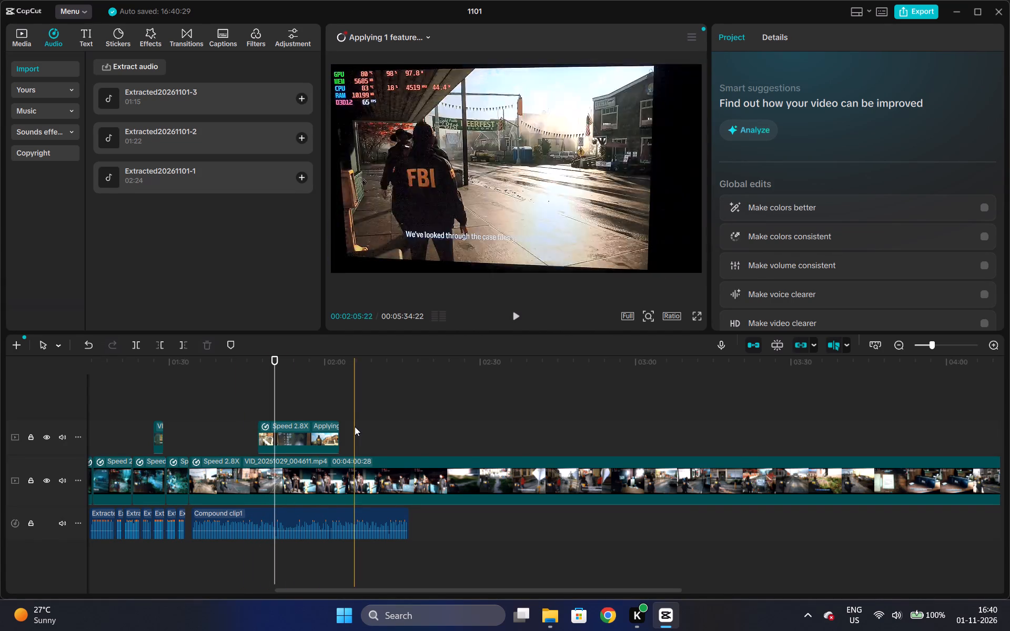
Trim the end of the overlay system monitor clip back to about 01:50.
{"action": "left_click_drag", "start_coordinate": [337, 435], "coordinate": [280, 398]}
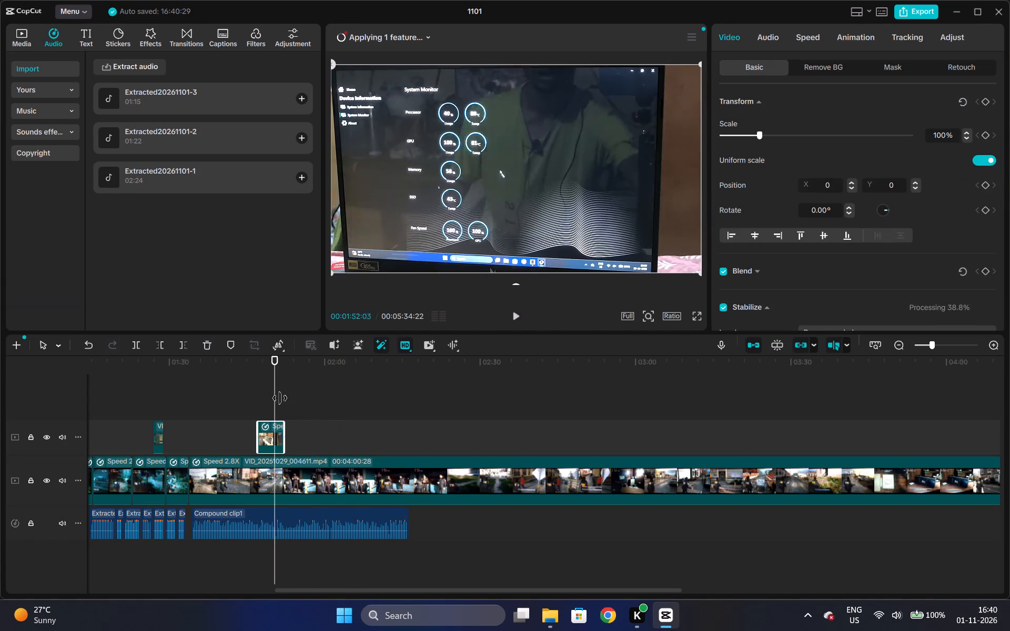
{"action": "left_click_drag", "start_coordinate": [280, 398], "coordinate": [272, 373]}
Cut the silent pause at about 01:50 out of the compound-clip voiceover and shift the remaining part back to close the gap.
{"action": "triple_click", "coordinate": [902, 340]}
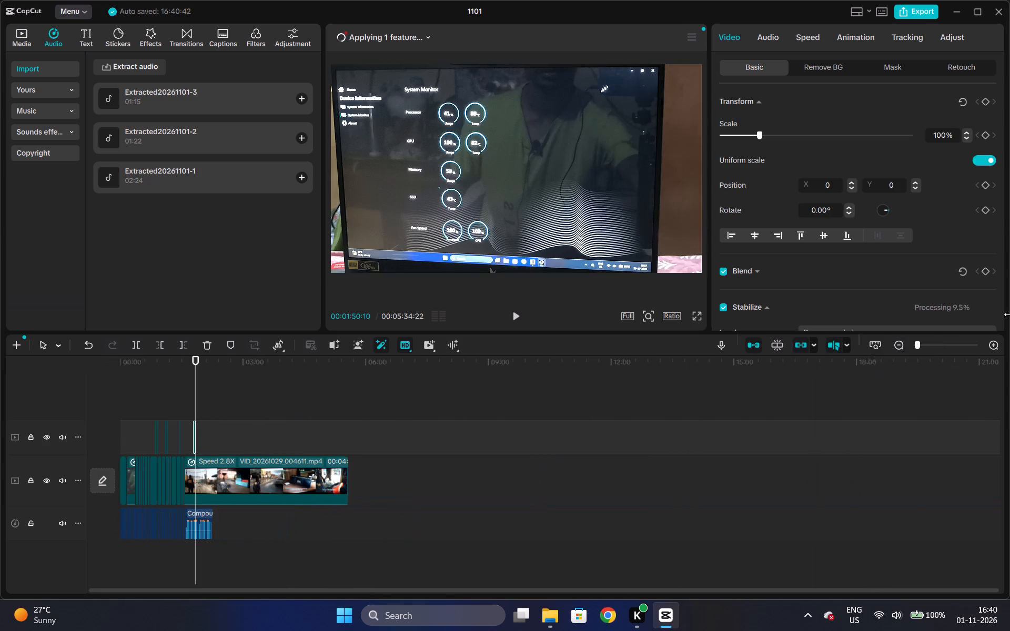
{"action": "triple_click", "coordinate": [993, 343]}
{"action": "left_click", "coordinate": [993, 343]}
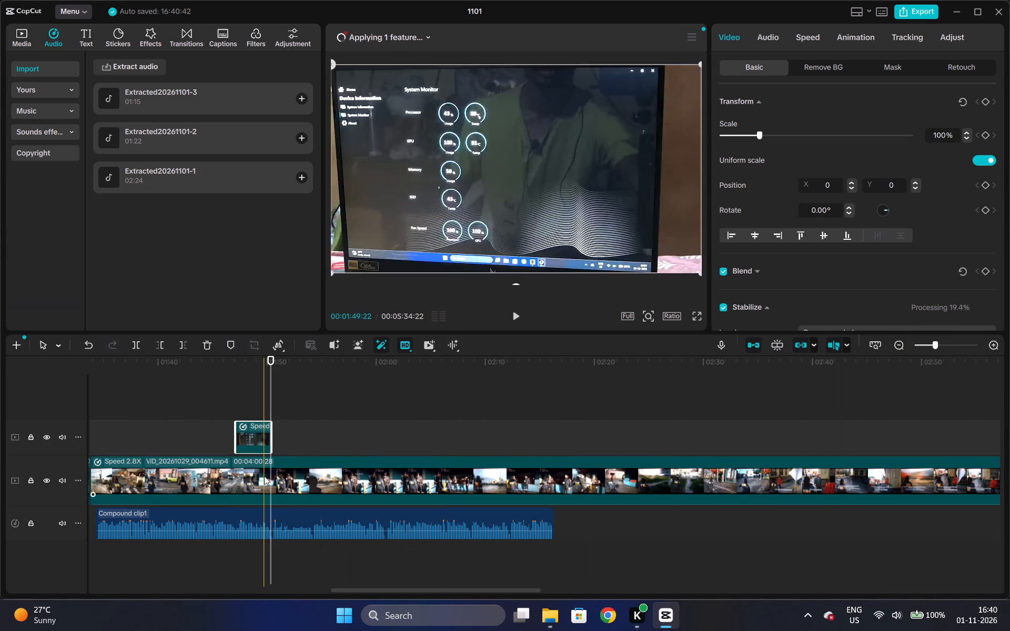
{"action": "triple_click", "coordinate": [993, 345]}
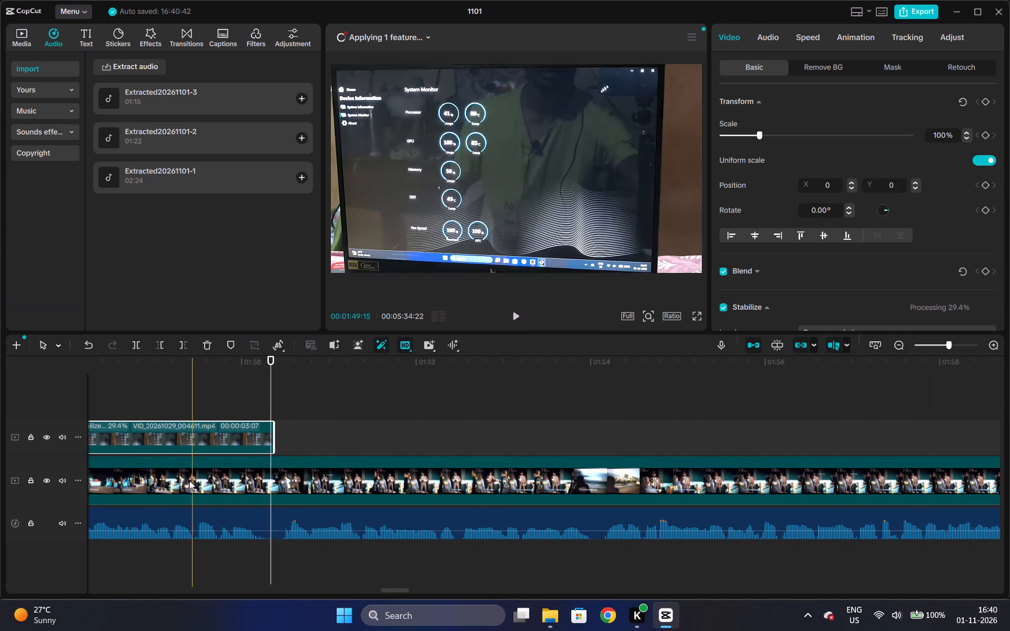
{"action": "left_click", "coordinate": [144, 374]}
{"action": "key", "text": "space"}
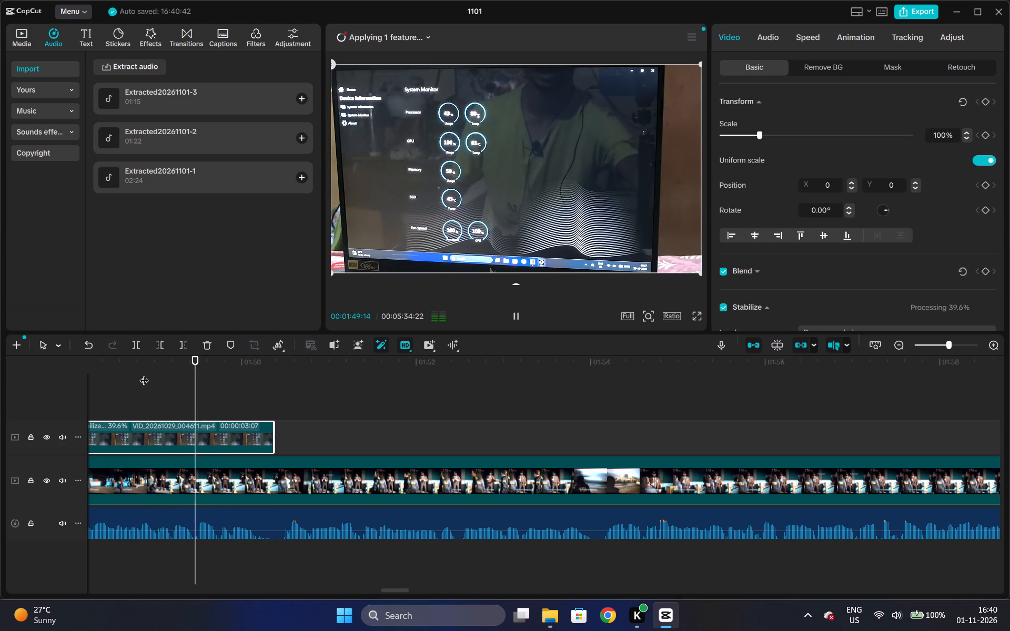
{"action": "key", "text": "space"}
{"action": "left_click", "coordinate": [252, 528]}
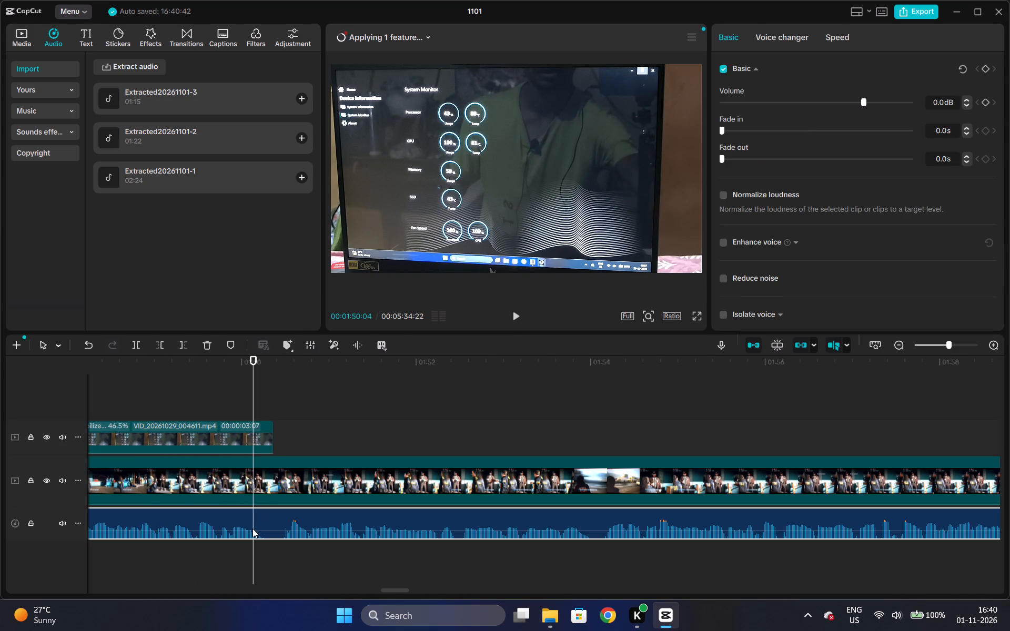
{"action": "key", "text": "ctrl+b"}
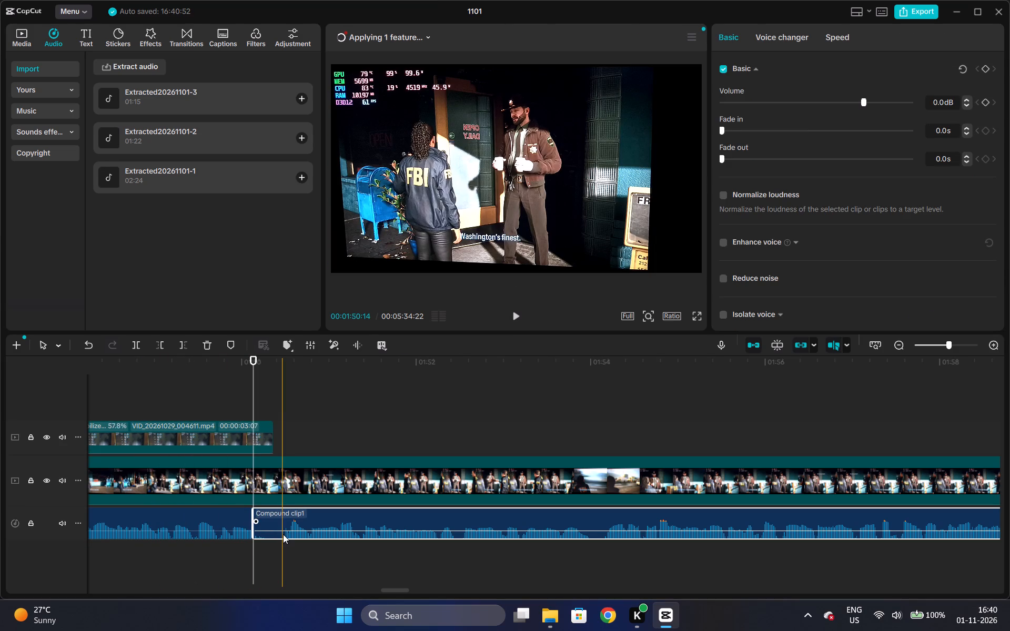
{"action": "key", "text": "ctrl+b"}
{"action": "left_click", "coordinate": [276, 522]}
{"action": "key", "text": "ctrl+x"}
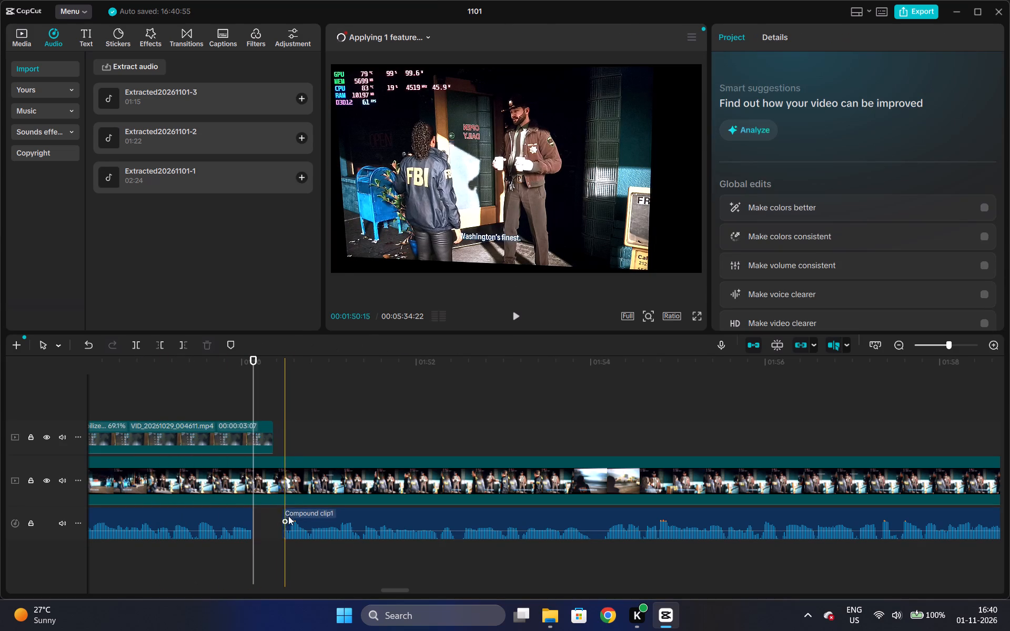
{"action": "left_click_drag", "start_coordinate": [292, 513], "coordinate": [268, 513]}
Replay the system monitor section from about 01:47 through the voiceover cut to check the timing.
{"action": "left_click", "coordinate": [230, 466]}
{"action": "key", "text": "space"}
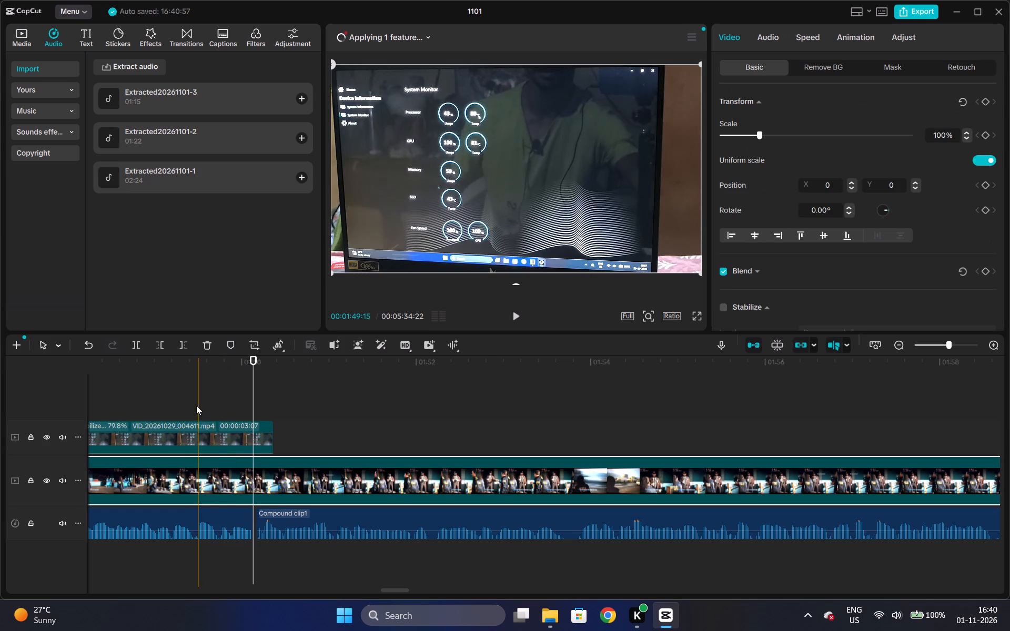
{"action": "key", "text": "space"}
{"action": "left_click_drag", "start_coordinate": [401, 589], "coordinate": [390, 589]}
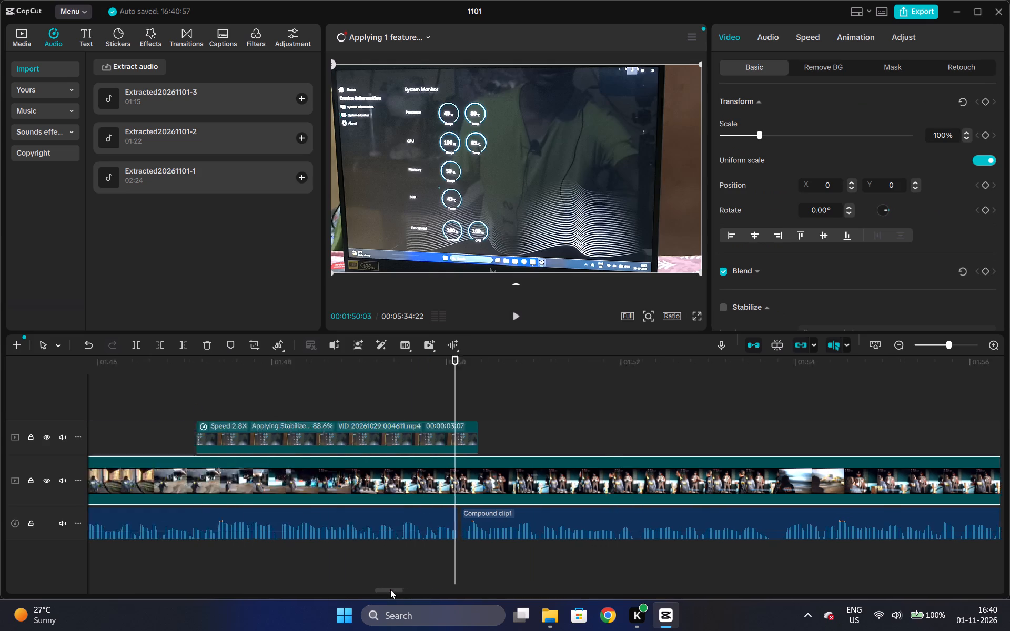
{"action": "left_click_drag", "start_coordinate": [390, 589], "coordinate": [392, 592]}
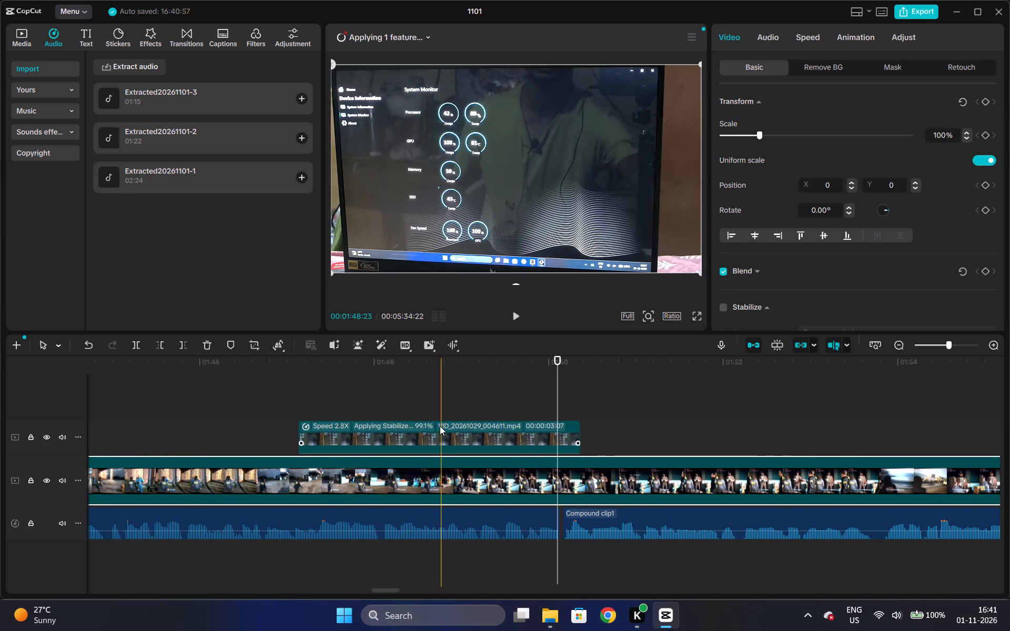
{"action": "left_click", "coordinate": [439, 429]}
{"action": "left_click", "coordinate": [292, 356]}
{"action": "key", "text": "space"}
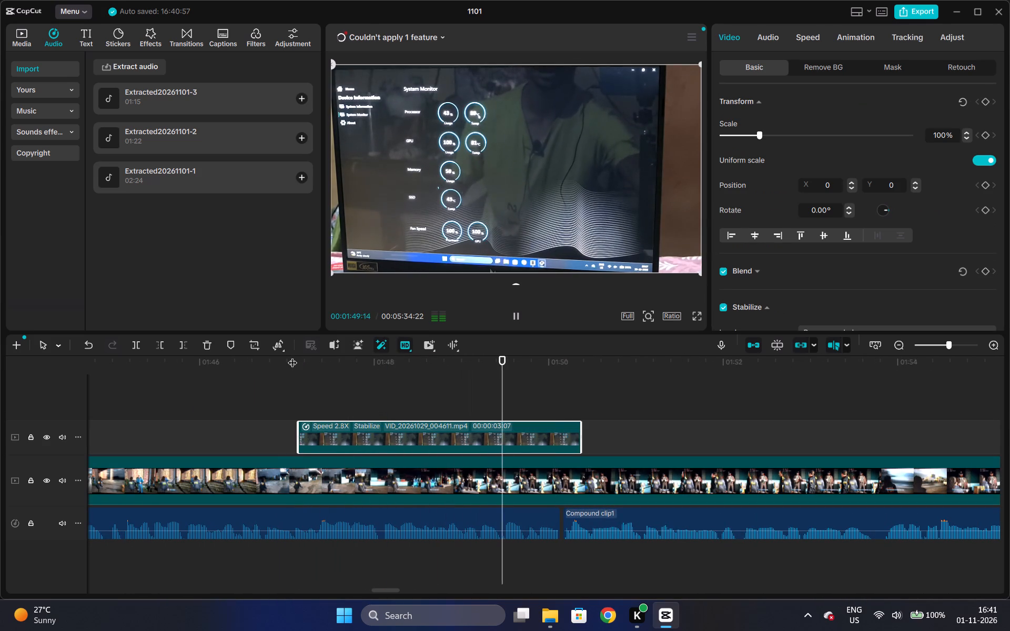
{"action": "key", "text": "space"}
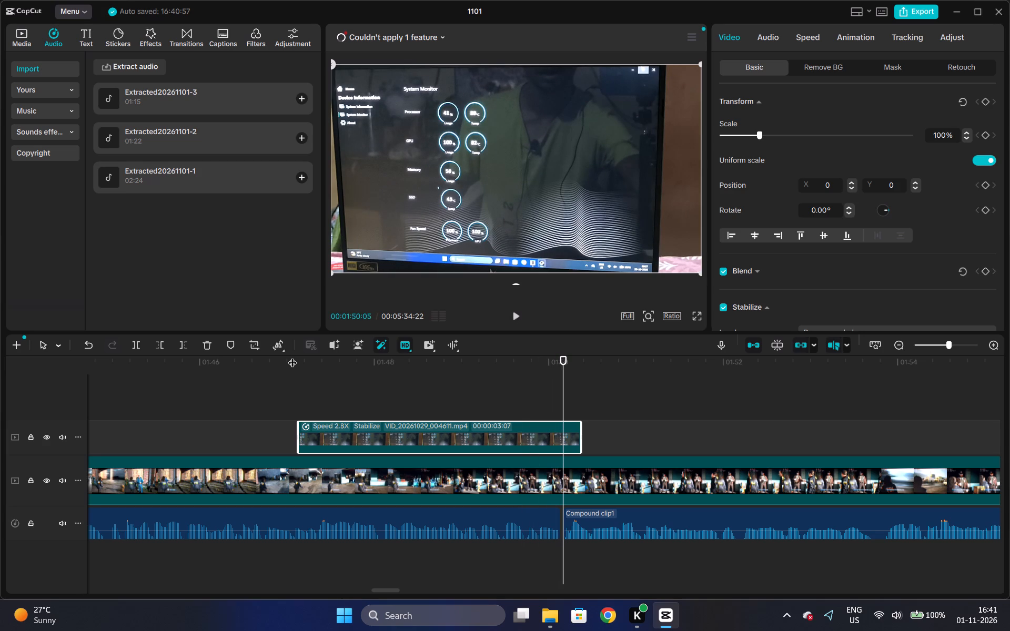
{"action": "key", "text": "space"}
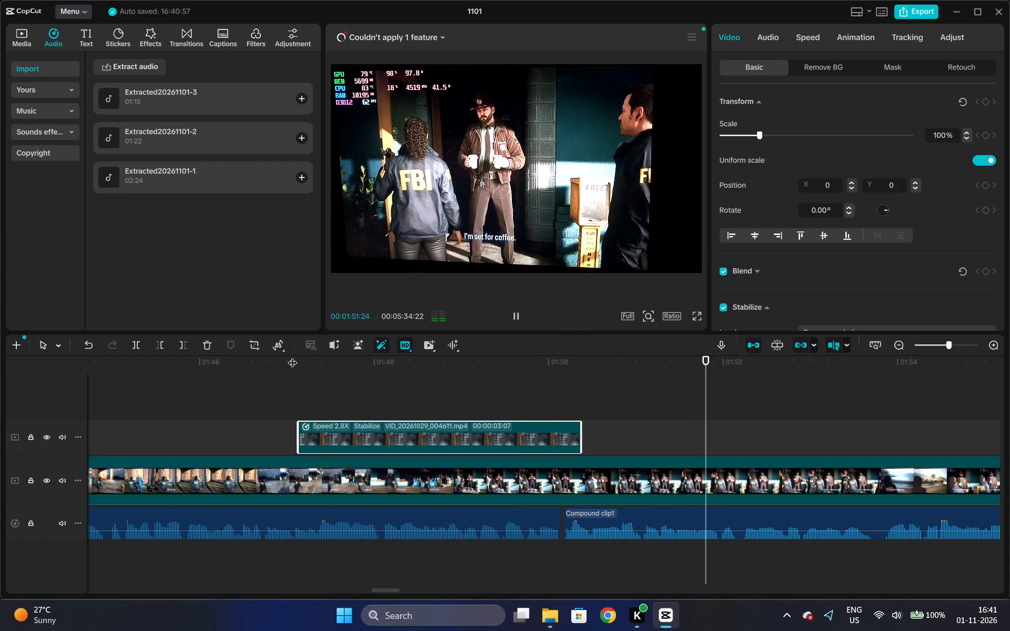
{"action": "key", "text": "space"}
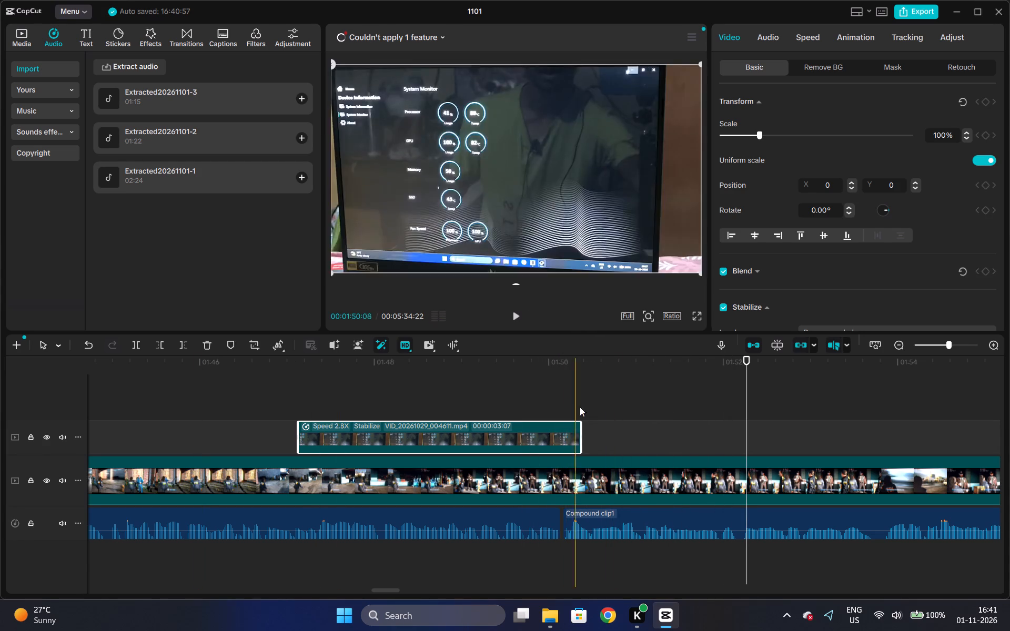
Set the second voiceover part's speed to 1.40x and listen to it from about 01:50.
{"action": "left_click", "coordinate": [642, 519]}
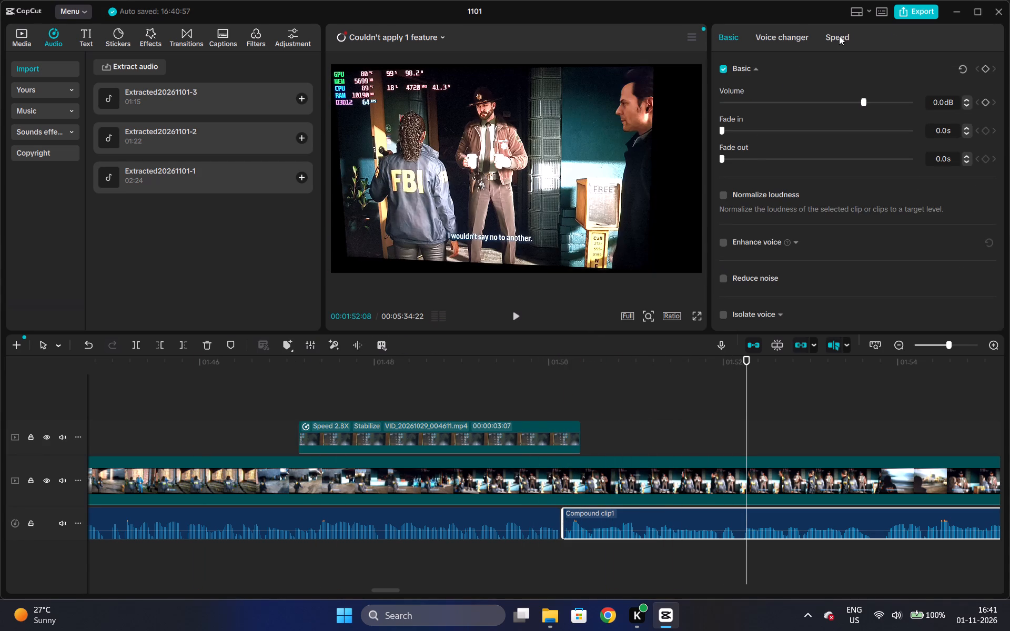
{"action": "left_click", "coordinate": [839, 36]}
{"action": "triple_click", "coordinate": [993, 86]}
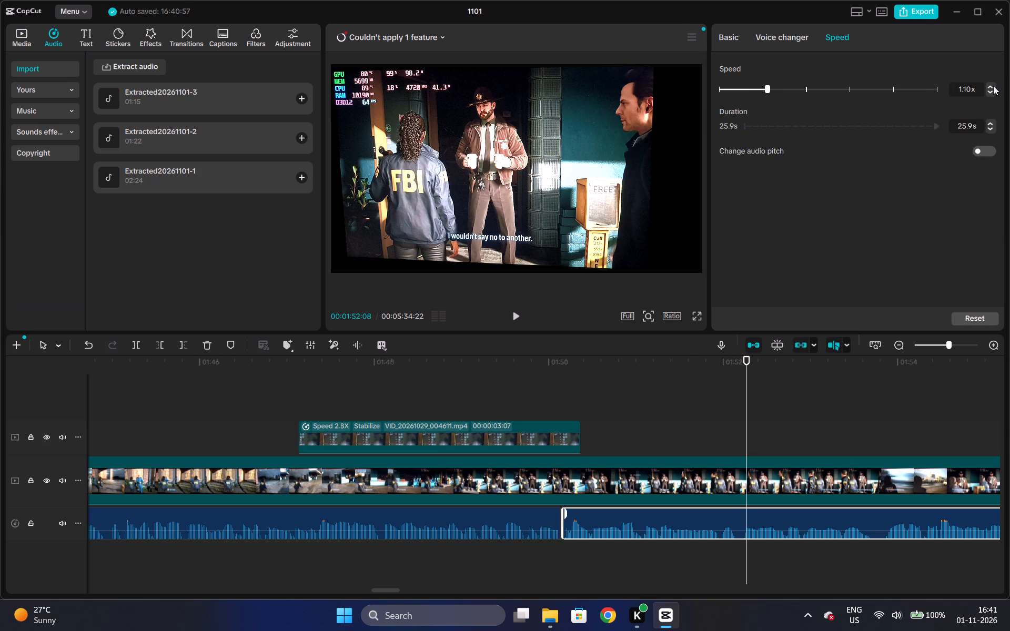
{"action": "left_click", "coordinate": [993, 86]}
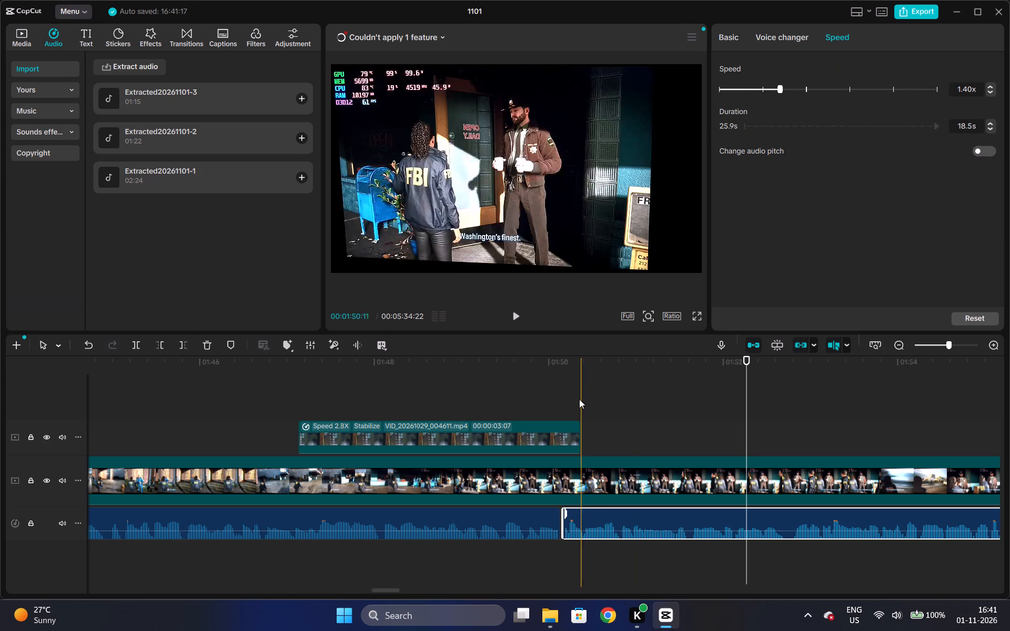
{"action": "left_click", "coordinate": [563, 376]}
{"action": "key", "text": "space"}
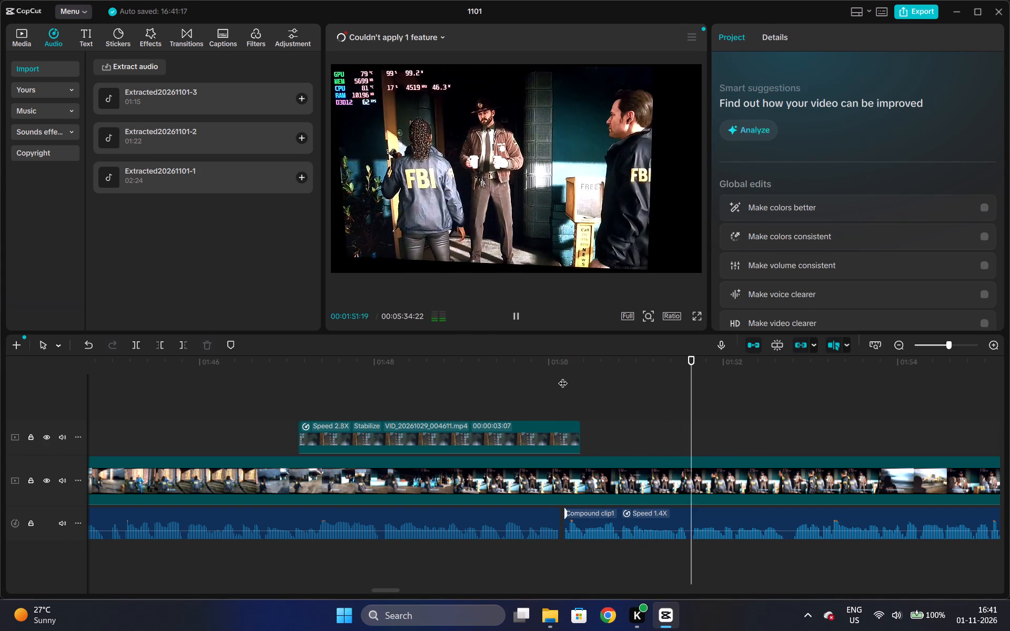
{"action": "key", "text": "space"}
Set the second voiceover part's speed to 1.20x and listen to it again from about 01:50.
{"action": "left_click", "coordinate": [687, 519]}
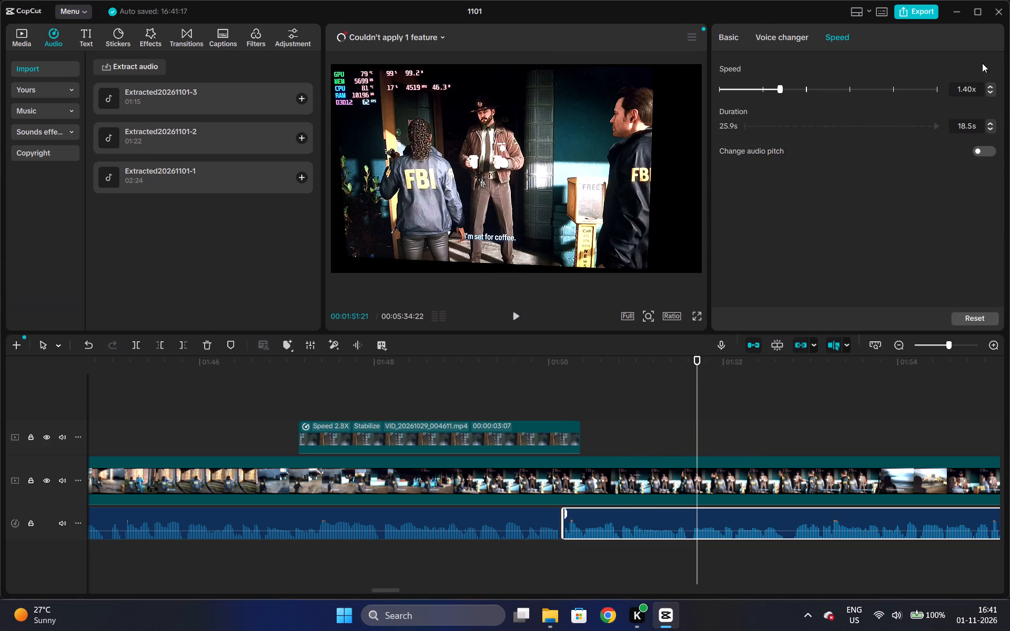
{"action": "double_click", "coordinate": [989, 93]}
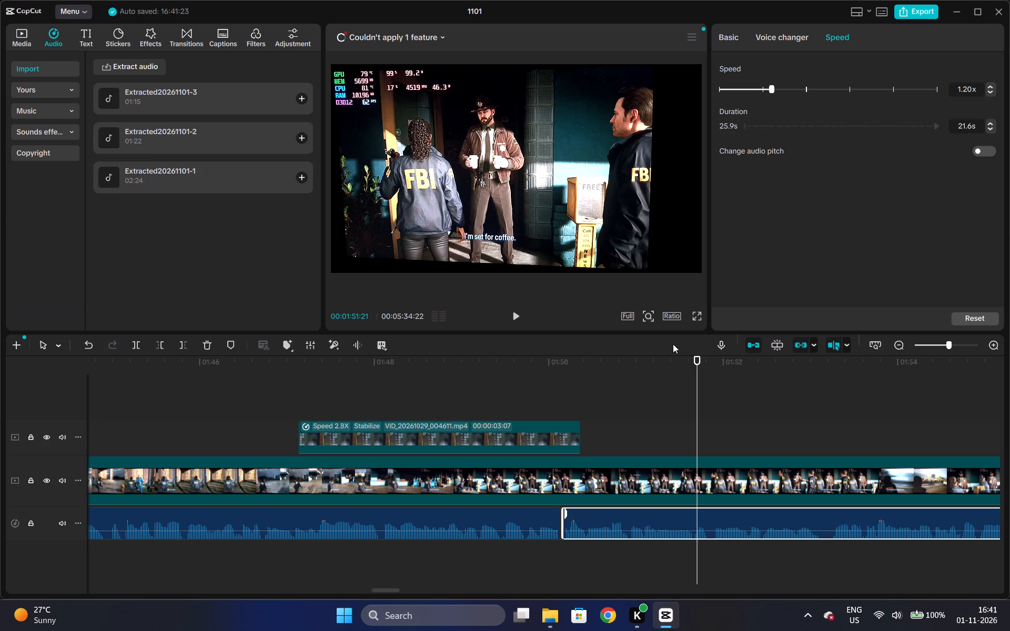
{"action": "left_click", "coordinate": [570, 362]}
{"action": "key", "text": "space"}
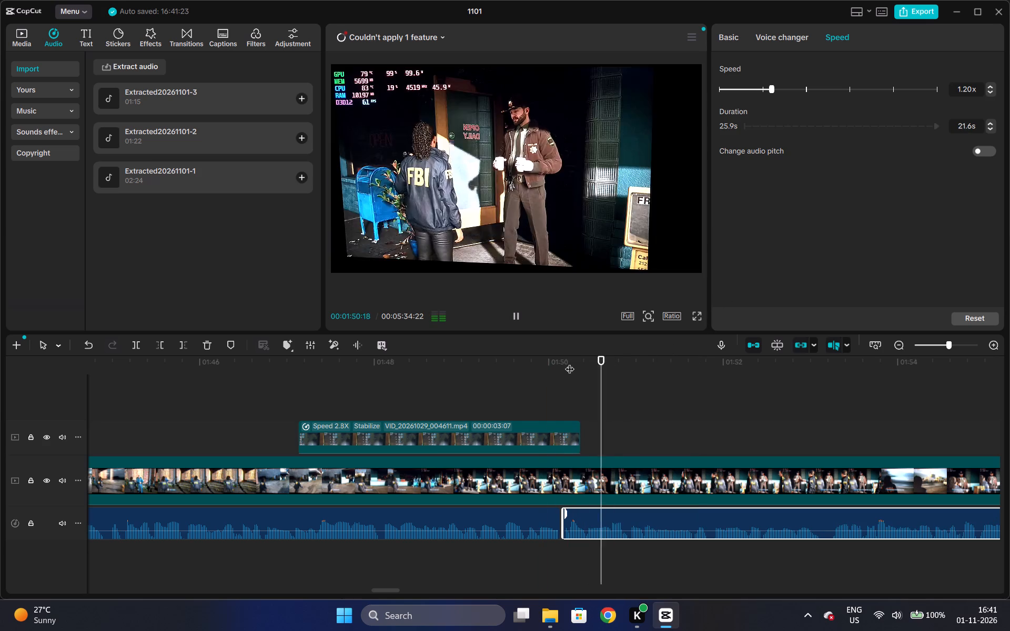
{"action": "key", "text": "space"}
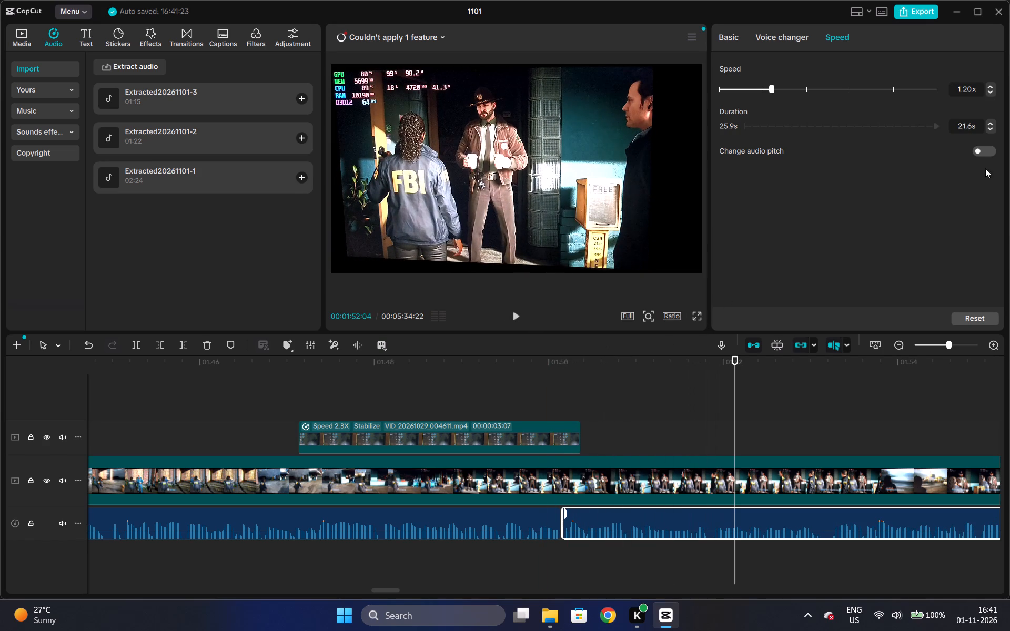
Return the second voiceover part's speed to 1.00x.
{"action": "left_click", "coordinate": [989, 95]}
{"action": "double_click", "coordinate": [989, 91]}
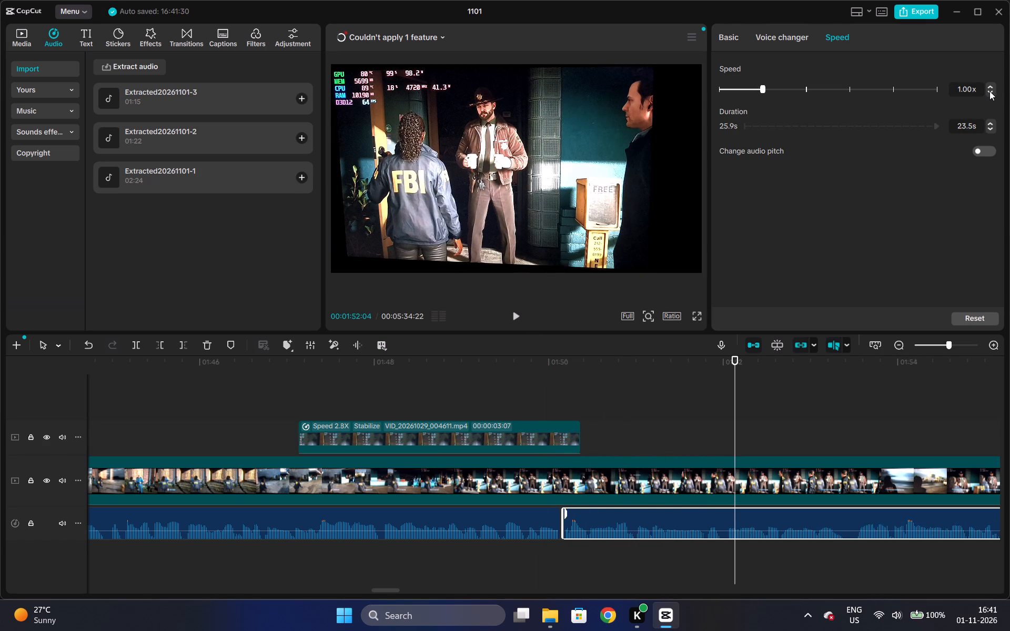
Replay from about 01:46 and trim the overlay system monitor clip's end to the voiceover cut at about 01:50:03.
{"action": "left_click", "coordinate": [233, 361]}
{"action": "key", "text": "space"}
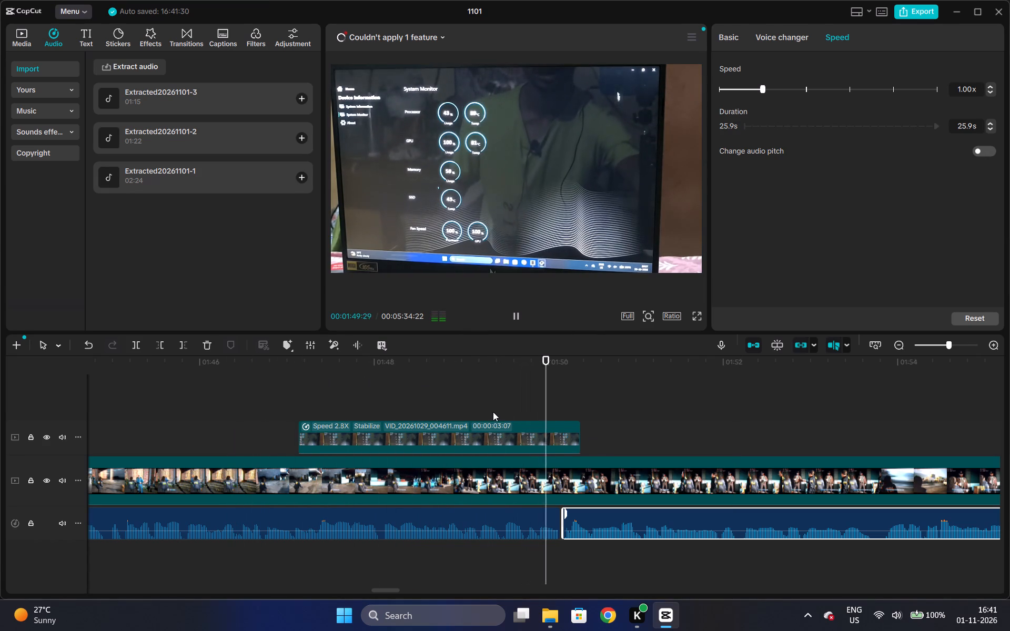
{"action": "key", "text": "space"}
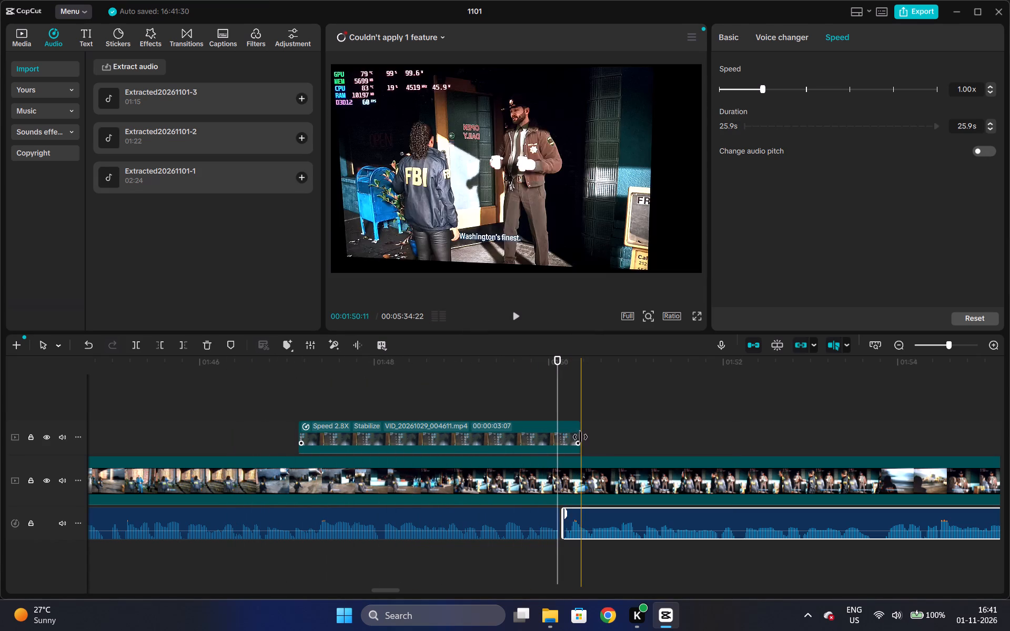
{"action": "left_click_drag", "start_coordinate": [580, 438], "coordinate": [558, 402]}
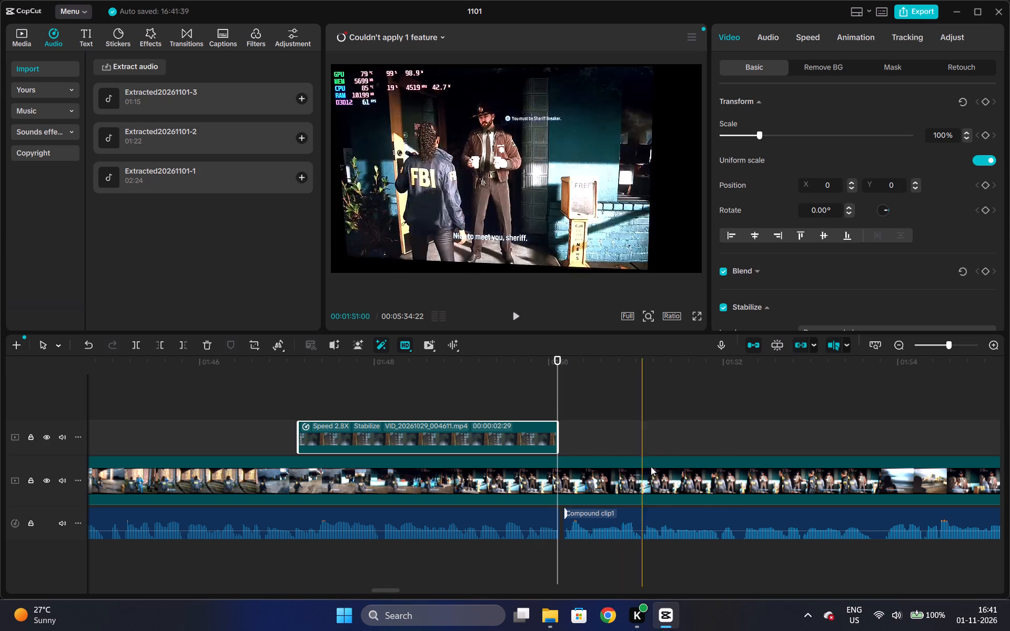
Split the main gameplay clip at about 02:05:15 and at about 01:50:03, where the overlay clip ends.
{"action": "triple_click", "coordinate": [899, 338]}
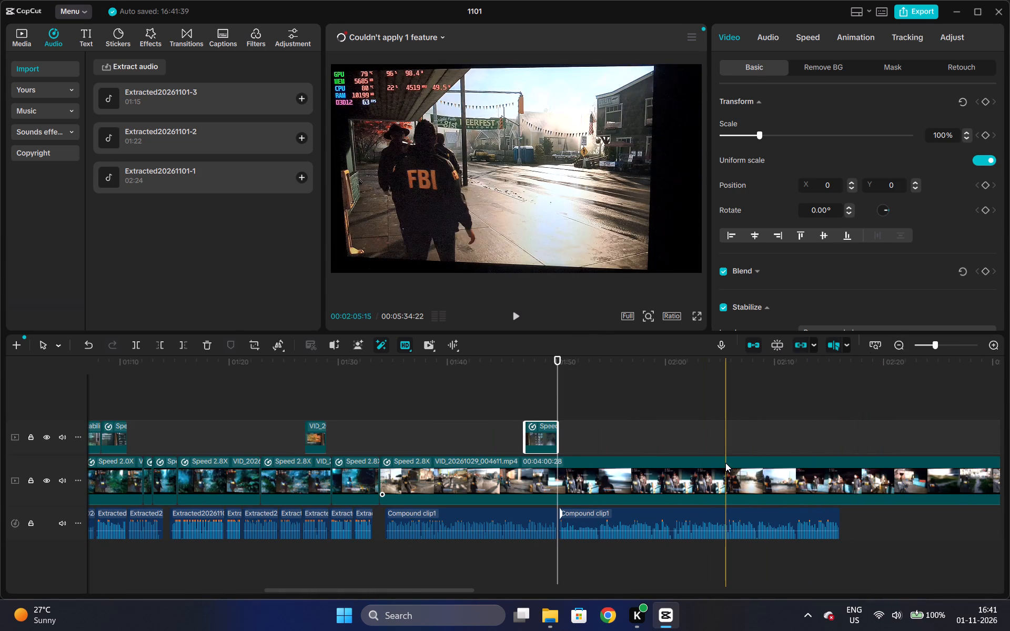
{"action": "left_click", "coordinate": [725, 463]}
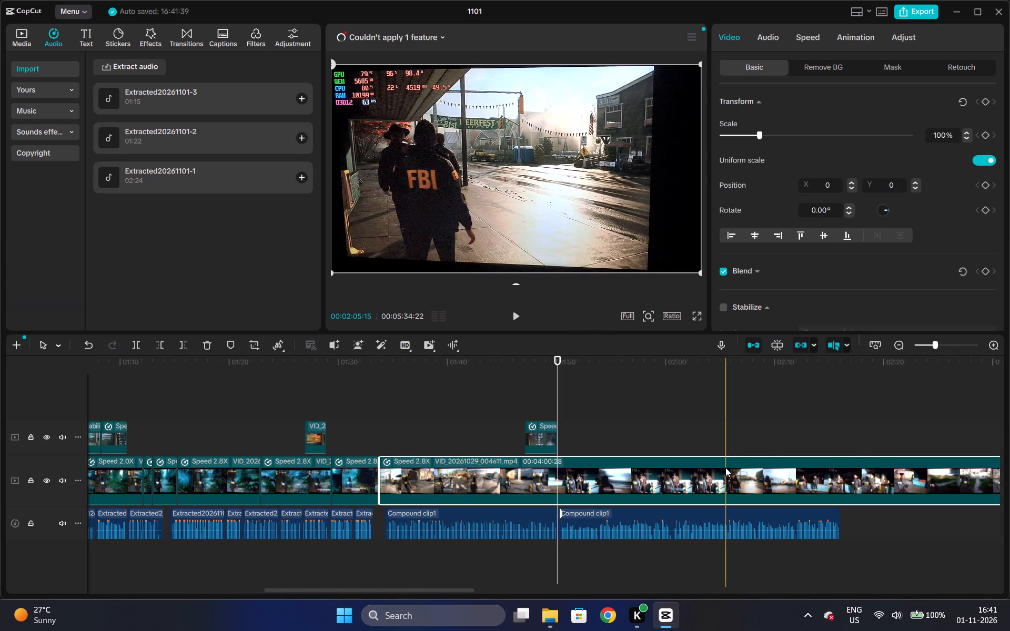
{"action": "key", "text": "ctrl+b"}
{"action": "left_click", "coordinate": [558, 470]}
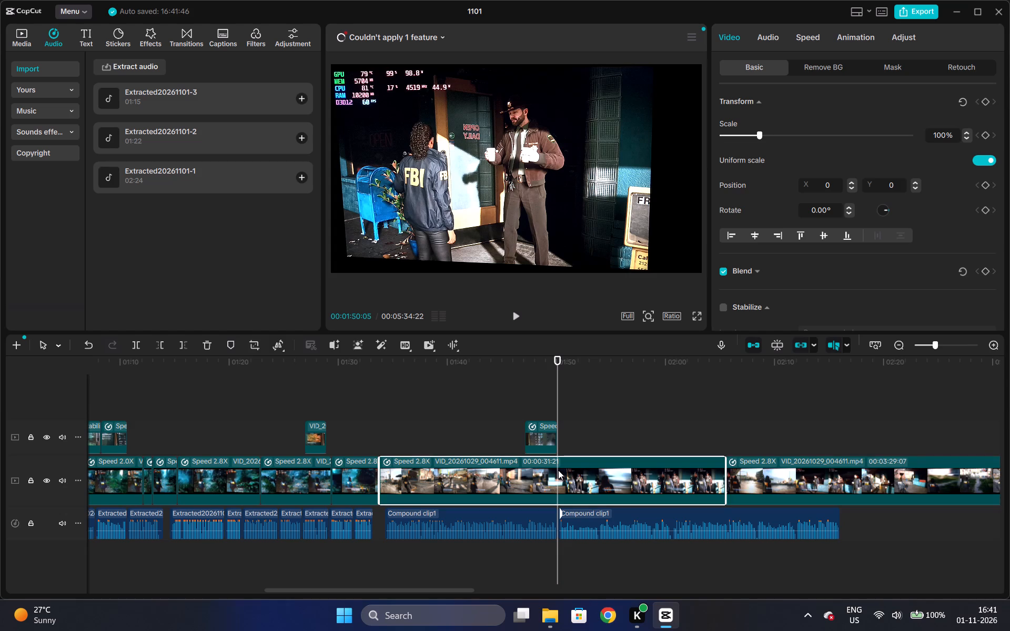
{"action": "key", "text": "ctrl+b"}
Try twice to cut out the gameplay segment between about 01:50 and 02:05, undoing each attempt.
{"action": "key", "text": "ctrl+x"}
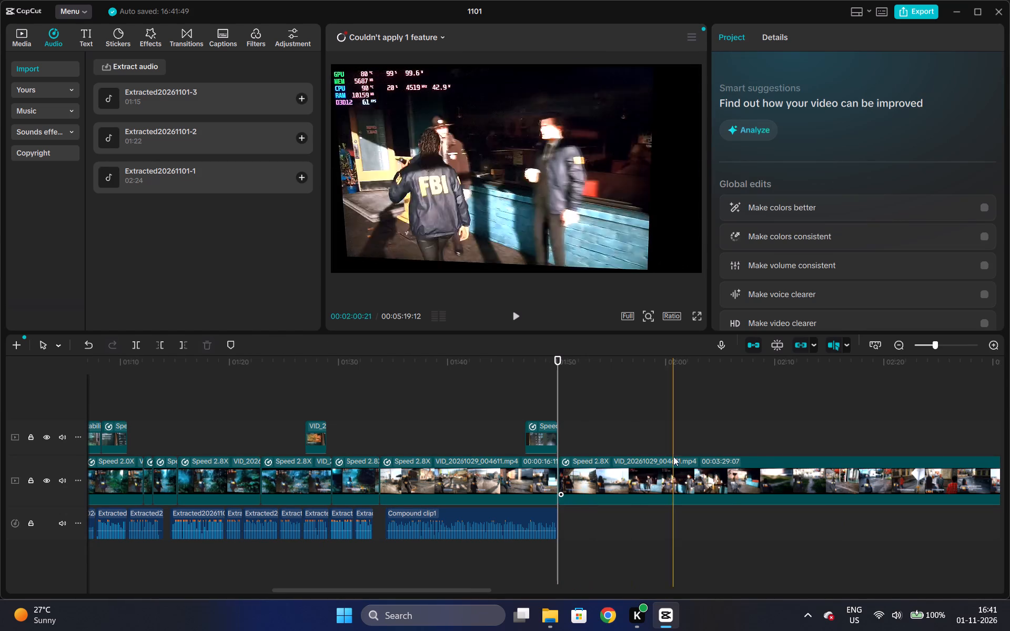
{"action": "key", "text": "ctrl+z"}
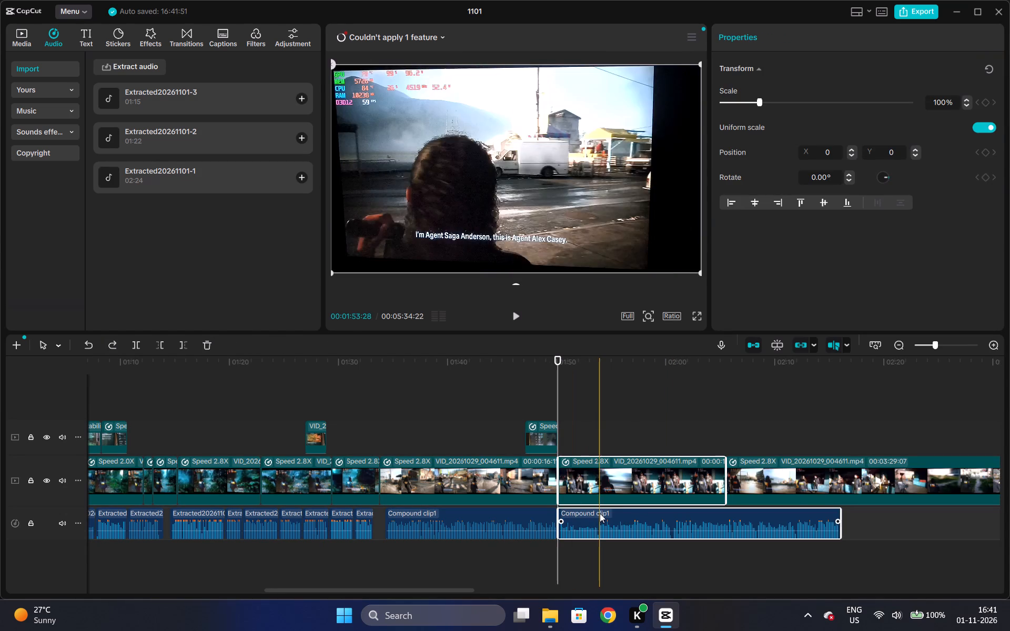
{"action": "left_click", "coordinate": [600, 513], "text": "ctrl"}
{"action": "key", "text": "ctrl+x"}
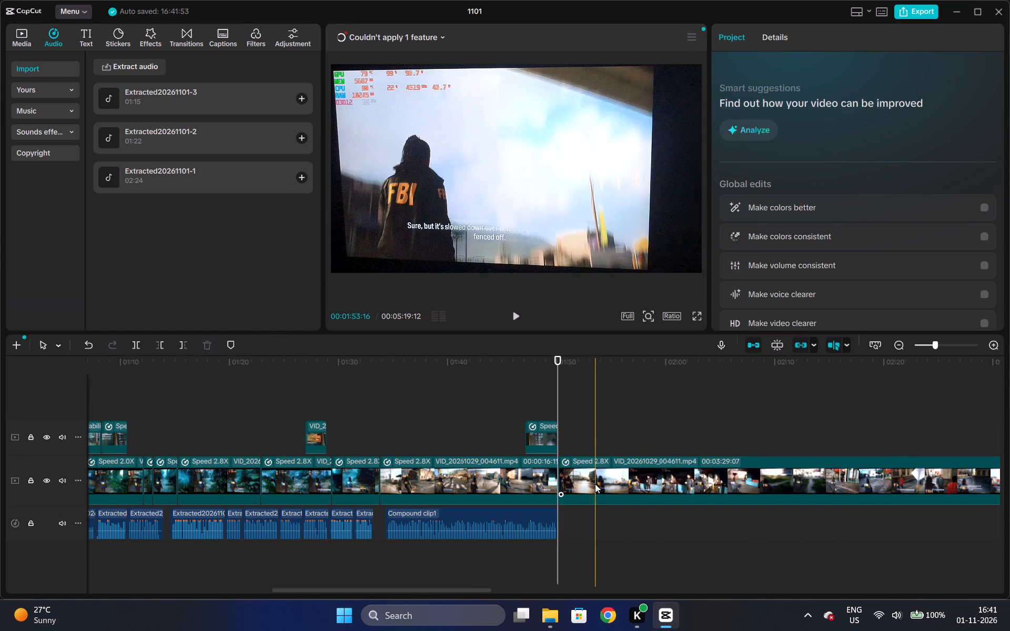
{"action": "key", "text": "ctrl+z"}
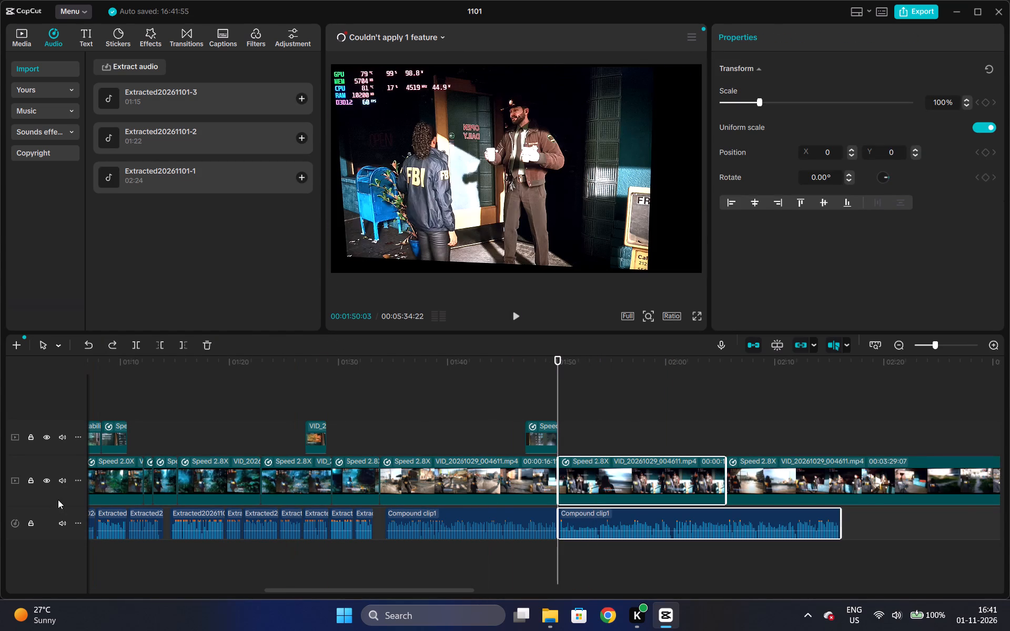
Lock the voiceover audio track.
{"action": "left_click", "coordinate": [31, 520]}
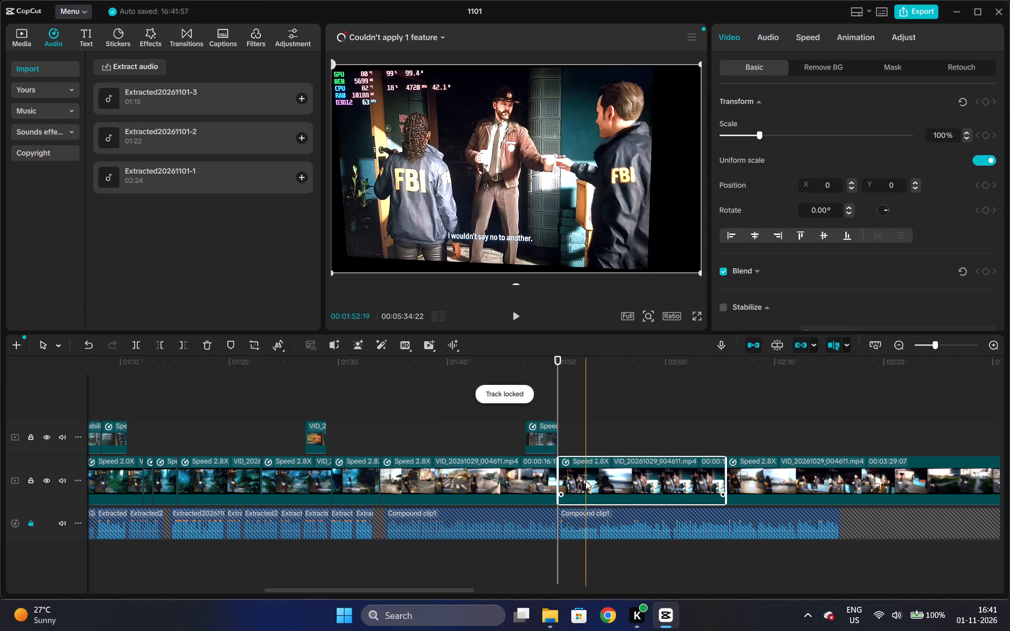
Cut out the gameplay segment between about 01:50 and 02:05, and unlock the voiceover audio track.
{"action": "key", "text": "ctrl+x"}
{"action": "left_click", "coordinate": [29, 519]}
Play on from about 01:50 and ripple-trim the start of the following gameplay clip up to about 01:54:18.
{"action": "key", "text": "space"}
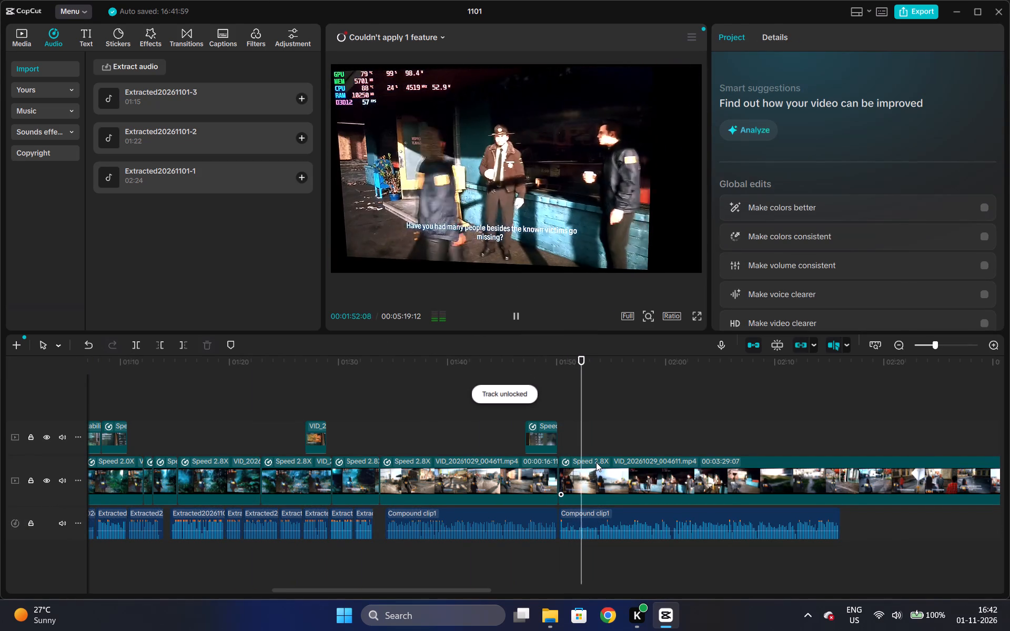
{"action": "key", "text": "space"}
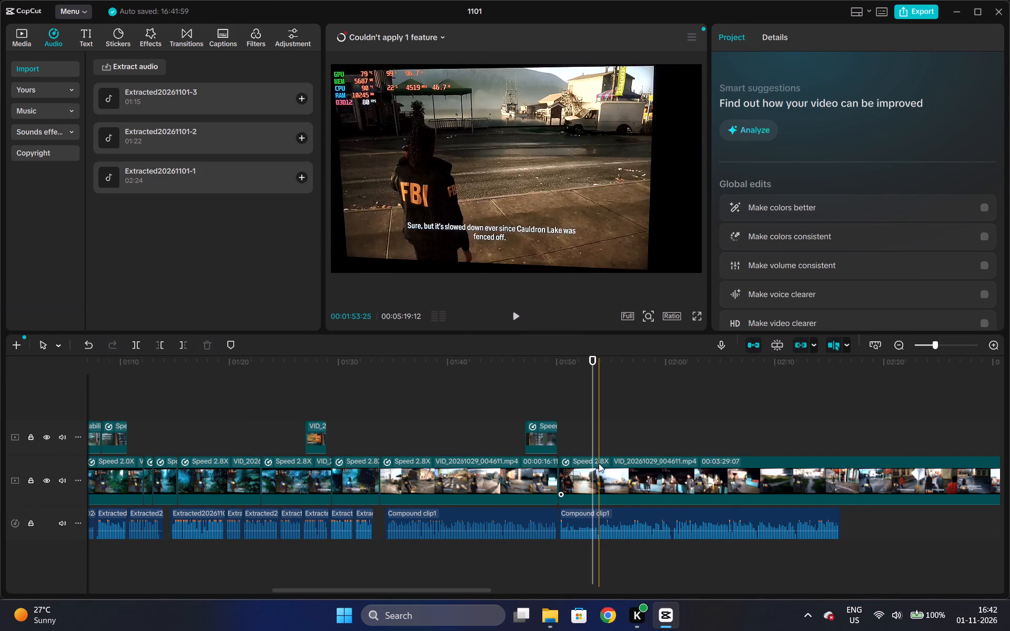
{"action": "left_click", "coordinate": [607, 463]}
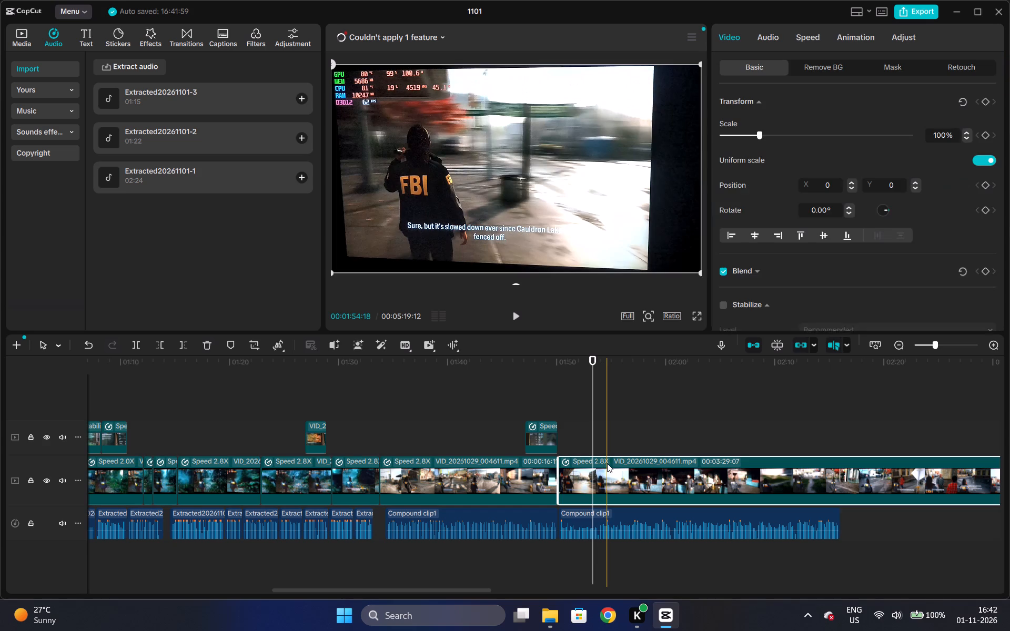
{"action": "key", "text": "q"}
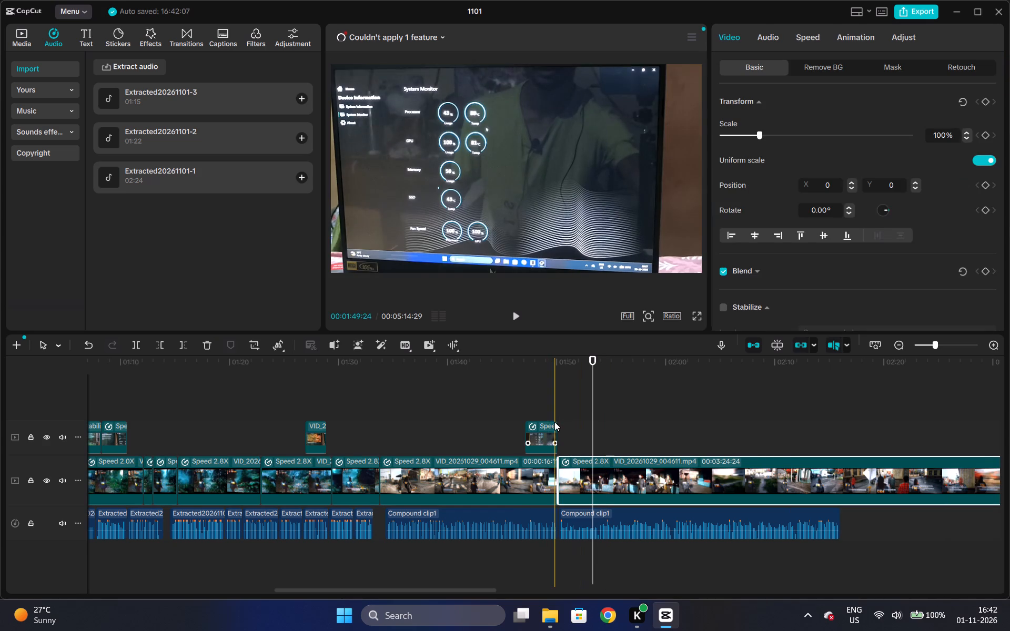
Replay from about 01:50 and set the speed of the second compound voiceover clip to 1.10x.
{"action": "left_click", "coordinate": [552, 416]}
{"action": "key", "text": "space"}
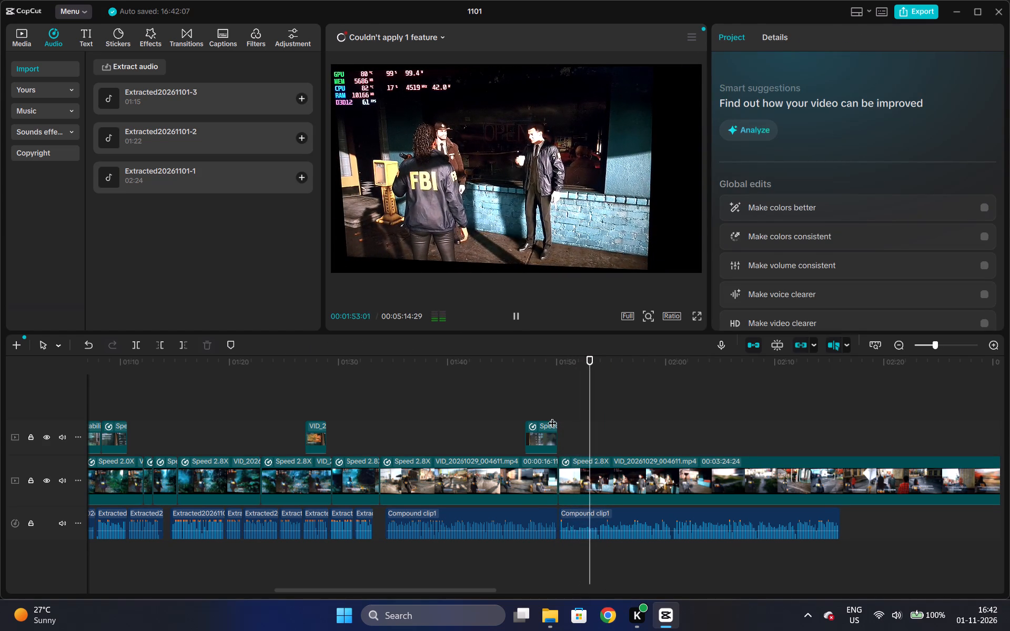
{"action": "key", "text": "space"}
{"action": "left_click", "coordinate": [601, 514]}
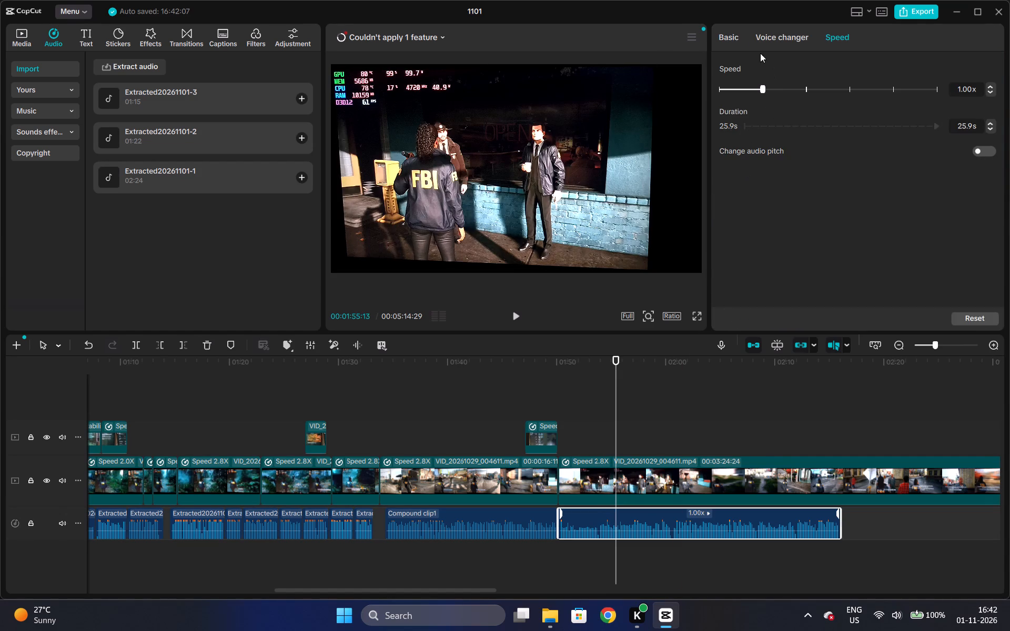
{"action": "left_click", "coordinate": [742, 37]}
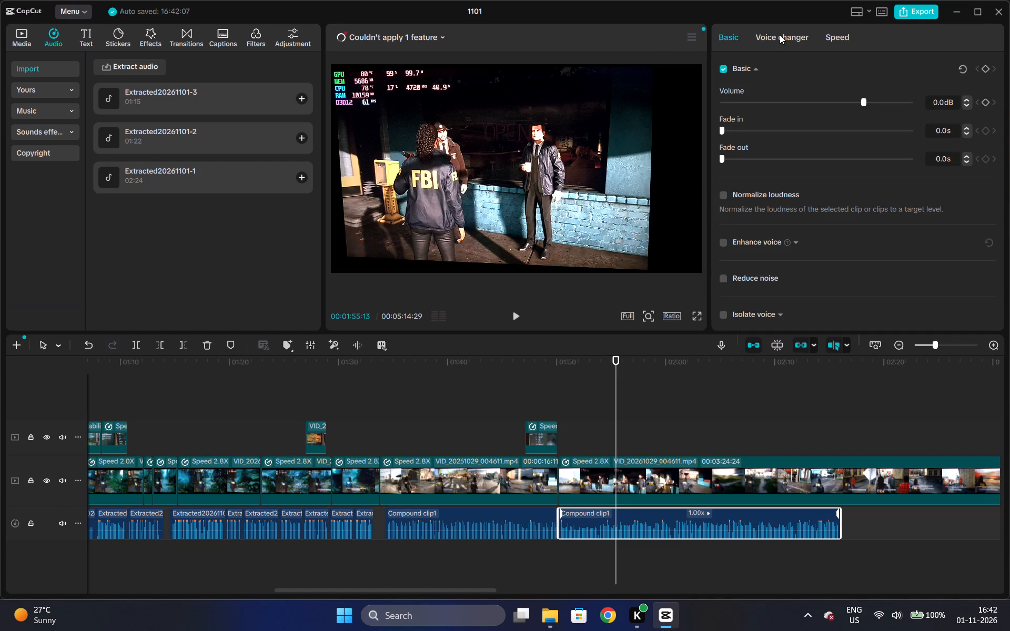
{"action": "left_click_drag", "start_coordinate": [1002, 220], "coordinate": [1002, 312]}
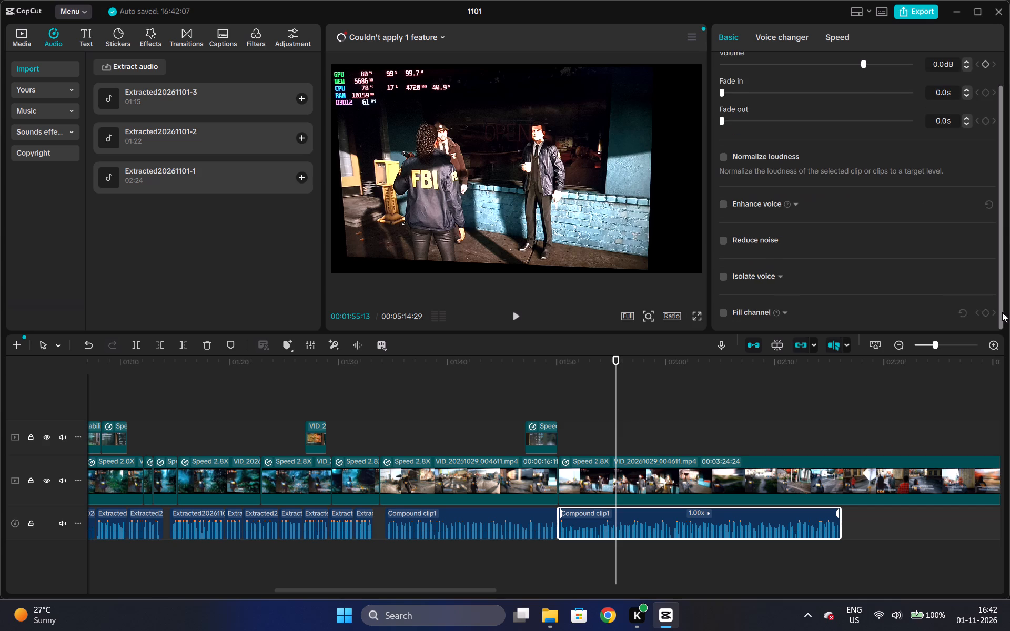
{"action": "left_click_drag", "start_coordinate": [1002, 312], "coordinate": [999, 195]}
{"action": "left_click", "coordinate": [801, 45]}
{"action": "left_click", "coordinate": [833, 34]}
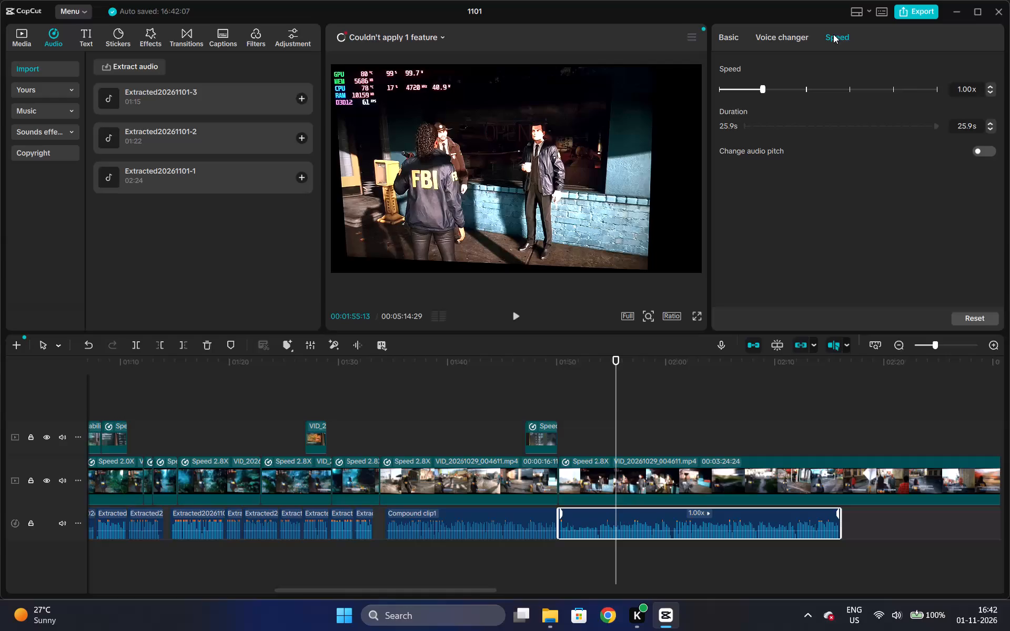
{"action": "left_click", "coordinate": [987, 87]}
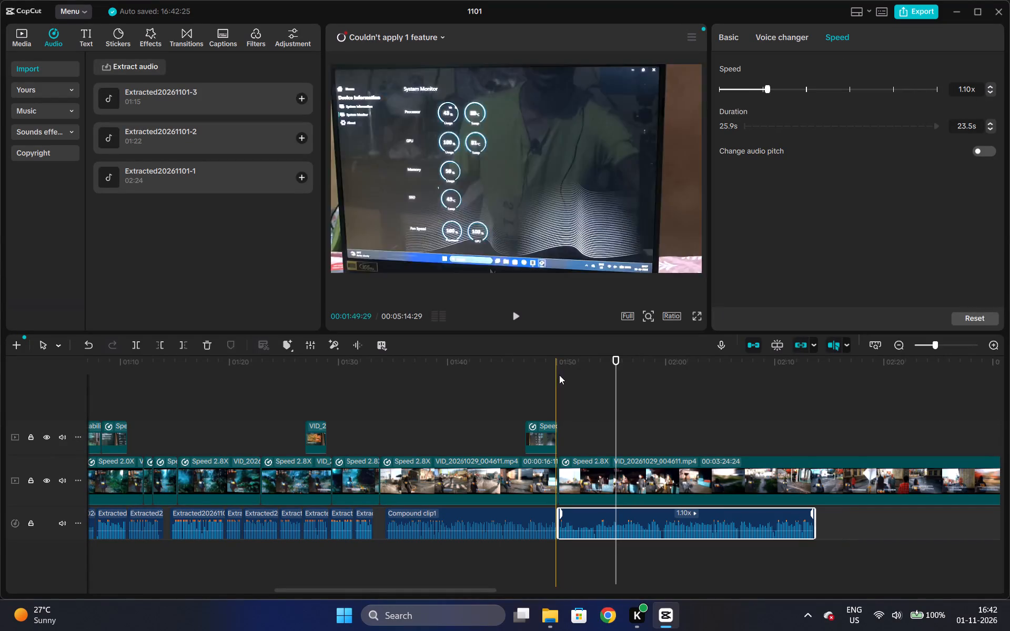
Replay the sped-up voiceover from about 01:50:23 and ripple-trim the gameplay clip's start up to about 02:00:10.
{"action": "left_click", "coordinate": [565, 364]}
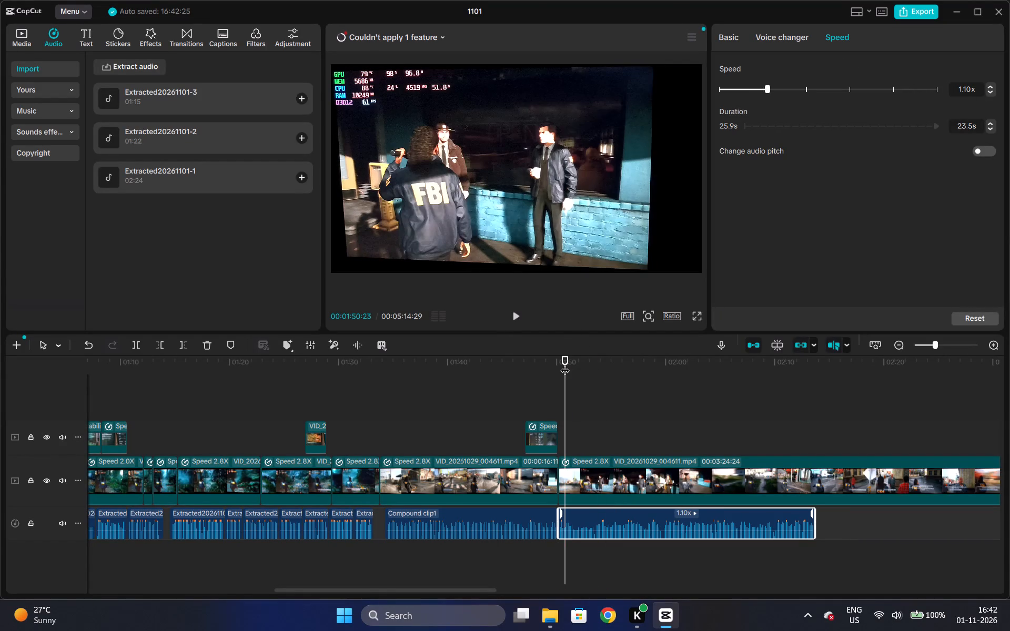
{"action": "key", "text": "space"}
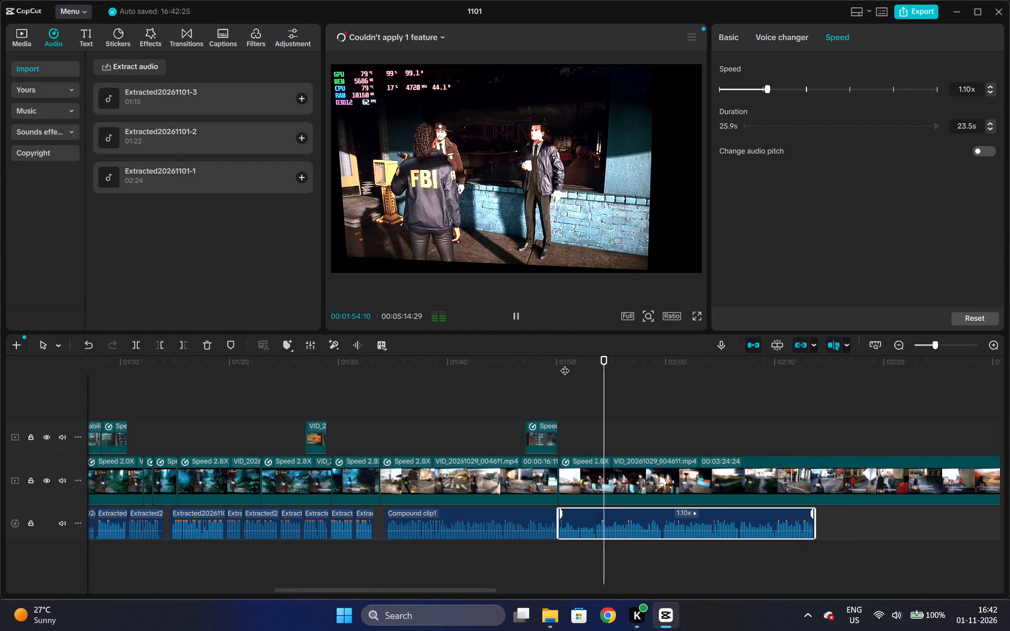
{"action": "key", "text": "space"}
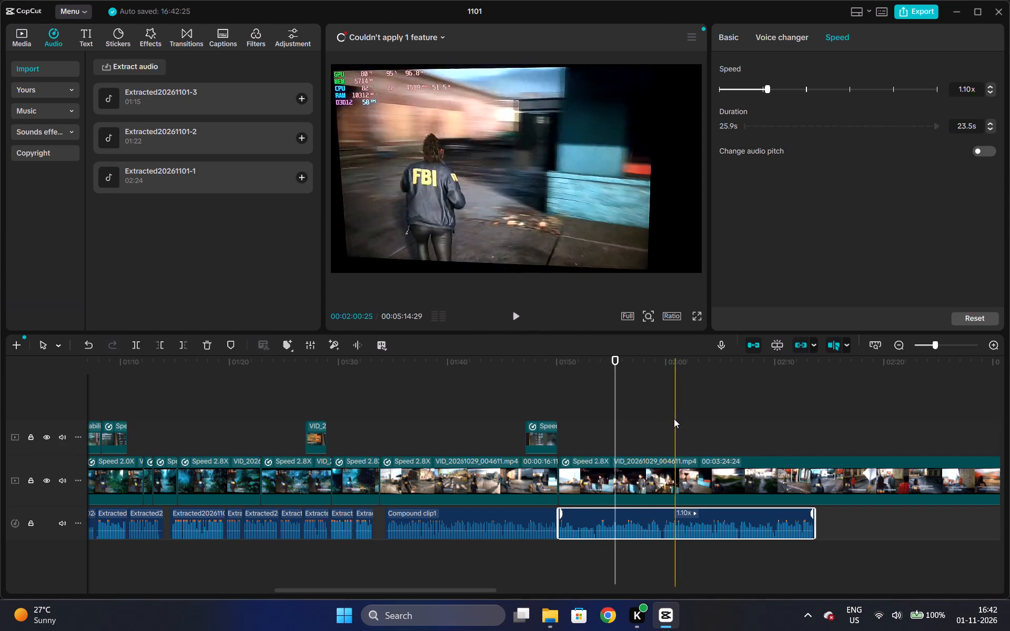
{"action": "left_click", "coordinate": [670, 474]}
{"action": "key", "text": "q"}
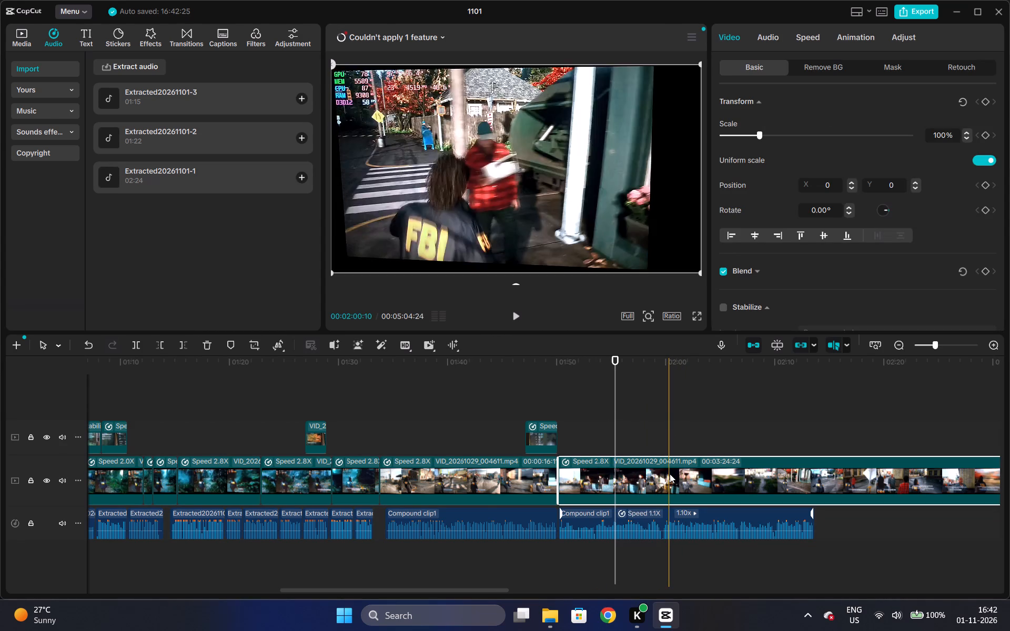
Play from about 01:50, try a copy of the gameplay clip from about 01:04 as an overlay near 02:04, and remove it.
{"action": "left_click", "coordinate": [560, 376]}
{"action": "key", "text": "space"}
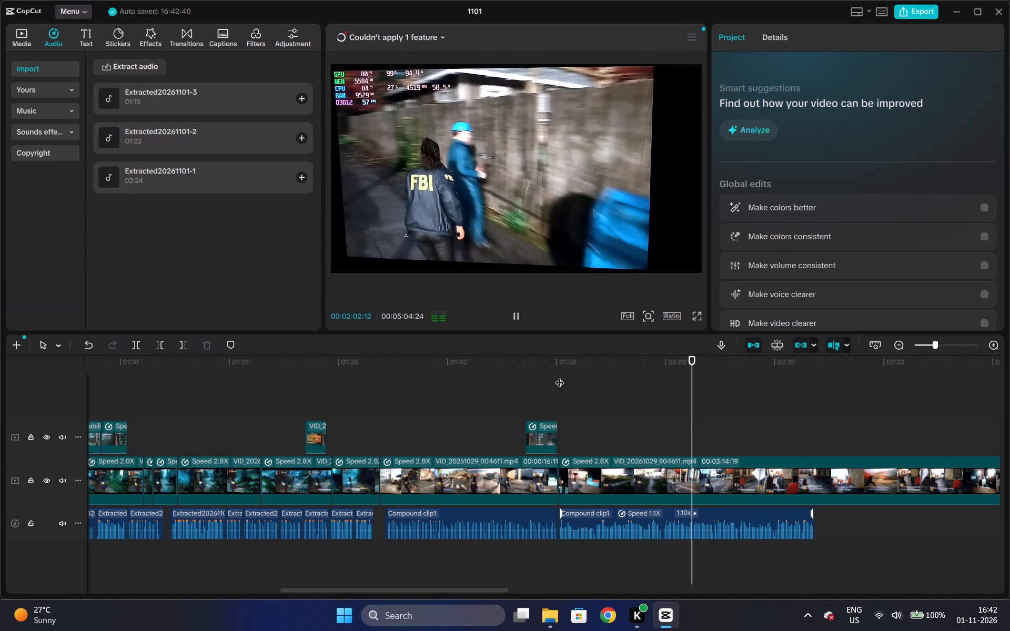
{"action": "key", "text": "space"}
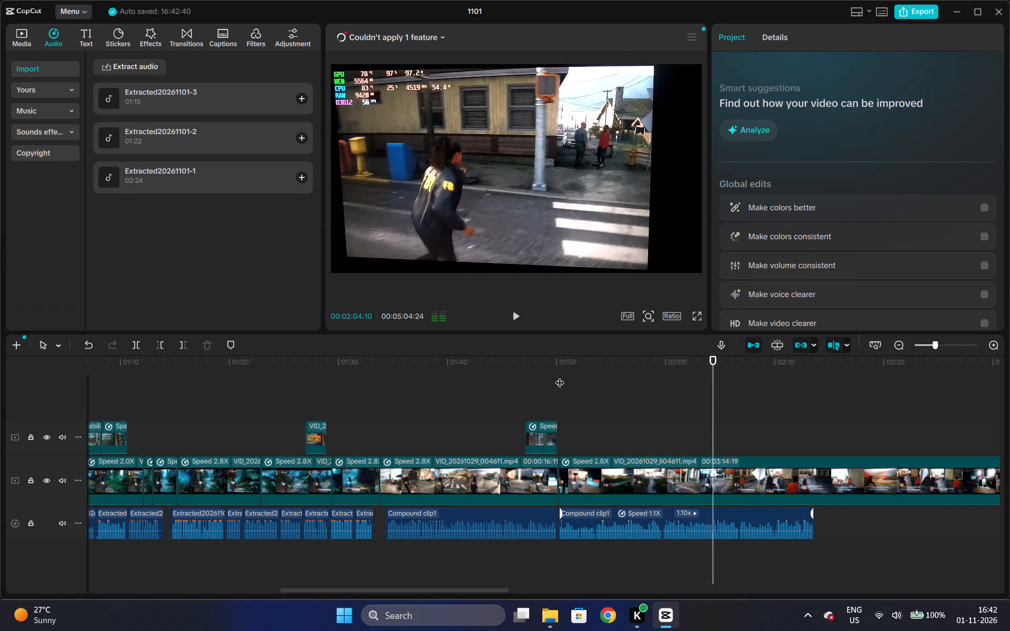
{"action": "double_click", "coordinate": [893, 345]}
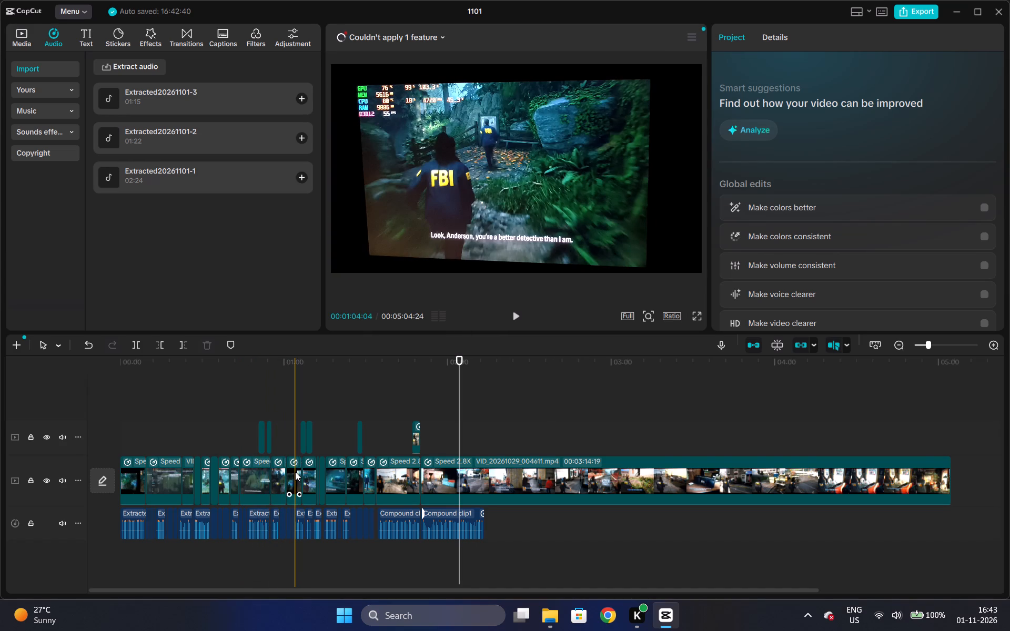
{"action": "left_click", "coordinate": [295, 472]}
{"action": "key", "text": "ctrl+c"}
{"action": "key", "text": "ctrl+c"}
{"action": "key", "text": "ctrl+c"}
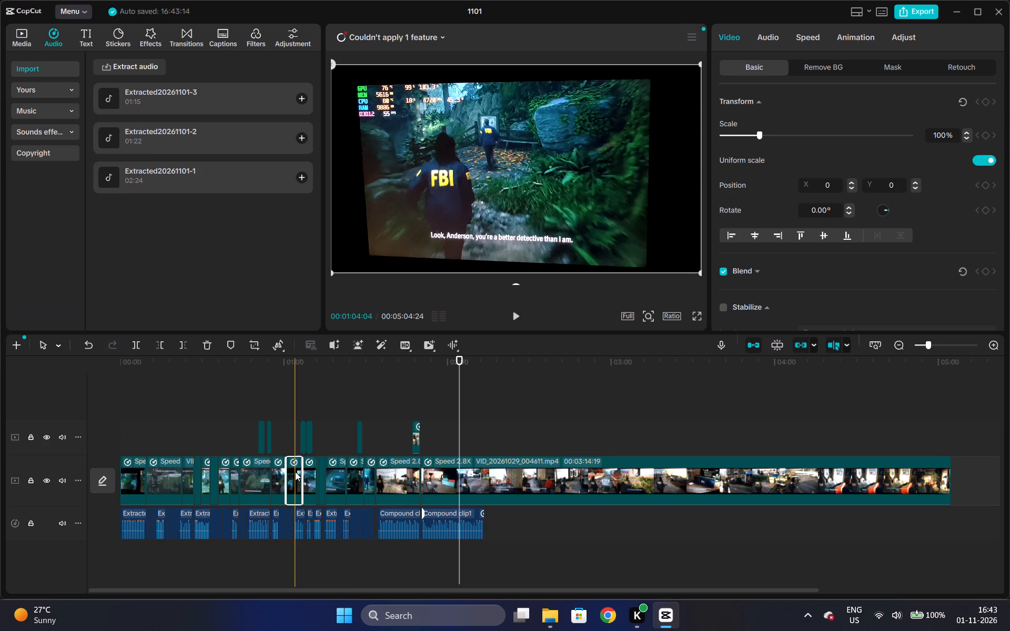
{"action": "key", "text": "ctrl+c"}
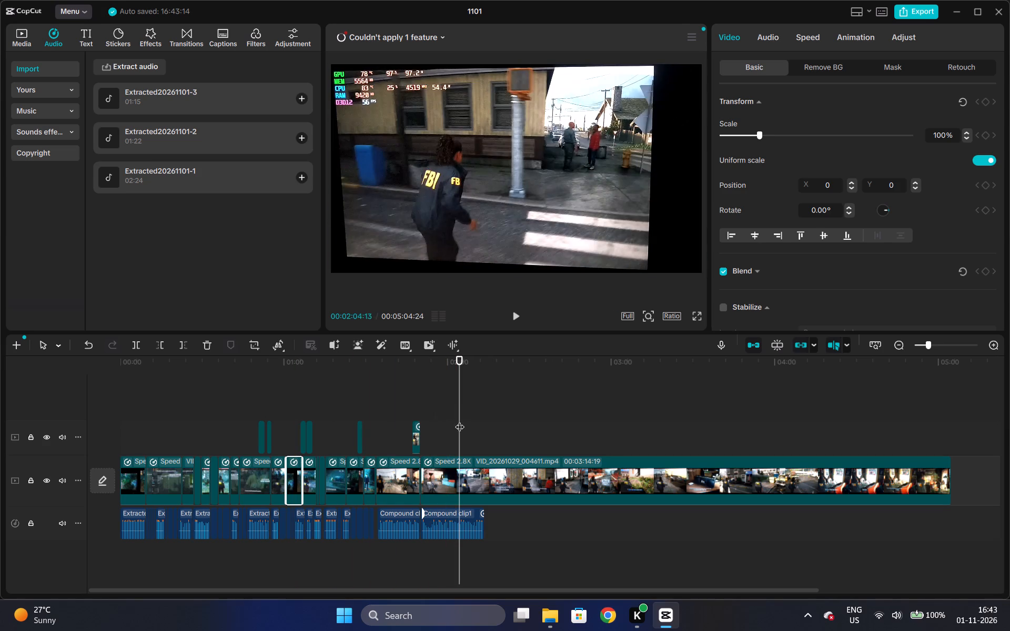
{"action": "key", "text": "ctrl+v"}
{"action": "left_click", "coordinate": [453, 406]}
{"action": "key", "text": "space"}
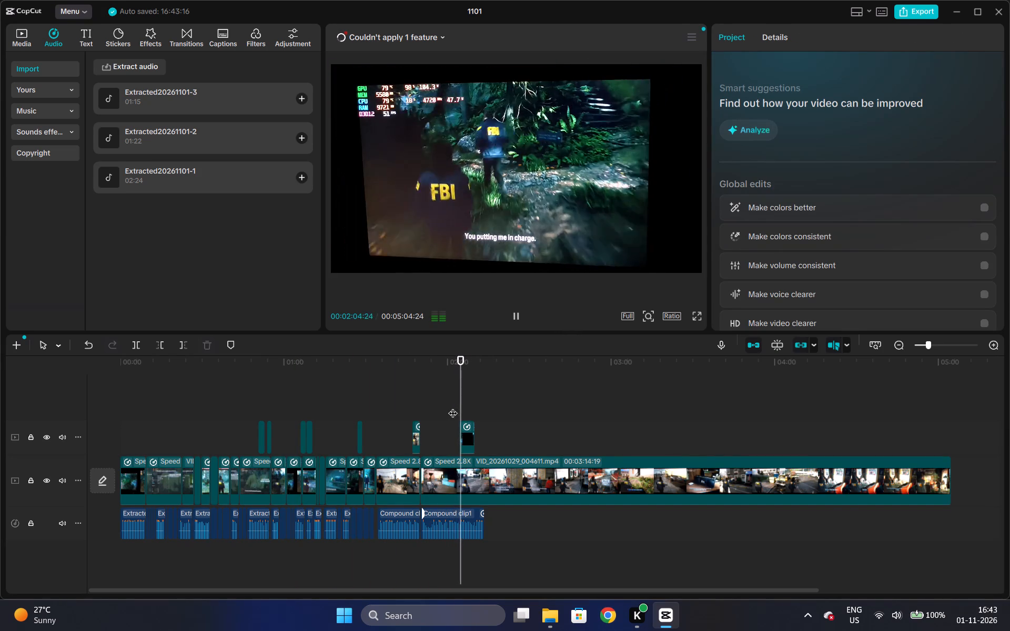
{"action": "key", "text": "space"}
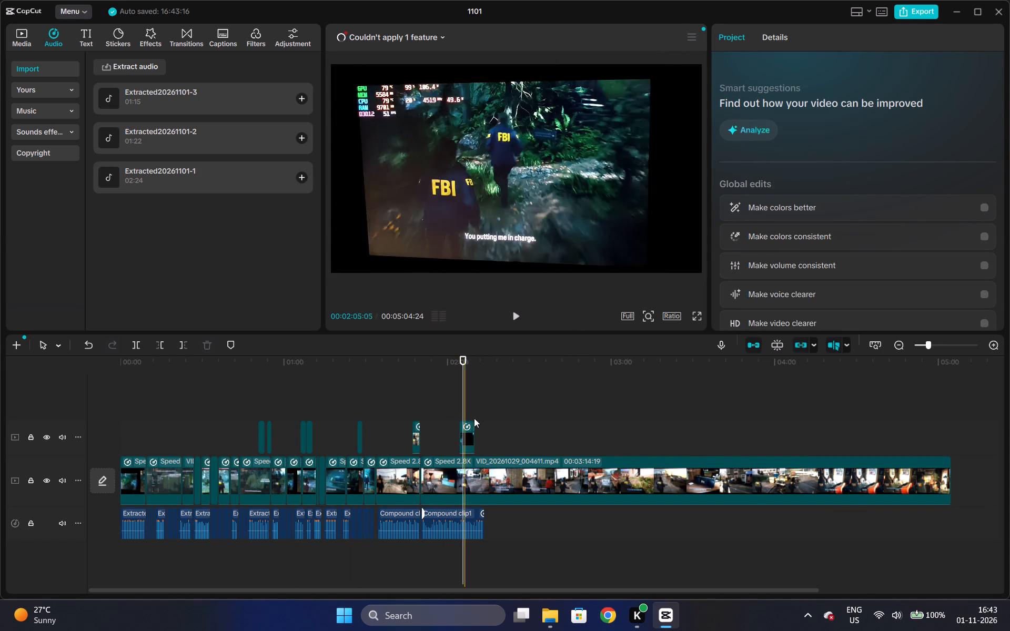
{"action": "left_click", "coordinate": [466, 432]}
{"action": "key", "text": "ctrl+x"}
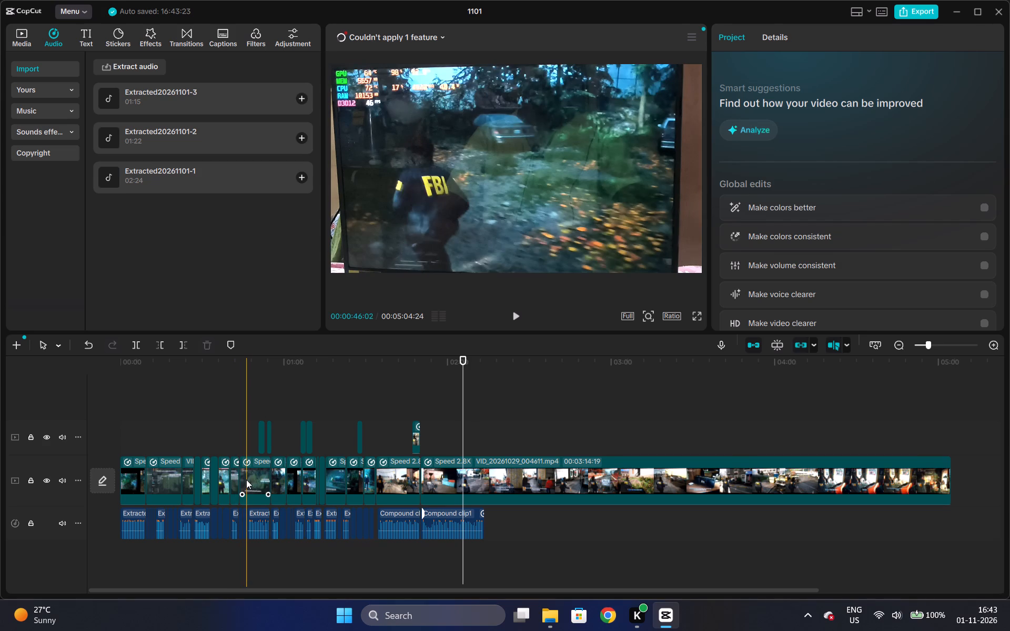
Copy the forest gameplay clip from about 00:46 onto the overlay track and place its start at about 02:01.
{"action": "left_click", "coordinate": [246, 480]}
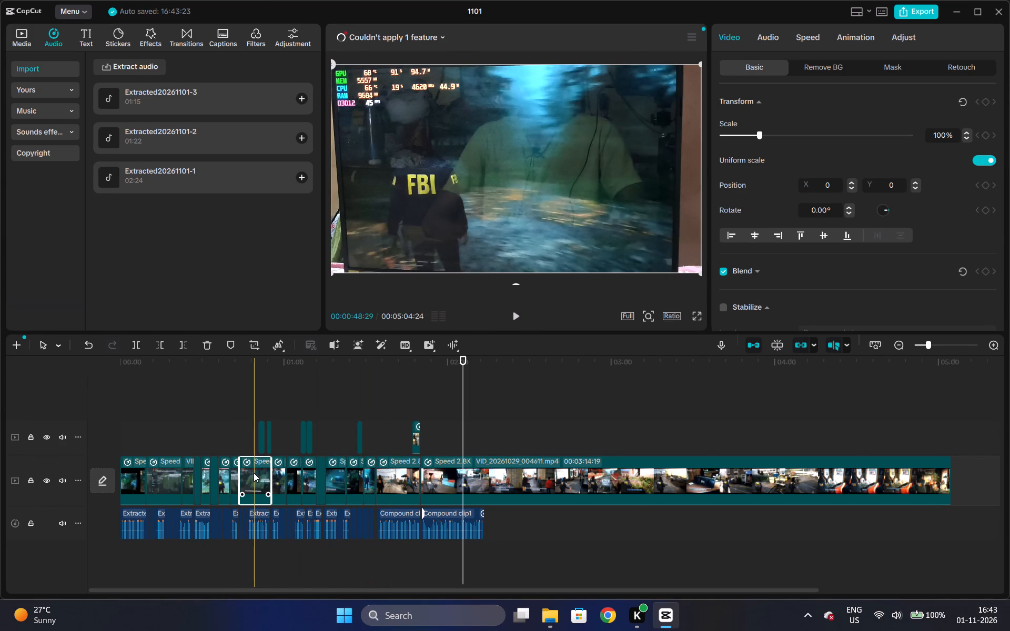
{"action": "key", "text": "ctrl+c"}
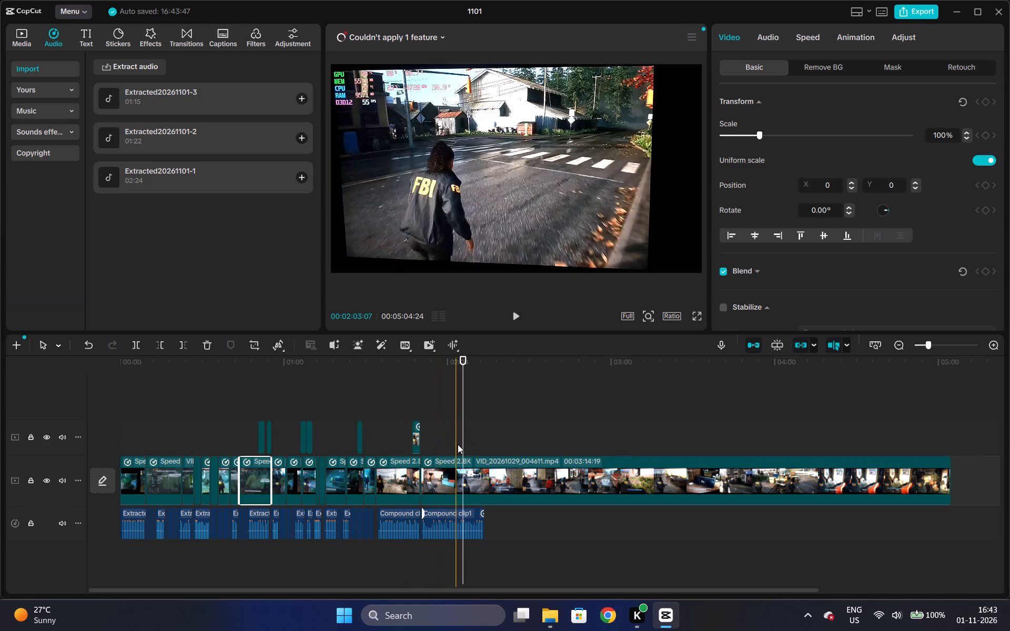
{"action": "key", "text": "ctrl+v"}
{"action": "left_click", "coordinate": [458, 420]}
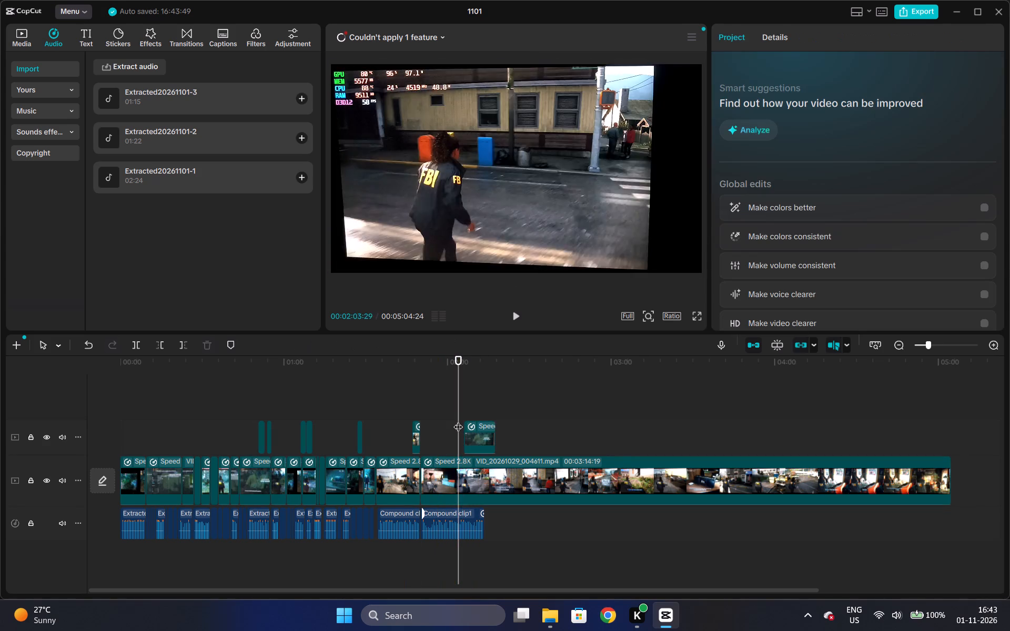
{"action": "key", "text": "space"}
{"action": "key", "text": "space"}
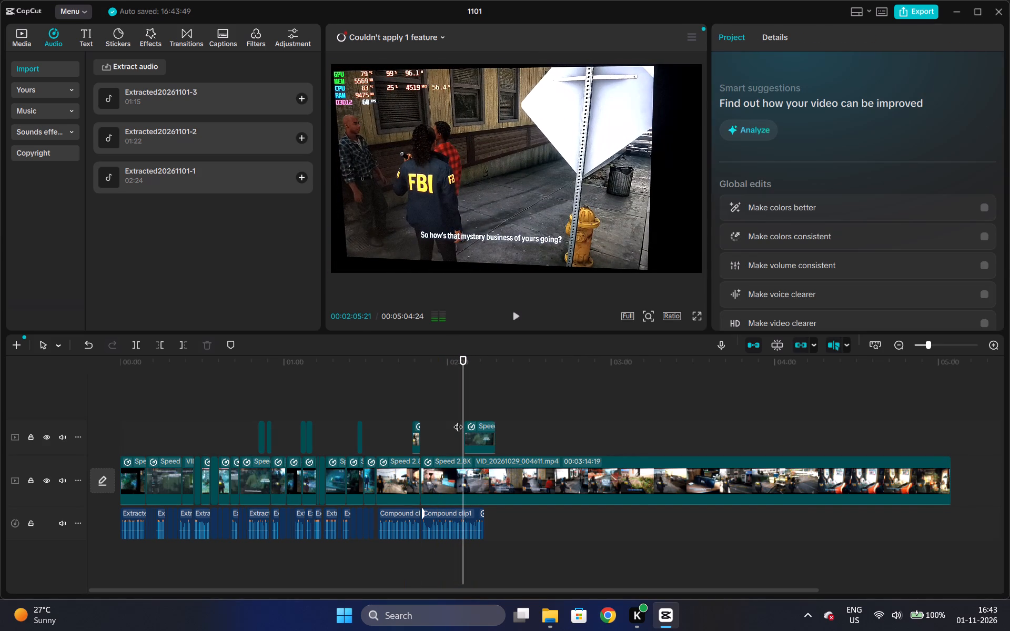
{"action": "left_click_drag", "start_coordinate": [482, 428], "coordinate": [470, 425]}
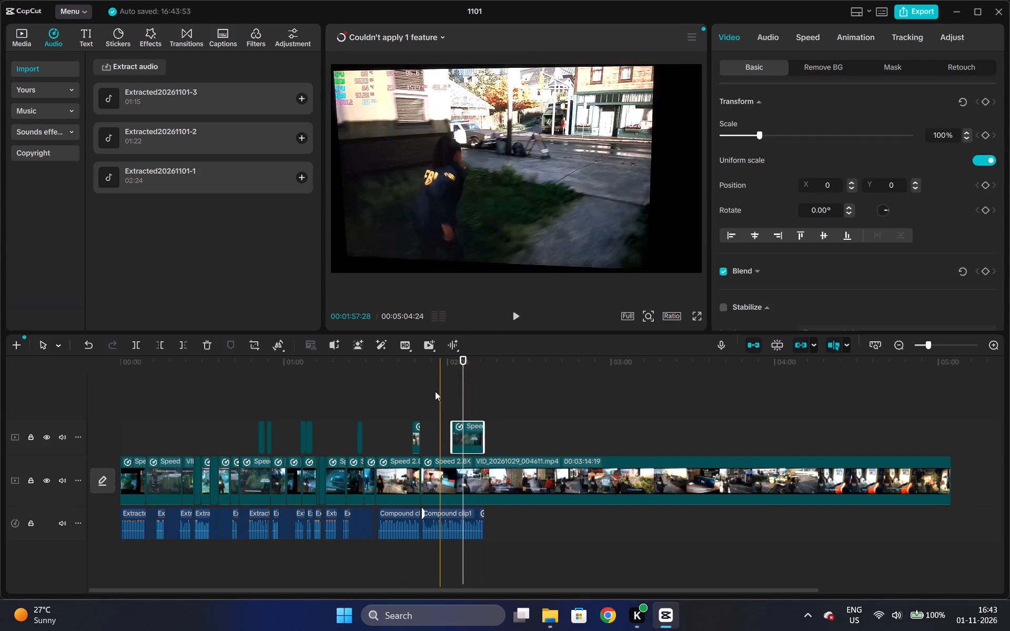
Replay the voiceover from about 01:50 and move the forest overlay clip so it starts at about 02:05.
{"action": "left_click", "coordinate": [422, 385]}
{"action": "key", "text": "space"}
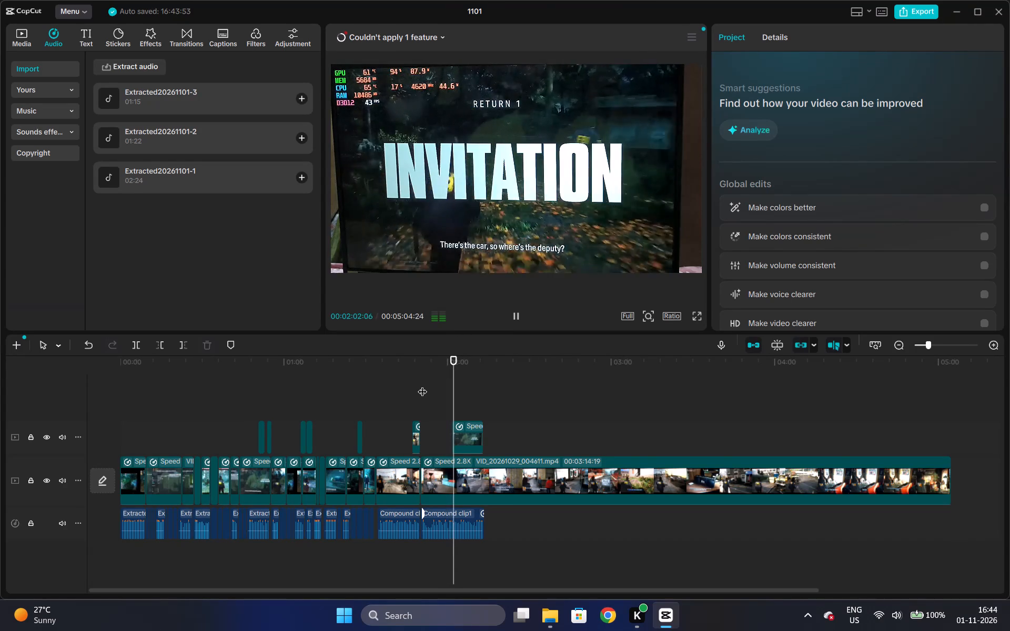
{"action": "key", "text": "space"}
{"action": "key", "text": "space"}
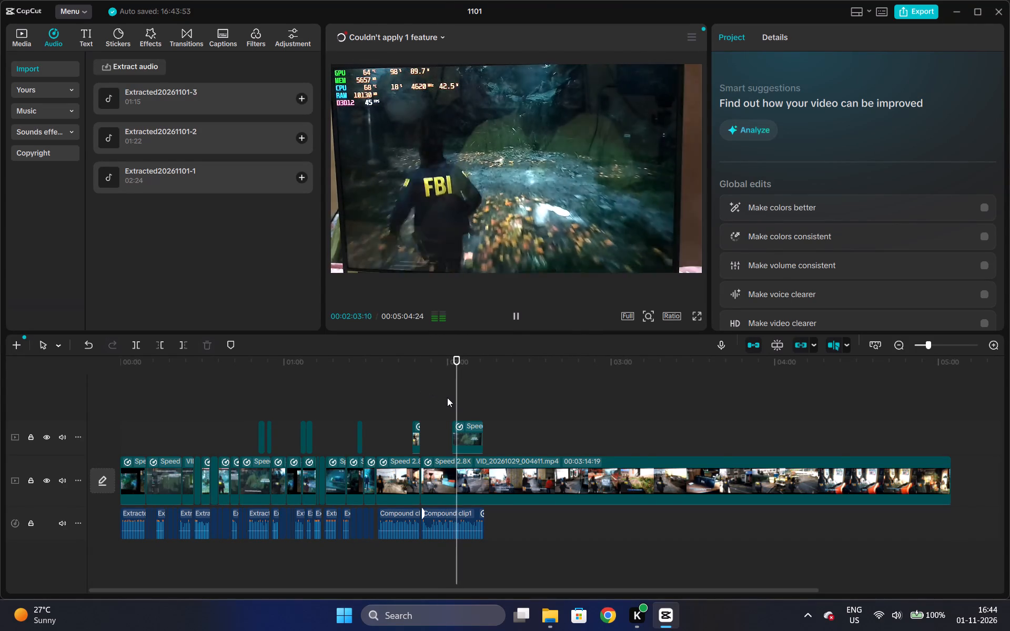
{"action": "key", "text": "space"}
{"action": "left_click_drag", "start_coordinate": [460, 426], "coordinate": [469, 426]}
{"action": "left_click", "coordinate": [451, 408]}
{"action": "key", "text": "space"}
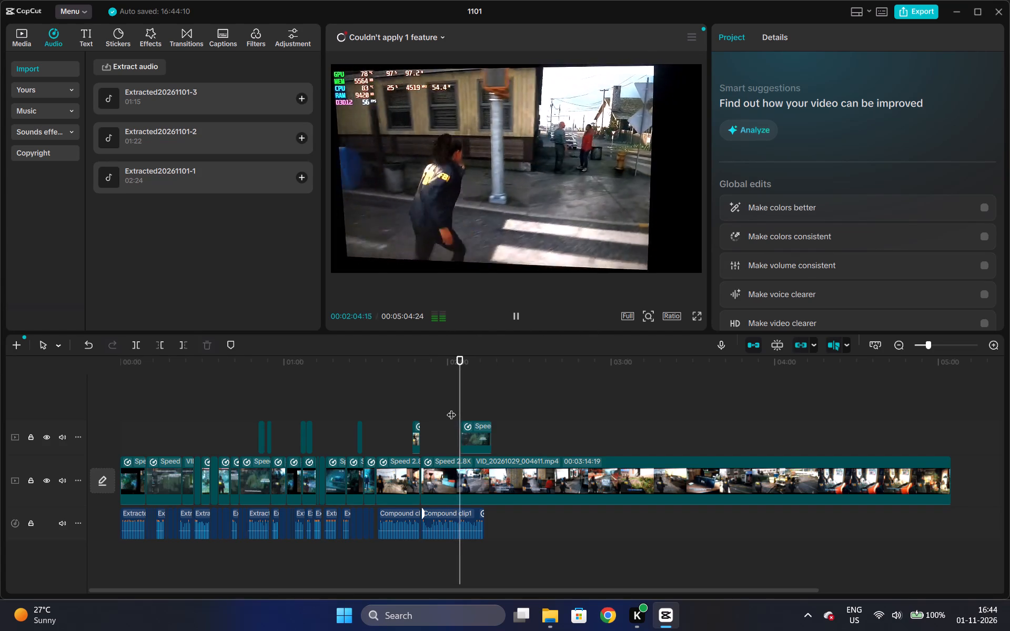
{"action": "key", "text": "space"}
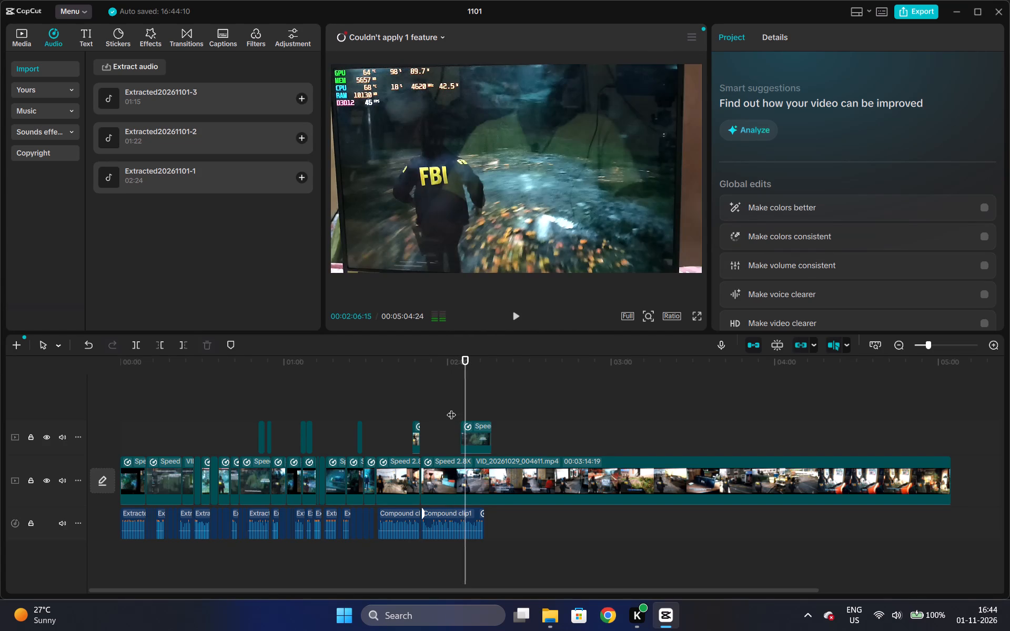
Trim the forest overlay clip's end back to about 02:06 and play the section through to the voiceover's end.
{"action": "left_click", "coordinate": [492, 439]}
{"action": "left_click_drag", "start_coordinate": [491, 429], "coordinate": [466, 435]}
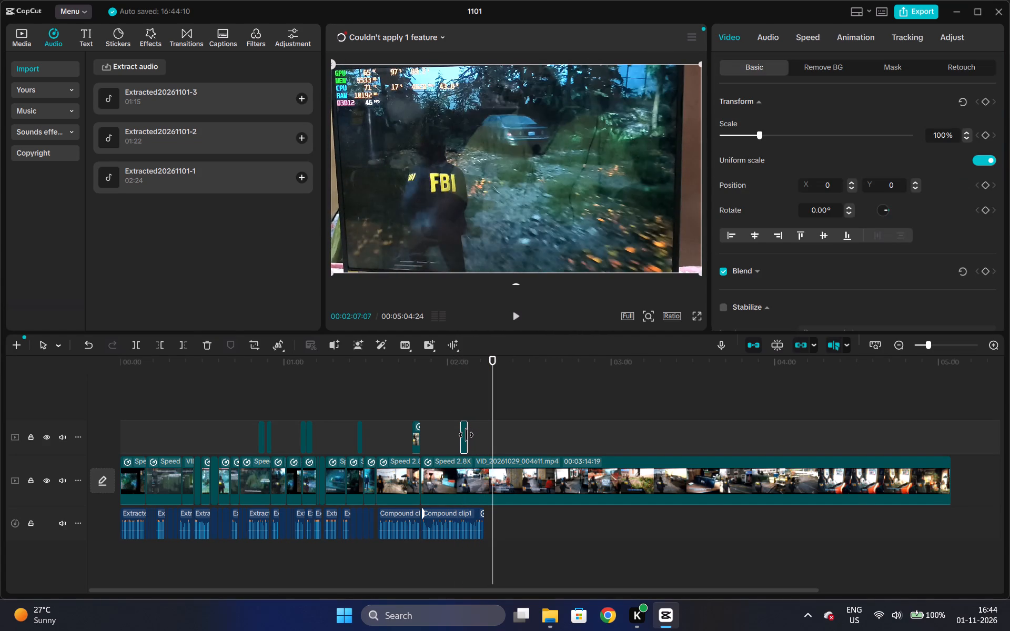
{"action": "left_click_drag", "start_coordinate": [466, 435], "coordinate": [464, 444]}
{"action": "left_click", "coordinate": [457, 401]}
{"action": "key", "text": "space"}
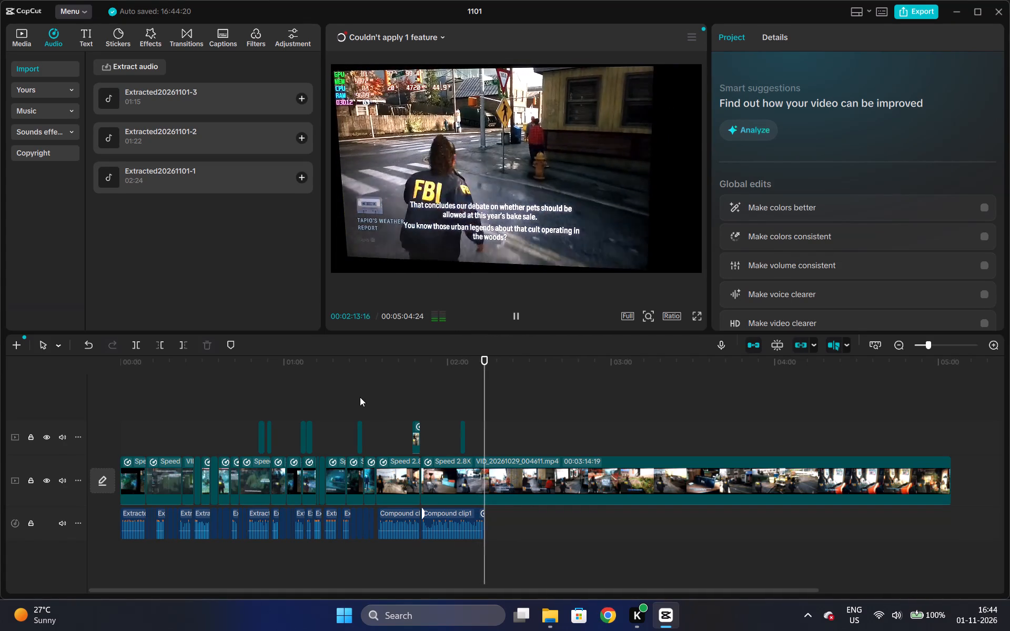
{"action": "key", "text": "space"}
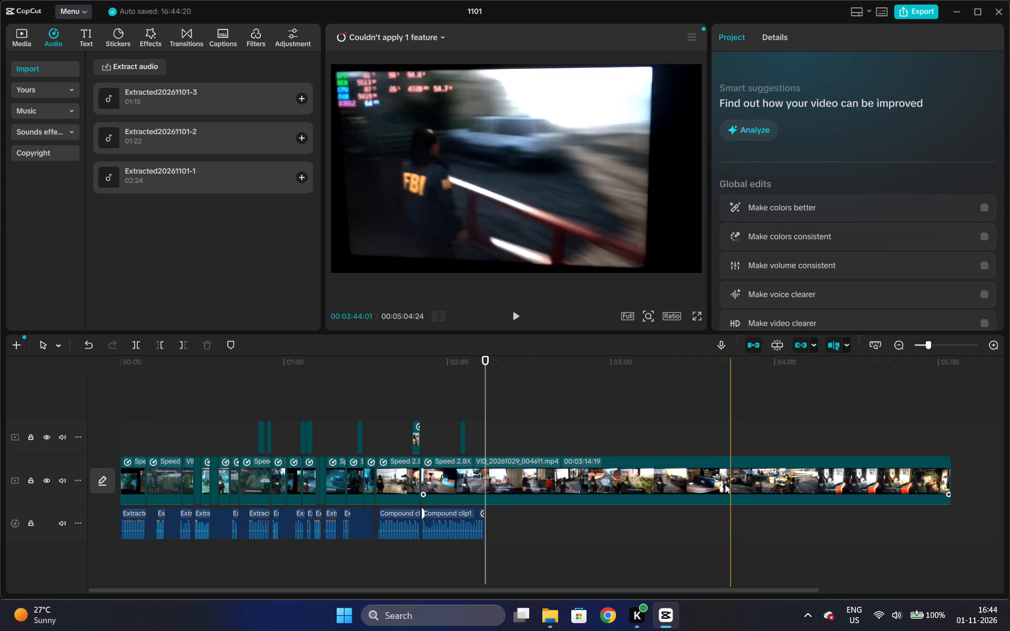
Split the long gameplay clip at about 03:36 and at the voiceover's end near 02:13, and cut out the section between.
{"action": "left_click", "coordinate": [711, 484]}
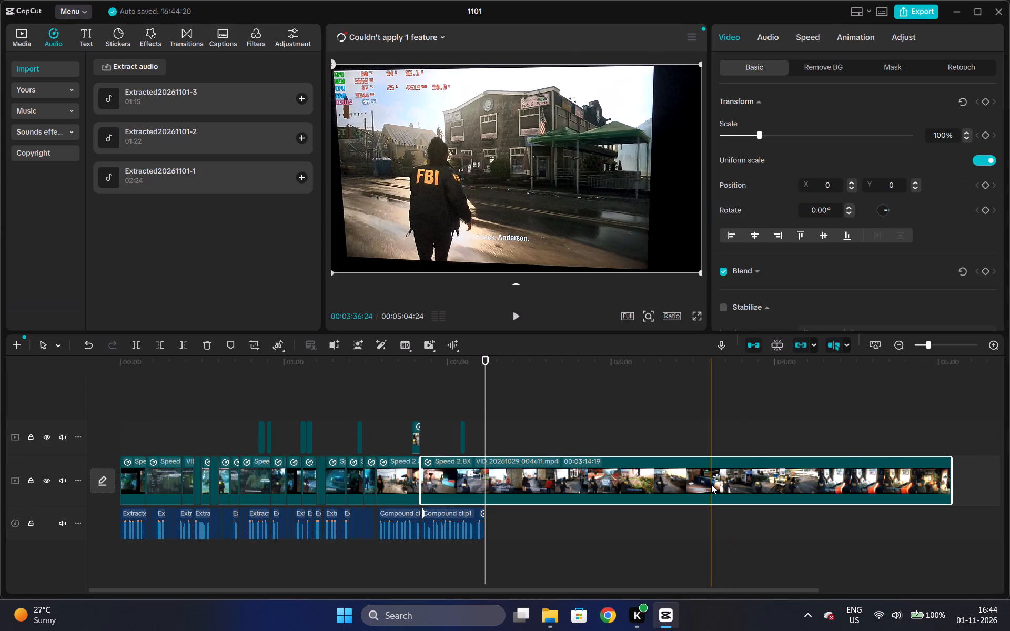
{"action": "key", "text": "ctrl+b"}
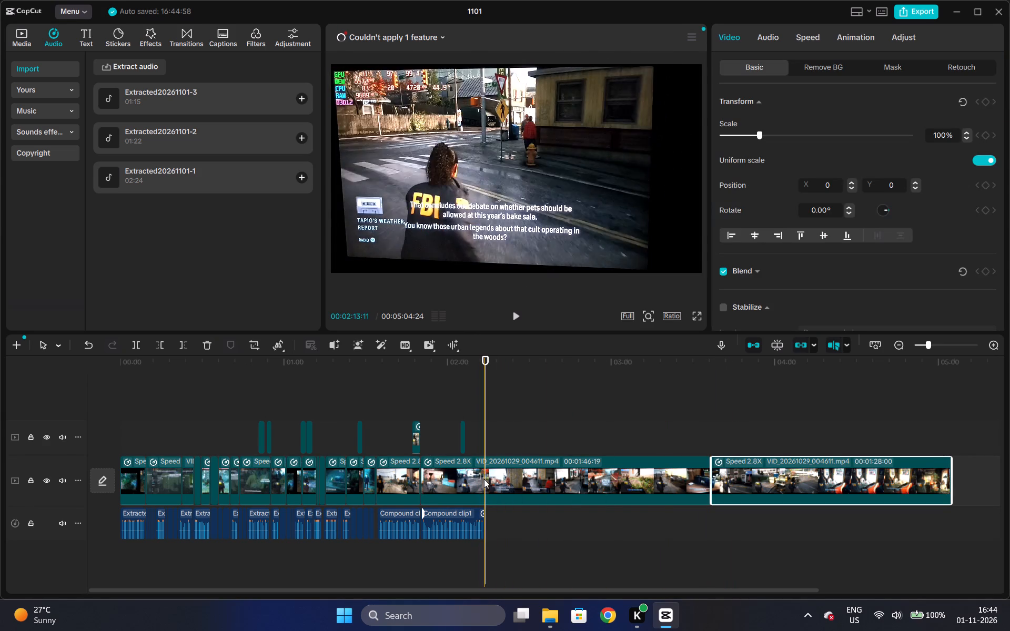
{"action": "key", "text": "ctrl+b"}
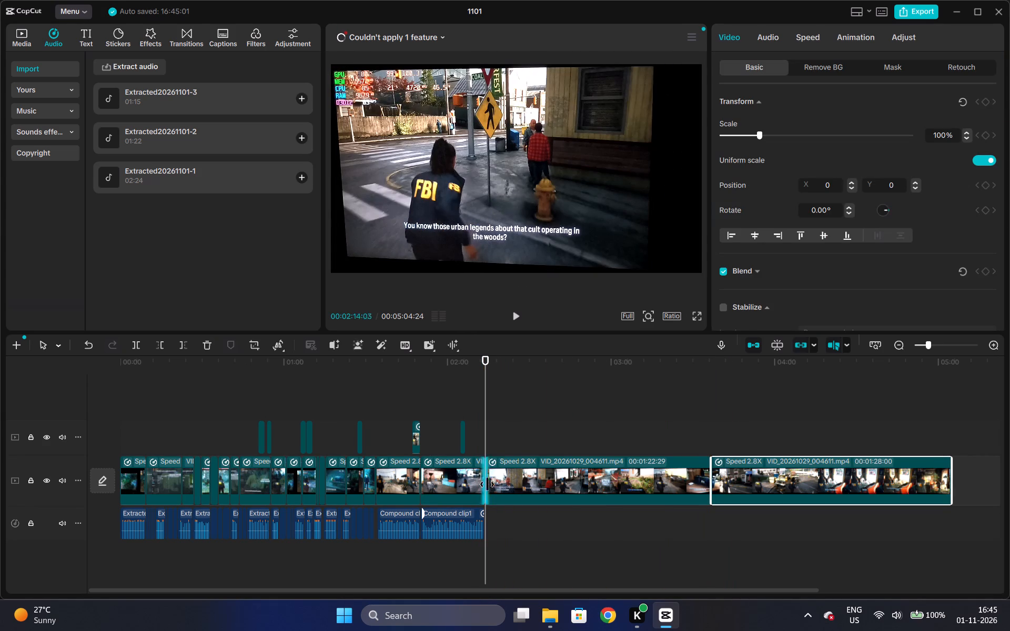
{"action": "left_click", "coordinate": [508, 481]}
{"action": "key", "text": "ctrl+x"}
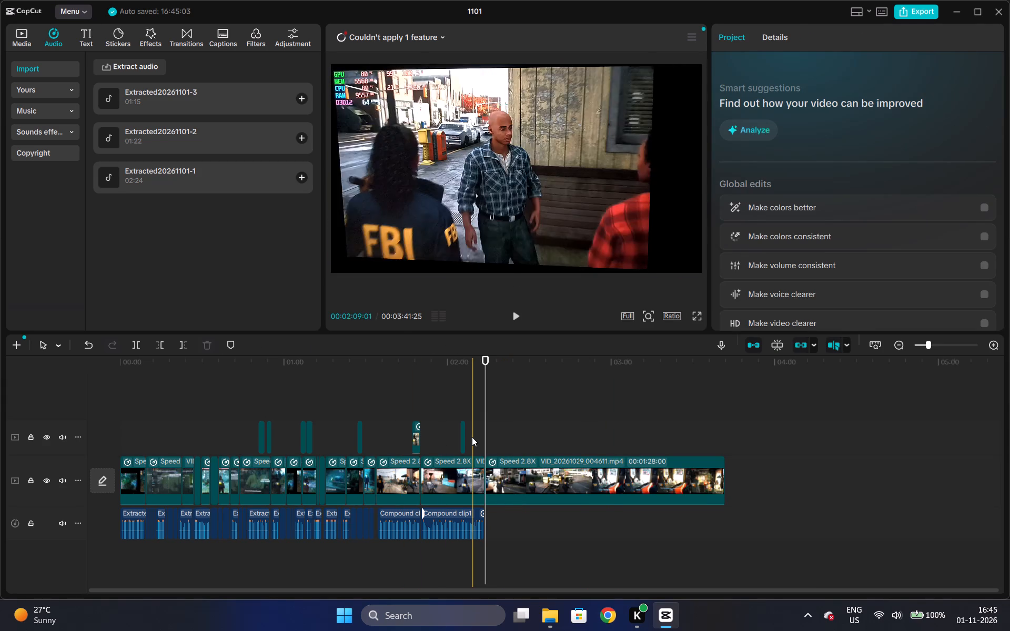
Play the join from about 02:09, trim the end of the gameplay clip before it back to about 02:10, and replay from about 02:04.
{"action": "left_click", "coordinate": [473, 436]}
{"action": "key", "text": "space"}
{"action": "key", "text": "space"}
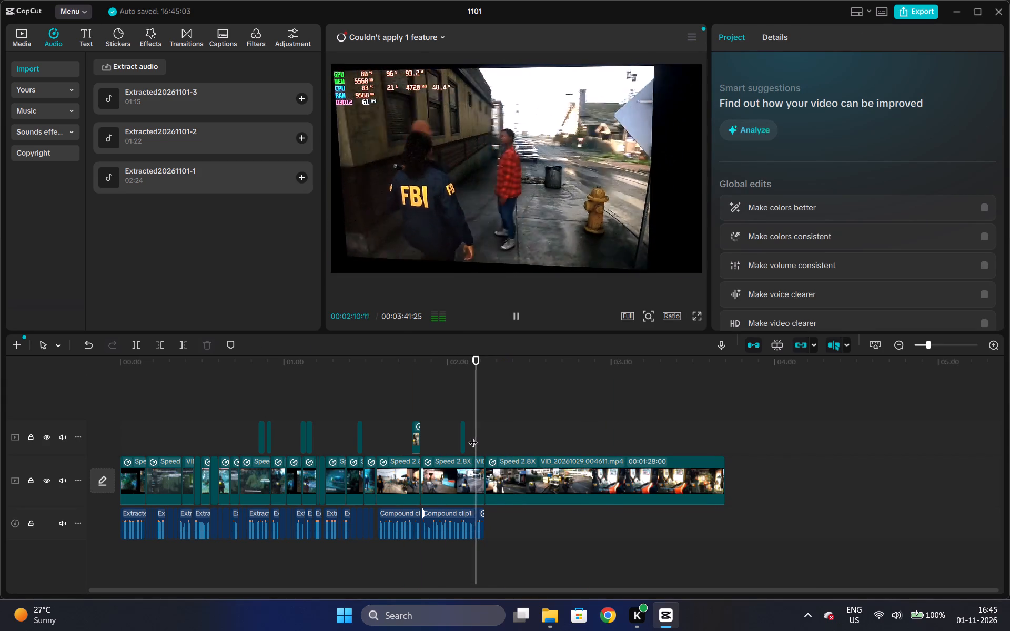
{"action": "key", "text": "space"}
{"action": "left_click", "coordinate": [473, 470]}
{"action": "left_click_drag", "start_coordinate": [483, 477], "coordinate": [472, 467]}
{"action": "left_click", "coordinate": [459, 435]}
{"action": "key", "text": "space"}
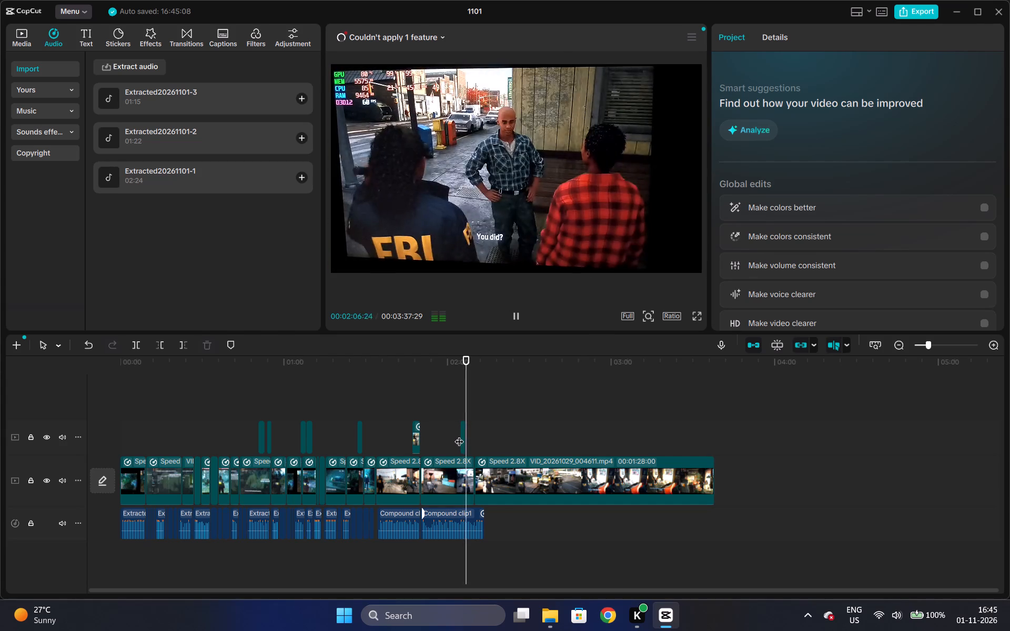
{"action": "key", "text": "space"}
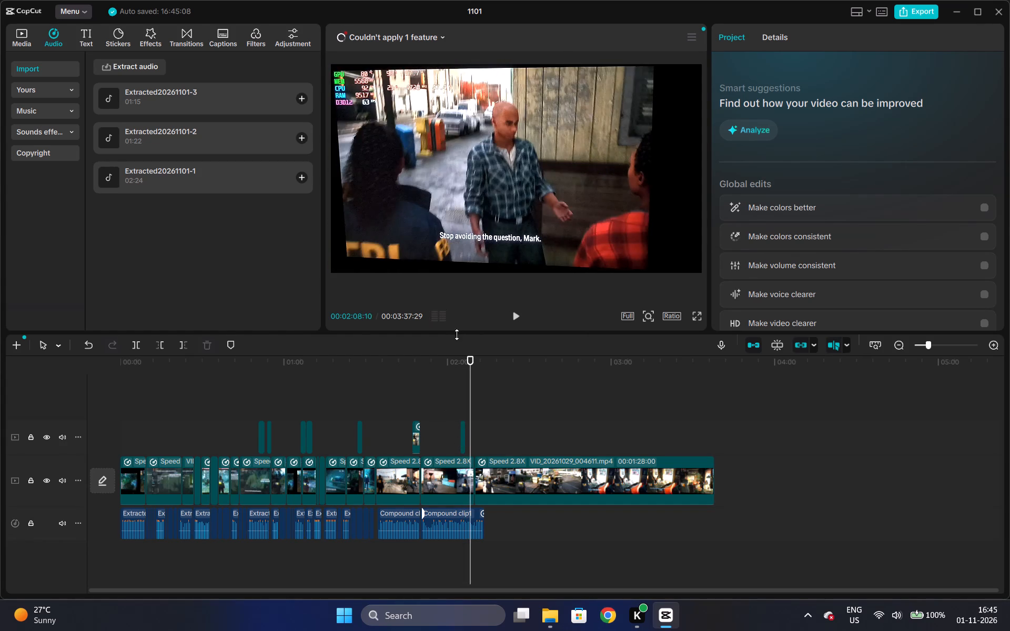
Trim the same gameplay clip's end further back to about 02:06 and play through past the voiceover's end.
{"action": "left_click", "coordinate": [472, 477]}
{"action": "left_click_drag", "start_coordinate": [471, 475], "coordinate": [464, 471]}
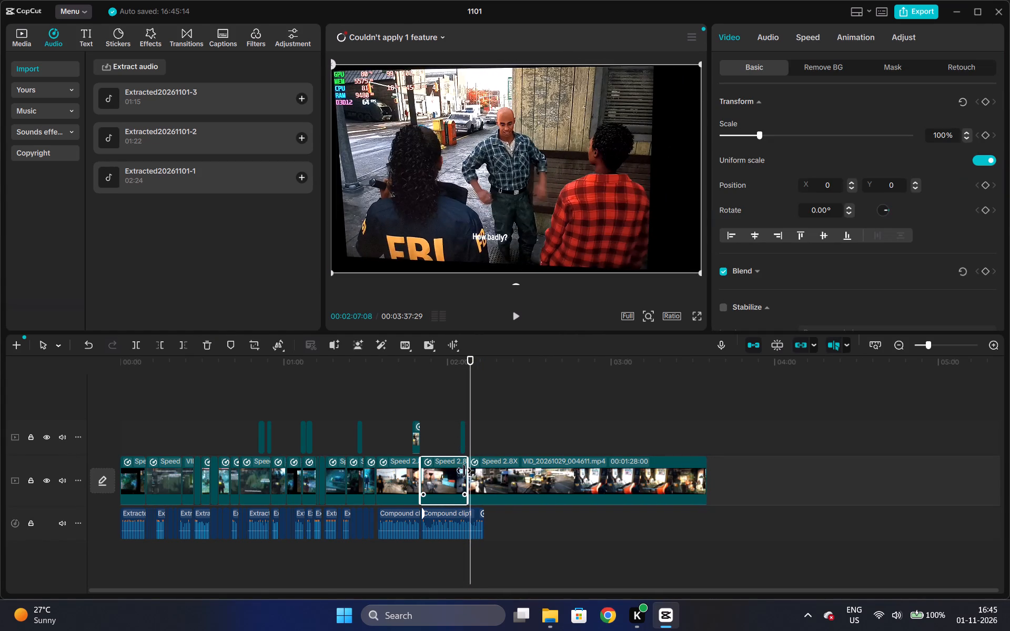
{"action": "left_click_drag", "start_coordinate": [464, 471], "coordinate": [462, 466]}
{"action": "left_click", "coordinate": [457, 424]}
{"action": "key", "text": "space"}
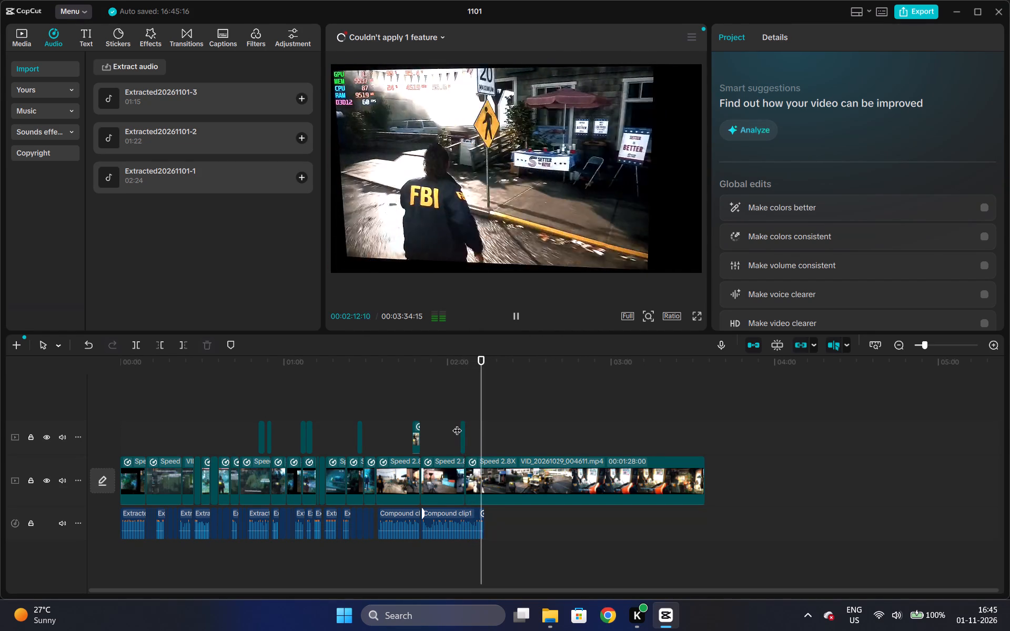
{"action": "key", "text": "space"}
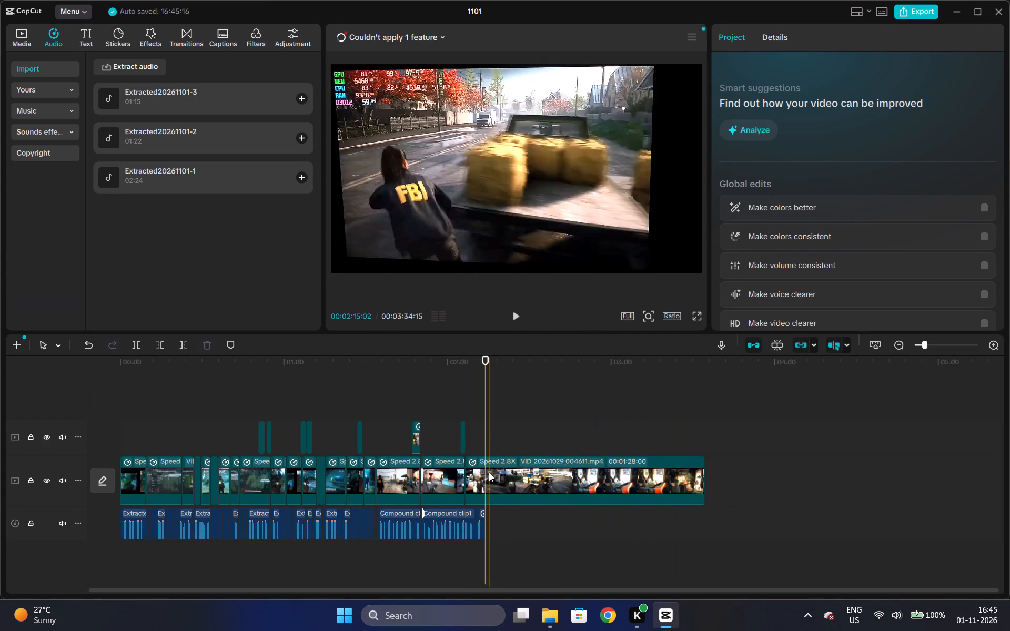
Trim the end of the last gameplay clip back to the voiceover's end at about 02:13.
{"action": "left_click", "coordinate": [484, 484]}
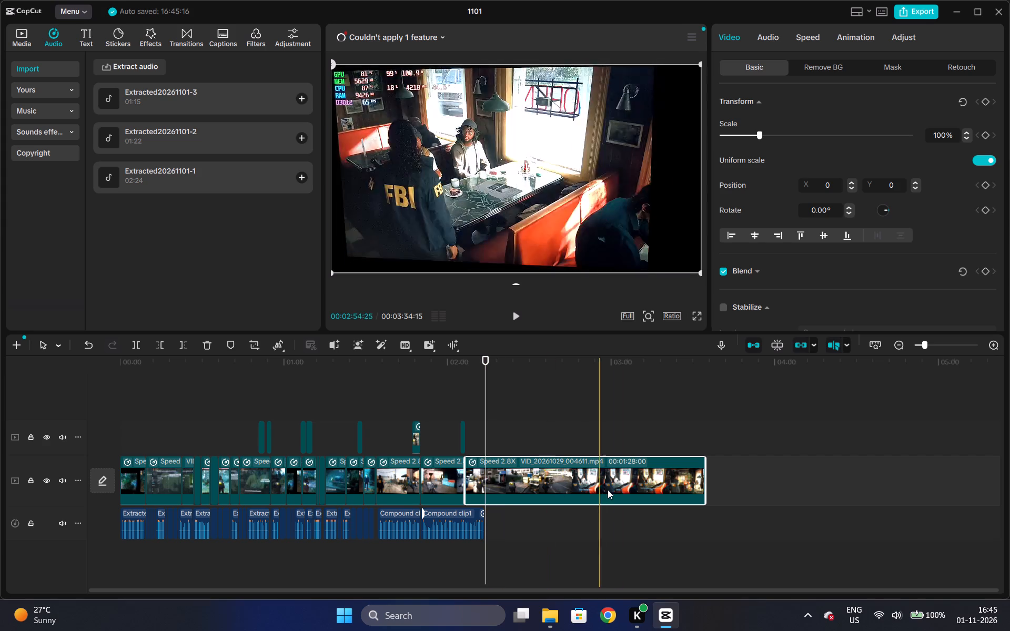
{"action": "left_click_drag", "start_coordinate": [705, 477], "coordinate": [481, 422]}
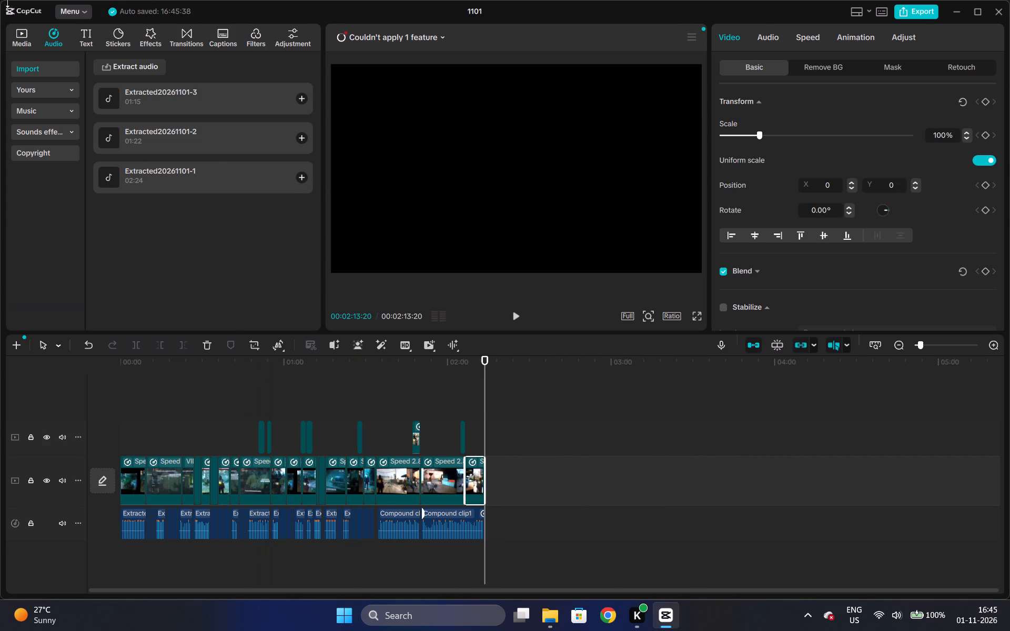
Check the details of the feature that couldn't be applied and close them.
{"action": "left_click", "coordinate": [435, 33]}
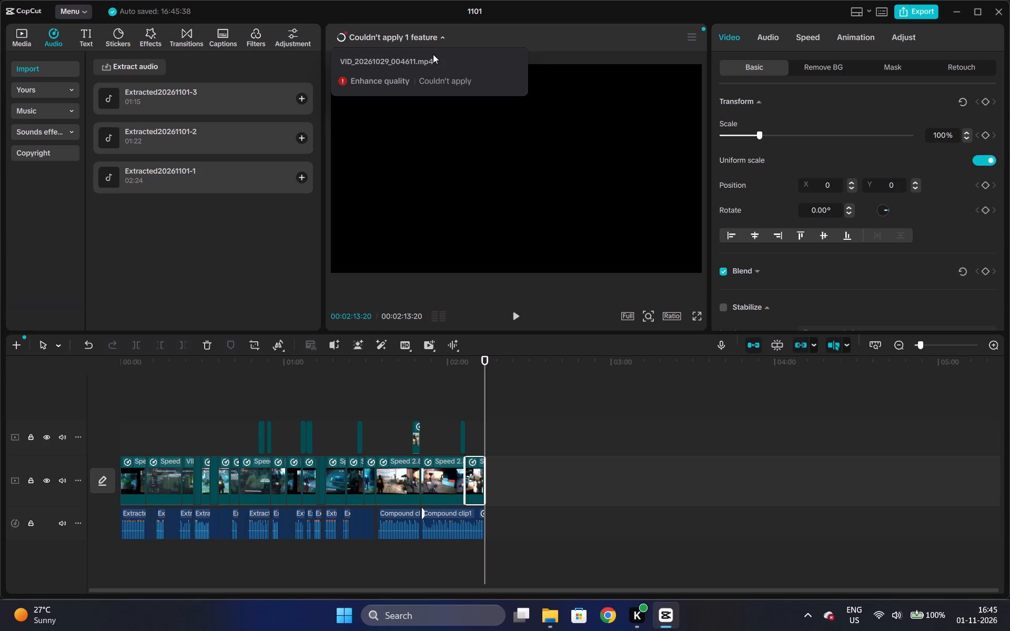
{"action": "left_click", "coordinate": [439, 36]}
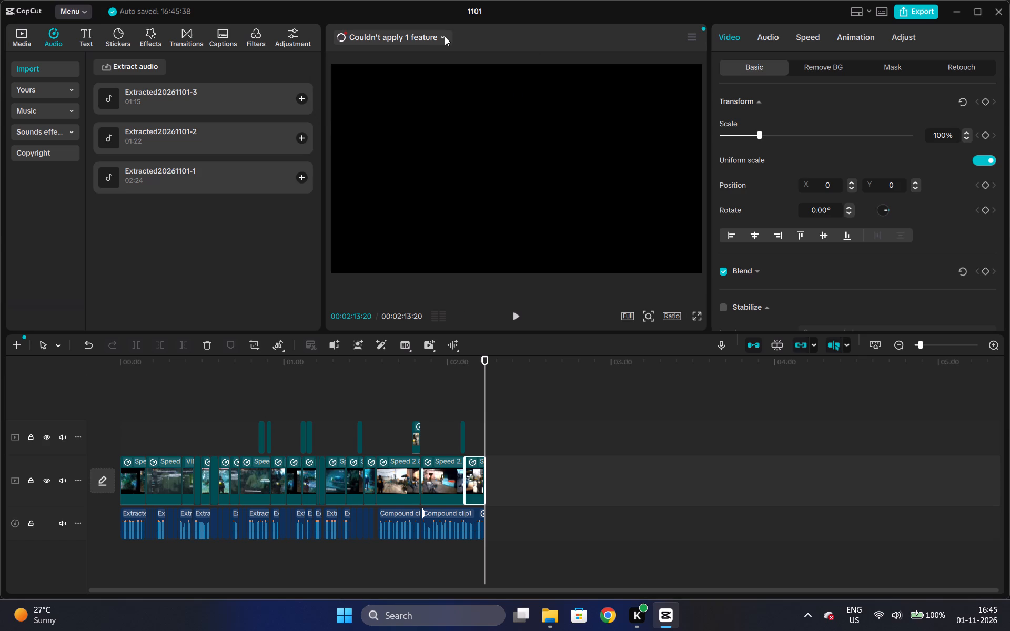
Review the whole edited video in full screen from the beginning.
{"action": "left_click", "coordinate": [696, 319]}
{"action": "left_click_drag", "start_coordinate": [451, 573], "coordinate": [432, 582]}
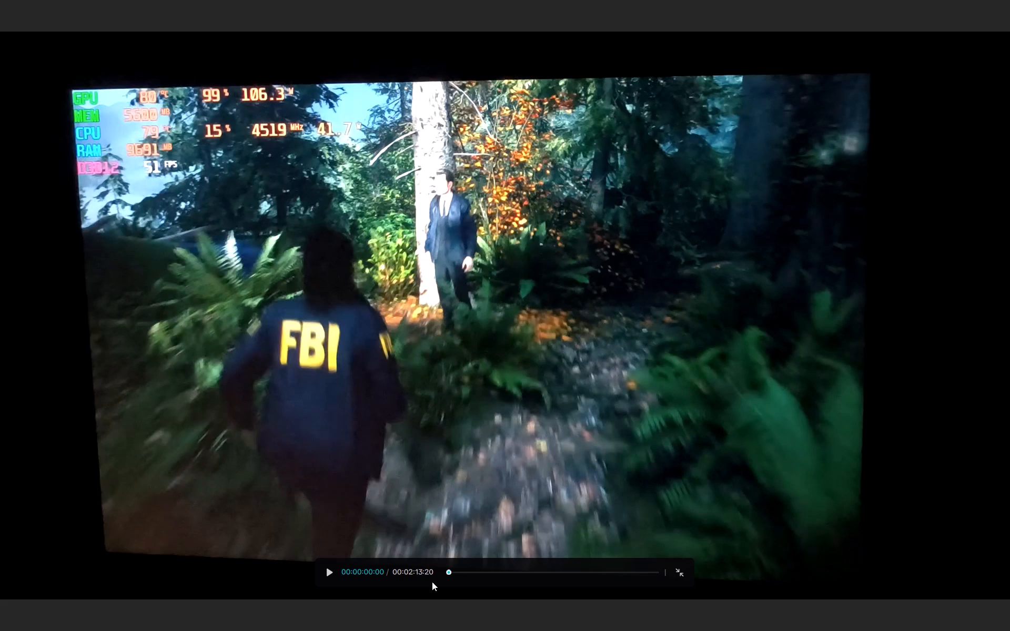
{"action": "left_click_drag", "start_coordinate": [432, 582], "coordinate": [421, 581]}
{"action": "left_click", "coordinate": [331, 572]}
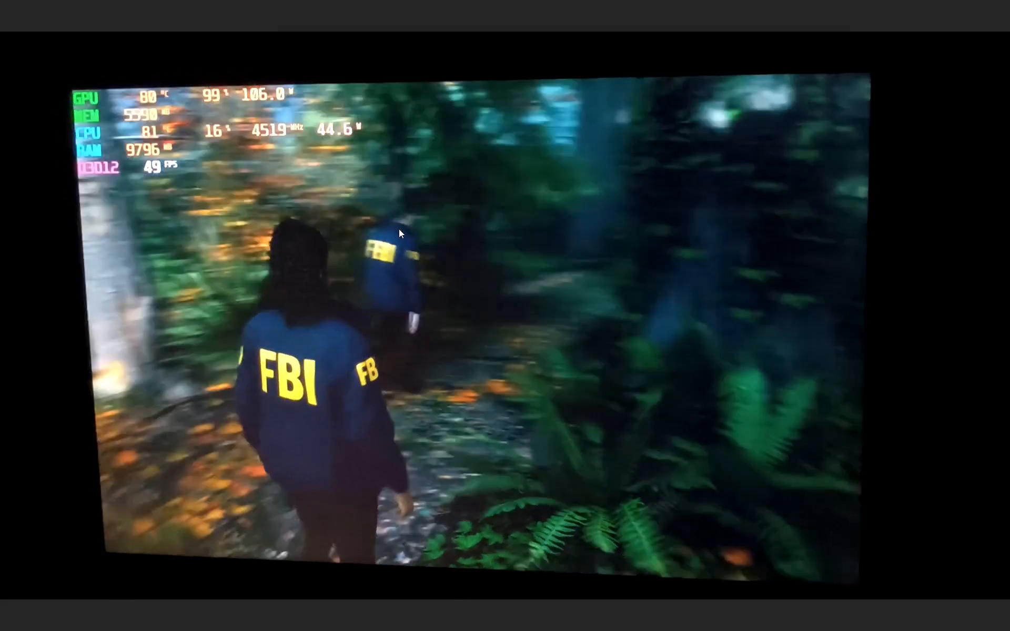
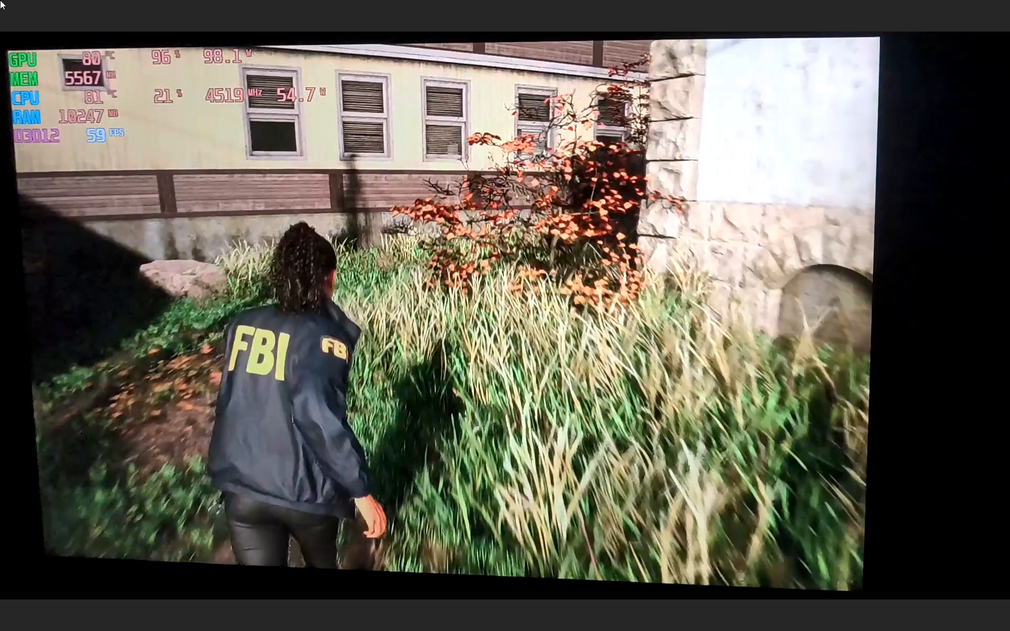
Exit the full-screen review and replay the section from about 01:53 to 02:05 against the voiceover.
{"action": "key", "text": "Escape"}
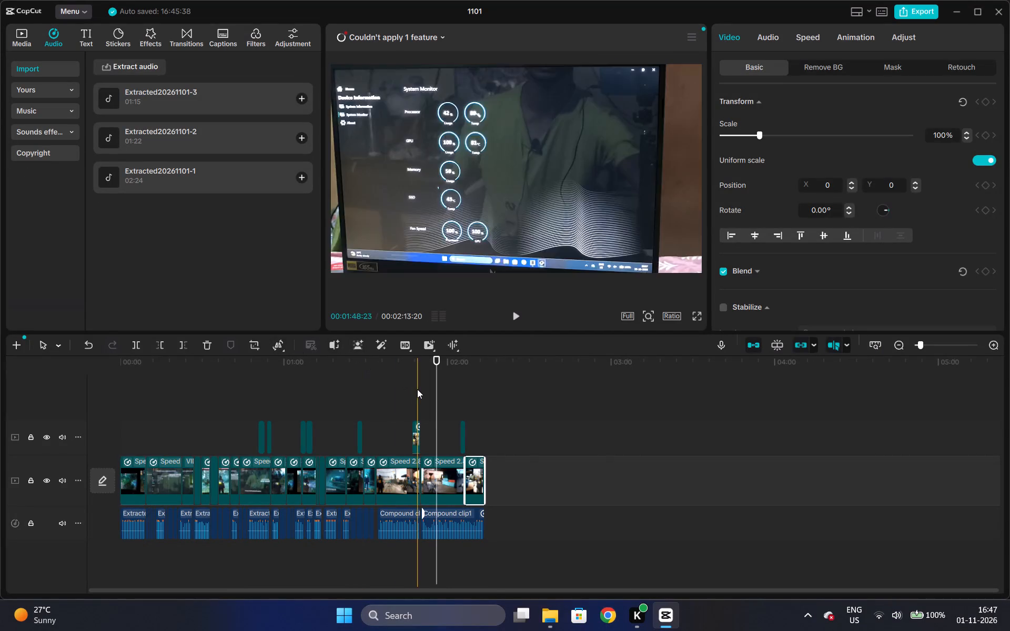
{"action": "left_click", "coordinate": [423, 390]}
{"action": "left_click", "coordinate": [432, 367]}
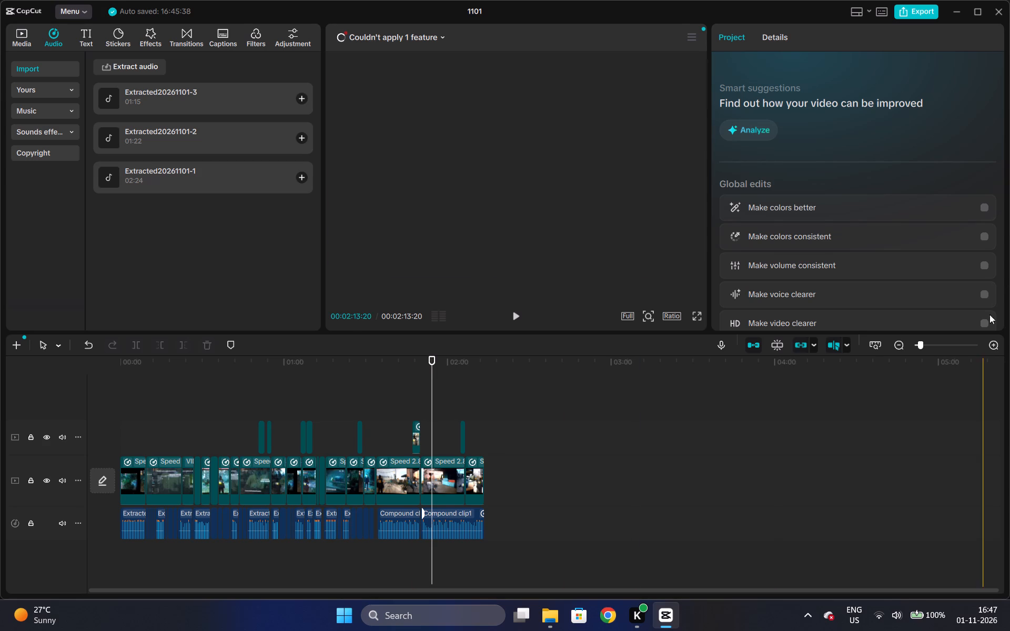
{"action": "triple_click", "coordinate": [991, 344]}
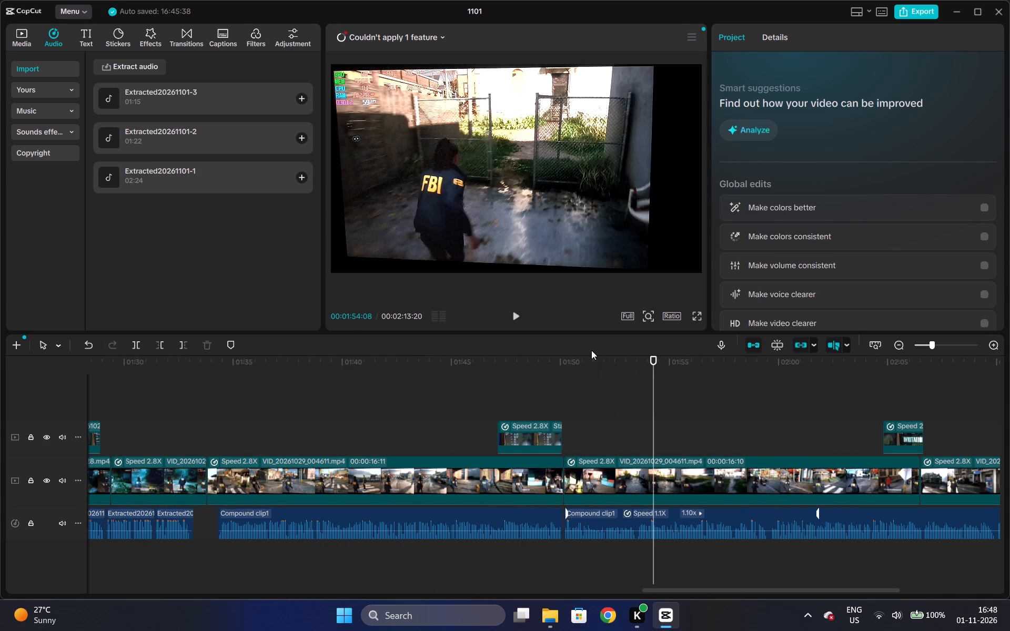
{"action": "left_click", "coordinate": [625, 359]}
{"action": "key", "text": "space"}
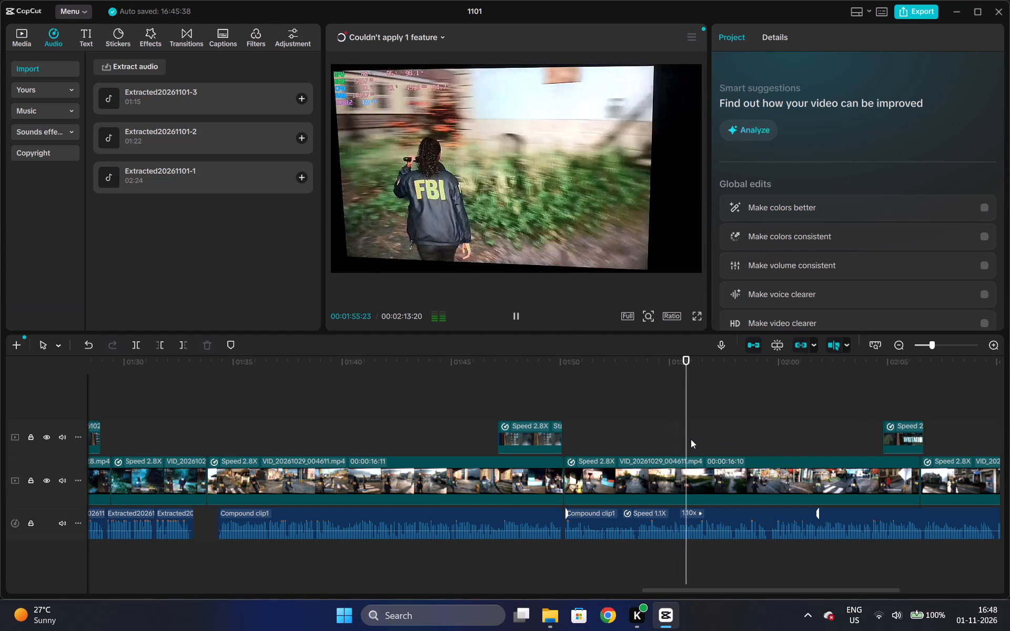
{"action": "key", "text": "space"}
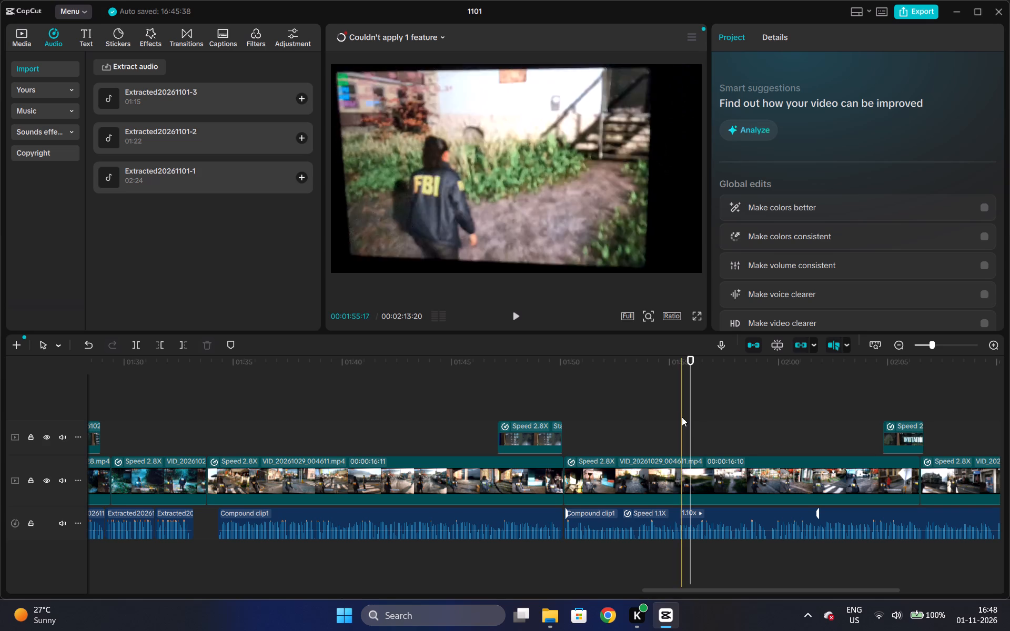
{"action": "left_click", "coordinate": [628, 363]}
{"action": "key", "text": "space"}
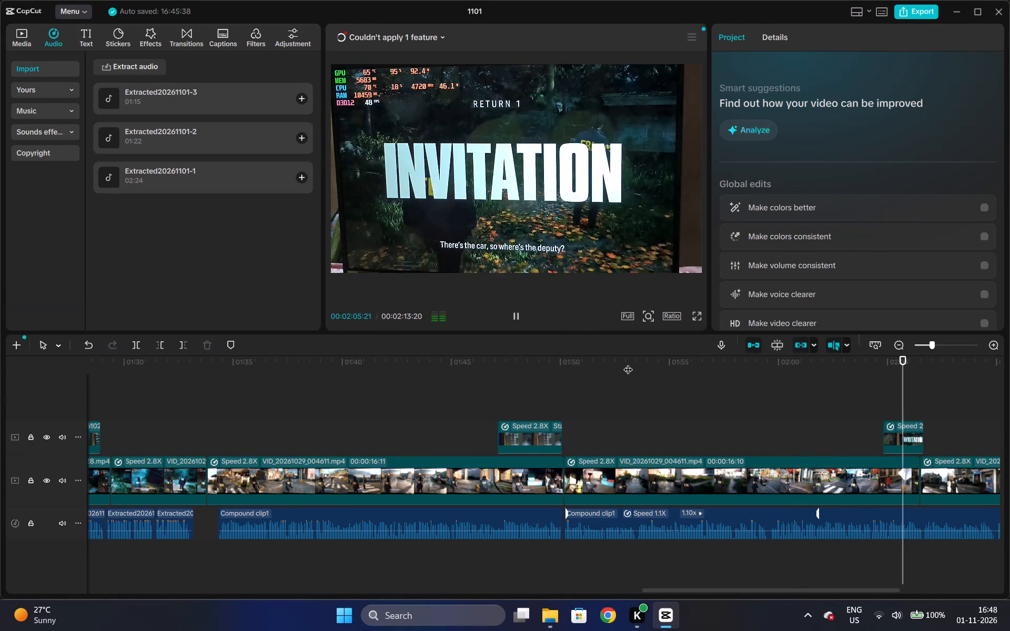
{"action": "key", "text": "space"}
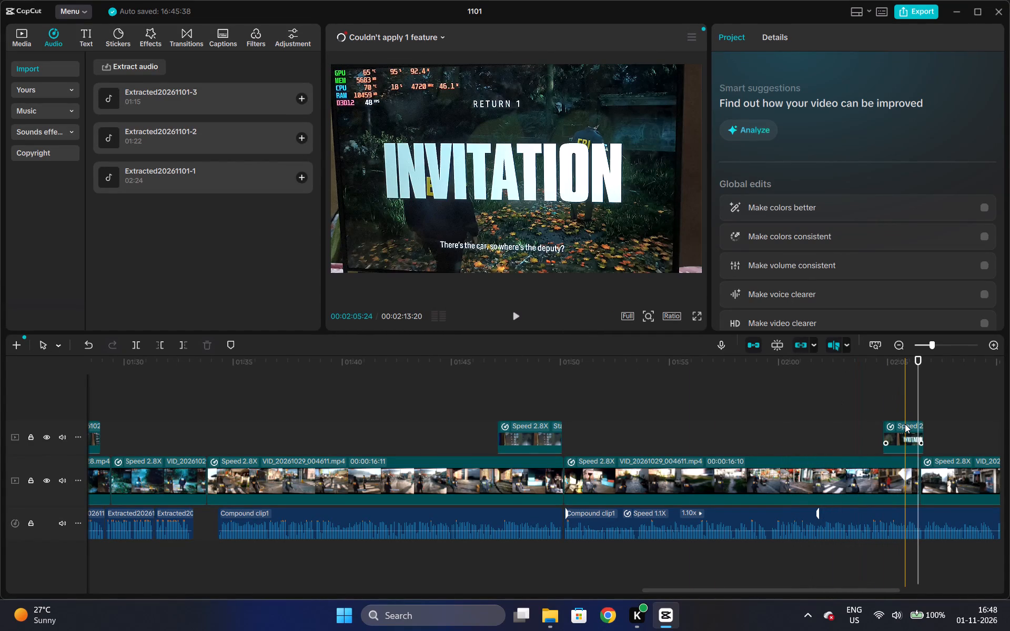
Shift the short overlay clip near 02:05 slightly earlier on its track and play through to the video's end.
{"action": "left_click_drag", "start_coordinate": [905, 424], "coordinate": [895, 423]}
{"action": "left_click", "coordinate": [856, 391]}
{"action": "key", "text": "space"}
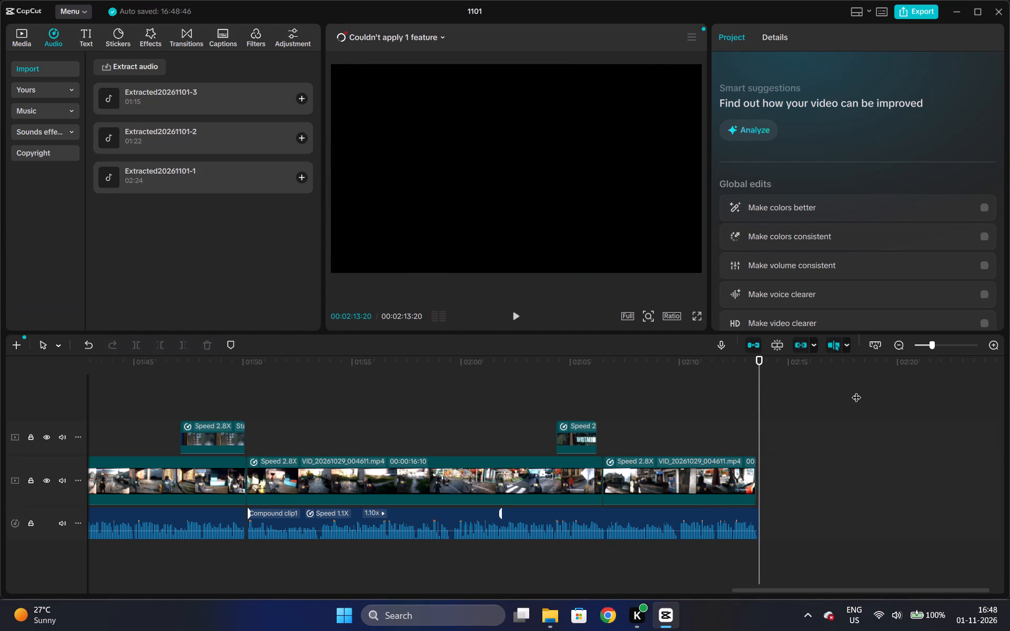
Fine-tune the end of the last main gameplay clip to meet the voiceover's end at about 02:13.
{"action": "left_click_drag", "start_coordinate": [756, 475], "coordinate": [761, 488]}
{"action": "left_click_drag", "start_coordinate": [763, 471], "coordinate": [757, 461]}
Look over the project's imported media and close project 1101, returning to the home screen.
{"action": "left_click", "coordinate": [23, 42]}
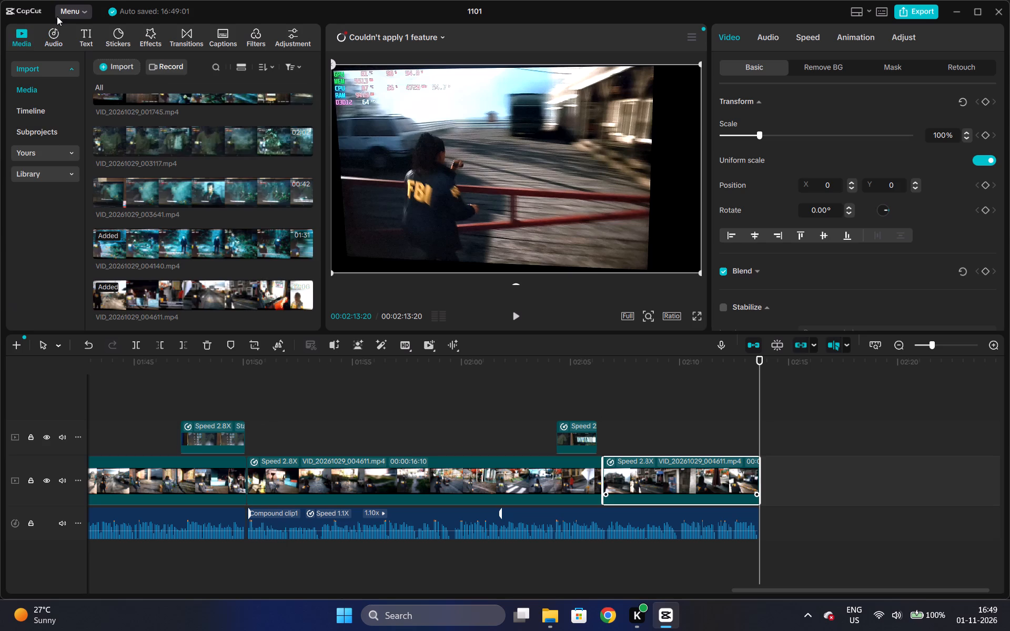
{"action": "left_click", "coordinate": [49, 40]}
{"action": "left_click", "coordinate": [29, 36]}
{"action": "left_click", "coordinate": [999, 15]}
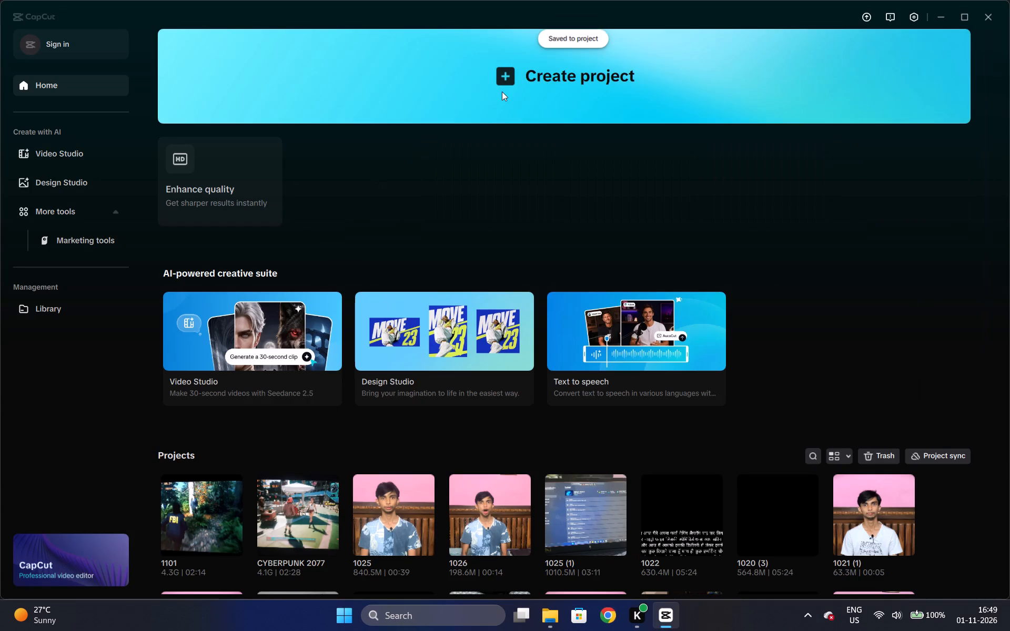
Create a new project and start importing media from the device.
{"action": "left_click", "coordinate": [502, 91]}
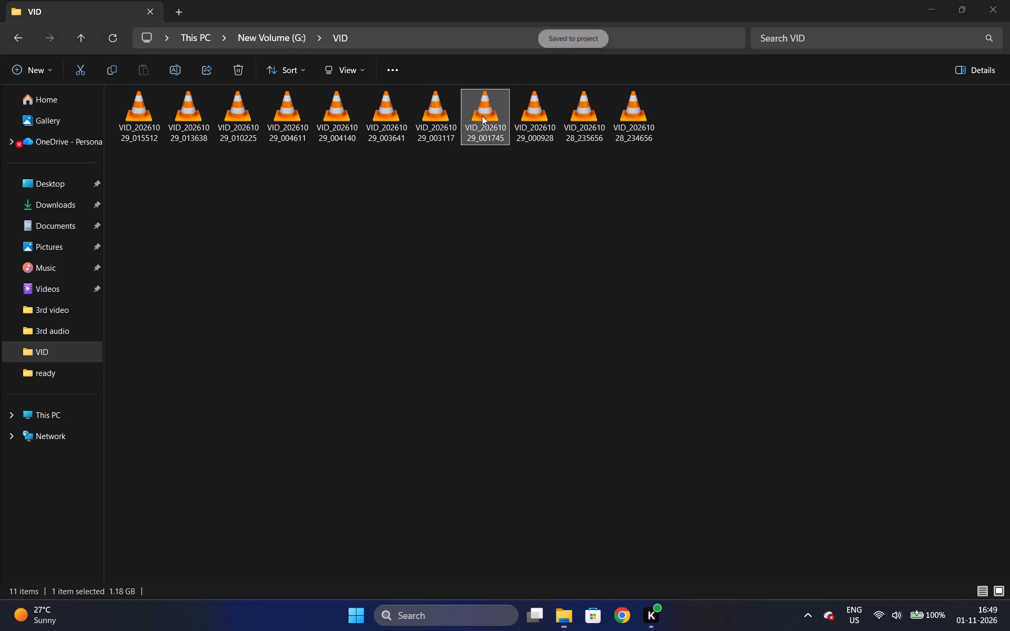
{"action": "left_click", "coordinate": [103, 65]}
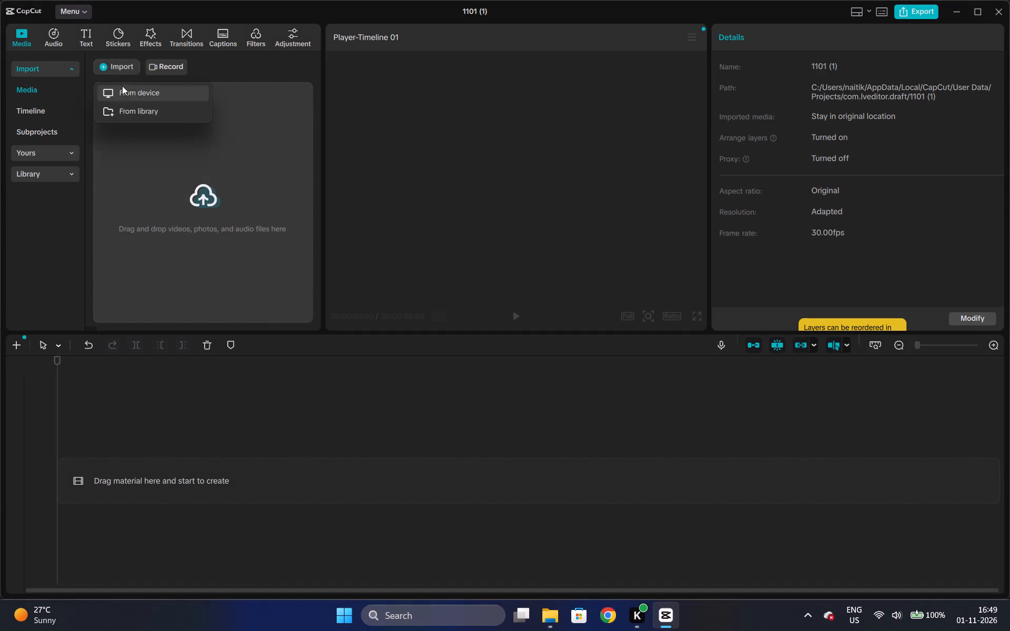
{"action": "left_click", "coordinate": [129, 87]}
Switch to File Explorer and preview the 20261029 recordings 003641, 004140, 004611 and 010225 in the VID folder to identify their footage.
{"action": "left_click", "coordinate": [555, 613]}
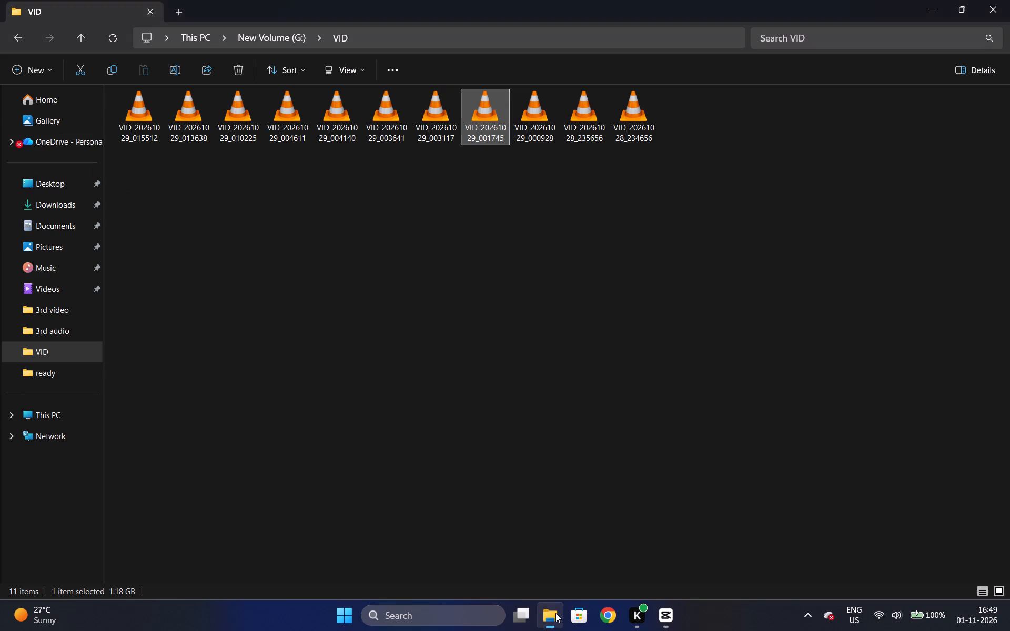
{"action": "double_click", "coordinate": [384, 106]}
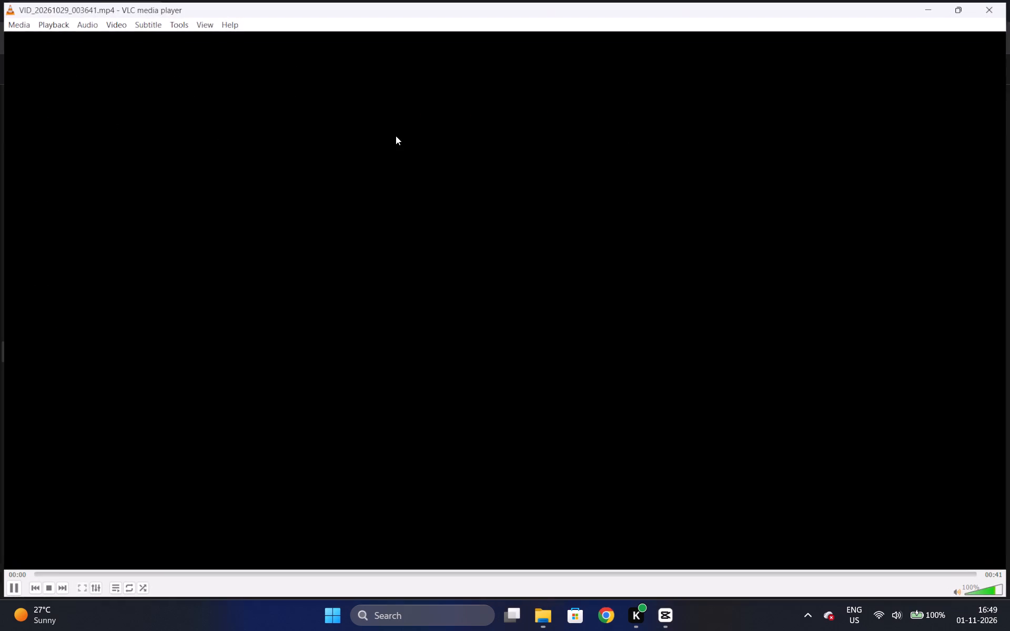
{"action": "left_click", "coordinate": [1009, 0]}
{"action": "double_click", "coordinate": [326, 107]}
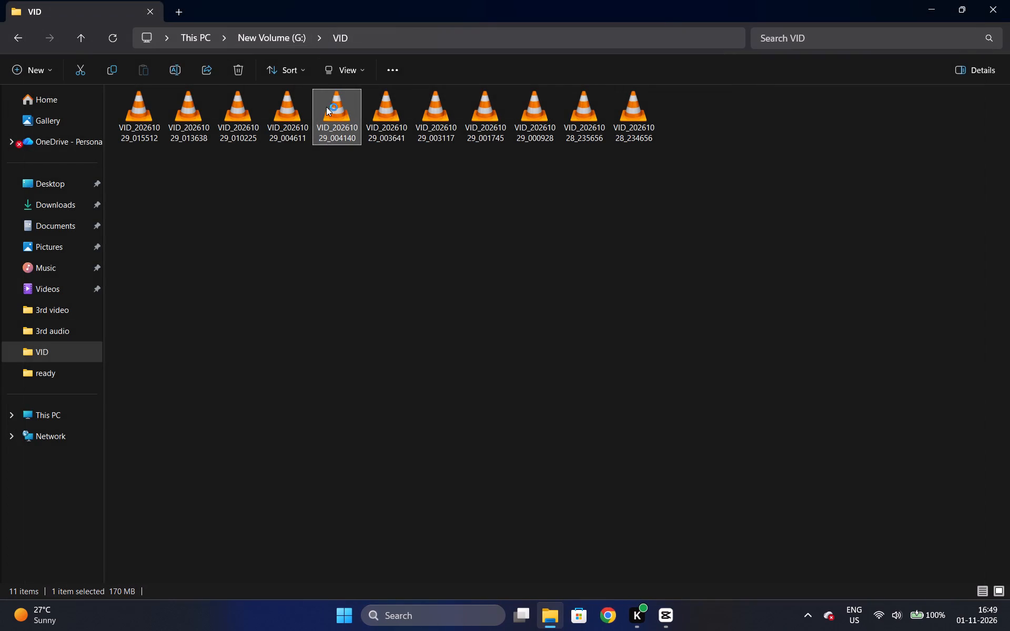
{"action": "left_click", "coordinate": [1009, 0]}
{"action": "double_click", "coordinate": [299, 118]}
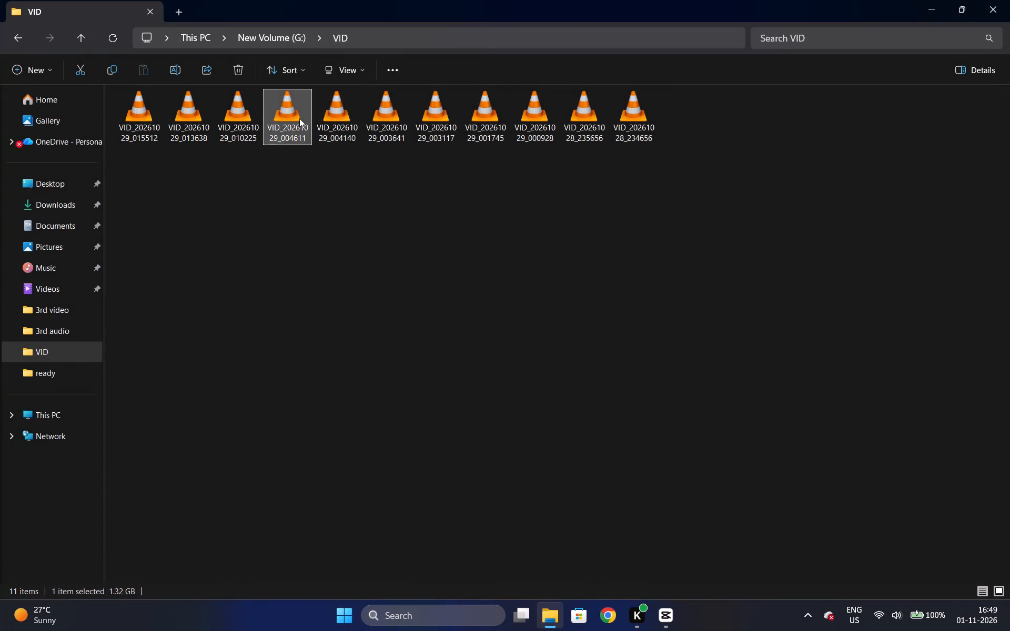
{"action": "left_click", "coordinate": [1009, 0]}
{"action": "double_click", "coordinate": [226, 111]}
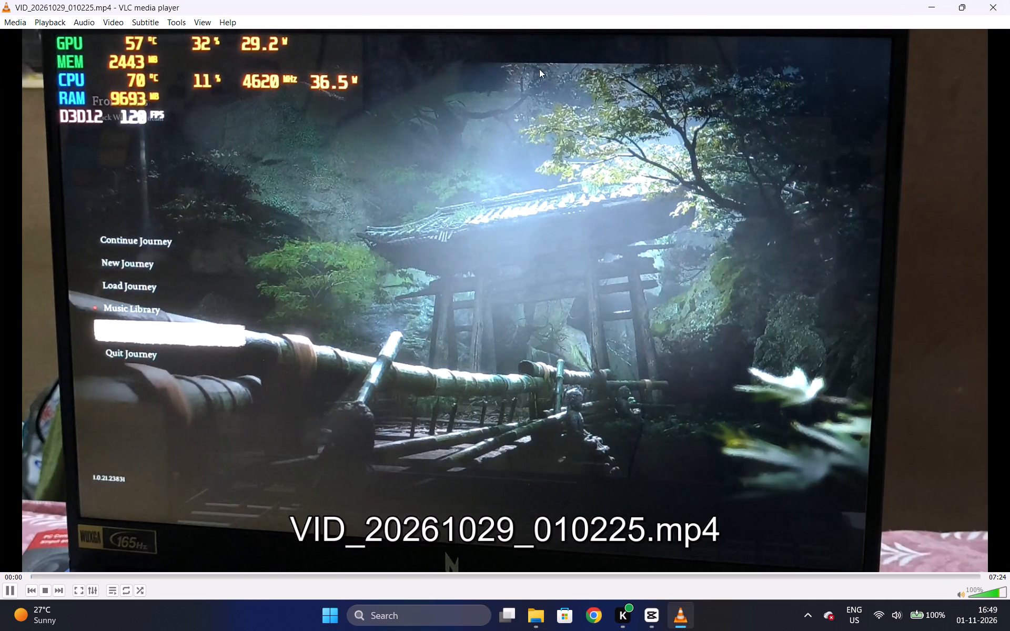
{"action": "left_click", "coordinate": [1009, 0]}
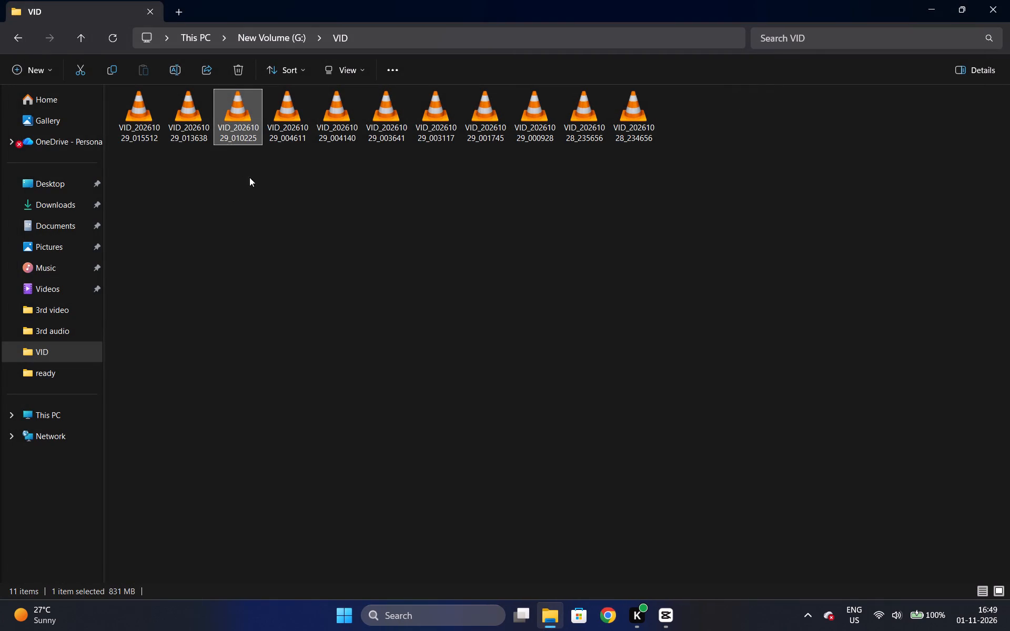
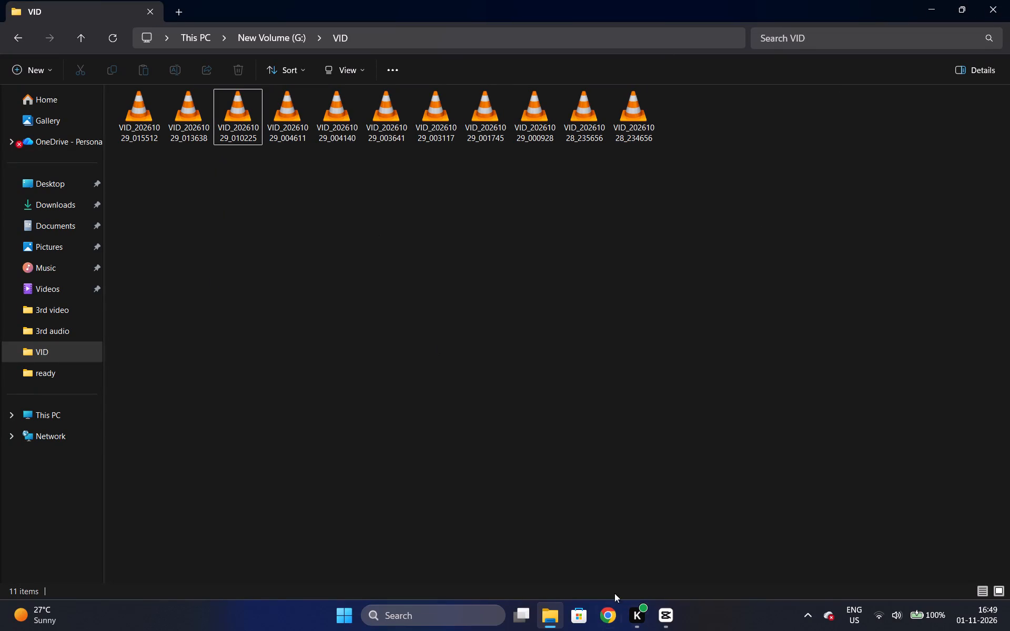
Switch back to CapCut, import VID_20261029_010225 from the VID folder on drive G, and place it at the timeline's start.
{"action": "left_click", "coordinate": [673, 608]}
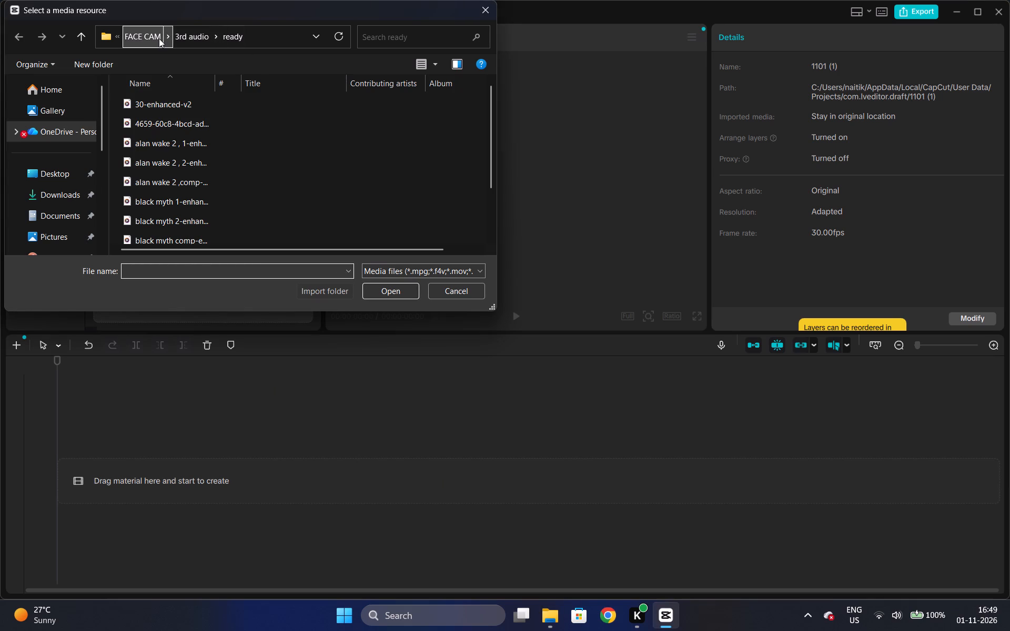
{"action": "left_click", "coordinate": [182, 40]}
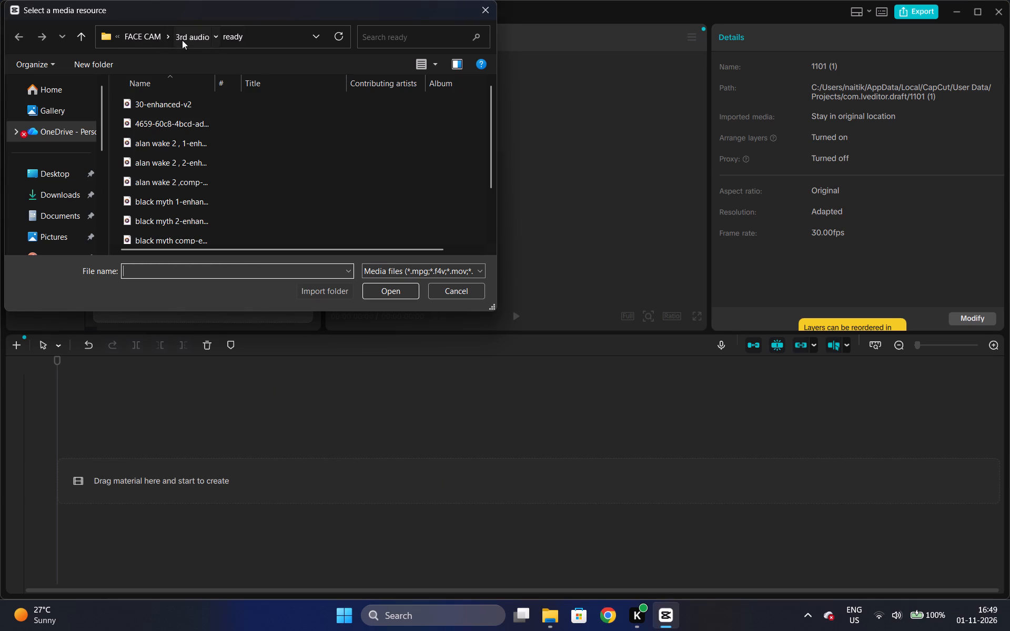
{"action": "left_click", "coordinate": [151, 41]}
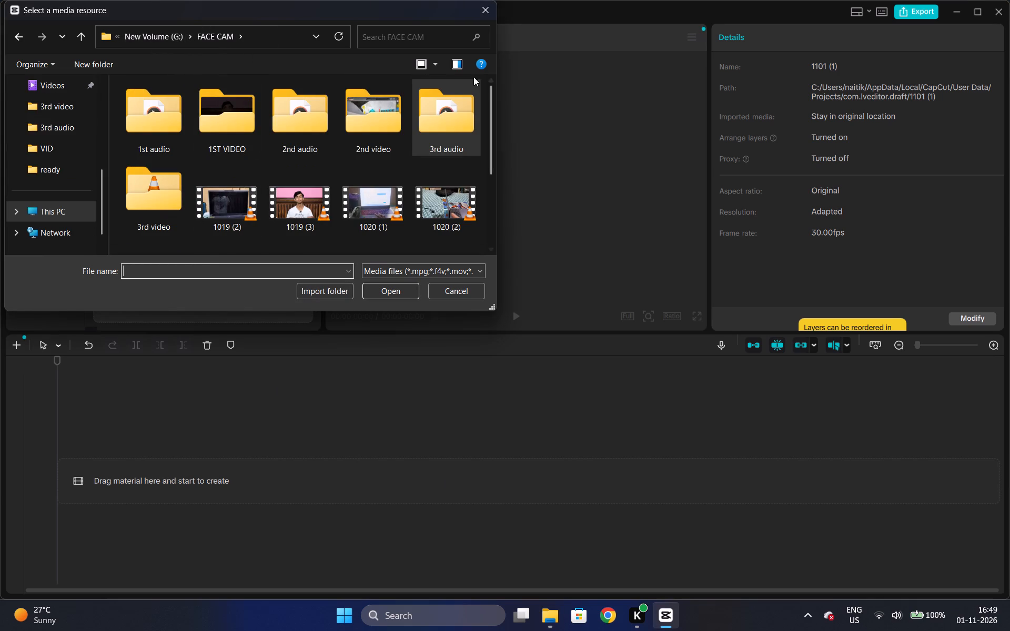
{"action": "left_click", "coordinate": [164, 32]}
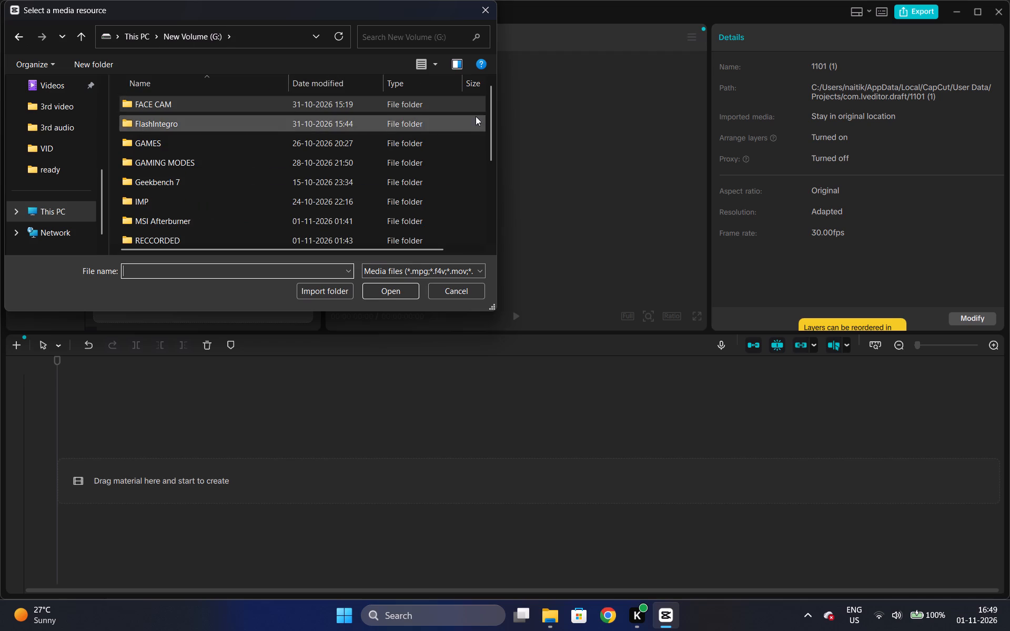
{"action": "left_click_drag", "start_coordinate": [490, 124], "coordinate": [492, 201]}
{"action": "double_click", "coordinate": [428, 209]}
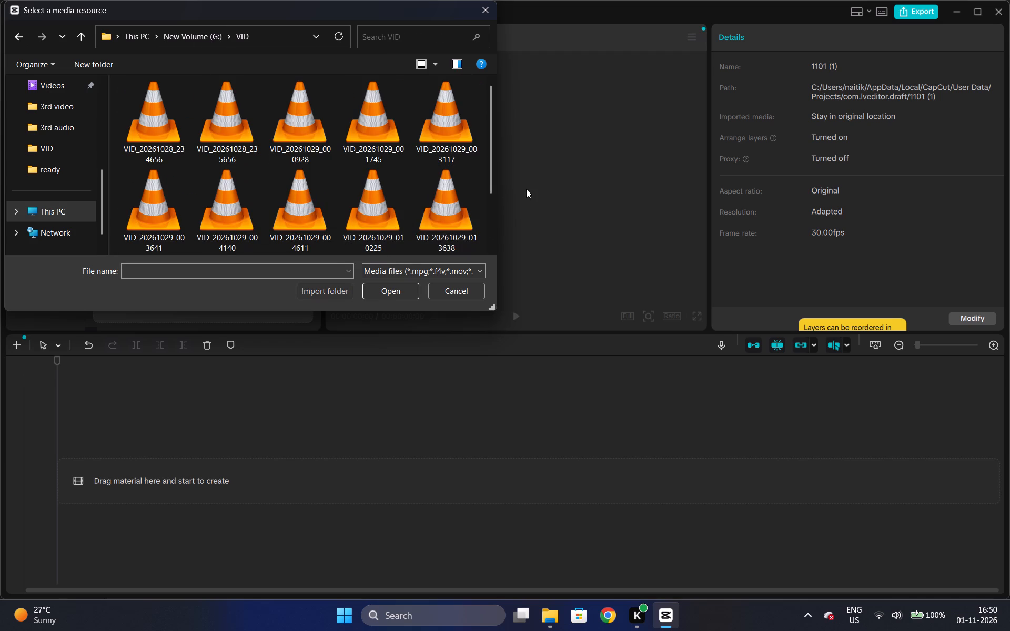
{"action": "left_click_drag", "start_coordinate": [492, 161], "coordinate": [487, 203]}
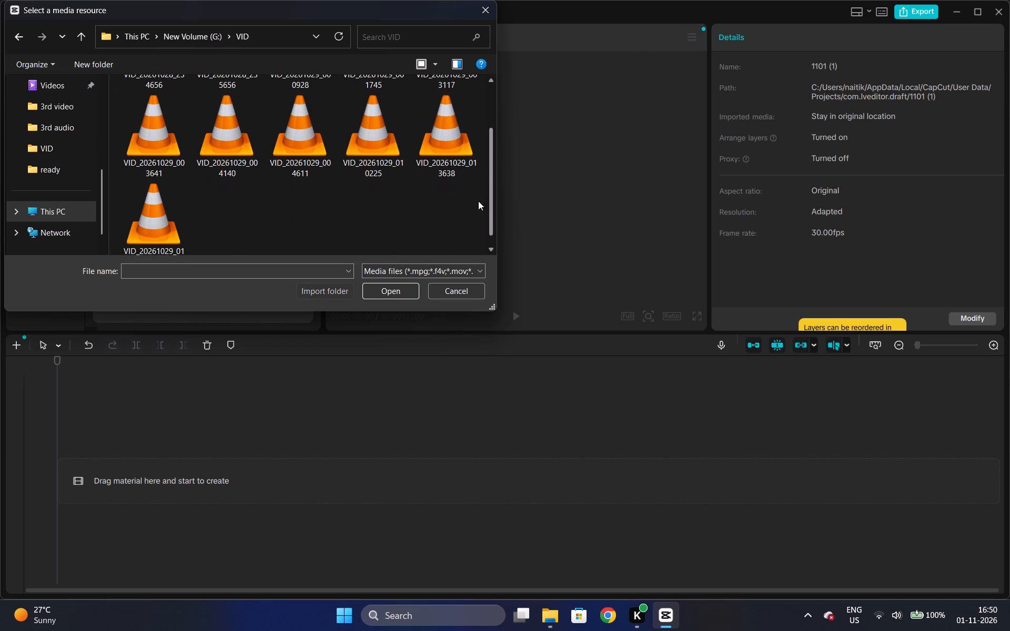
{"action": "left_click", "coordinate": [352, 111]}
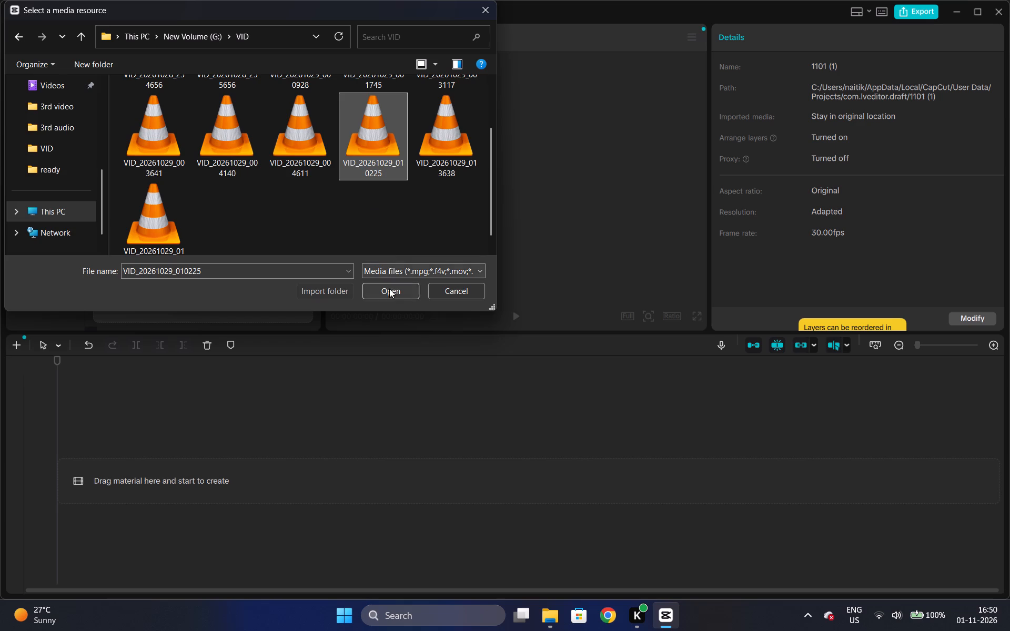
{"action": "left_click", "coordinate": [389, 289]}
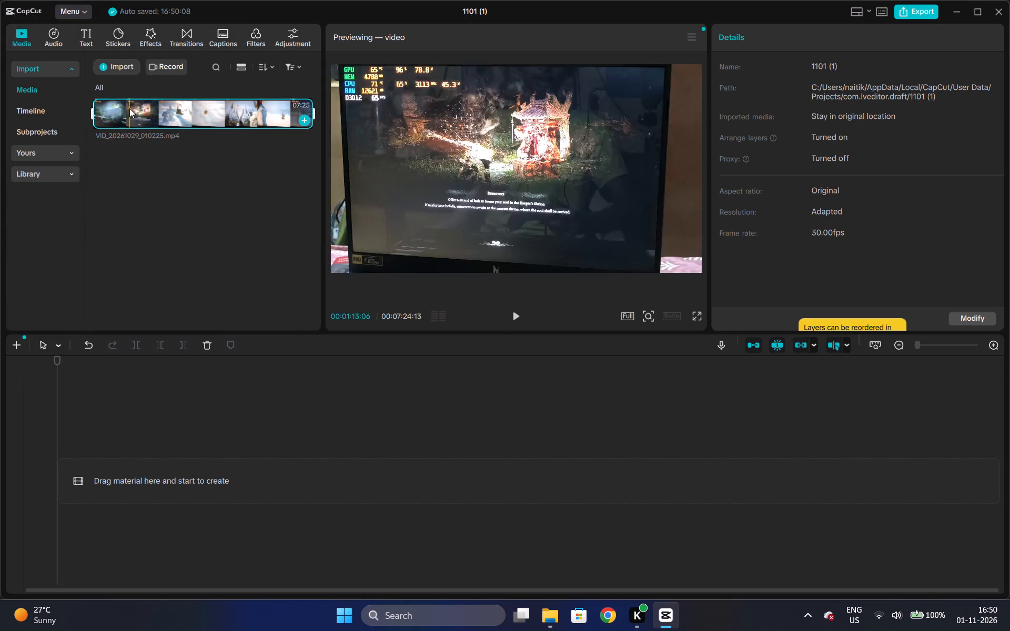
{"action": "left_click_drag", "start_coordinate": [161, 106], "coordinate": [127, 466]}
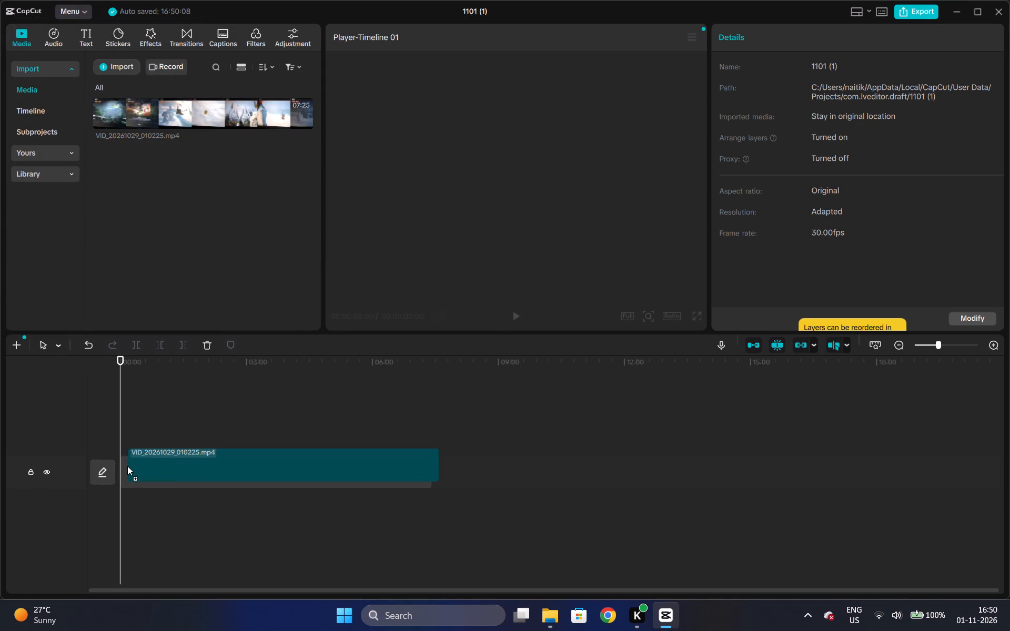
{"action": "left_click_drag", "start_coordinate": [127, 466], "coordinate": [125, 472]}
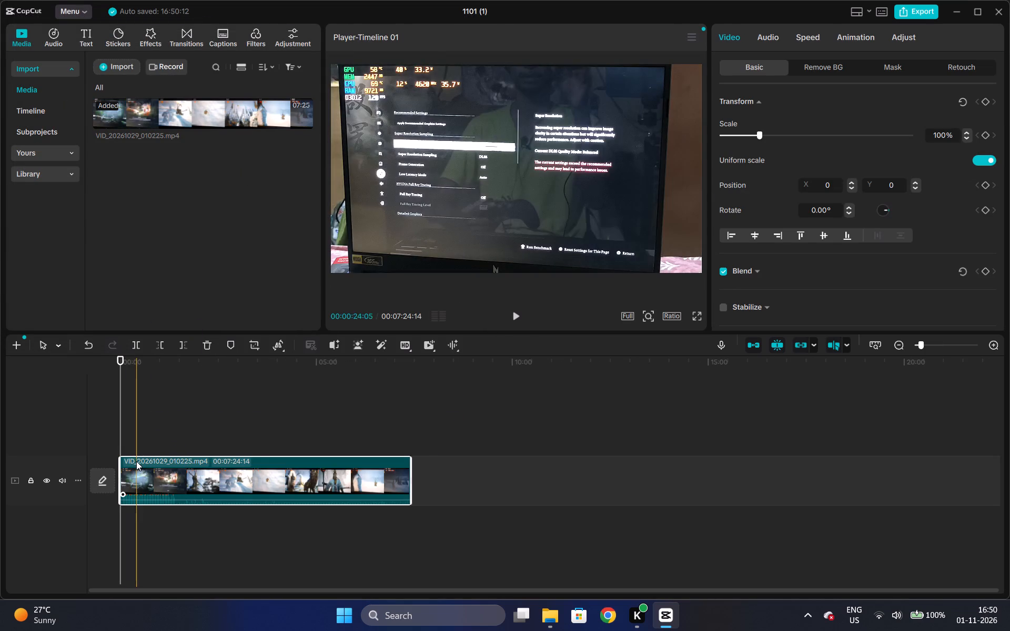
Mute the VID_20261029_010225 clip by lowering its volume to -∞ dB.
{"action": "double_click", "coordinate": [992, 342]}
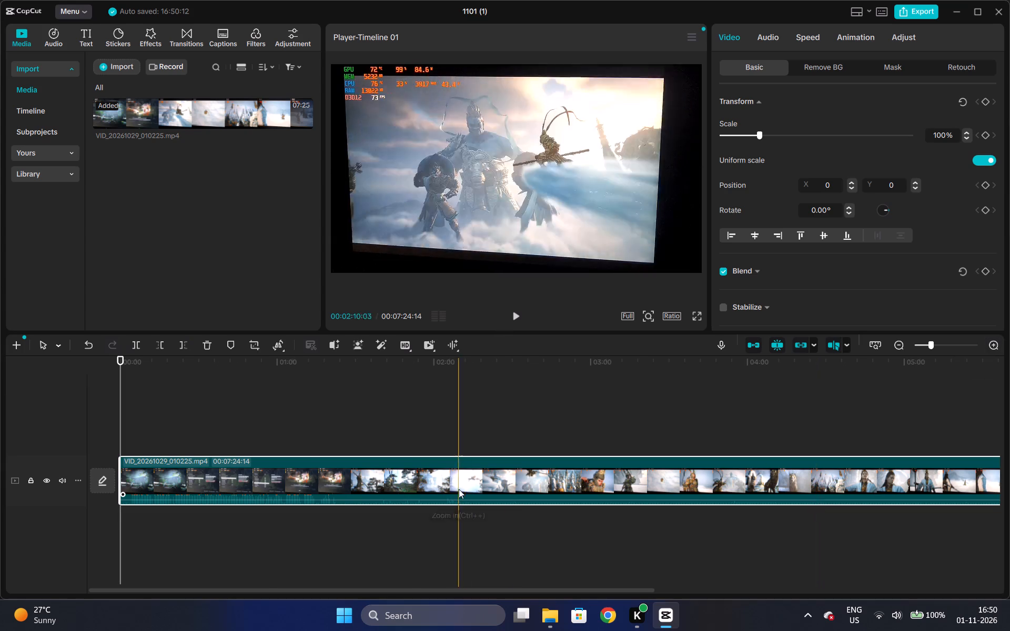
{"action": "left_click", "coordinate": [801, 43]}
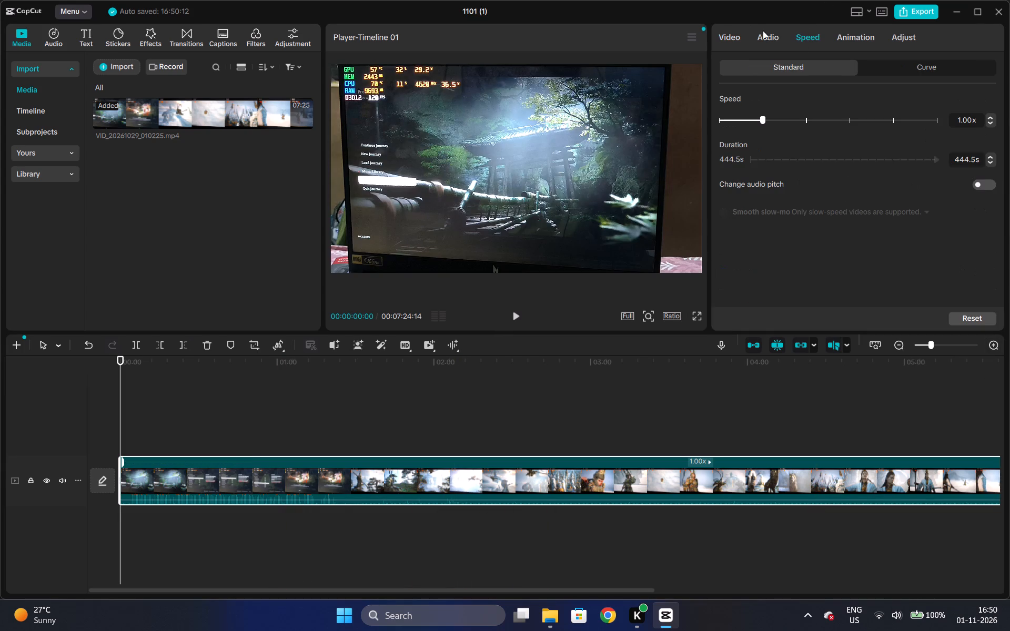
{"action": "left_click", "coordinate": [773, 33]}
{"action": "left_click_drag", "start_coordinate": [765, 135], "coordinate": [682, 138]}
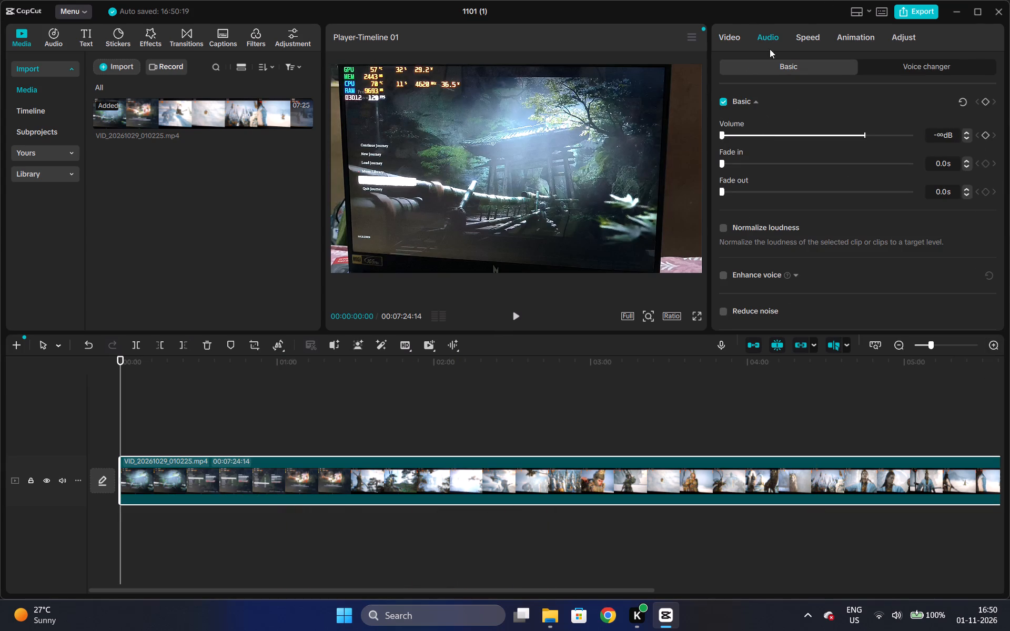
Trim the clip's beginning up to the graphics settings screen, cutting about 16:18 and another 3:08.
{"action": "left_click", "coordinate": [199, 472]}
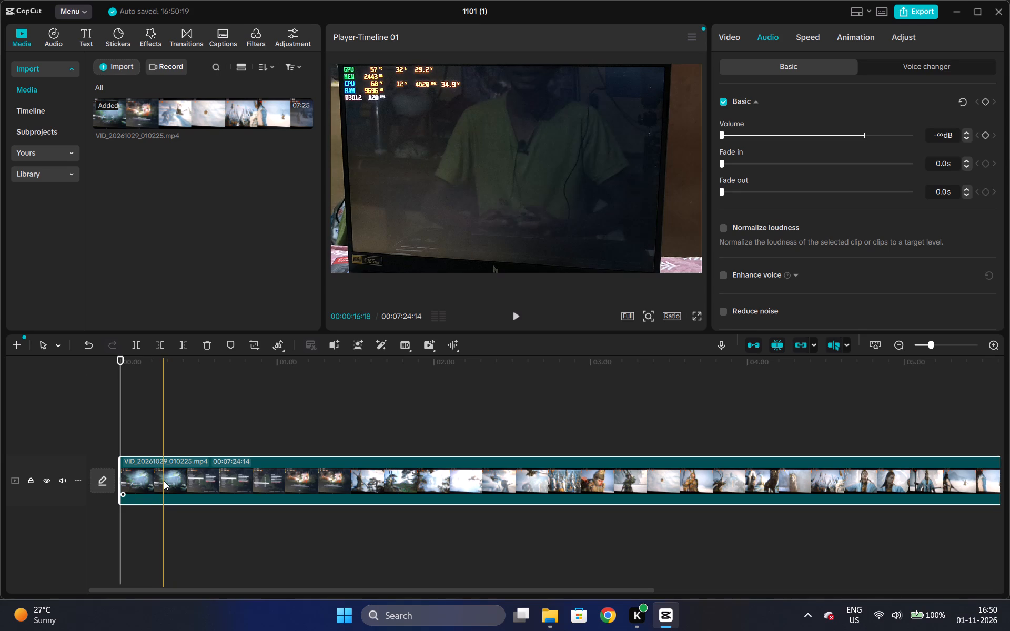
{"action": "left_click", "coordinate": [164, 481]}
{"action": "key", "text": "q"}
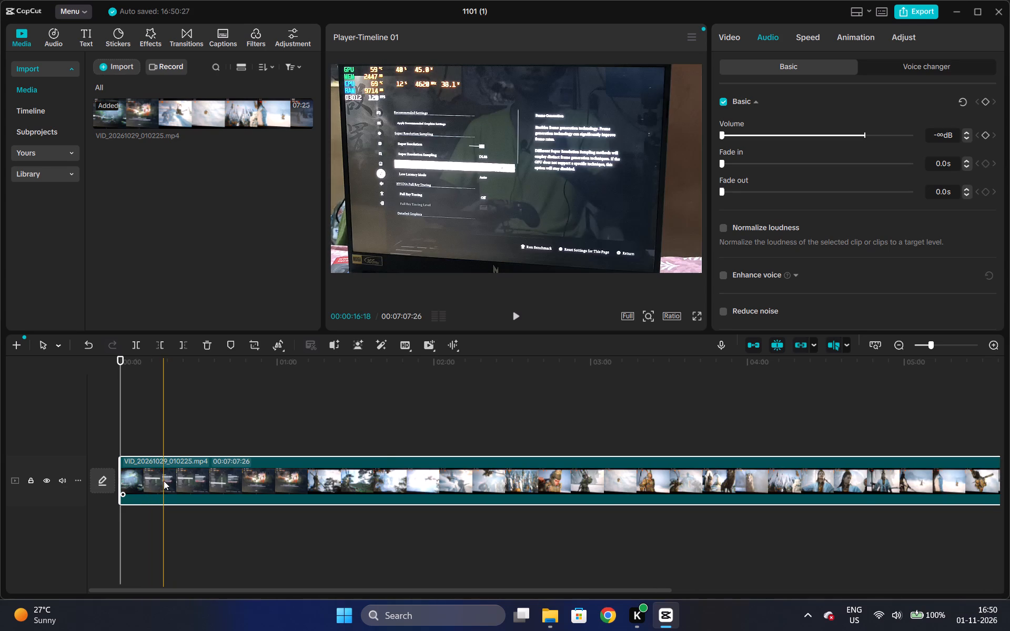
{"action": "key", "text": "space"}
{"action": "key", "text": "space"}
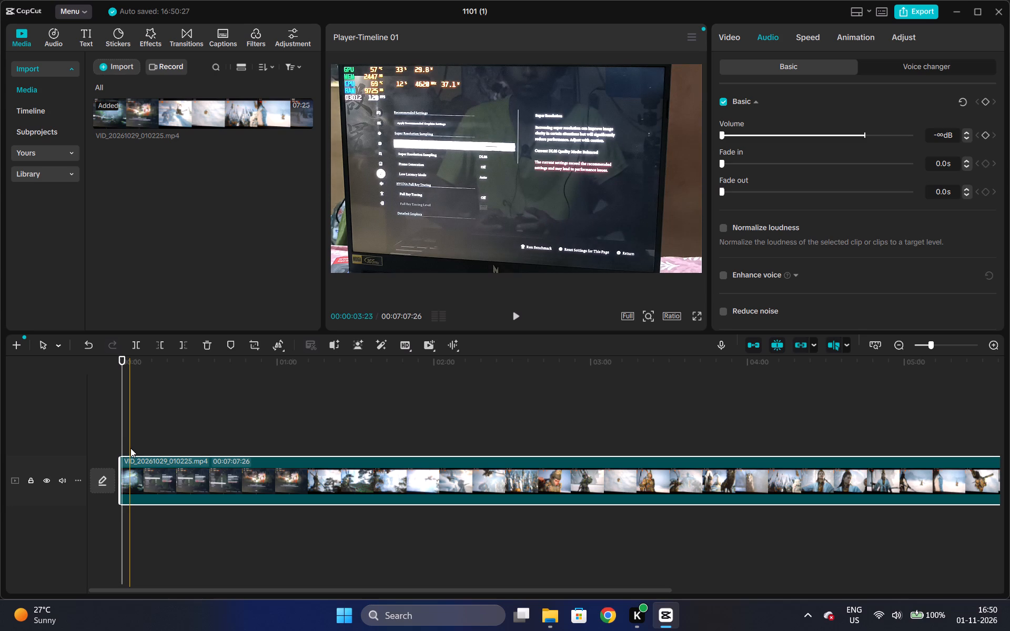
{"action": "left_click", "coordinate": [128, 463]}
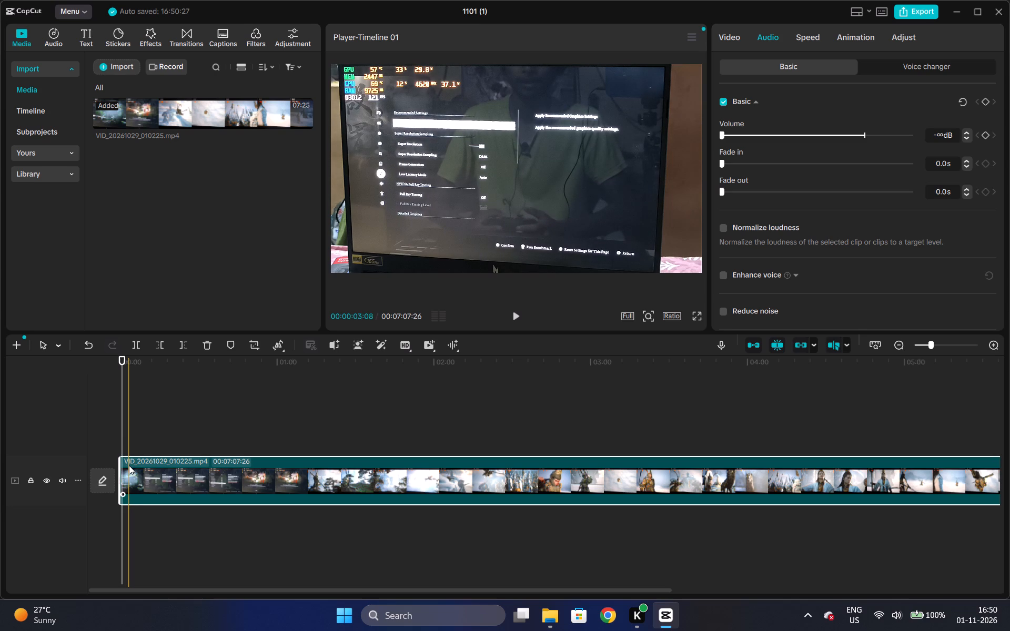
{"action": "type", "text": "q"}
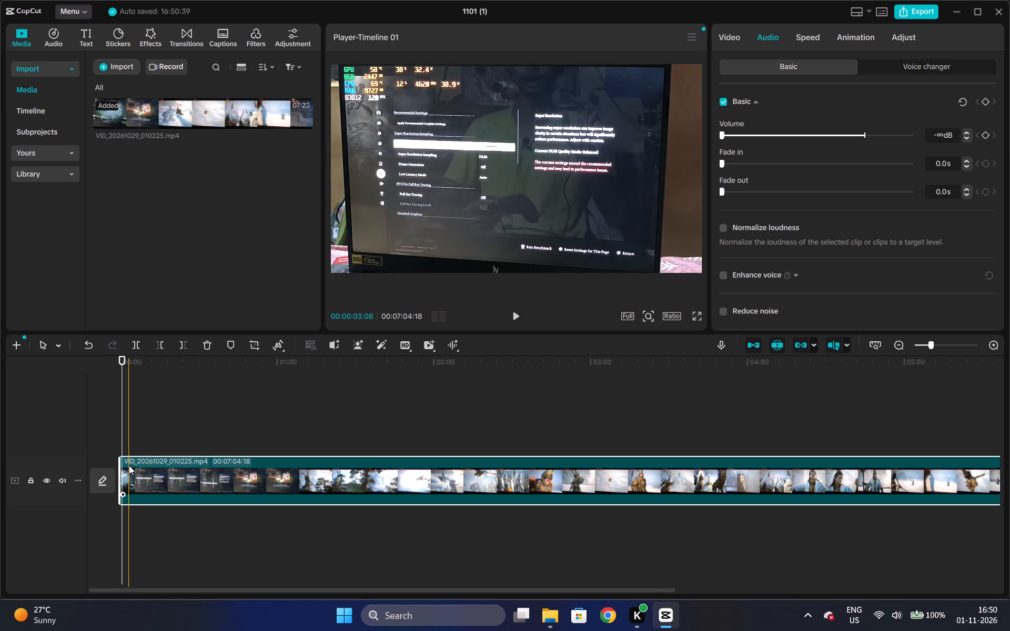
Play the clip's opening settings-menu footage, including in full screen, and trim about another 20 seconds off its start.
{"action": "key", "text": "space"}
{"action": "left_click", "coordinate": [122, 364]}
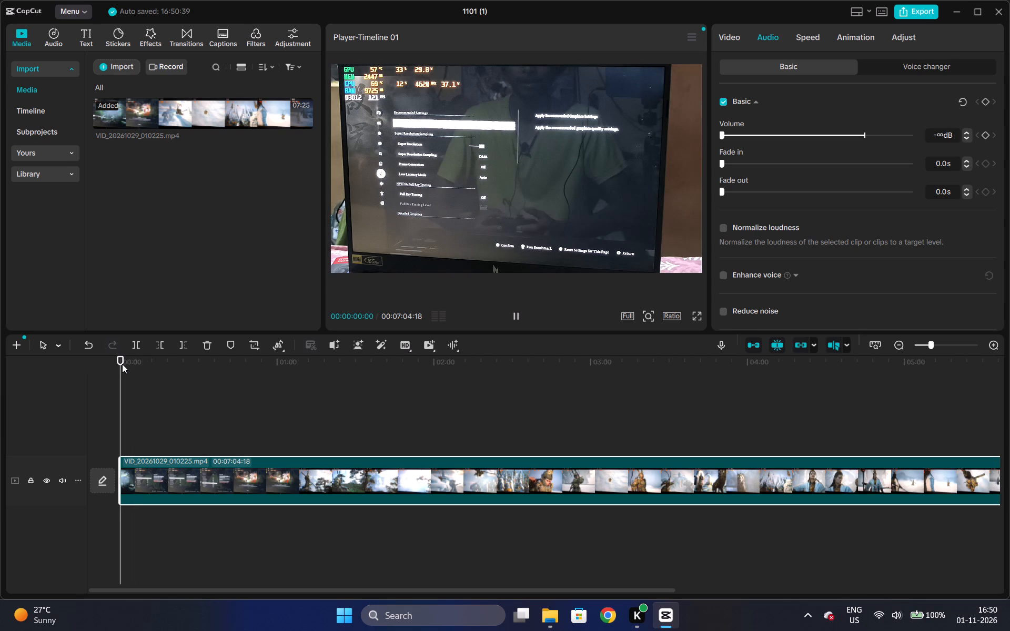
{"action": "key", "text": "space"}
{"action": "left_click", "coordinate": [699, 318]}
{"action": "key", "text": "space"}
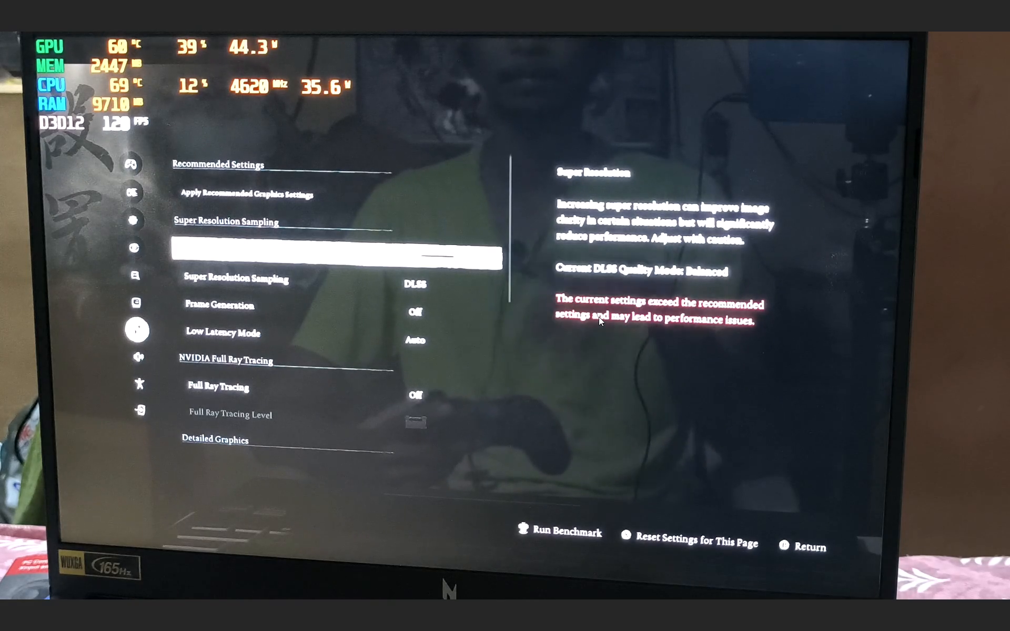
{"action": "key", "text": "Escape"}
{"action": "left_click_drag", "start_coordinate": [139, 361], "coordinate": [123, 361]}
{"action": "key", "text": "space"}
{"action": "key", "text": "space"}
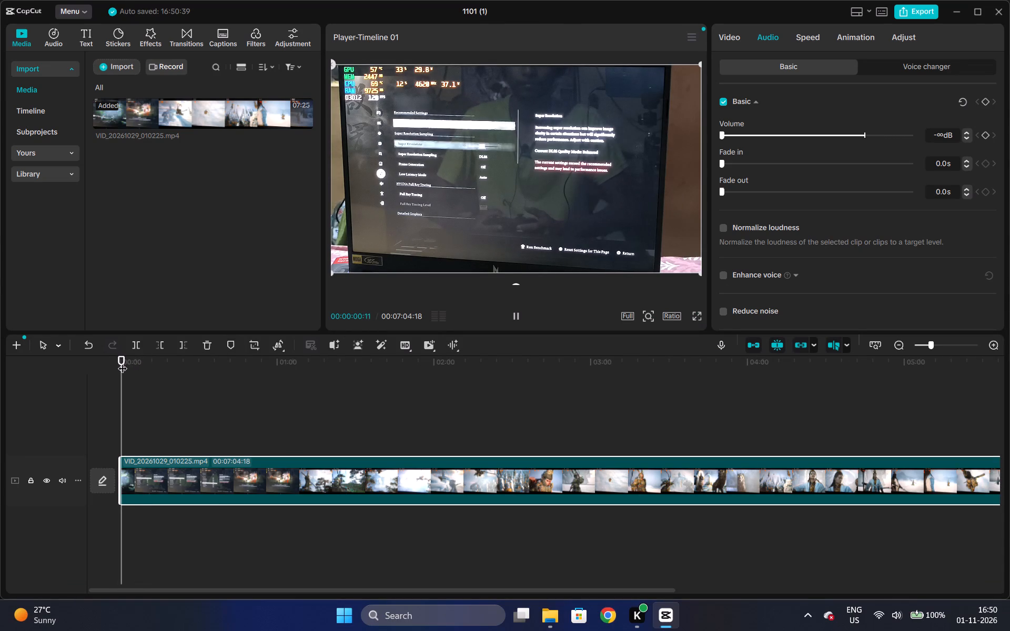
{"action": "key", "text": "space"}
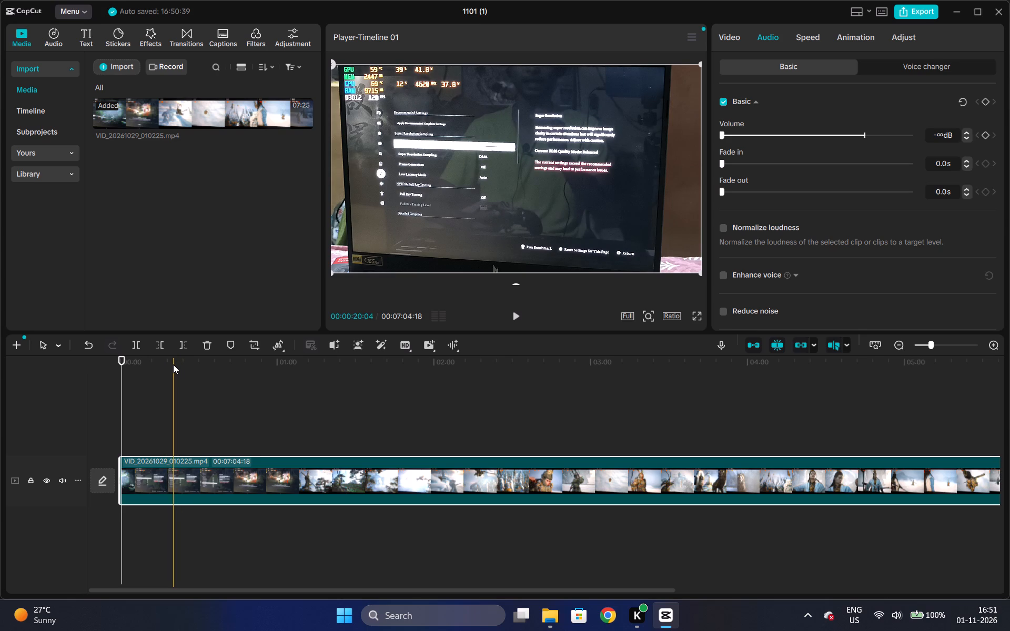
{"action": "key", "text": "q"}
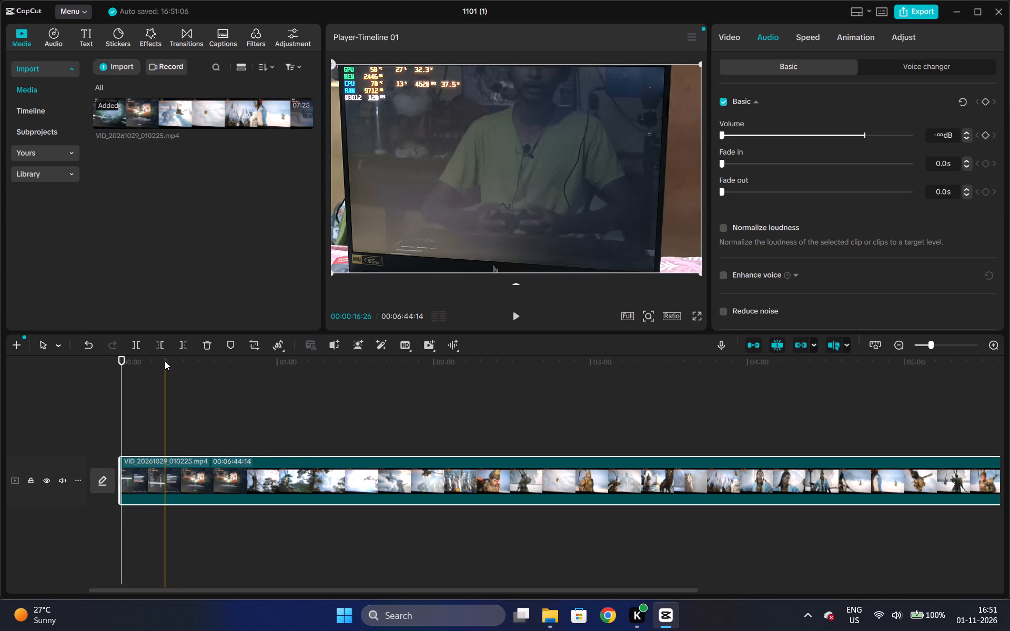
Split the clip at about 00:16:26, where the settings footage ends, and cut the following footage up to about 00:40:08.
{"action": "key", "text": "ctrl+b"}
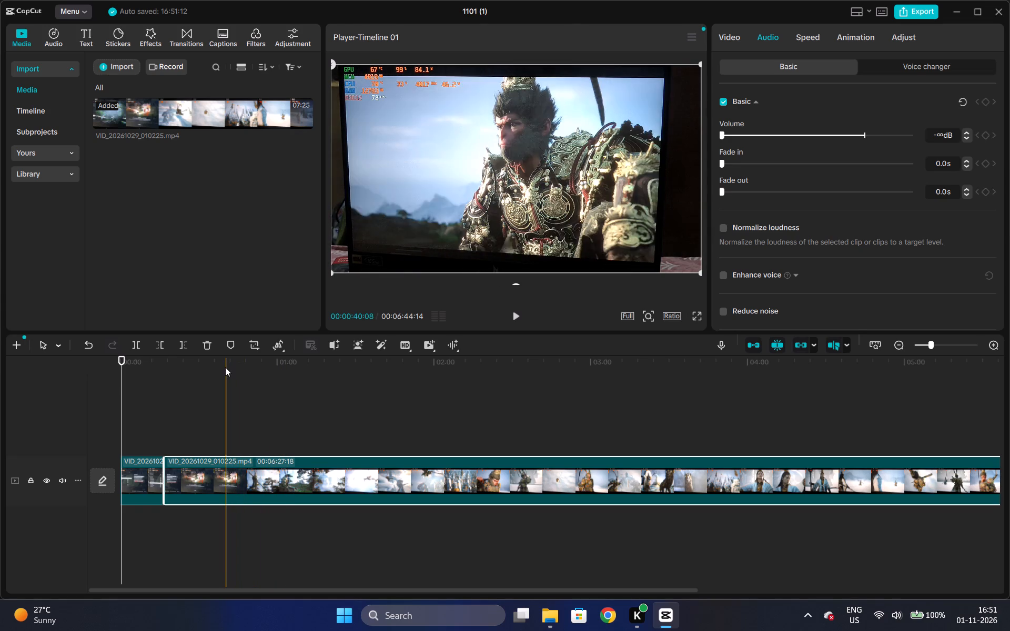
{"action": "key", "text": "q"}
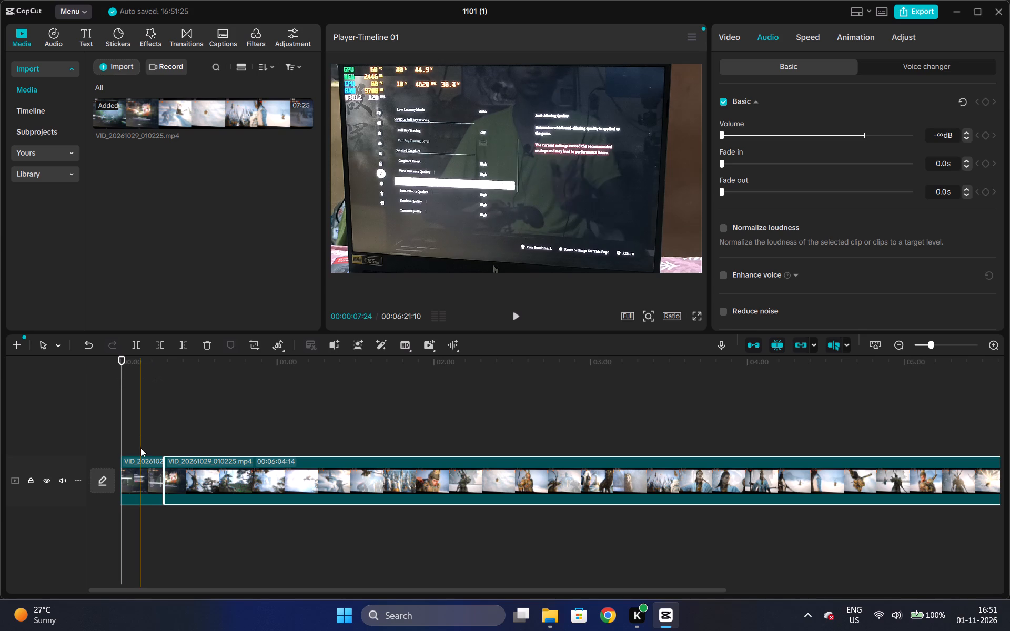
Move the short settings-menu segment onto a track above the main clip, shortly before the 02:00 mark.
{"action": "left_click", "coordinate": [142, 461]}
{"action": "left_click_drag", "start_coordinate": [142, 461], "coordinate": [439, 397]}
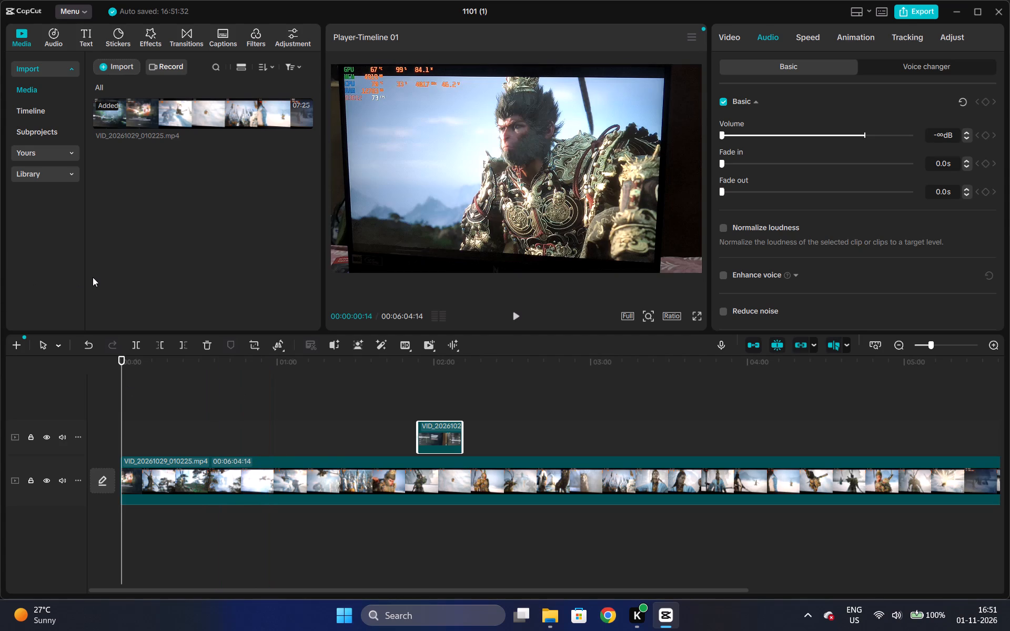
Extract the audio of black myth 1-enhanced-v2 from FACE CAM > 3rd audio > ready and place it at the start of an audio track.
{"action": "left_click", "coordinate": [59, 45]}
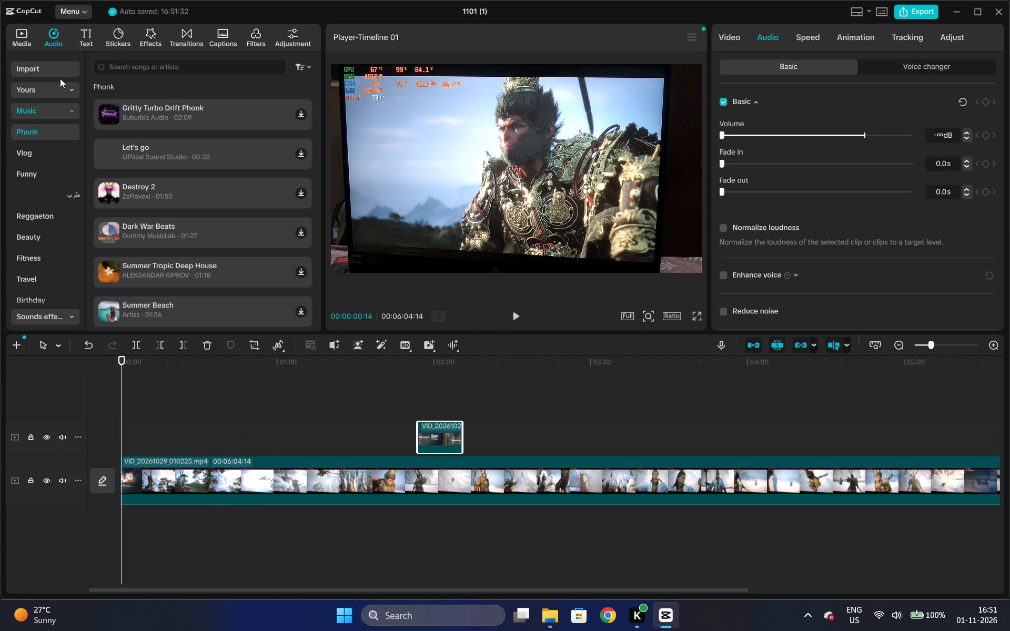
{"action": "left_click", "coordinate": [59, 77]}
{"action": "left_click", "coordinate": [49, 68]}
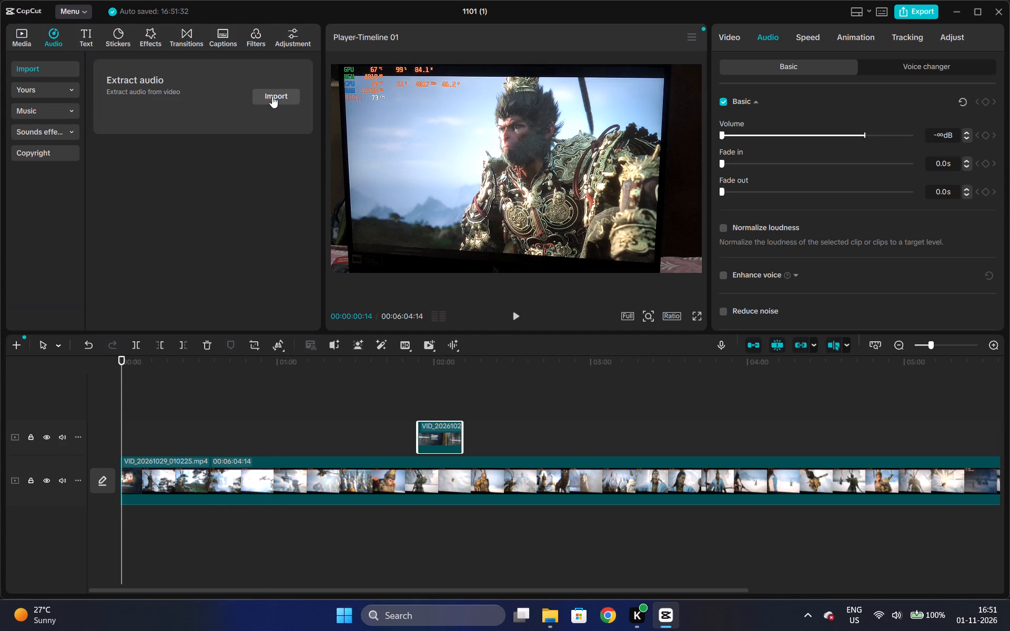
{"action": "left_click", "coordinate": [272, 96]}
{"action": "left_click", "coordinate": [190, 39]}
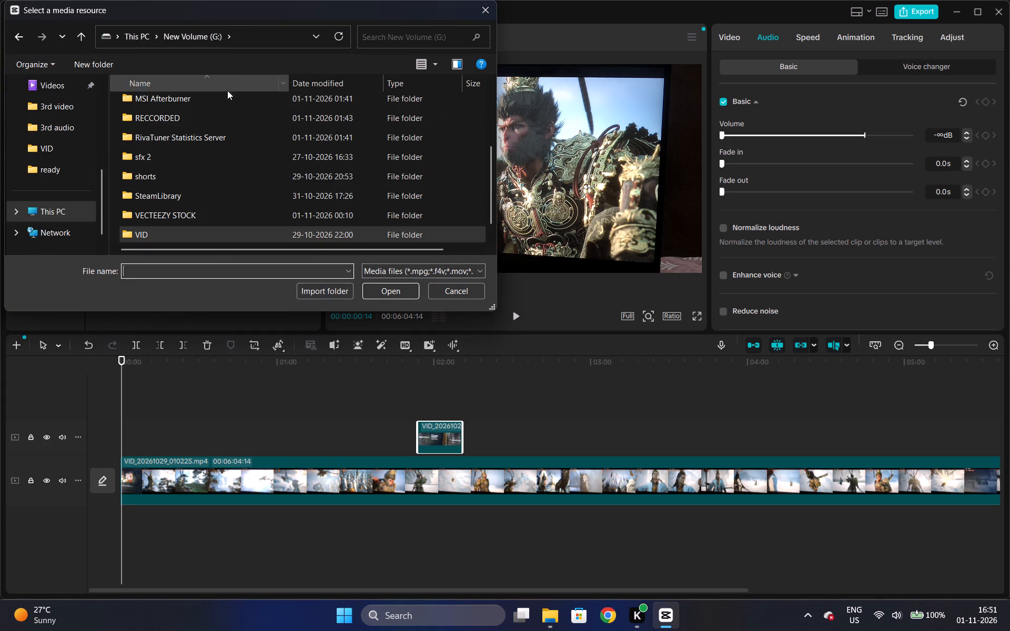
{"action": "left_click_drag", "start_coordinate": [493, 189], "coordinate": [494, 82]}
{"action": "left_click", "coordinate": [420, 113]}
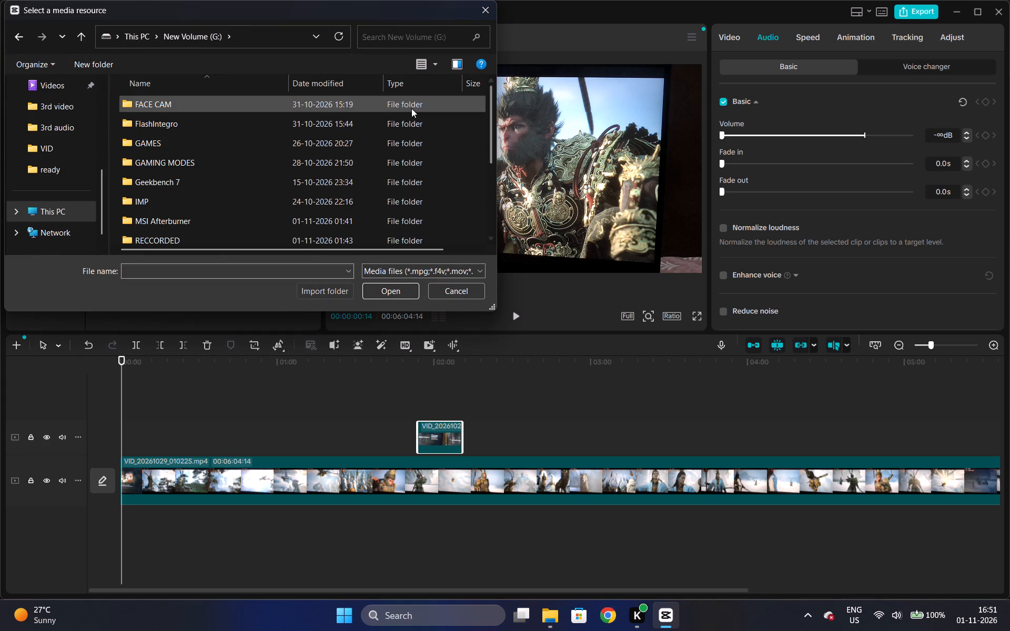
{"action": "double_click", "coordinate": [411, 108]}
{"action": "double_click", "coordinate": [467, 127]}
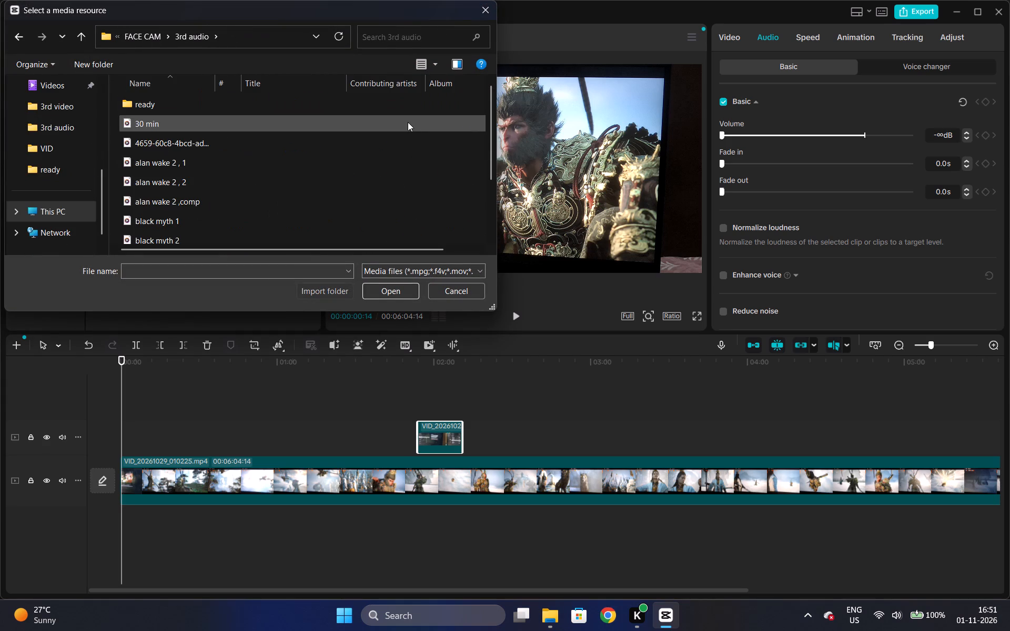
{"action": "double_click", "coordinate": [382, 106]}
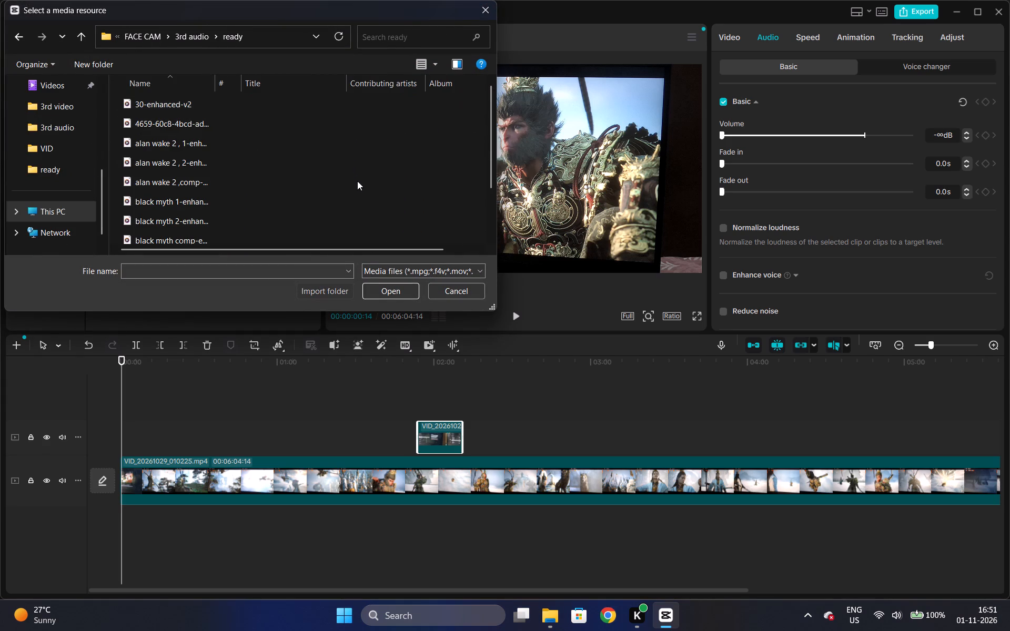
{"action": "left_click", "coordinate": [331, 201]}
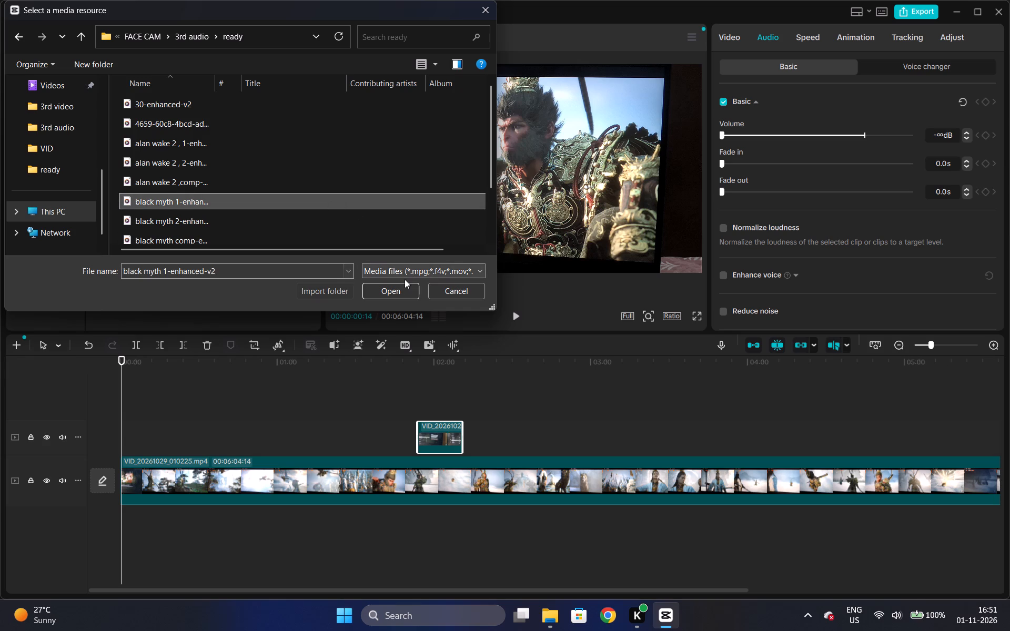
{"action": "left_click", "coordinate": [401, 292]}
{"action": "left_click_drag", "start_coordinate": [135, 107], "coordinate": [115, 524]}
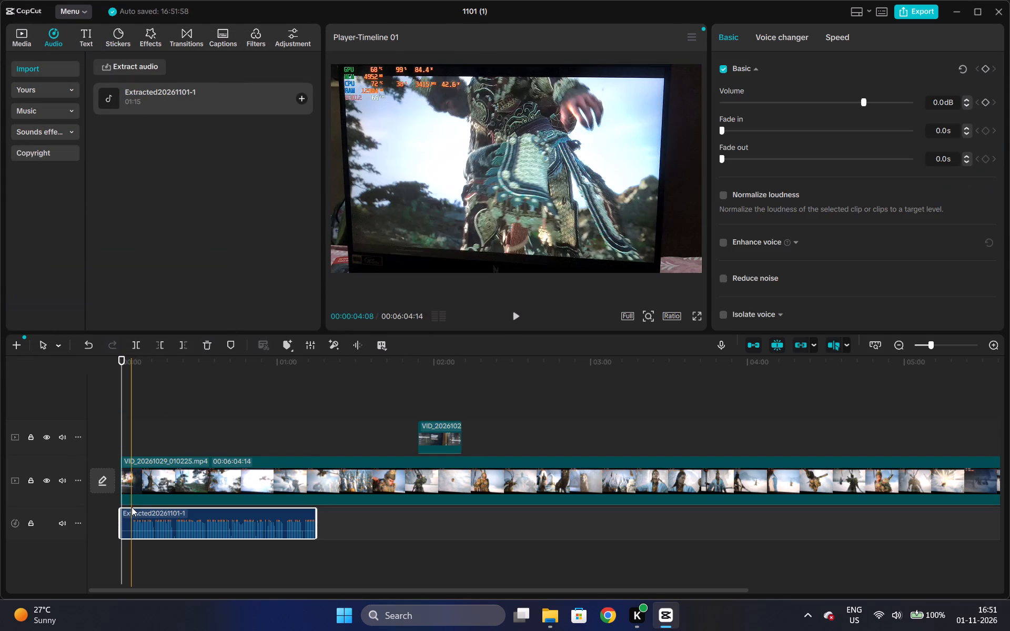
Trim the silent start of the extracted voiceover up to where the speech begins, at about 00:04.
{"action": "triple_click", "coordinate": [993, 350]}
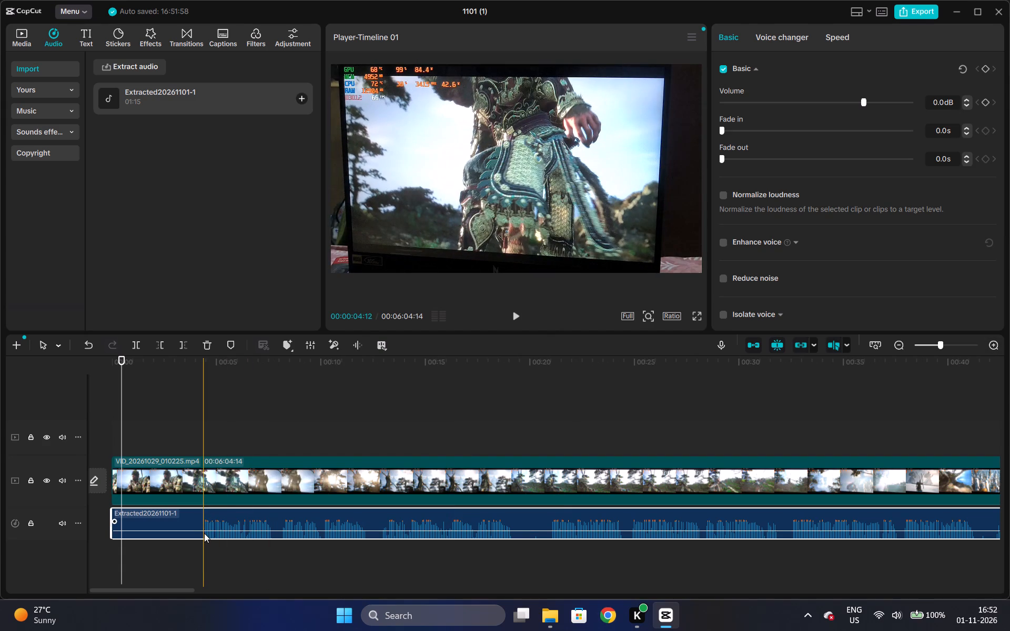
{"action": "key", "text": "q"}
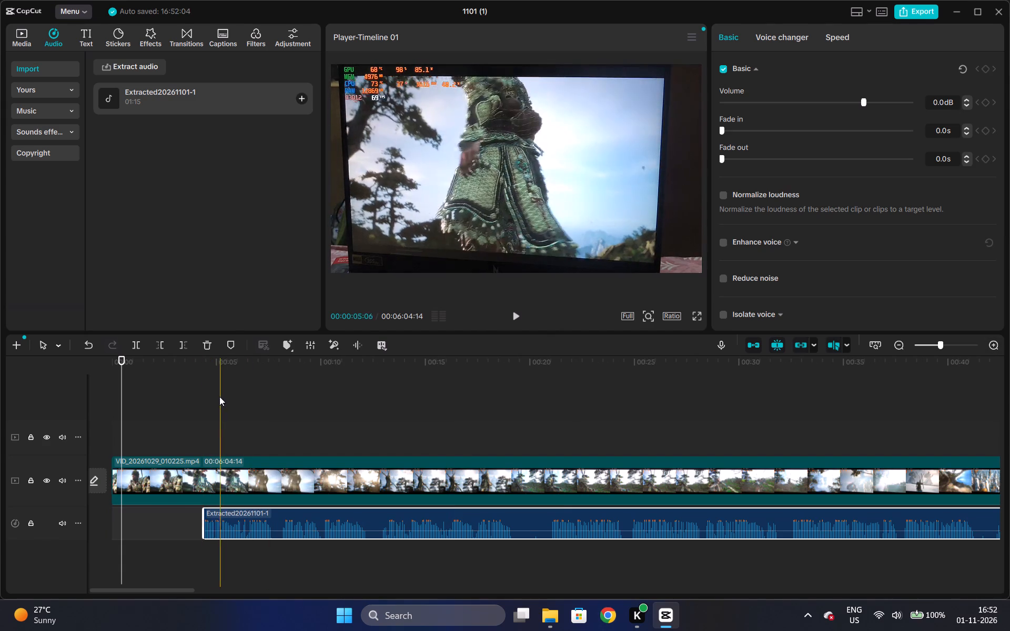
Play the voiceover's first phrase, cut out the short pause after it at about 00:08, and close the gap.
{"action": "left_click", "coordinate": [206, 376]}
{"action": "key", "text": "space"}
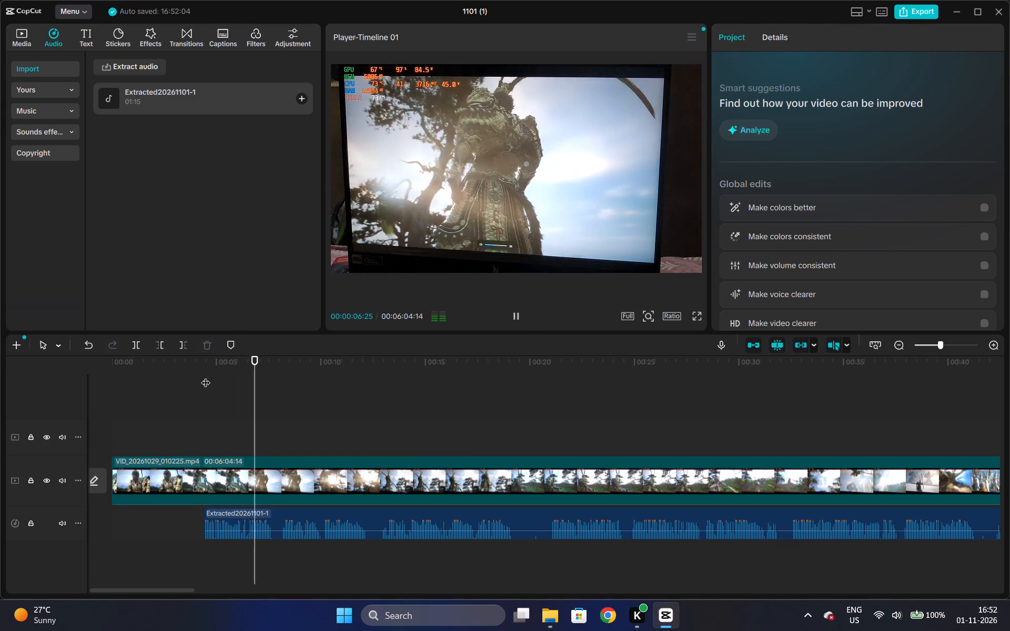
{"action": "key", "text": "space"}
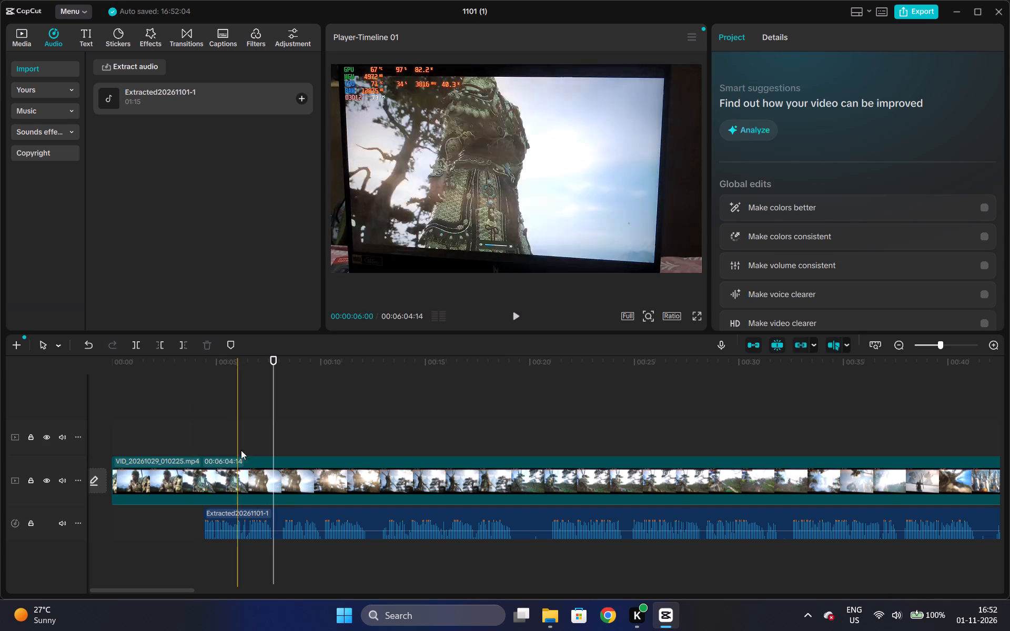
{"action": "left_click", "coordinate": [274, 516]}
{"action": "key", "text": "ctrl+b"}
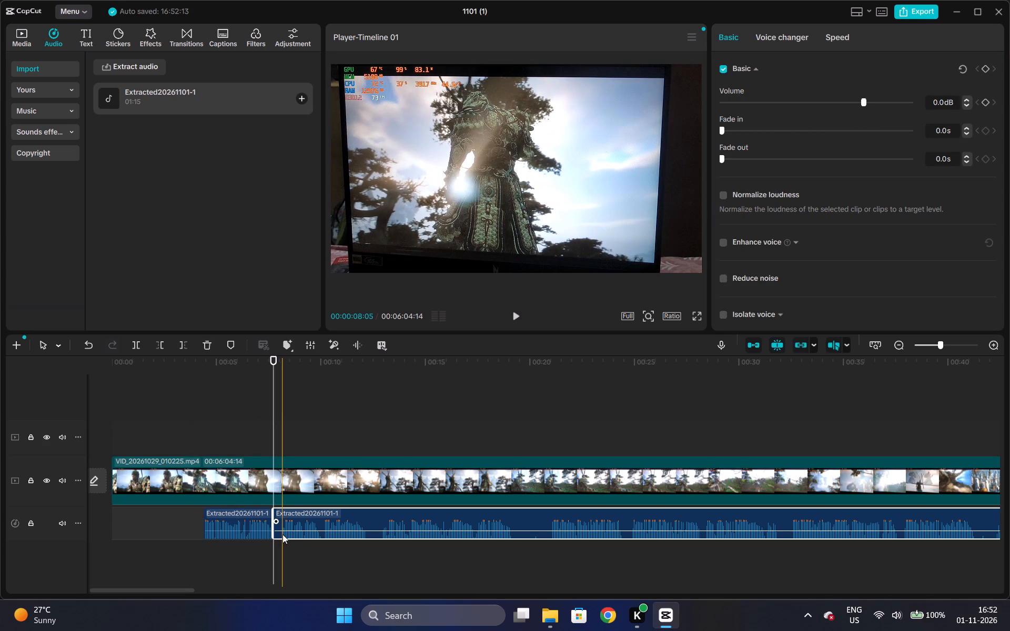
{"action": "key", "text": "ctrl+b"}
{"action": "left_click", "coordinate": [280, 526]}
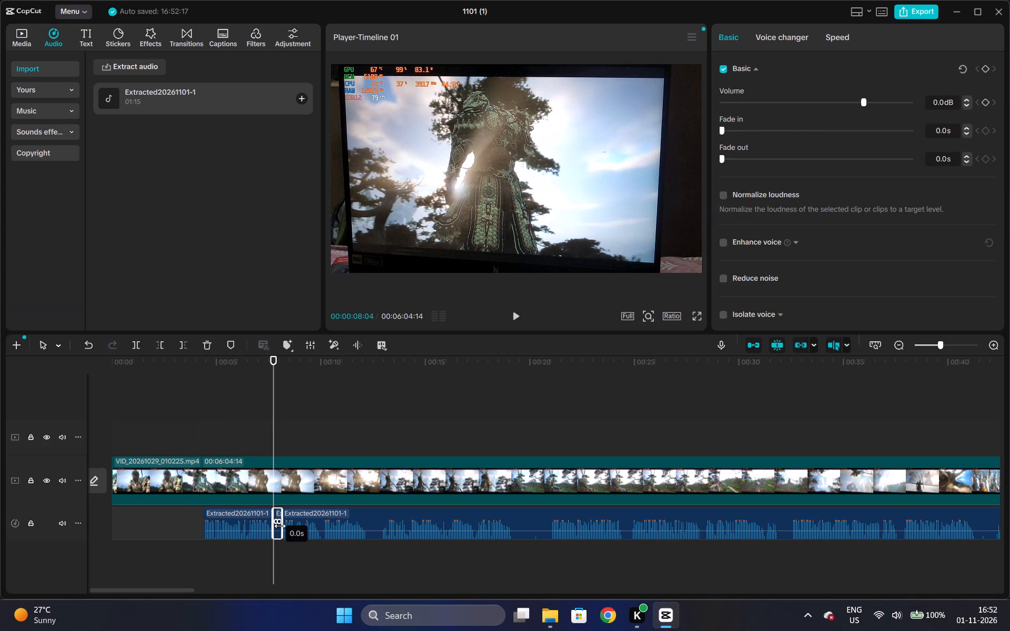
{"action": "key", "text": "ctrl+x"}
{"action": "left_click_drag", "start_coordinate": [291, 516], "coordinate": [281, 516]}
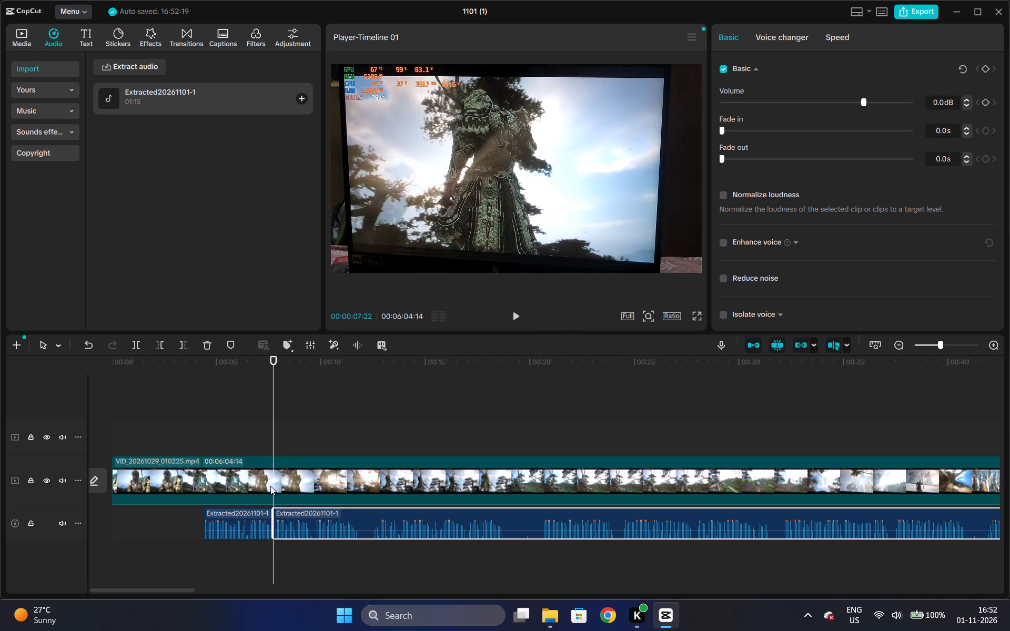
Play the second voiceover phrase, cut out the short pause after it at about 00:12, and close the gap.
{"action": "left_click", "coordinate": [270, 483]}
{"action": "key", "text": "space"}
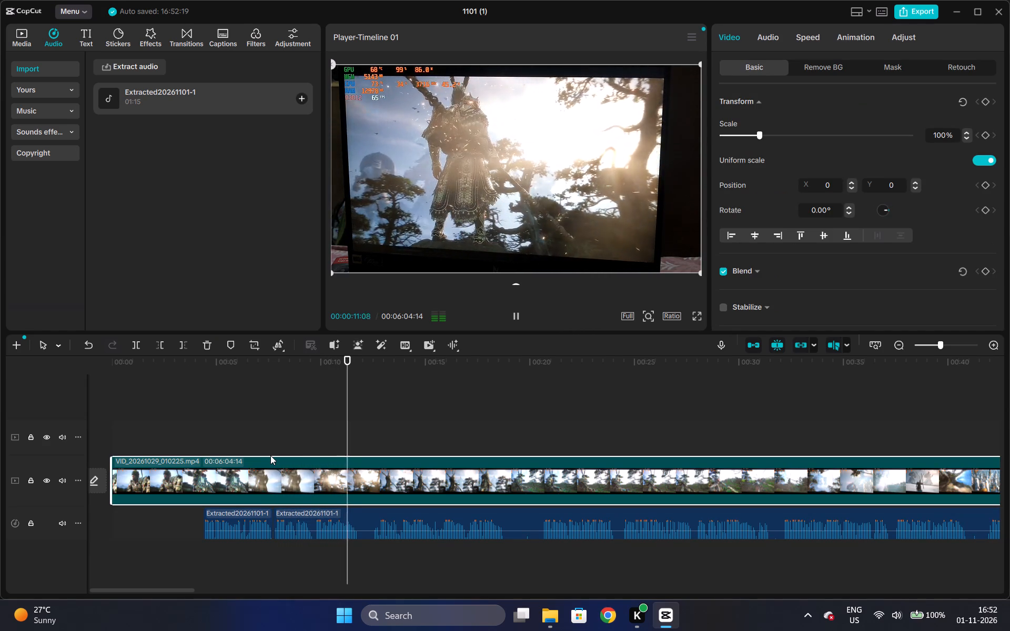
{"action": "key", "text": "space"}
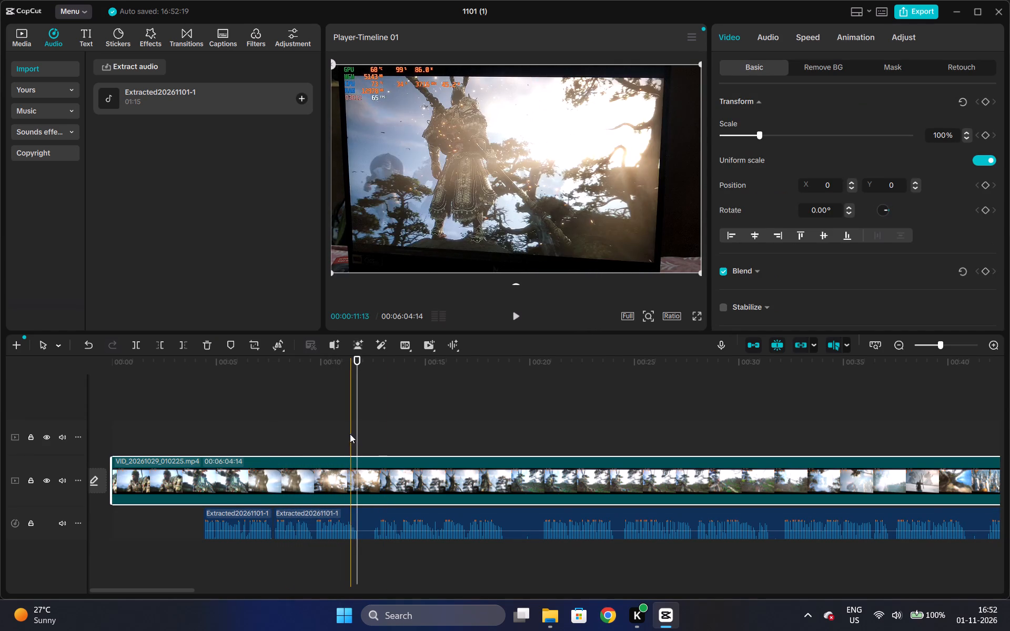
{"action": "left_click", "coordinate": [346, 401]}
{"action": "key", "text": "space"}
{"action": "key", "text": "space"}
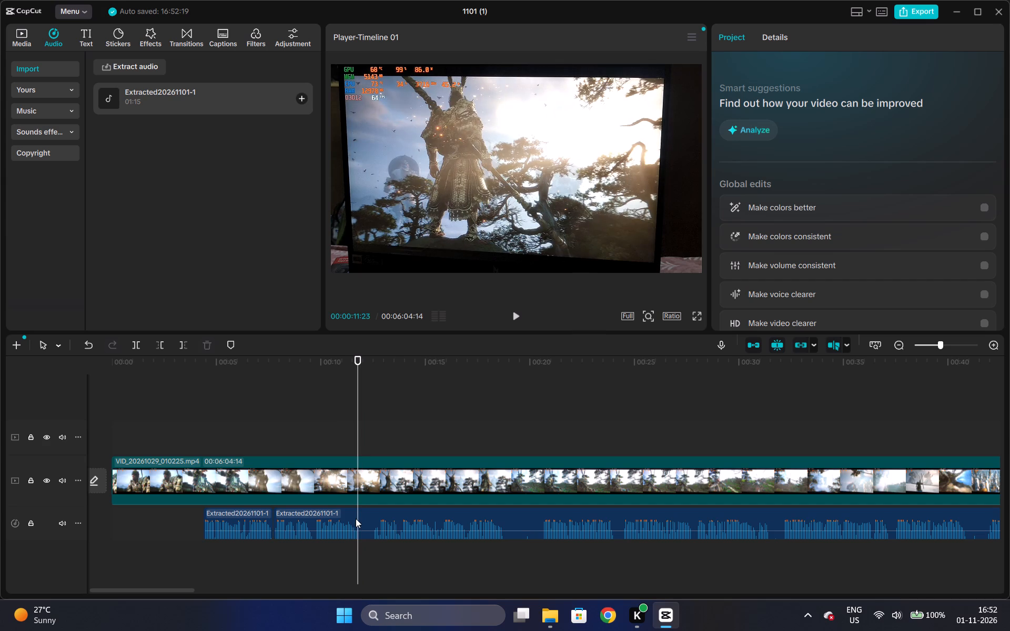
{"action": "key", "text": "space"}
{"action": "key", "text": "space"}
{"action": "left_click", "coordinate": [359, 522]}
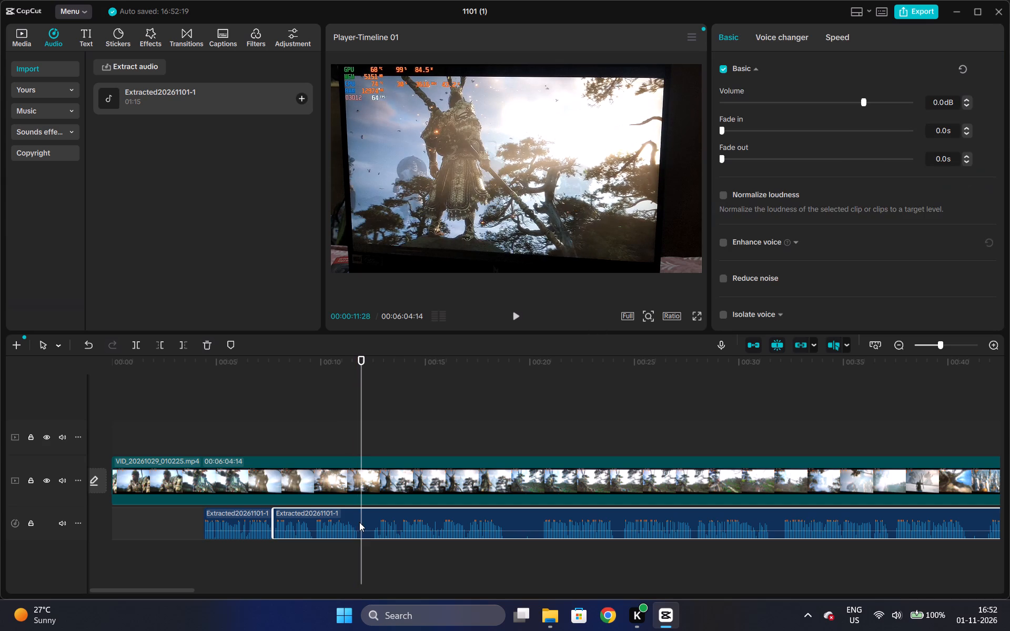
{"action": "key", "text": "ctrl+b"}
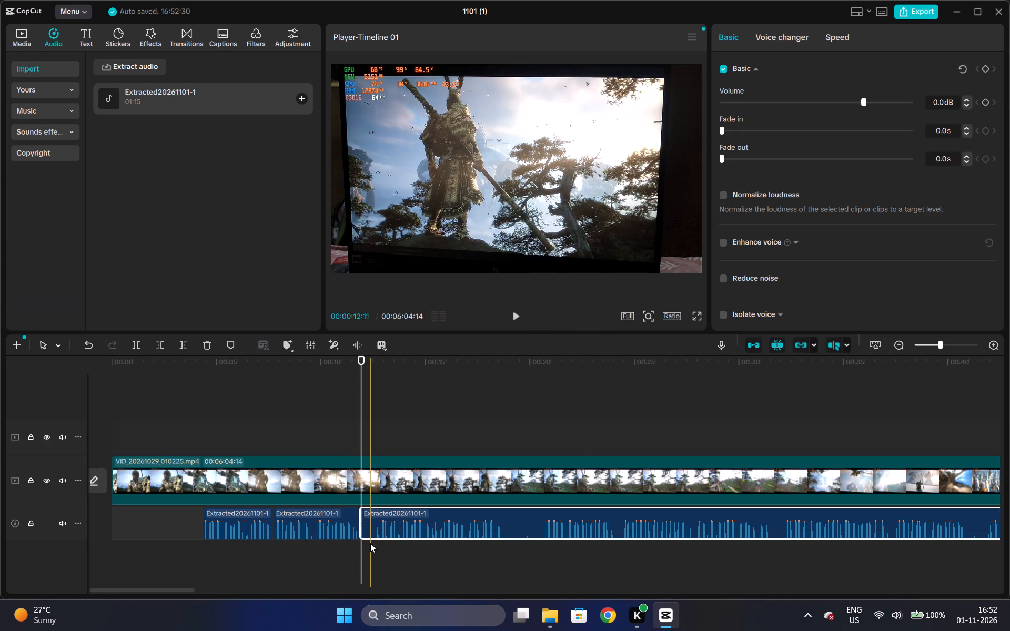
{"action": "key", "text": "ctrl+b"}
{"action": "left_click", "coordinate": [366, 525]}
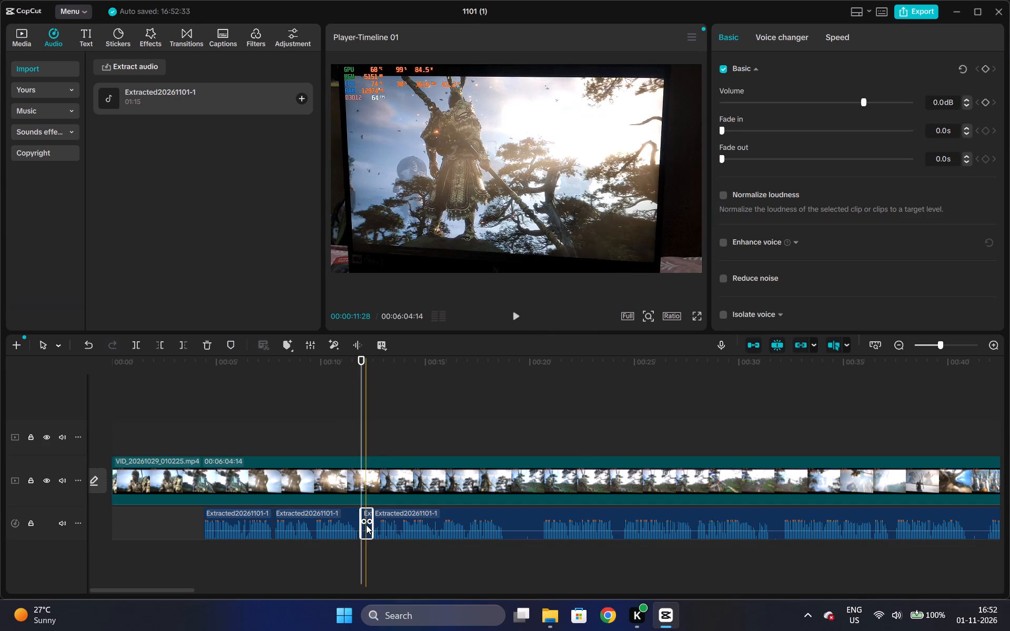
{"action": "key", "text": "ctrl+x"}
{"action": "left_click_drag", "start_coordinate": [383, 510], "coordinate": [375, 510]}
Play the last voiceover segment, trim its start up to about 00:20, and move it directly behind the second segment.
{"action": "left_click", "coordinate": [357, 485]}
{"action": "key", "text": "space"}
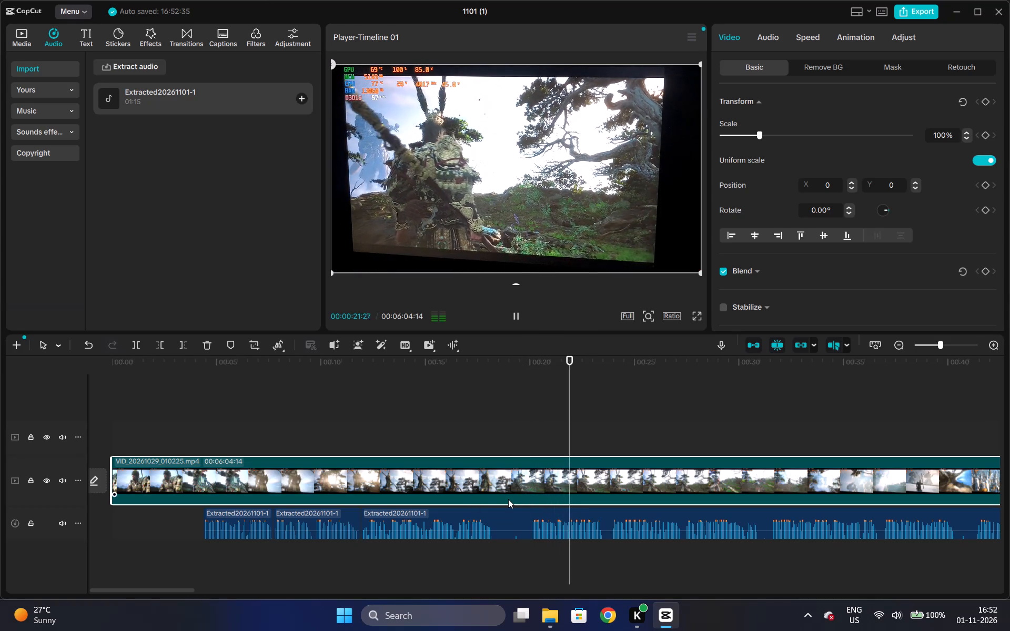
{"action": "key", "text": "space"}
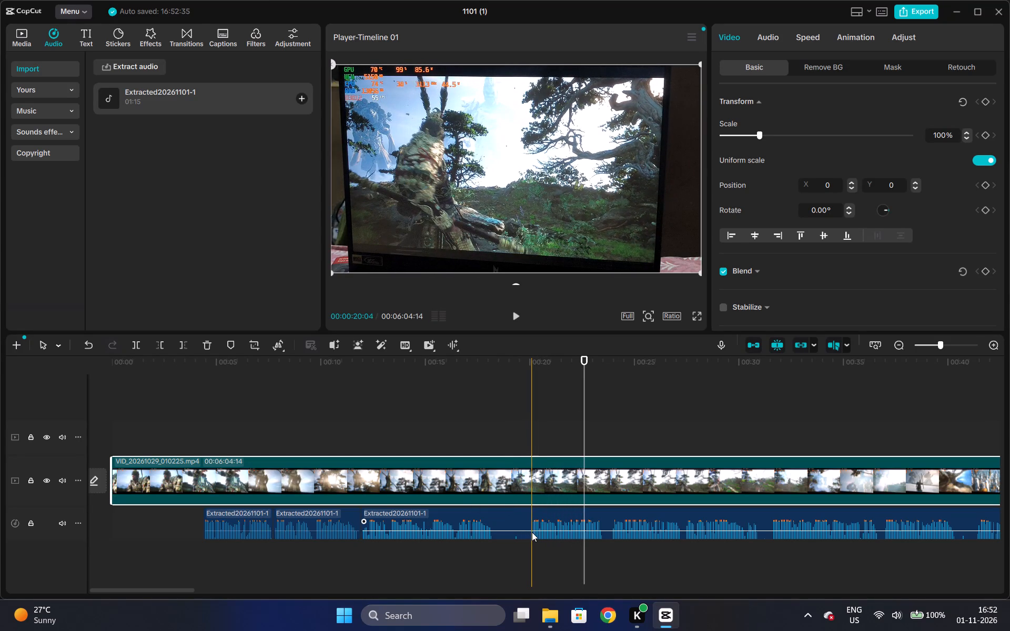
{"action": "left_click", "coordinate": [532, 531]}
{"action": "left_click", "coordinate": [532, 531]}
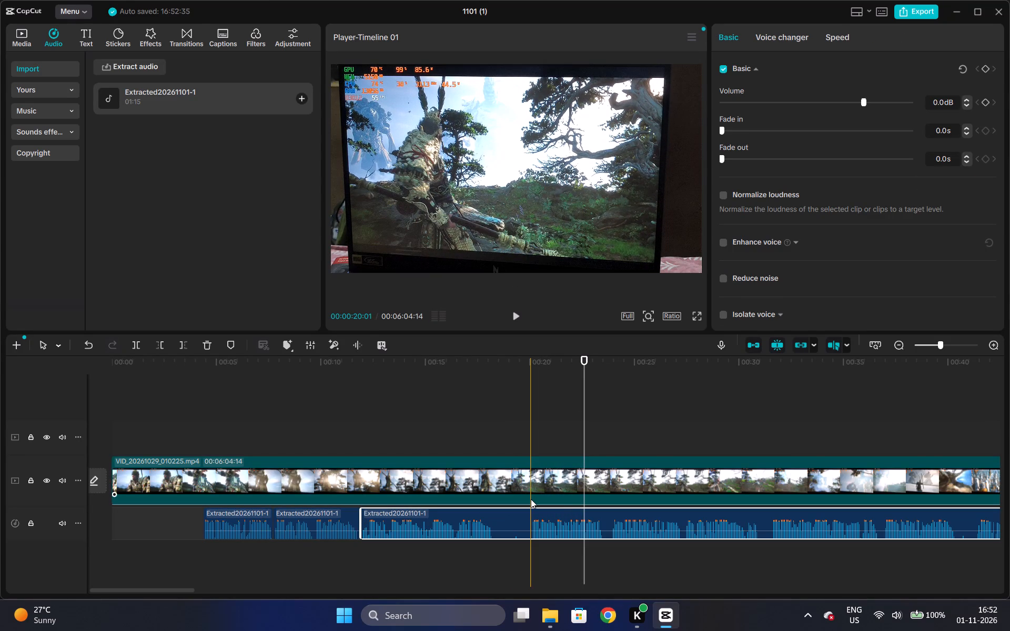
{"action": "key", "text": "q"}
{"action": "left_click_drag", "start_coordinate": [543, 513], "coordinate": [408, 513]}
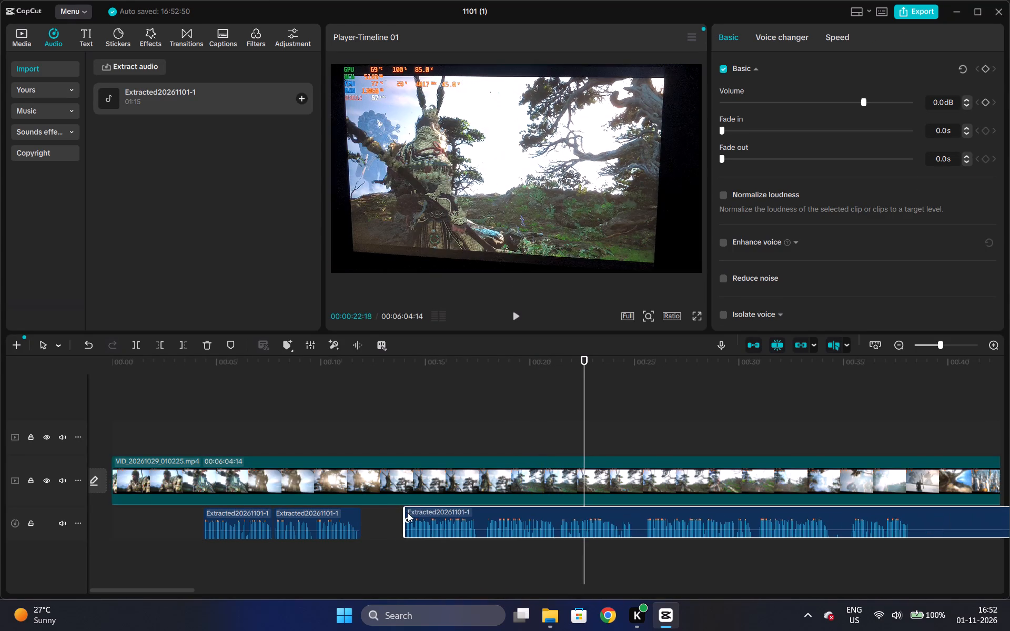
{"action": "left_click_drag", "start_coordinate": [408, 513], "coordinate": [372, 512]}
Play the joined voiceover from its start and examine the segments and their transitions against the footage between about 00:04 and 00:14.
{"action": "left_click", "coordinate": [205, 390]}
{"action": "key", "text": "space"}
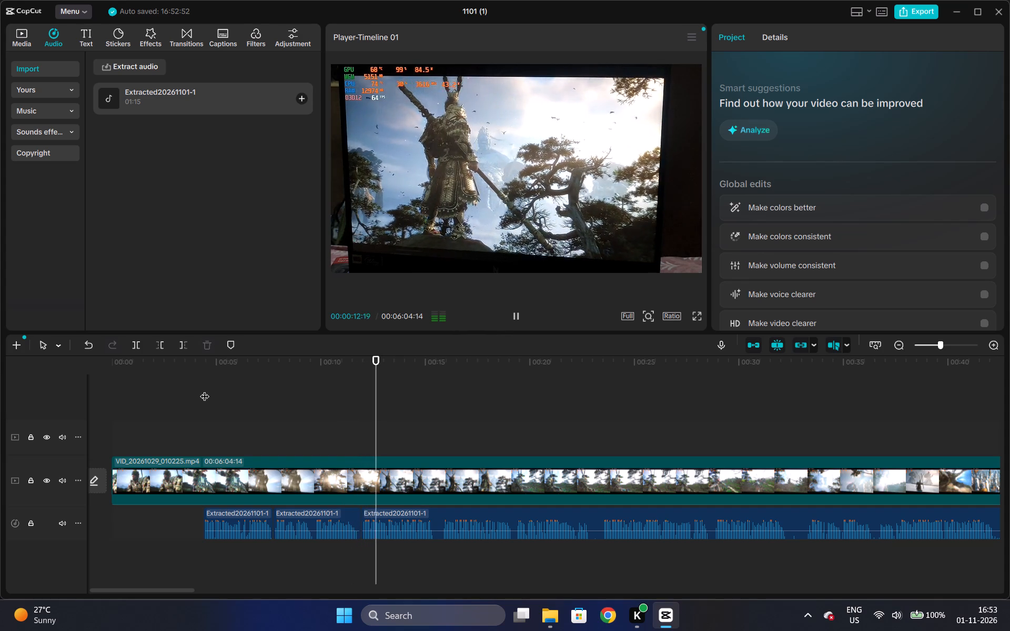
{"action": "key", "text": "space"}
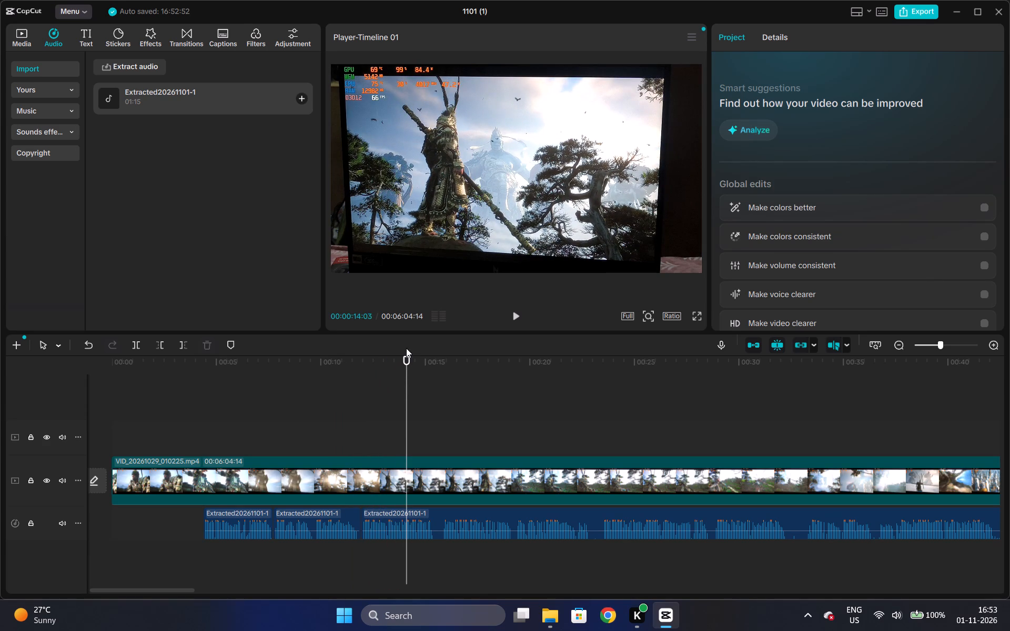
{"action": "left_click_drag", "start_coordinate": [408, 359], "coordinate": [355, 382]}
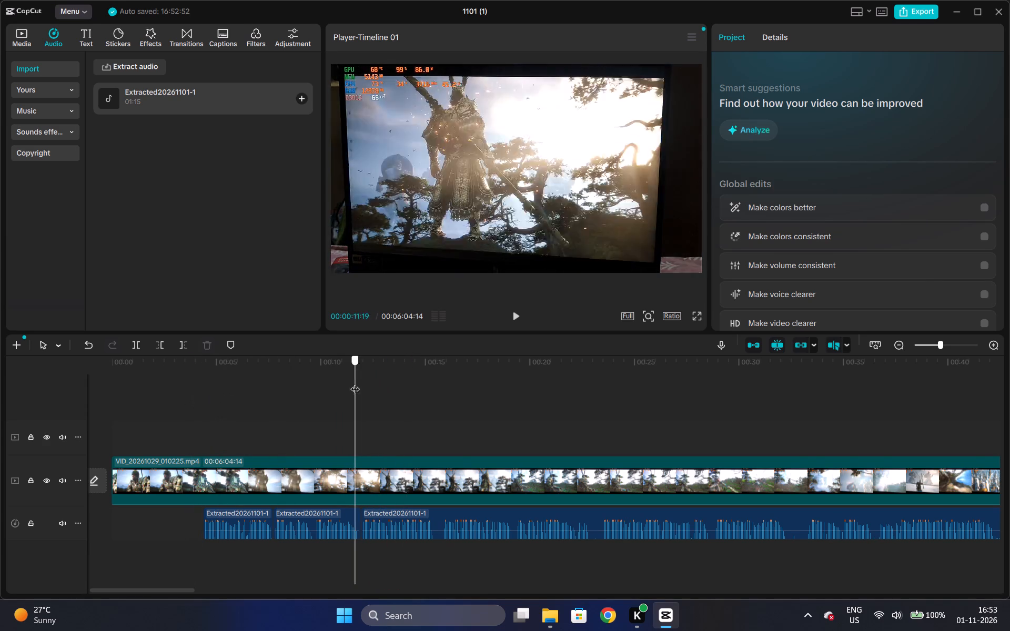
{"action": "left_click_drag", "start_coordinate": [355, 382], "coordinate": [309, 467]}
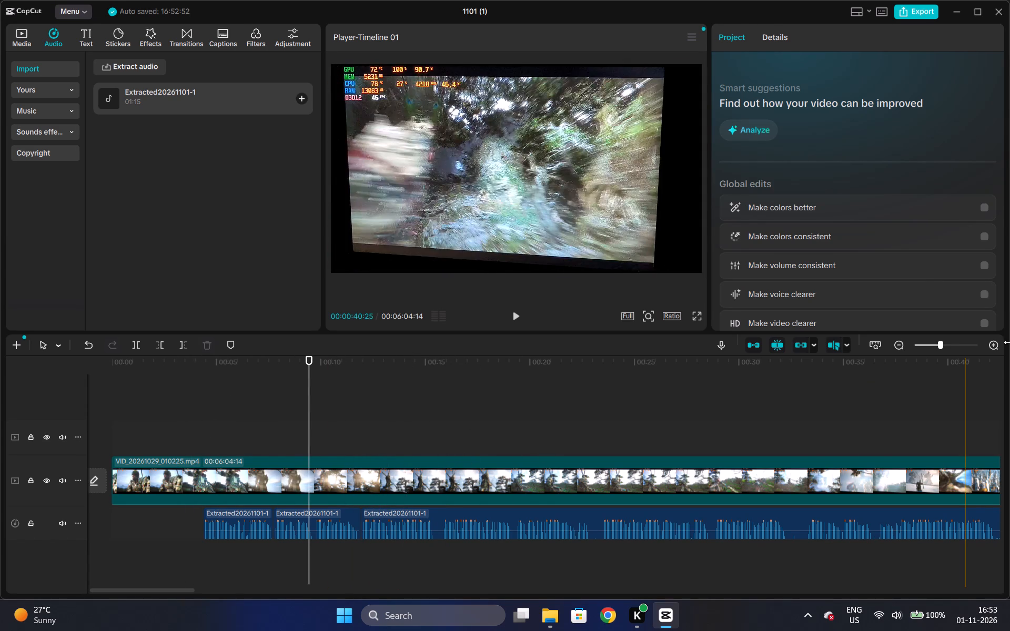
{"action": "left_click", "coordinate": [990, 353]}
{"action": "double_click", "coordinate": [990, 344]}
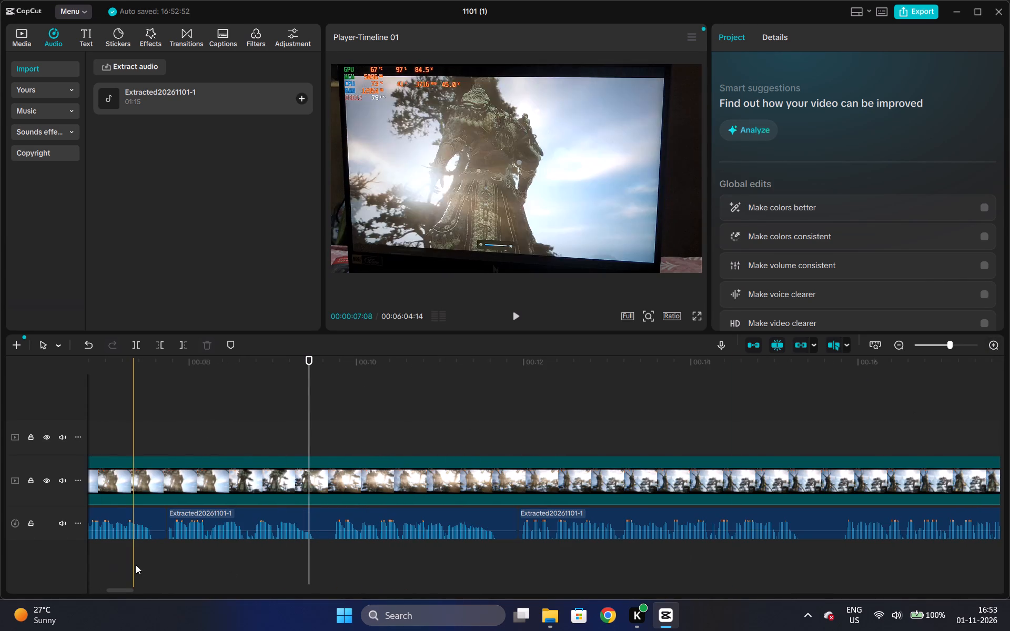
{"action": "left_click_drag", "start_coordinate": [123, 589], "coordinate": [113, 589]}
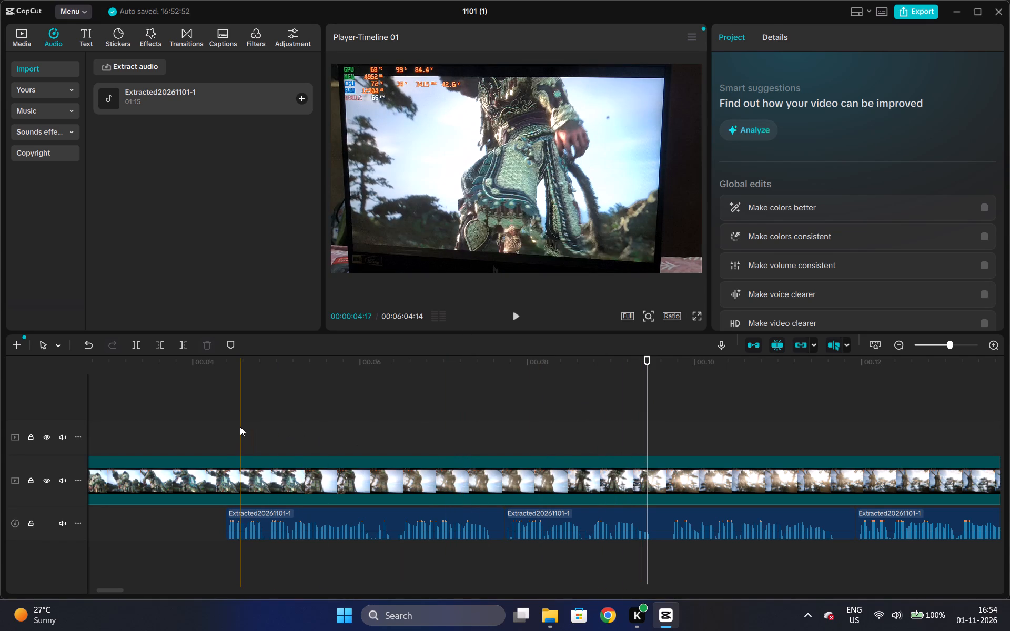
{"action": "left_click", "coordinate": [228, 383]}
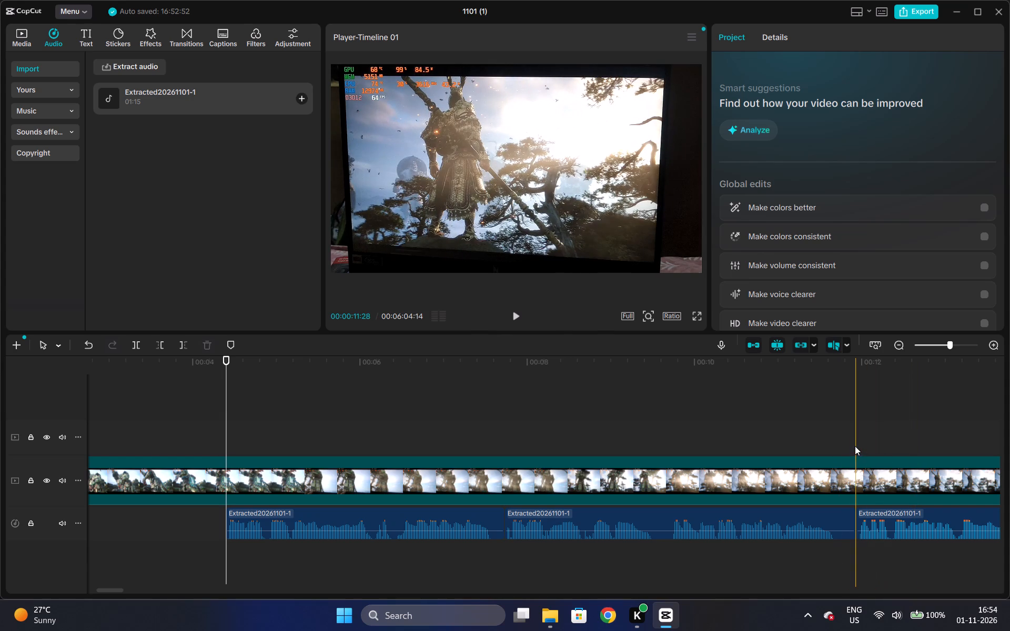
{"action": "left_click", "coordinate": [855, 368]}
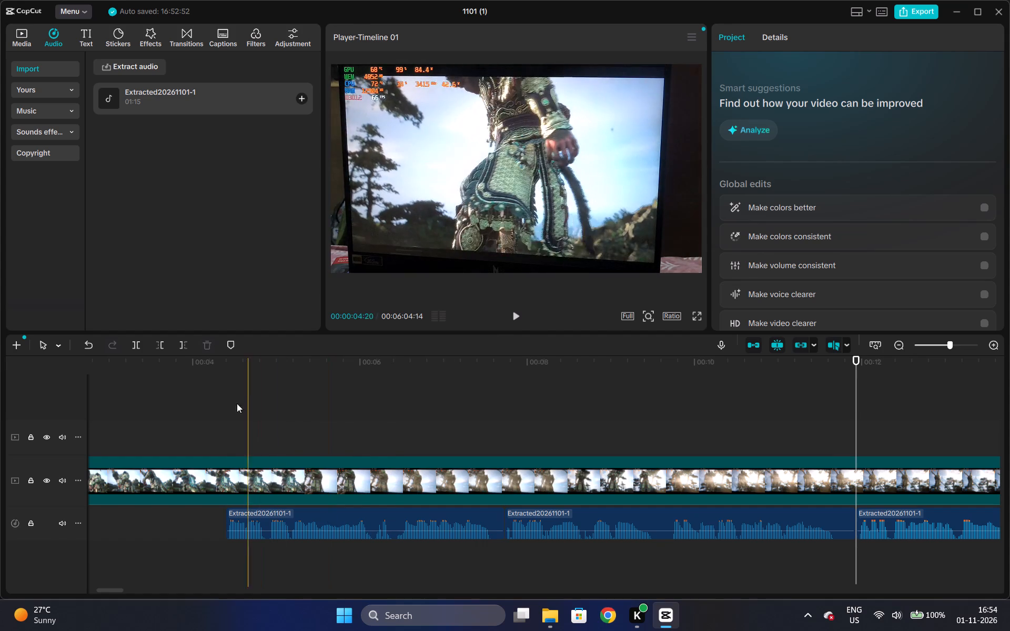
{"action": "left_click", "coordinate": [225, 384]}
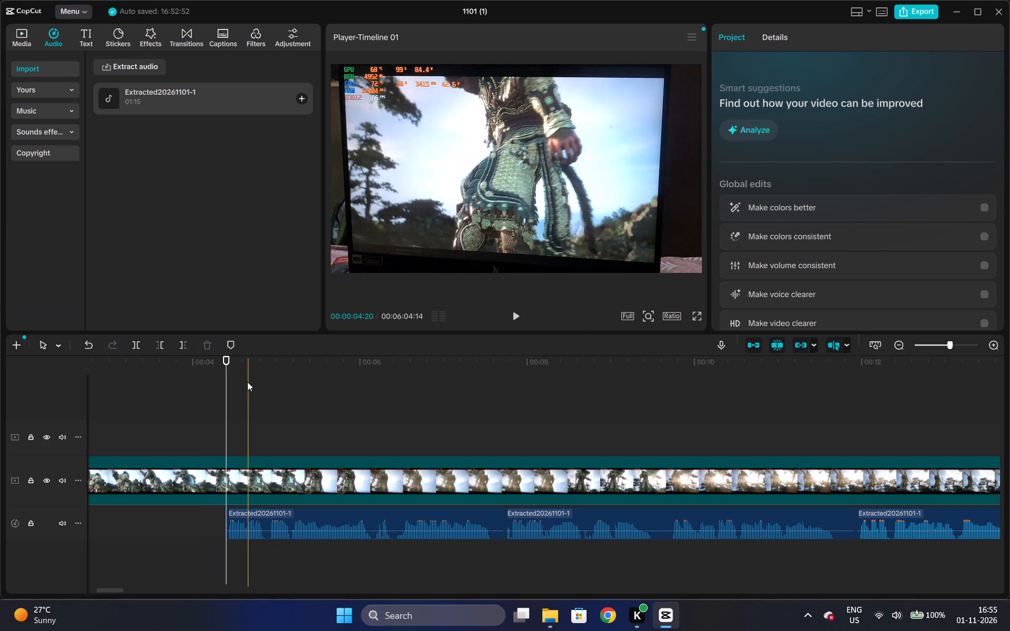
{"action": "left_click", "coordinate": [287, 370]}
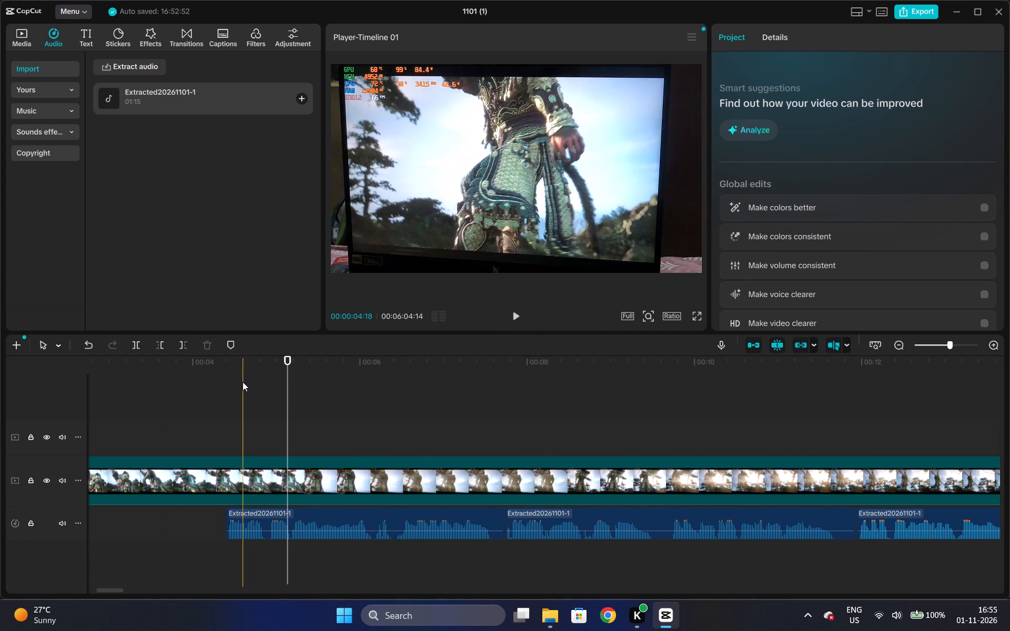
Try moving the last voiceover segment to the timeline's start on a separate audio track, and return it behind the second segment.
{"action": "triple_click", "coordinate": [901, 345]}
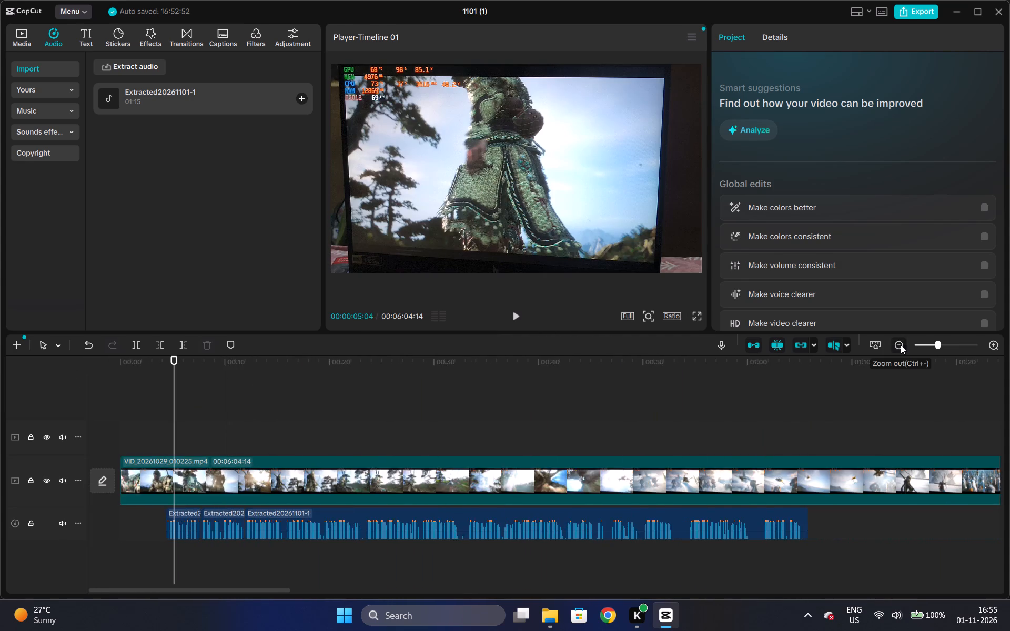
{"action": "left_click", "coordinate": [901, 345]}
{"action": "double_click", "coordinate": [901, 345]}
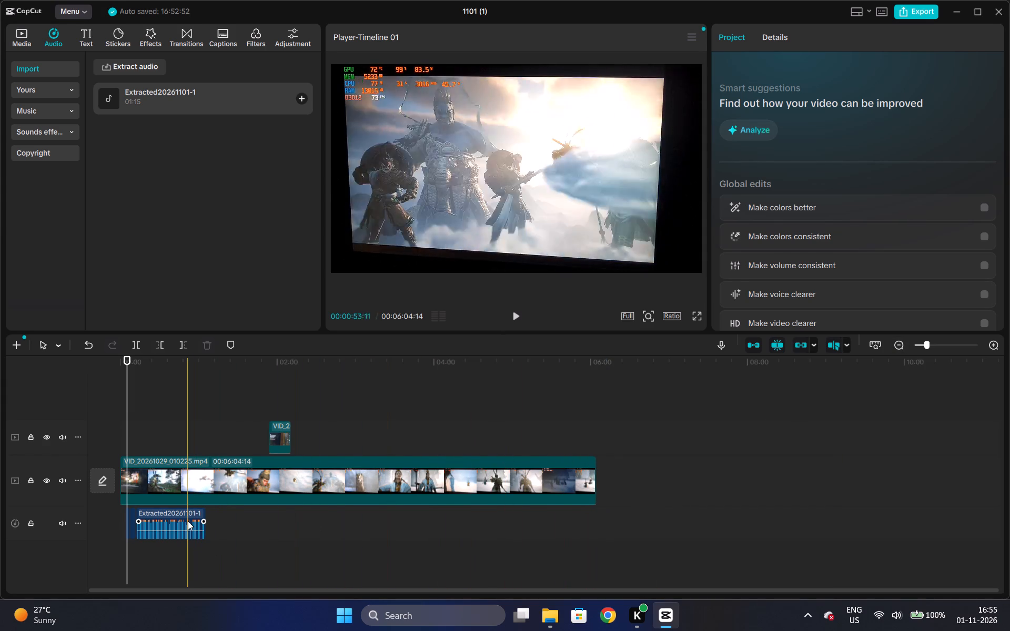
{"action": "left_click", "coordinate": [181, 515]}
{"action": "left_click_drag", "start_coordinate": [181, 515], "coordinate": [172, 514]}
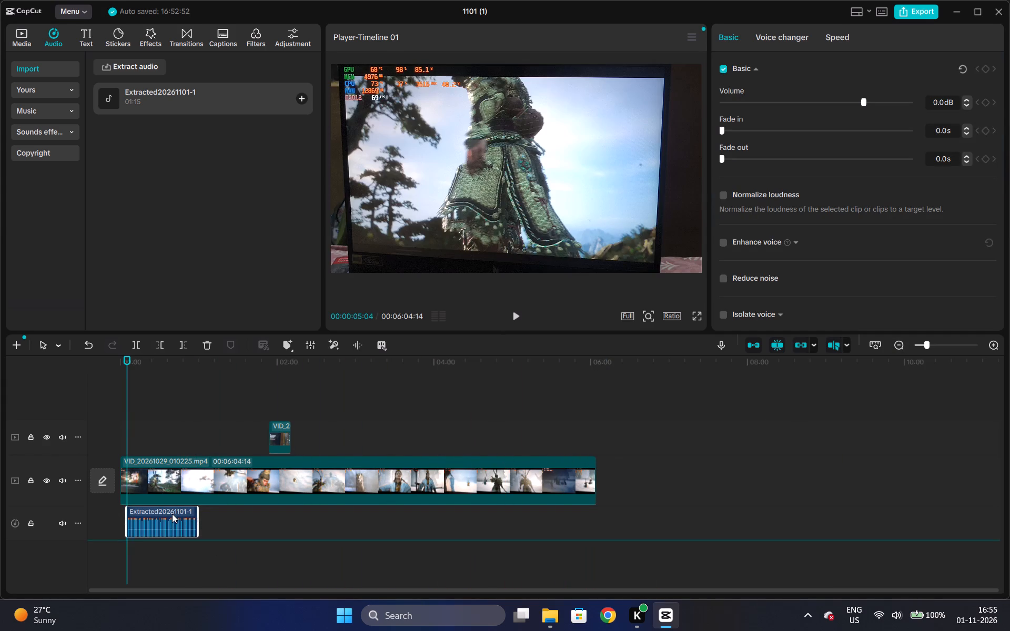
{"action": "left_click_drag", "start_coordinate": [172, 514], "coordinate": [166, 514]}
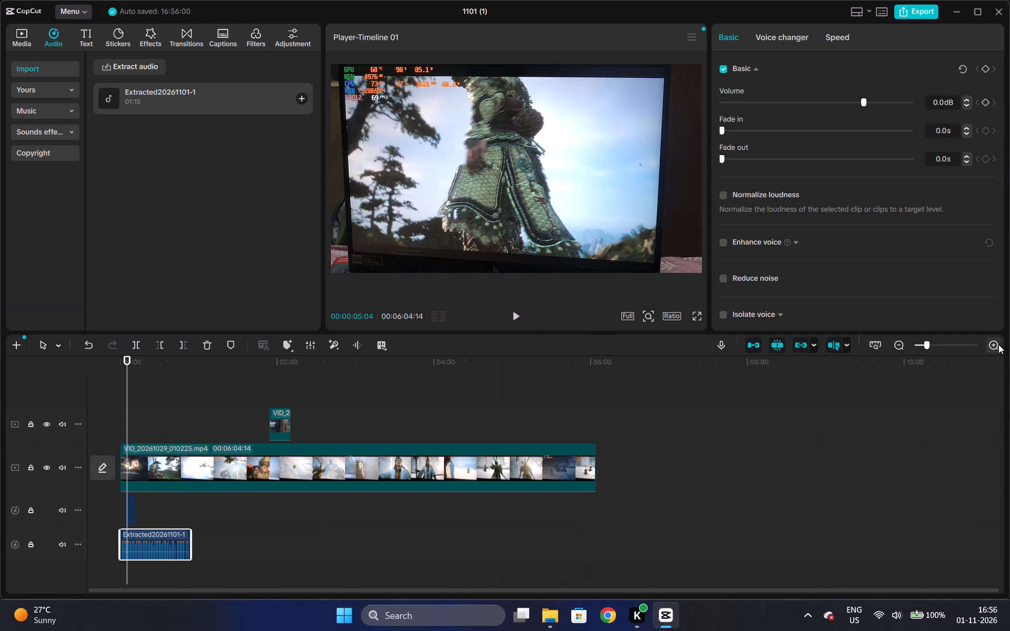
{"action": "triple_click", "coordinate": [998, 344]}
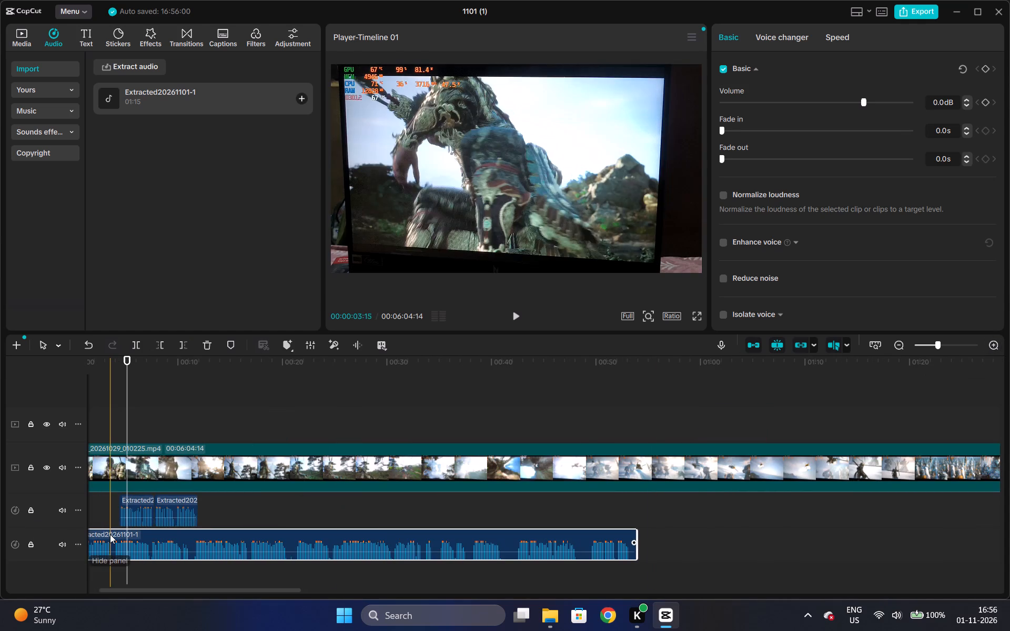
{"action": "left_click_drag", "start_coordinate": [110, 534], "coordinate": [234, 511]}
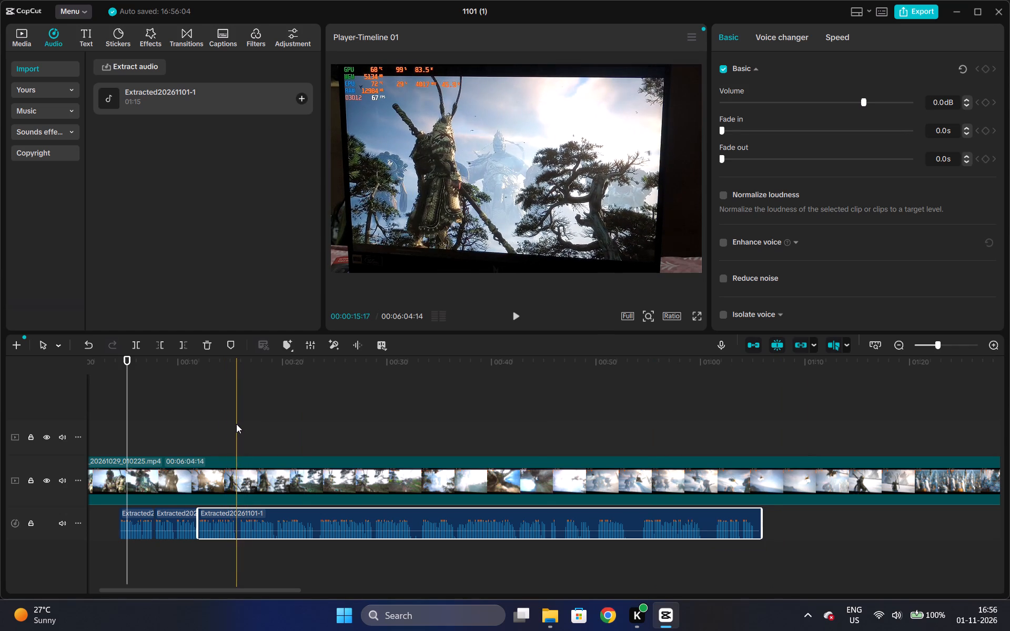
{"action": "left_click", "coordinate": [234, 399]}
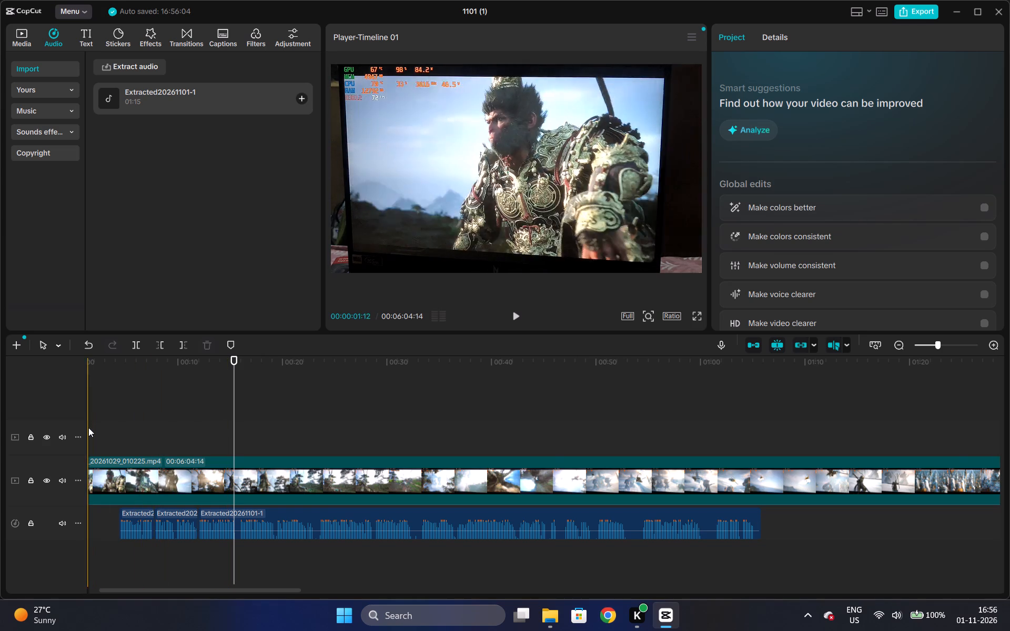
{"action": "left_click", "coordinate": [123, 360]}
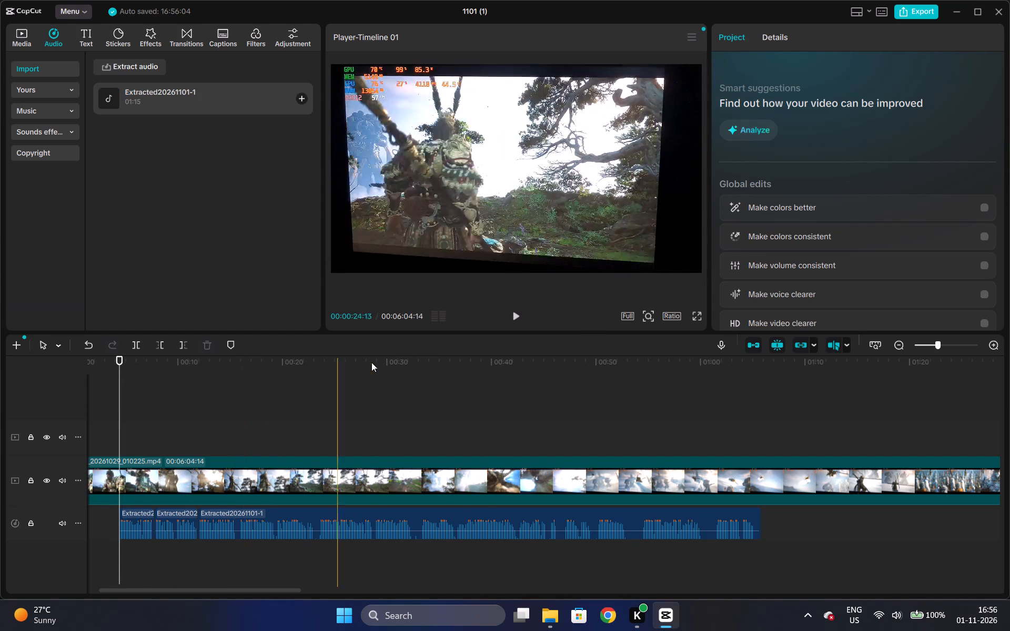
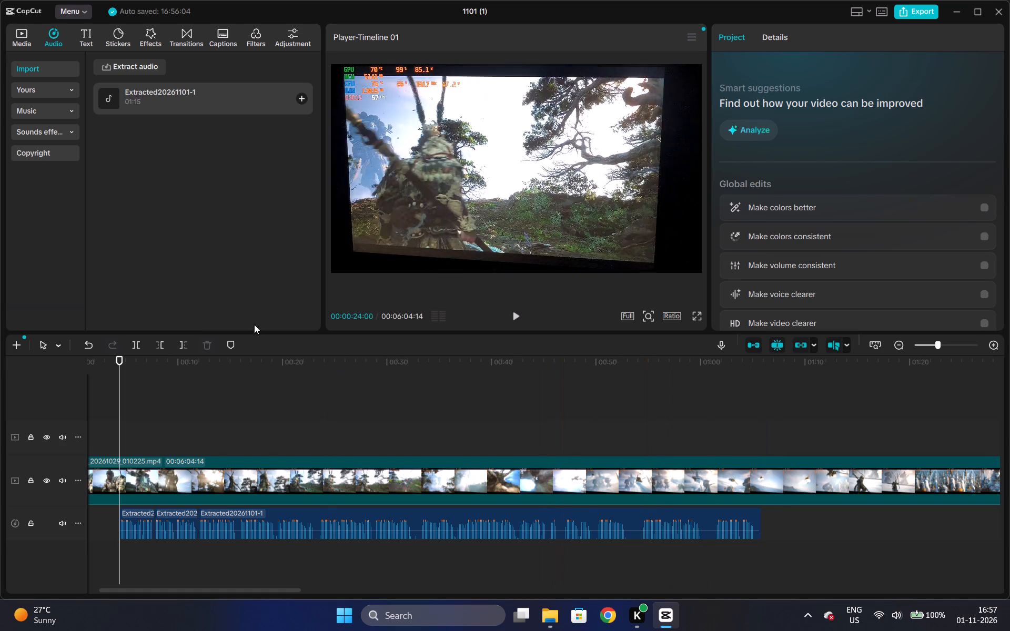
Move the three extracted audio clips to the start of the timeline, placing them end to end on one audio track from 00:00.
{"action": "left_click_drag", "start_coordinate": [216, 588], "coordinate": [74, 589]}
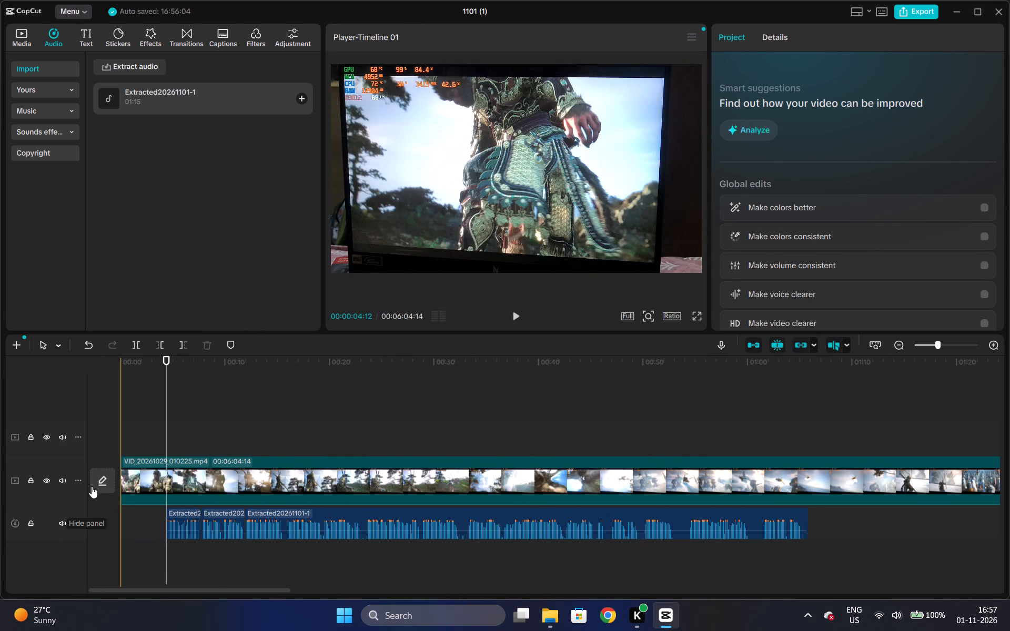
{"action": "left_click", "coordinate": [120, 360]}
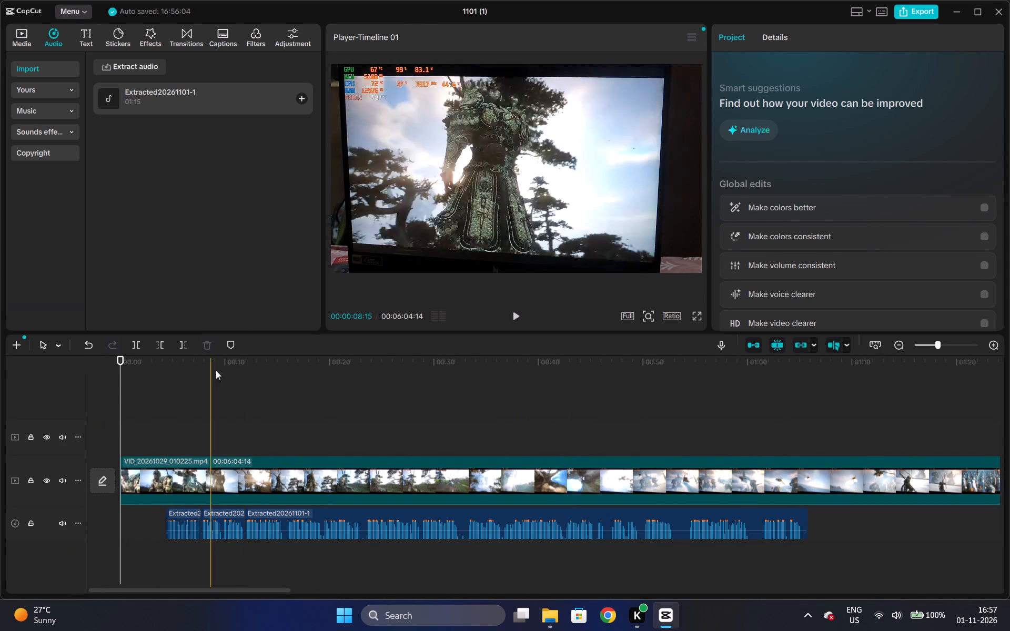
{"action": "left_click_drag", "start_coordinate": [178, 508], "coordinate": [135, 508]}
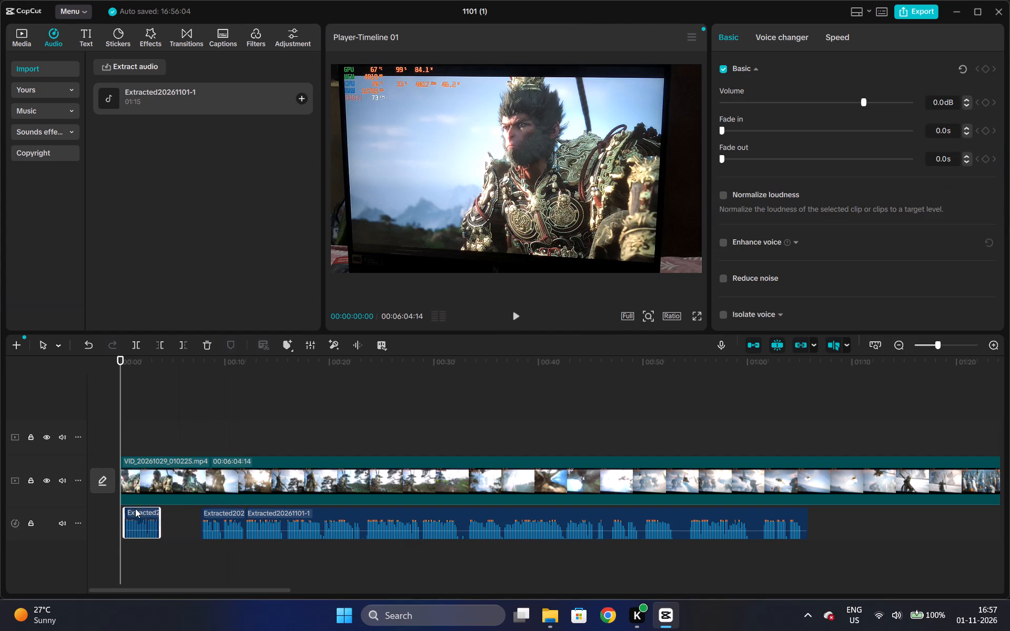
{"action": "left_click_drag", "start_coordinate": [135, 508], "coordinate": [133, 506]}
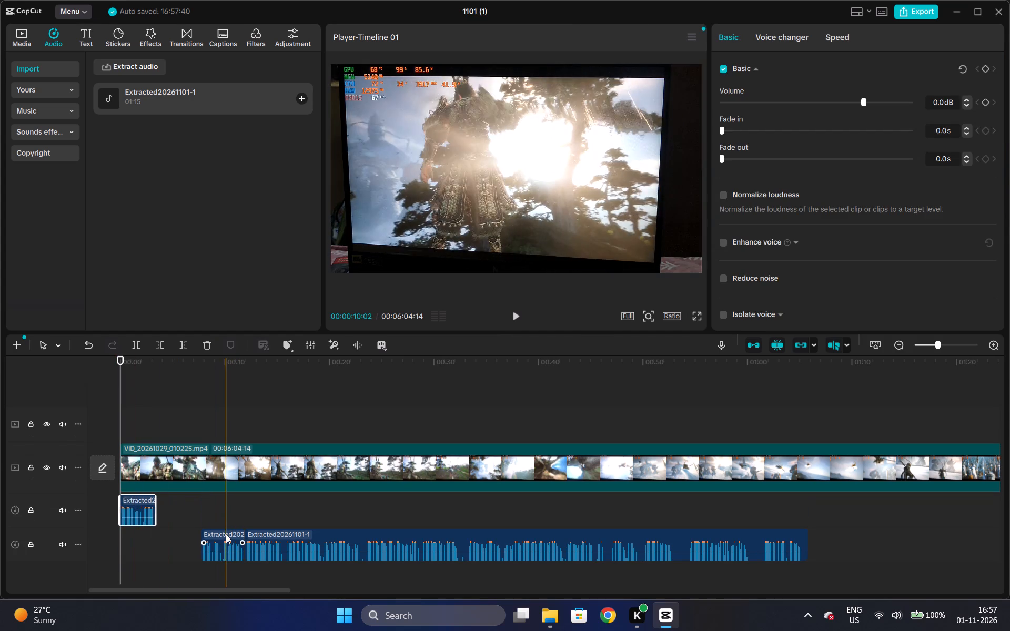
{"action": "left_click_drag", "start_coordinate": [226, 534], "coordinate": [180, 502]}
{"action": "left_click_drag", "start_coordinate": [259, 529], "coordinate": [222, 495]}
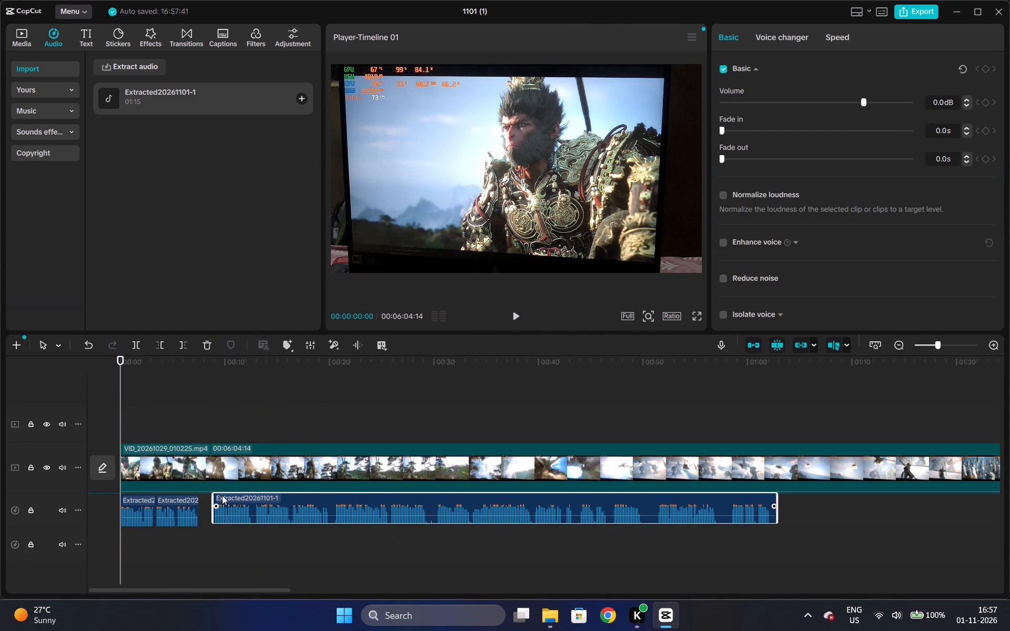
{"action": "left_click_drag", "start_coordinate": [222, 495], "coordinate": [211, 493]}
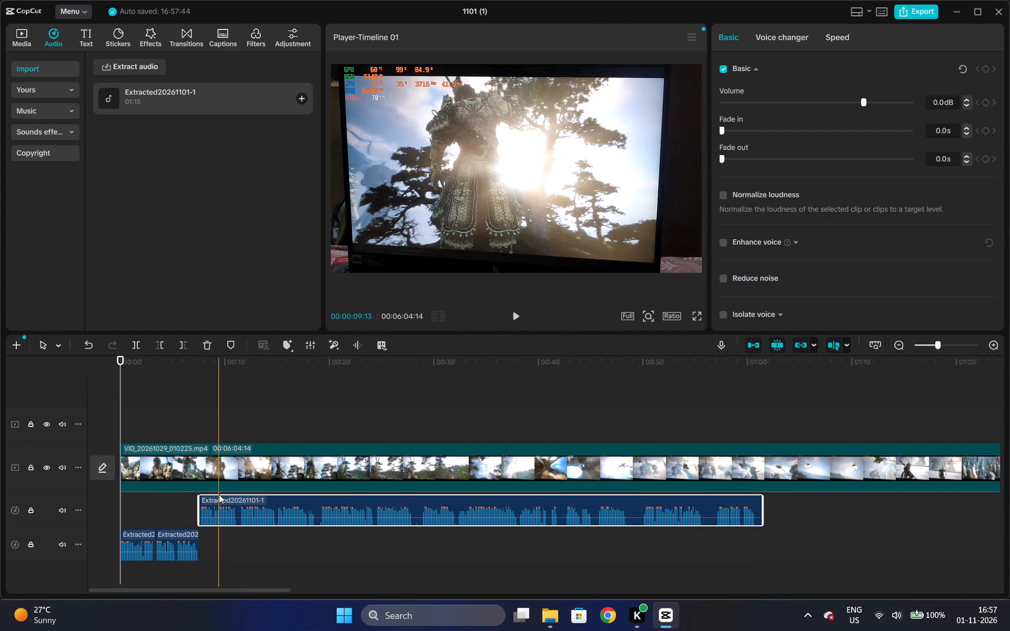
{"action": "left_click_drag", "start_coordinate": [219, 496], "coordinate": [225, 529]}
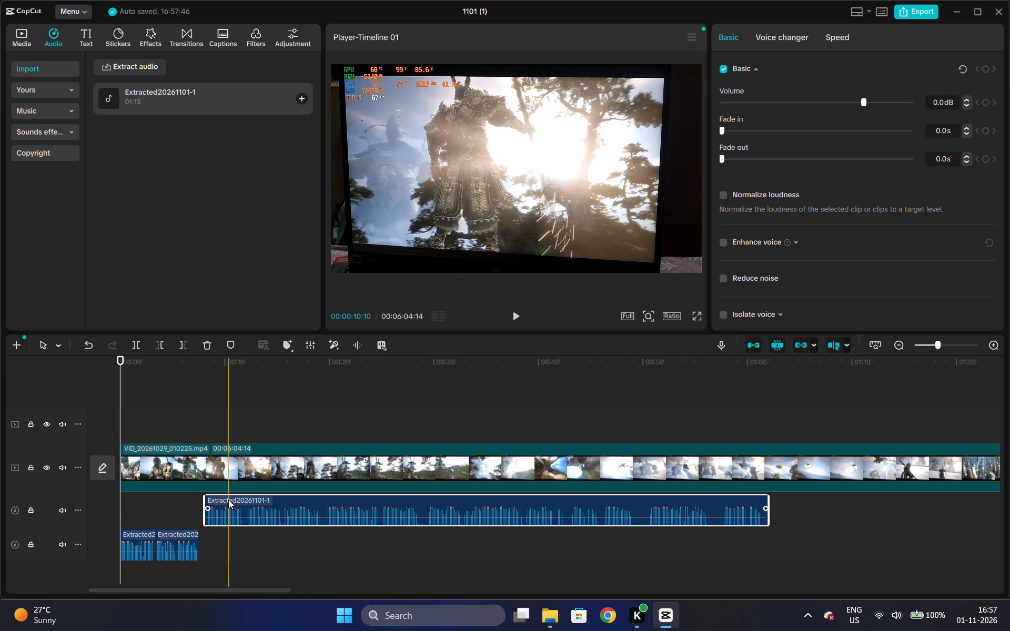
{"action": "left_click_drag", "start_coordinate": [228, 500], "coordinate": [228, 538]}
{"action": "left_click_drag", "start_coordinate": [235, 516], "coordinate": [230, 516]}
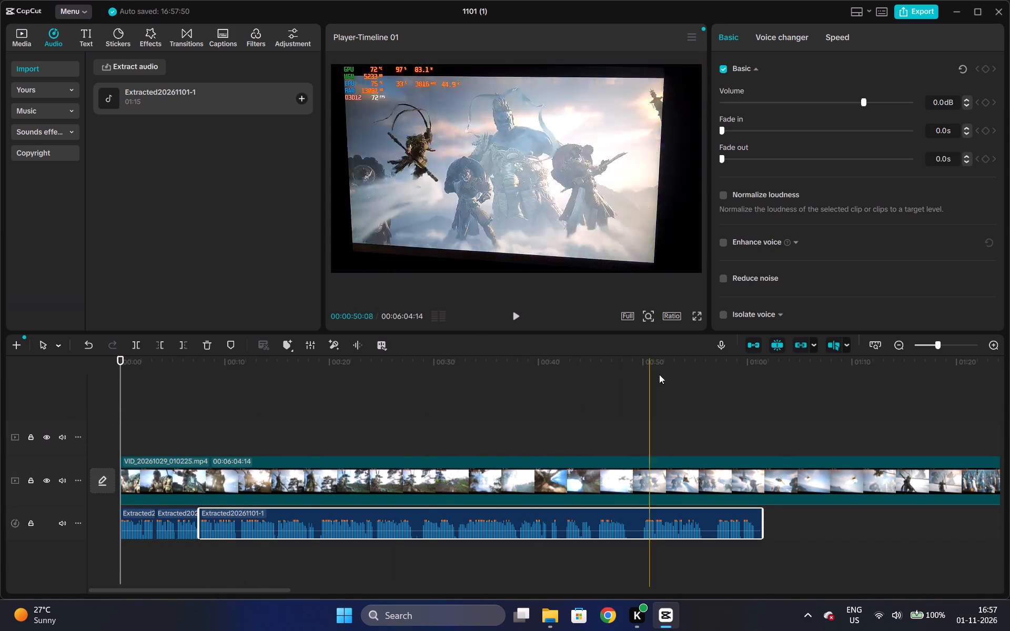
Review roughly the first 13 seconds of the timeline against the repositioned audio clips, and return to the start.
{"action": "left_click", "coordinate": [126, 362]}
{"action": "left_click", "coordinate": [129, 362]}
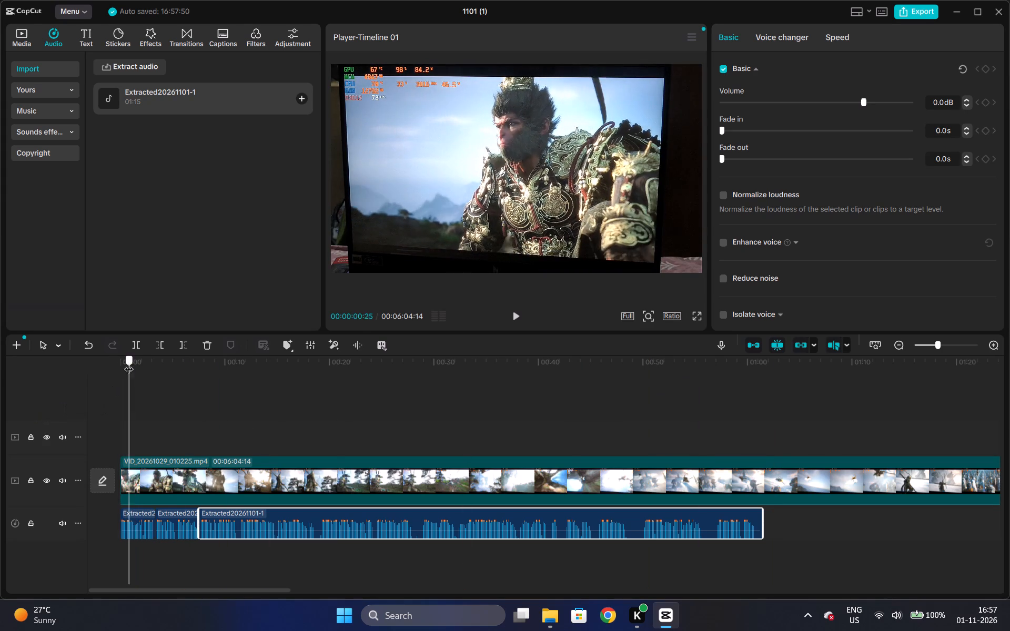
{"action": "left_click", "coordinate": [133, 362]}
{"action": "double_click", "coordinate": [139, 362]}
{"action": "double_click", "coordinate": [148, 359]}
{"action": "left_click", "coordinate": [155, 355]}
{"action": "left_click_drag", "start_coordinate": [158, 355], "coordinate": [166, 355]}
{"action": "left_click", "coordinate": [169, 356]}
{"action": "double_click", "coordinate": [182, 361]}
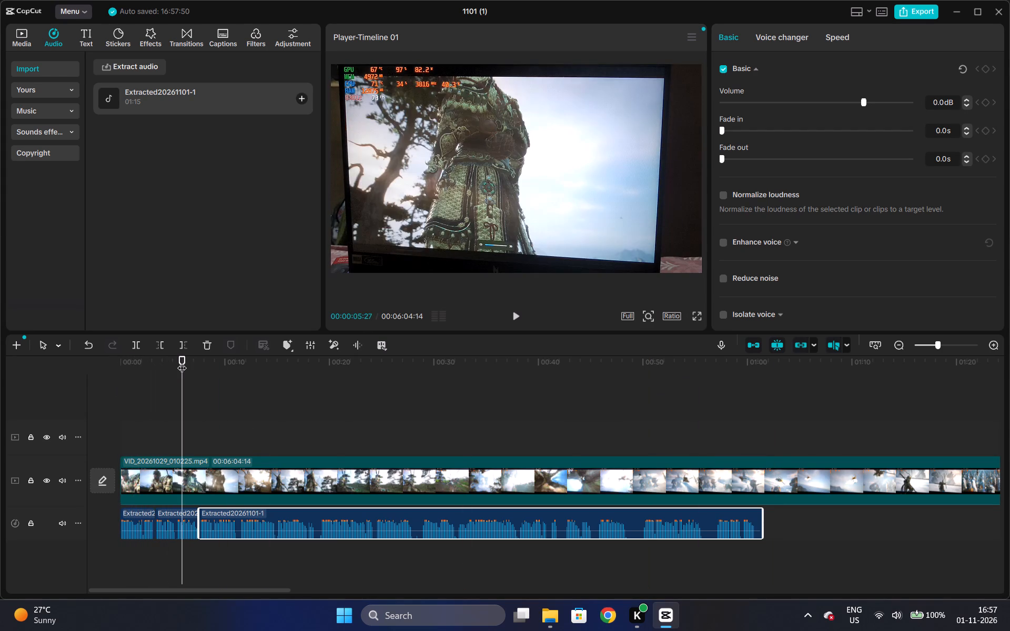
{"action": "left_click", "coordinate": [189, 364]}
{"action": "left_click", "coordinate": [202, 364]}
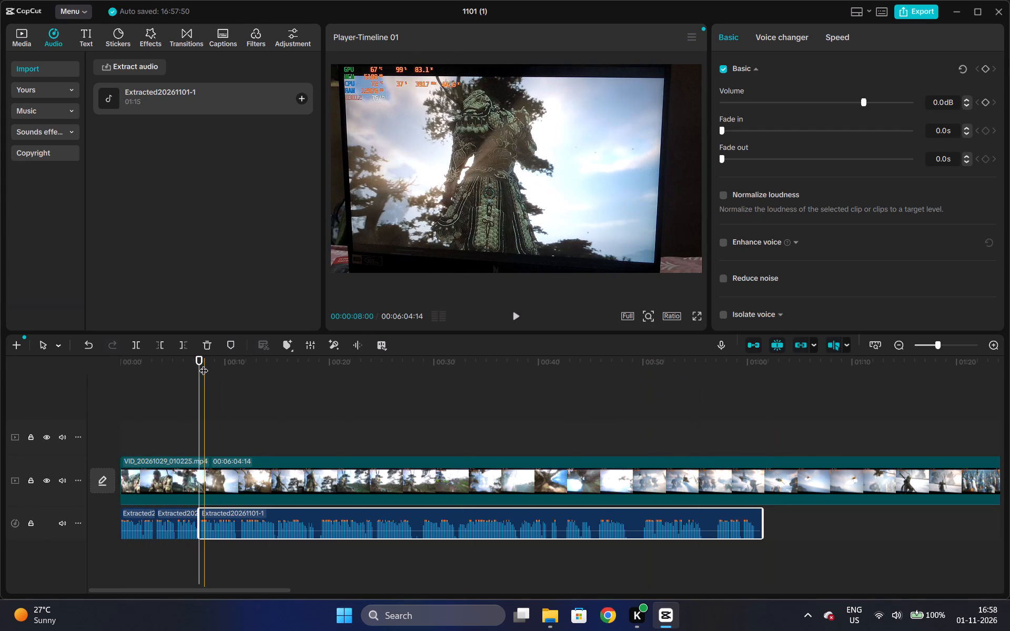
{"action": "left_click", "coordinate": [226, 368]}
{"action": "left_click_drag", "start_coordinate": [229, 368], "coordinate": [237, 368]}
{"action": "left_click", "coordinate": [241, 367]}
{"action": "left_click_drag", "start_coordinate": [264, 364], "coordinate": [99, 392]}
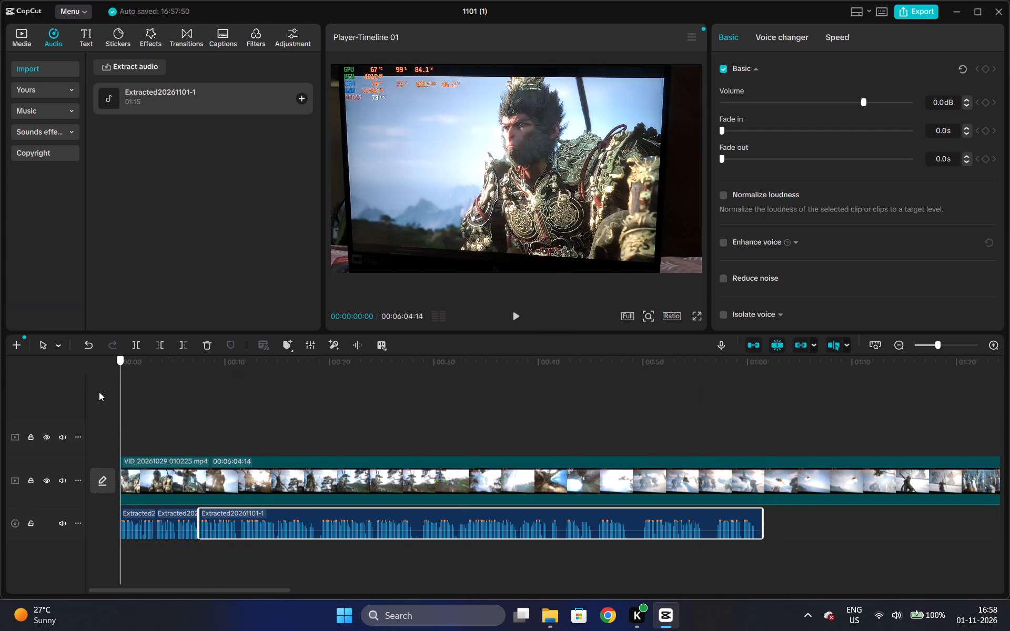
{"action": "left_click_drag", "start_coordinate": [99, 392], "coordinate": [94, 359]}
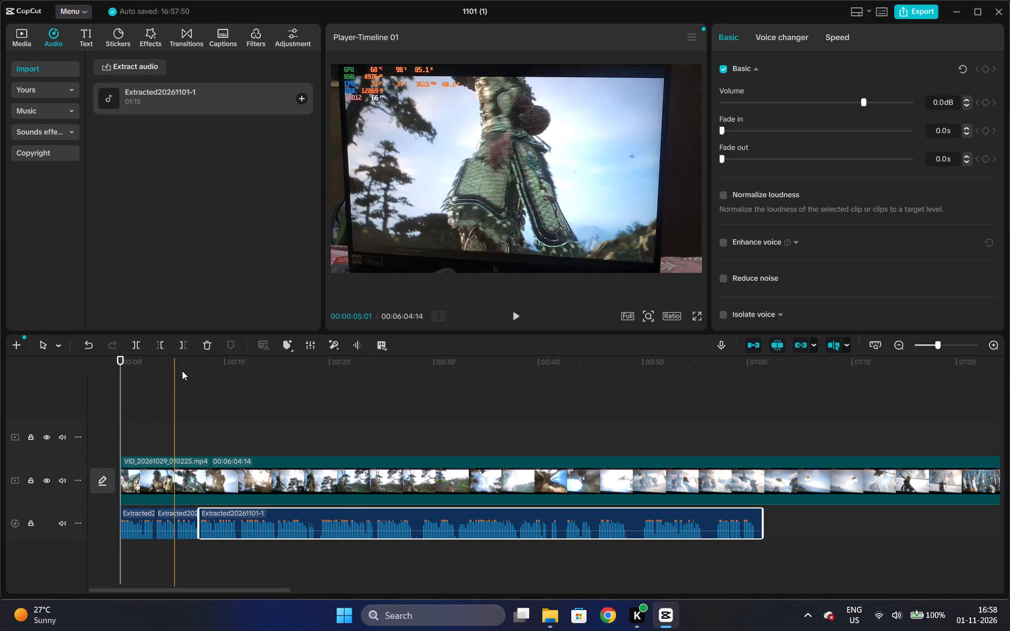
Check the video frames at the joins between the three audio clips, around 3 and 7 seconds, returning to the start.
{"action": "left_click", "coordinate": [199, 371]}
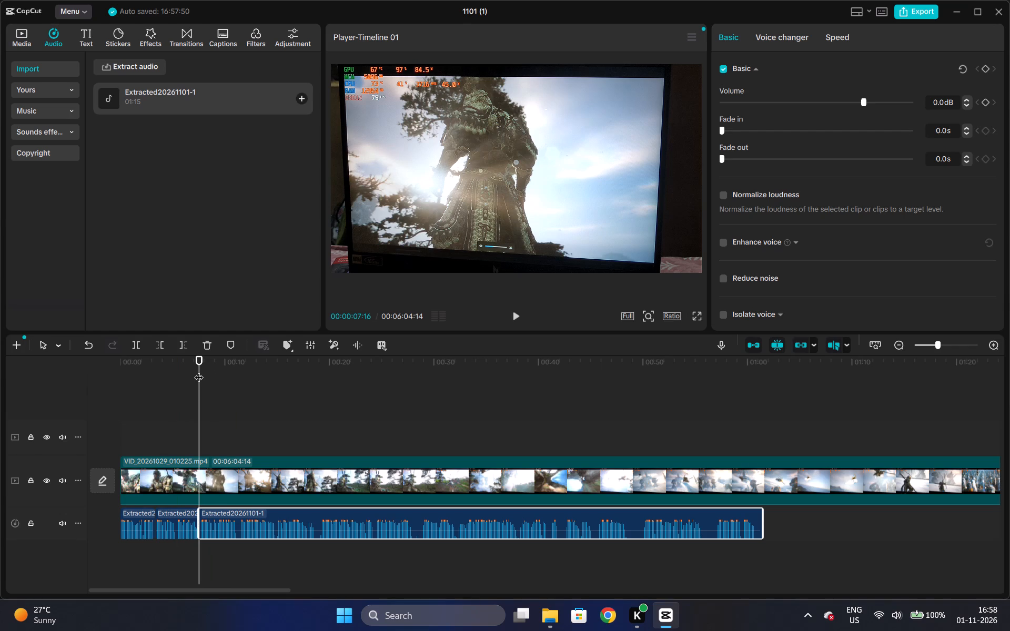
{"action": "left_click", "coordinate": [167, 362]}
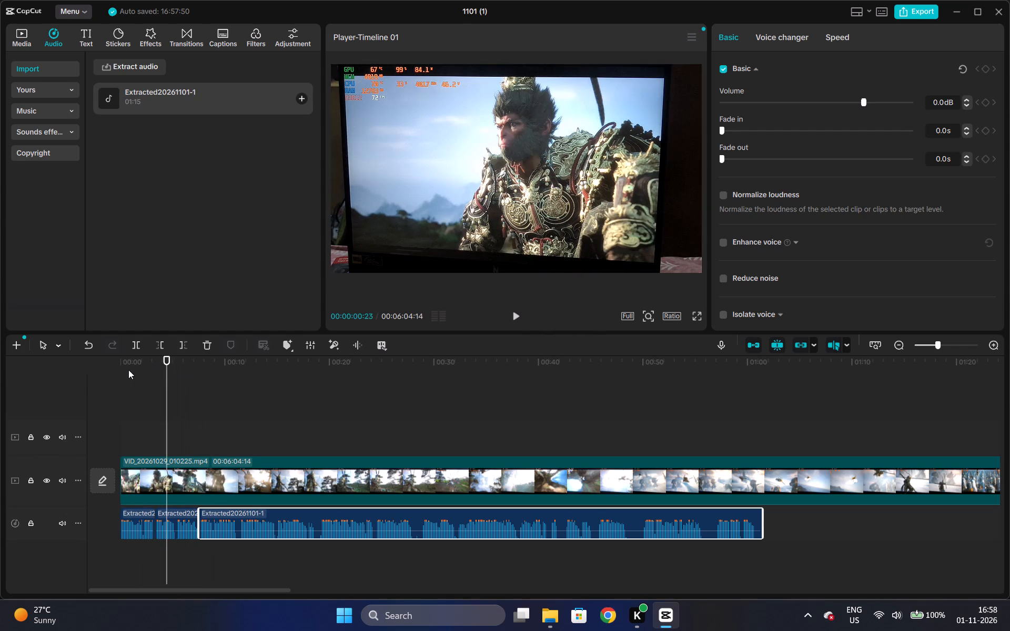
{"action": "left_click", "coordinate": [128, 370]}
{"action": "left_click_drag", "start_coordinate": [127, 361], "coordinate": [123, 368]}
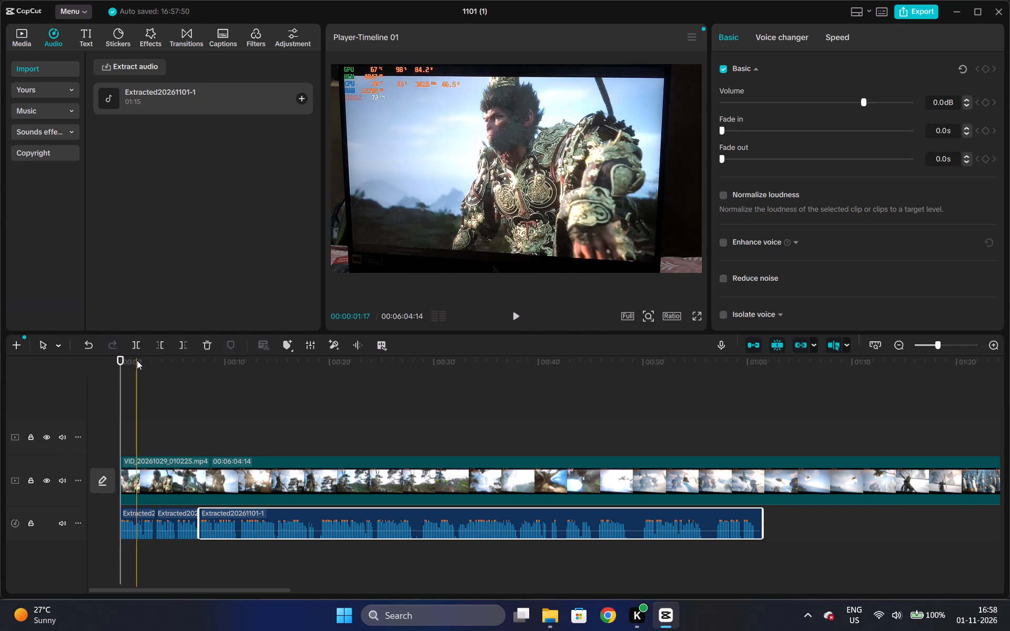
{"action": "left_click_drag", "start_coordinate": [126, 360], "coordinate": [161, 372]}
{"action": "left_click", "coordinate": [150, 376]}
{"action": "left_click", "coordinate": [155, 373]}
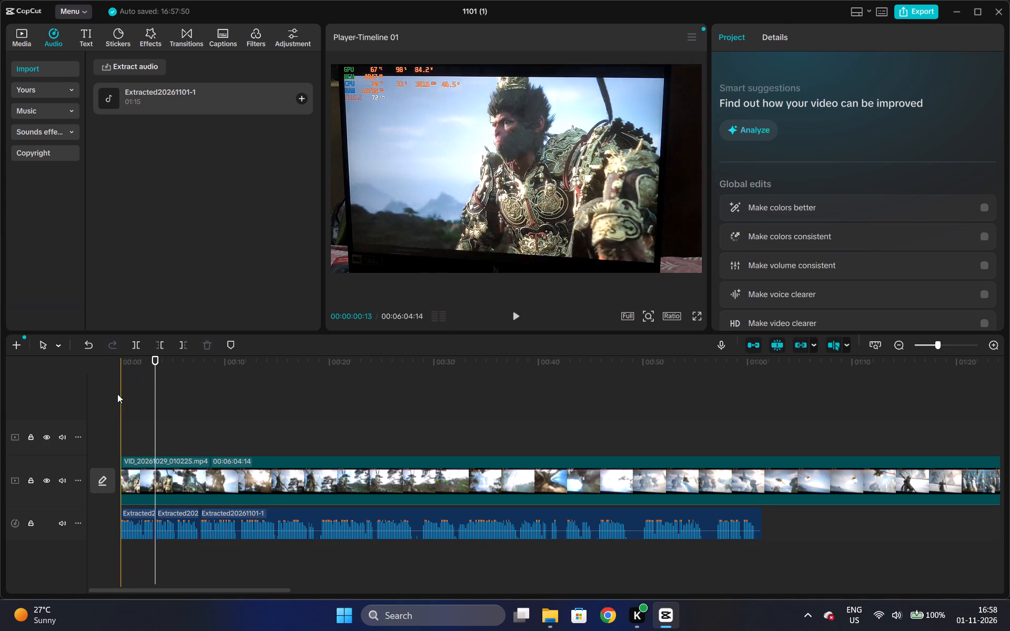
{"action": "left_click", "coordinate": [197, 375]}
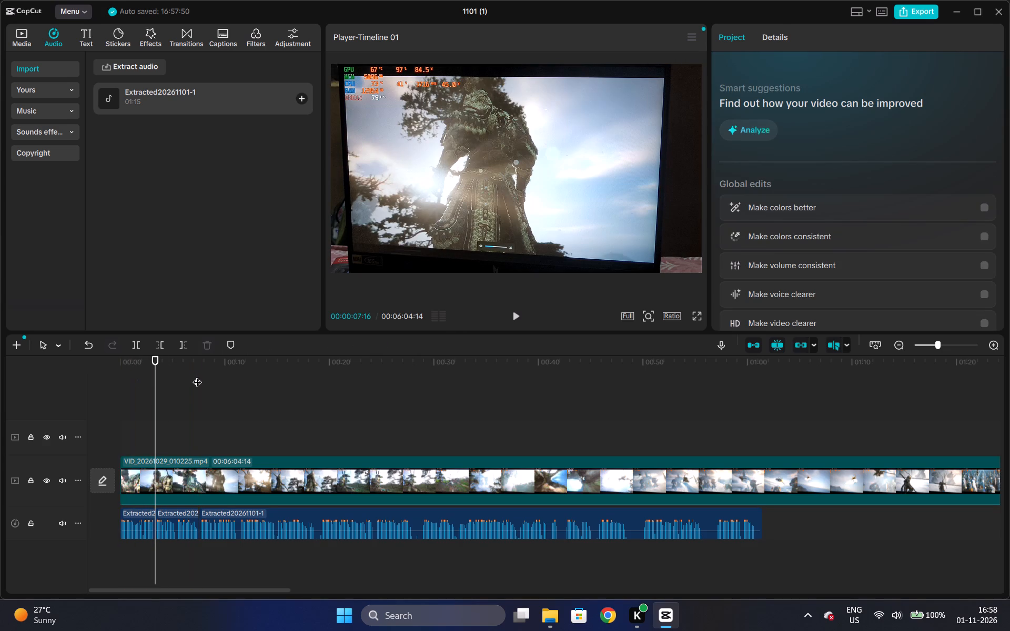
{"action": "left_click", "coordinate": [118, 376]}
{"action": "left_click", "coordinate": [122, 365]}
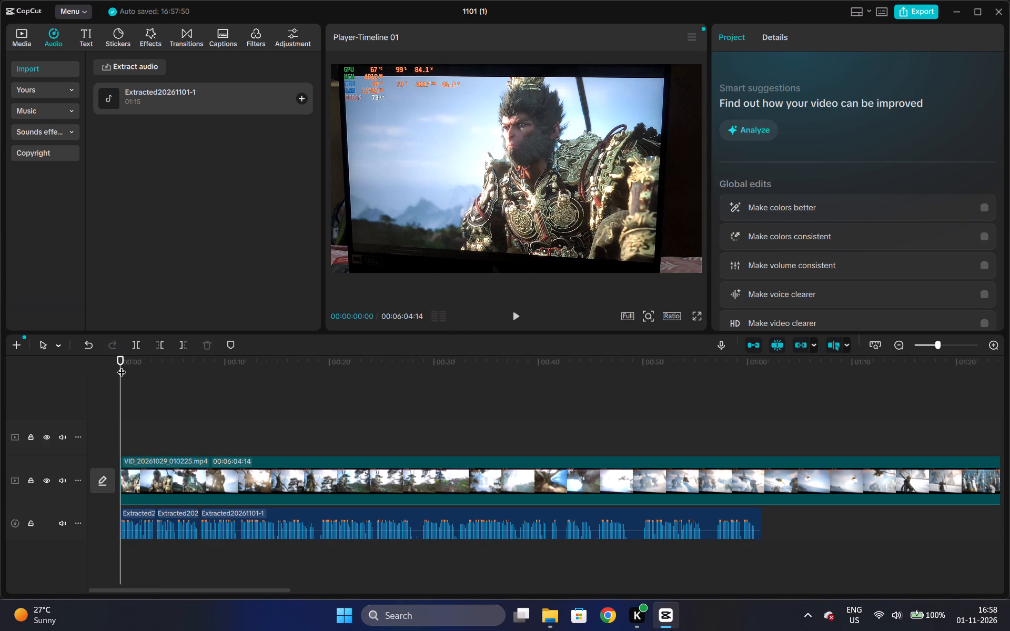
Skim the video from the beginning through to about 01:15, beyond the end of the audio, and return to the start.
{"action": "left_click", "coordinate": [137, 356]}
{"action": "left_click", "coordinate": [160, 356]}
{"action": "left_click", "coordinate": [183, 357]}
{"action": "left_click", "coordinate": [191, 357]}
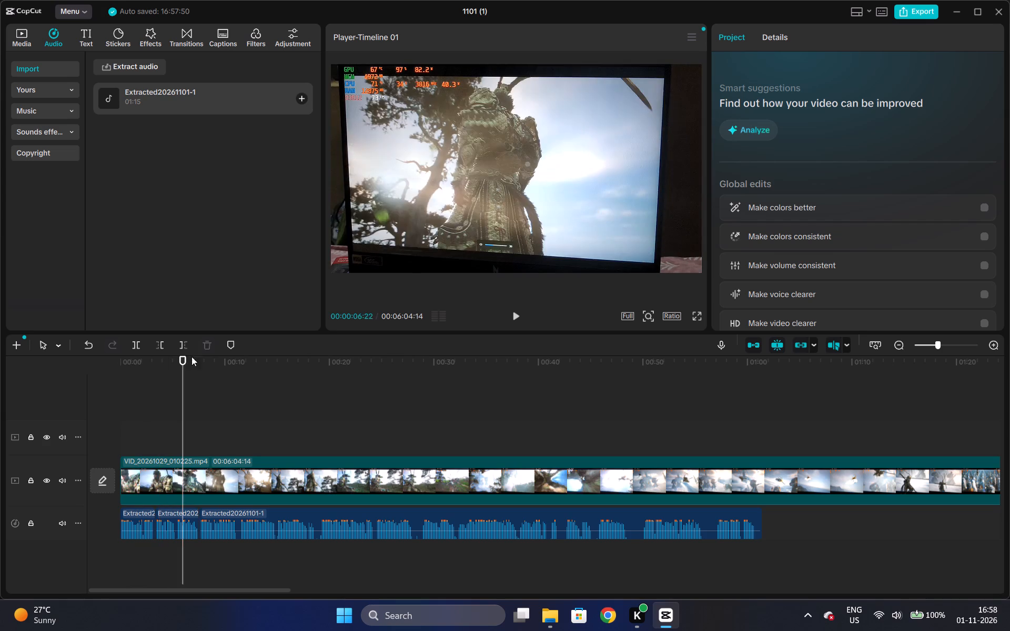
{"action": "left_click", "coordinate": [196, 357]}
{"action": "left_click_drag", "start_coordinate": [196, 357], "coordinate": [122, 373]}
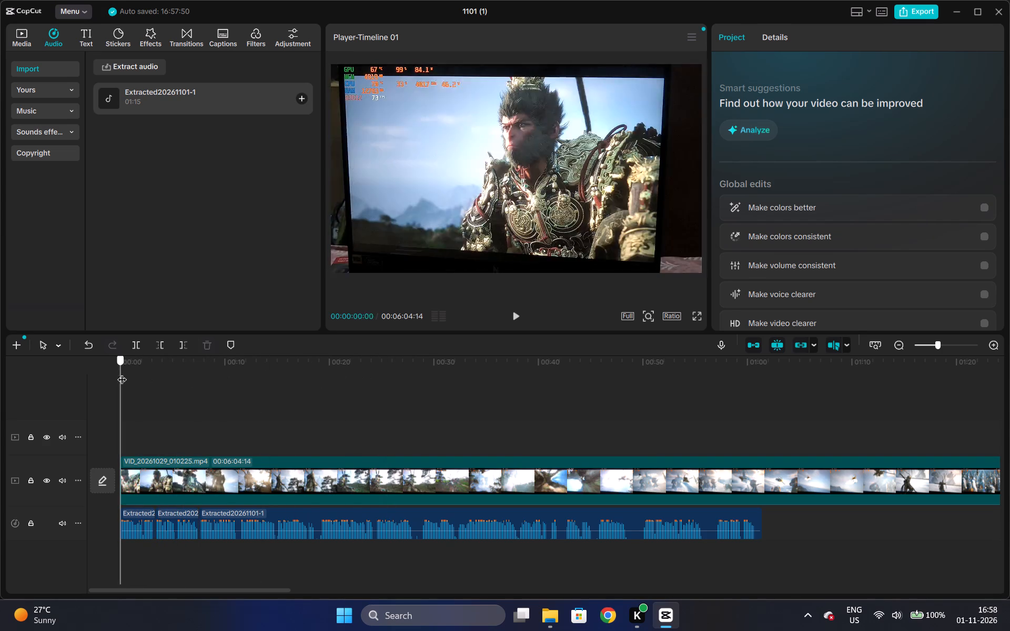
{"action": "left_click_drag", "start_coordinate": [122, 373], "coordinate": [180, 347]}
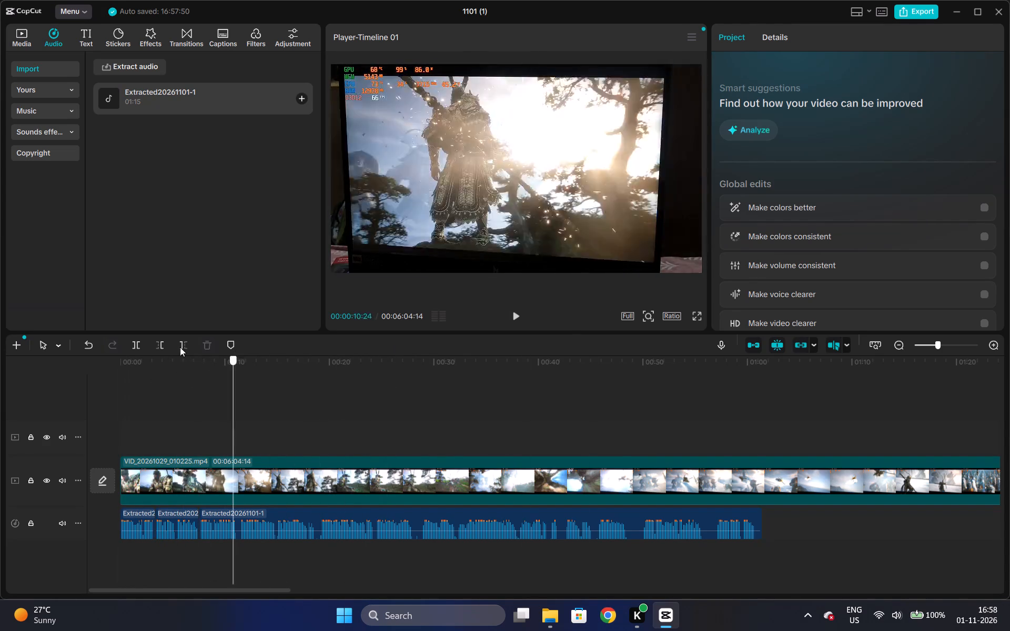
{"action": "left_click_drag", "start_coordinate": [180, 347], "coordinate": [205, 373]}
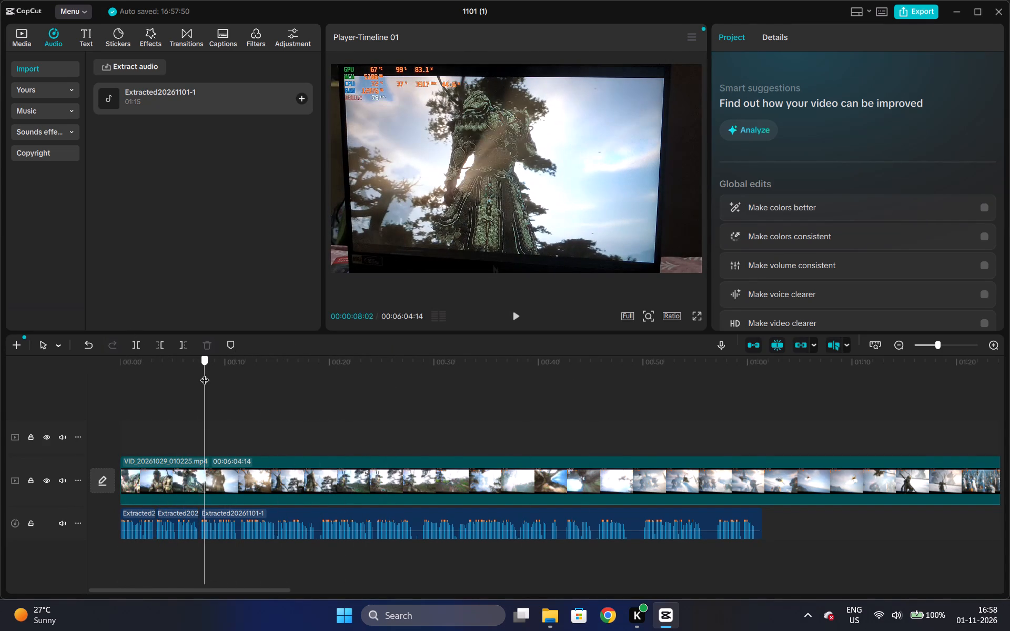
{"action": "left_click_drag", "start_coordinate": [205, 373], "coordinate": [912, 415]}
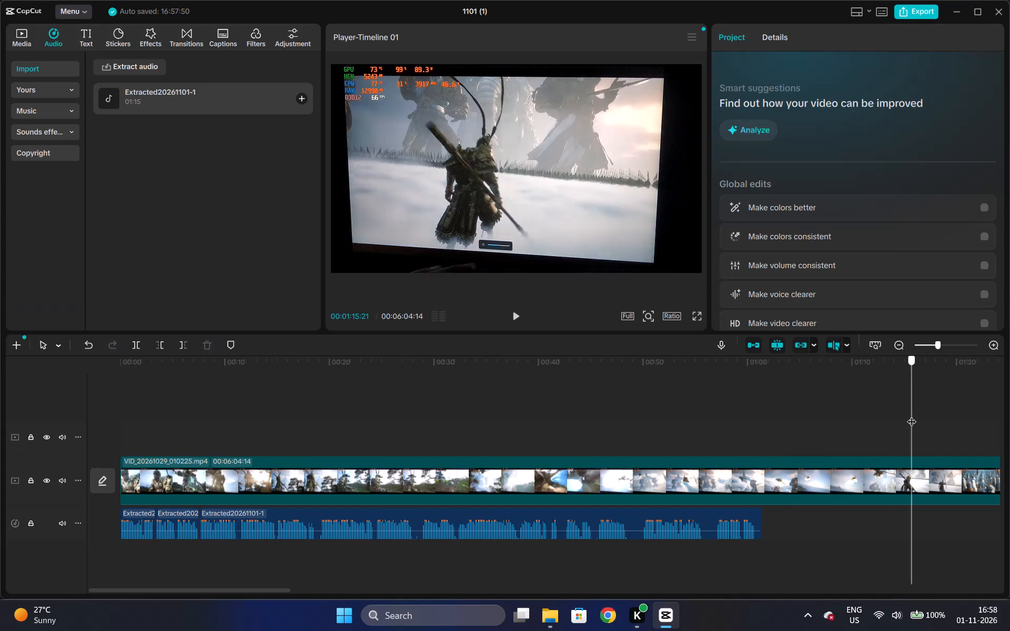
{"action": "left_click_drag", "start_coordinate": [912, 415], "coordinate": [175, 370]}
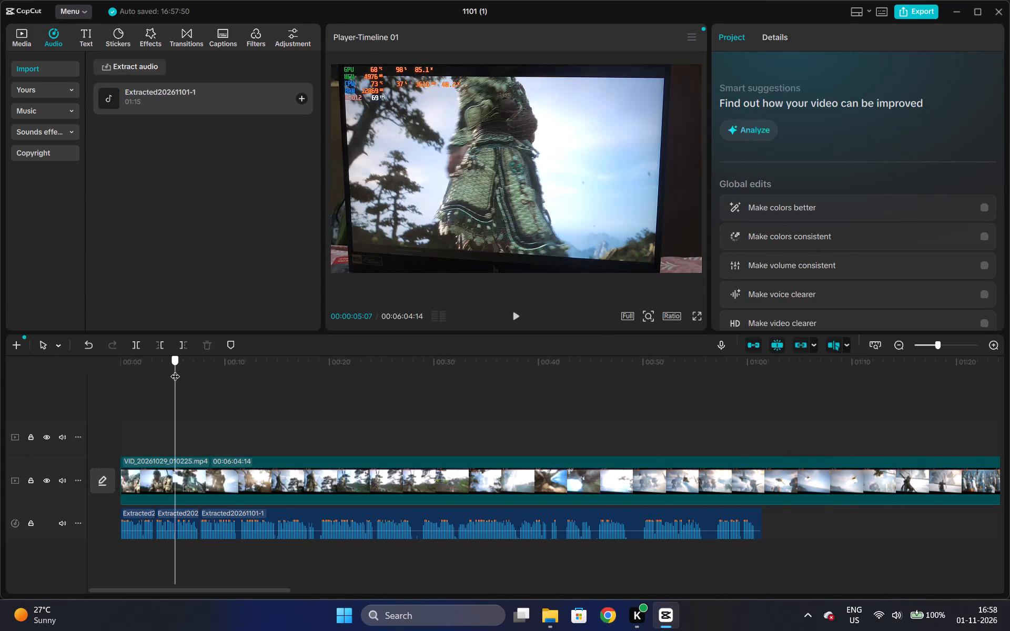
{"action": "left_click_drag", "start_coordinate": [175, 370], "coordinate": [98, 388]}
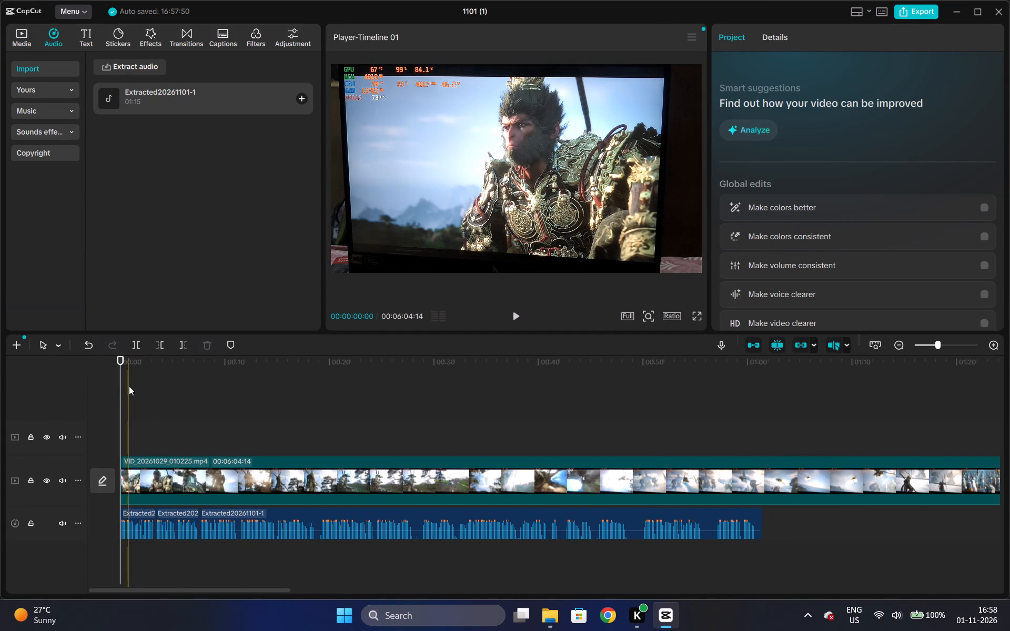
Examine the footage between the start and about 18 seconds, and move back to about 9 seconds.
{"action": "left_click", "coordinate": [139, 368]}
{"action": "left_click", "coordinate": [186, 369]}
{"action": "left_click", "coordinate": [256, 369]}
{"action": "left_click", "coordinate": [278, 369]}
{"action": "left_click", "coordinate": [305, 369]}
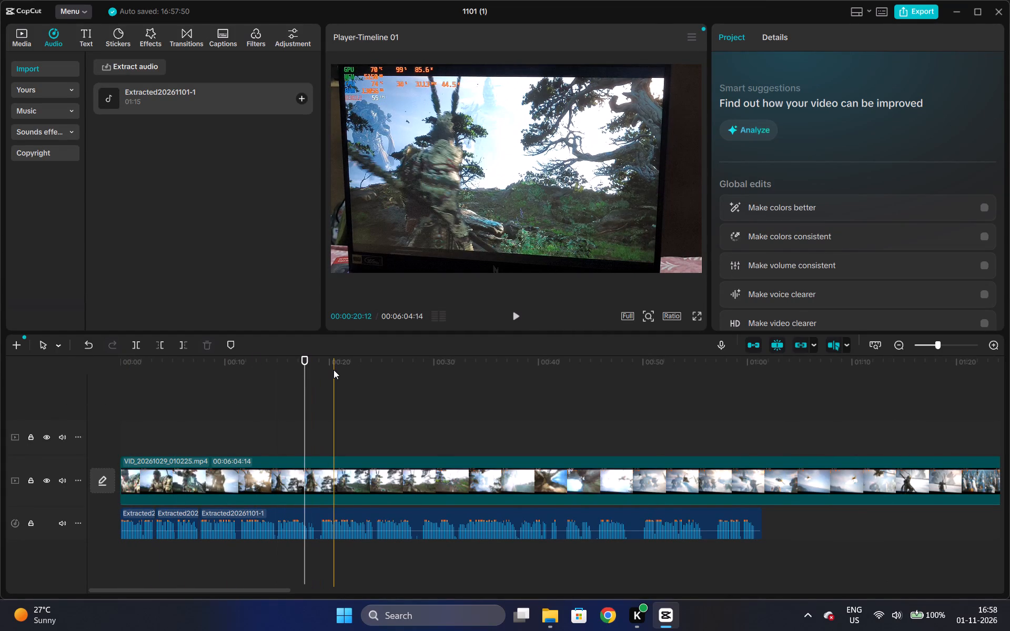
{"action": "left_click", "coordinate": [300, 370]}
{"action": "left_click", "coordinate": [269, 367]}
{"action": "left_click", "coordinate": [218, 367]}
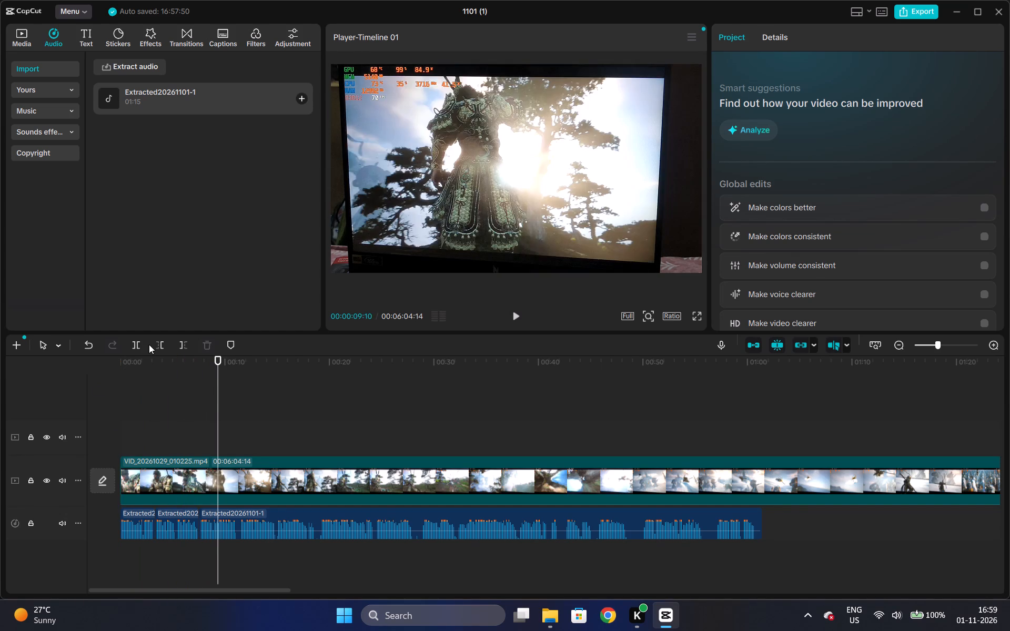
Review the first 30 seconds of footage from the start of the timeline, and go back to the beginning.
{"action": "left_click", "coordinate": [120, 361]}
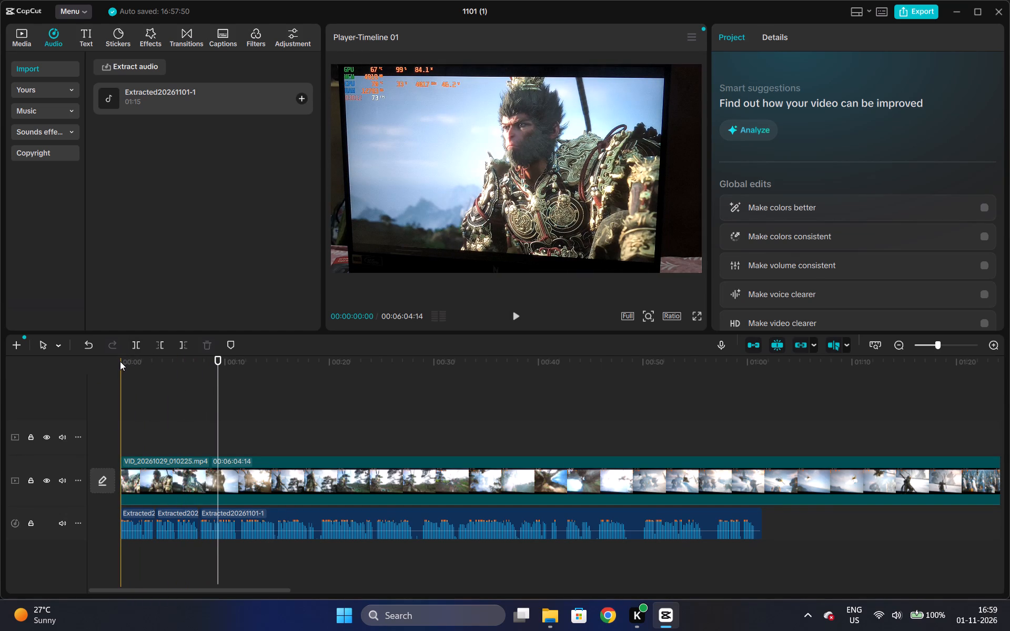
{"action": "left_click", "coordinate": [120, 361]}
{"action": "left_click", "coordinate": [134, 362]}
{"action": "left_click", "coordinate": [157, 362]}
{"action": "left_click_drag", "start_coordinate": [164, 362], "coordinate": [178, 360]}
{"action": "double_click", "coordinate": [217, 354]}
{"action": "left_click", "coordinate": [228, 356]}
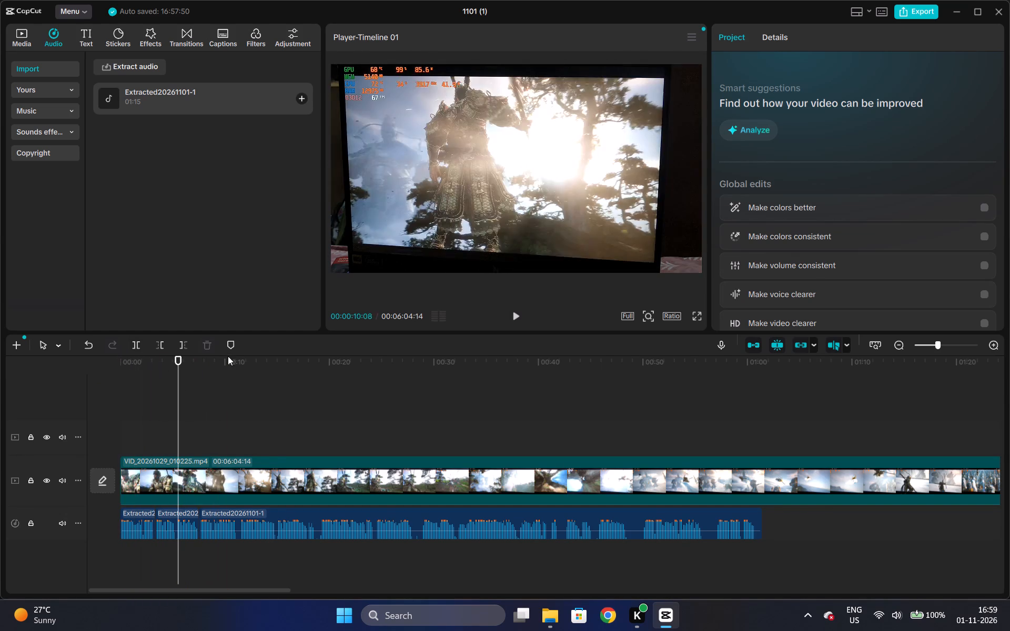
{"action": "left_click", "coordinate": [276, 359]}
{"action": "left_click_drag", "start_coordinate": [286, 360], "coordinate": [297, 364]}
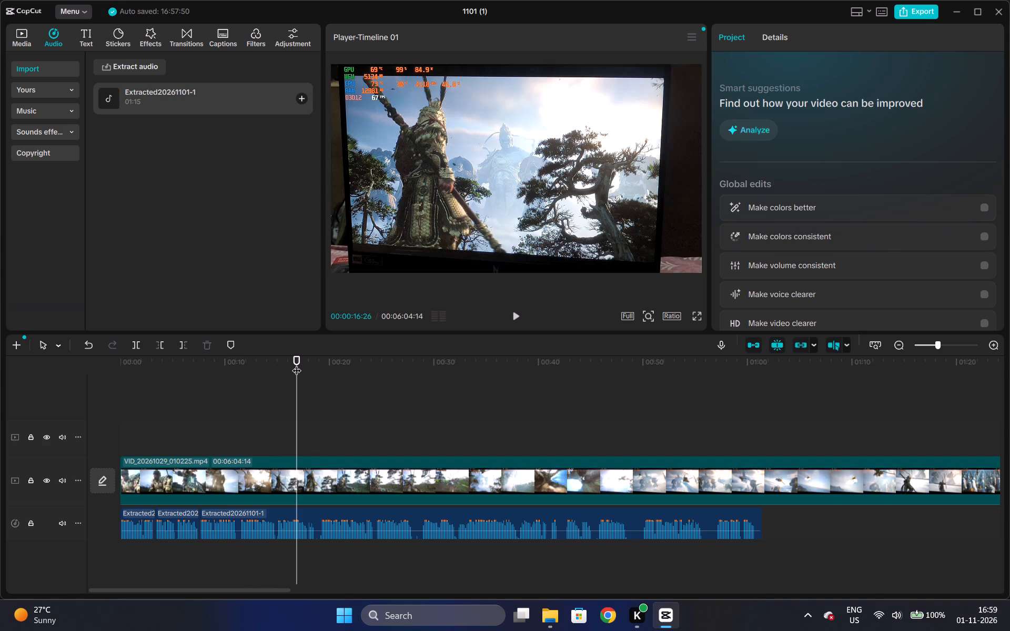
{"action": "left_click", "coordinate": [331, 358]}
{"action": "left_click_drag", "start_coordinate": [334, 358], "coordinate": [398, 361]}
{"action": "left_click", "coordinate": [421, 360]}
{"action": "left_click_drag", "start_coordinate": [438, 360], "coordinate": [243, 384]}
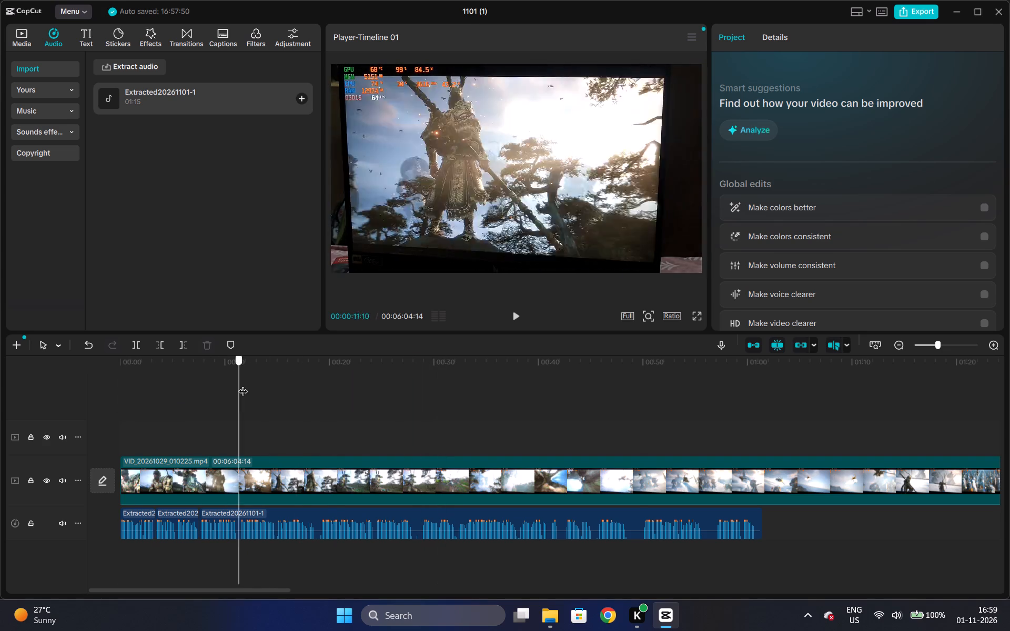
{"action": "left_click_drag", "start_coordinate": [243, 384], "coordinate": [0, 432]}
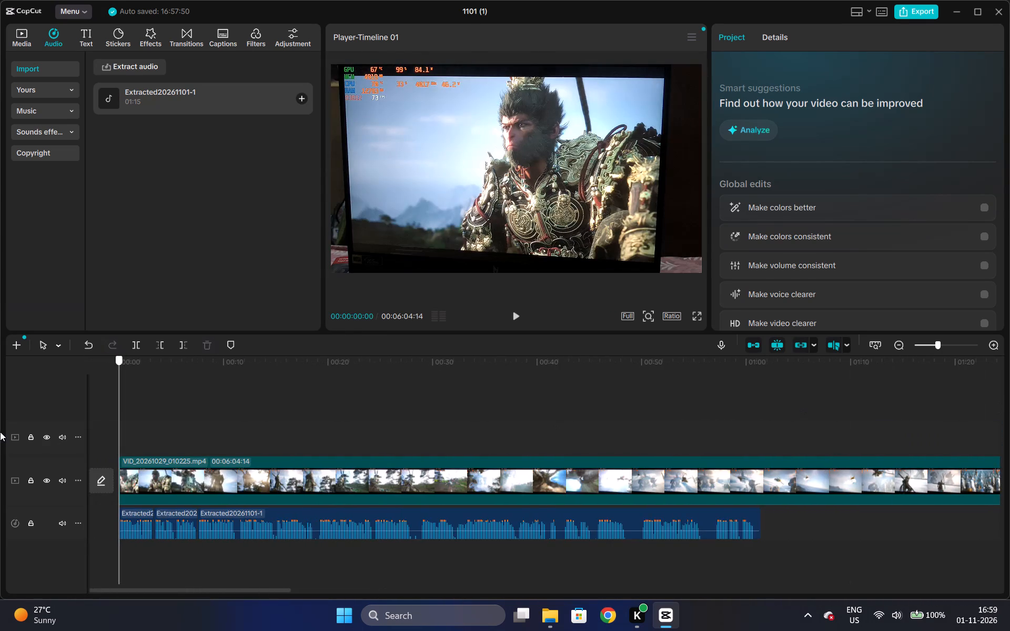
{"action": "left_click_drag", "start_coordinate": [0, 432], "coordinate": [126, 413]}
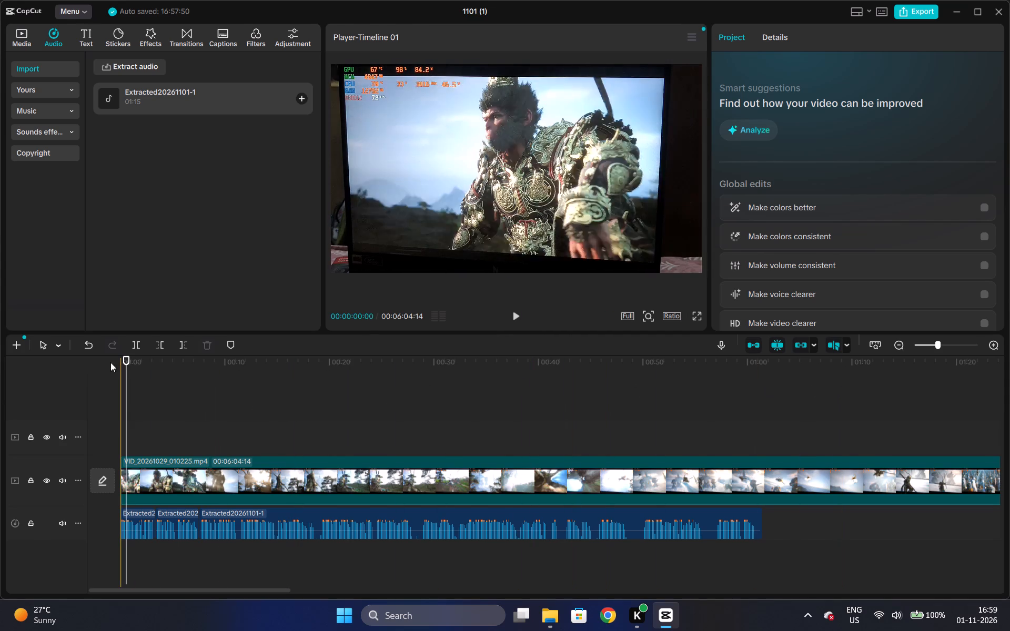
Check the footage over the first 7 seconds, covering the joins between the audio clips, and return to the start.
{"action": "left_click", "coordinate": [128, 361]}
{"action": "left_click", "coordinate": [139, 360]}
{"action": "left_click_drag", "start_coordinate": [147, 360], "coordinate": [165, 363]}
{"action": "left_click", "coordinate": [185, 363]}
{"action": "left_click", "coordinate": [200, 363]}
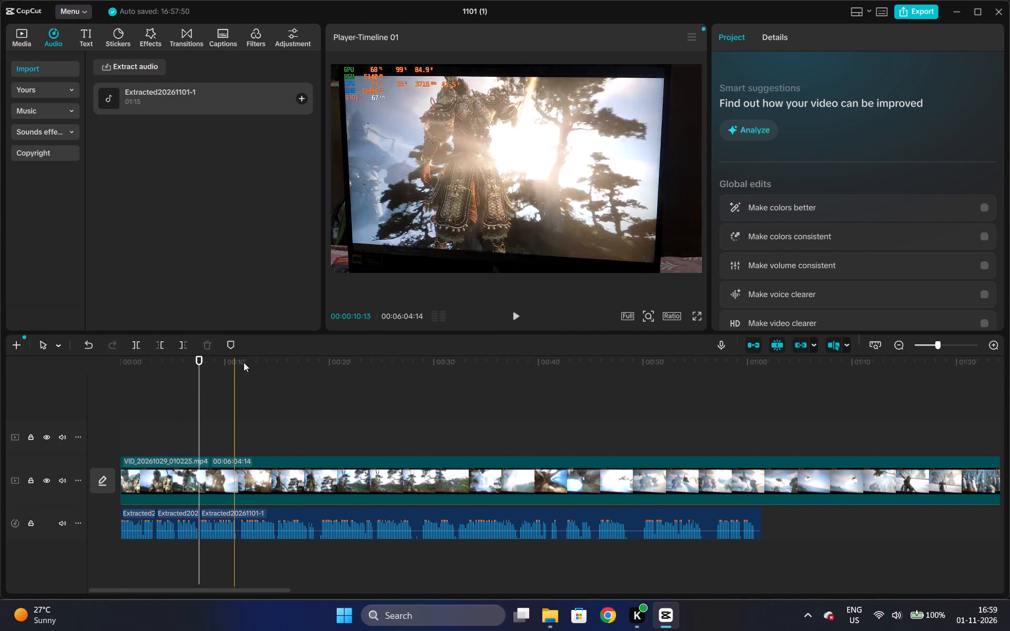
{"action": "left_click", "coordinate": [122, 367]}
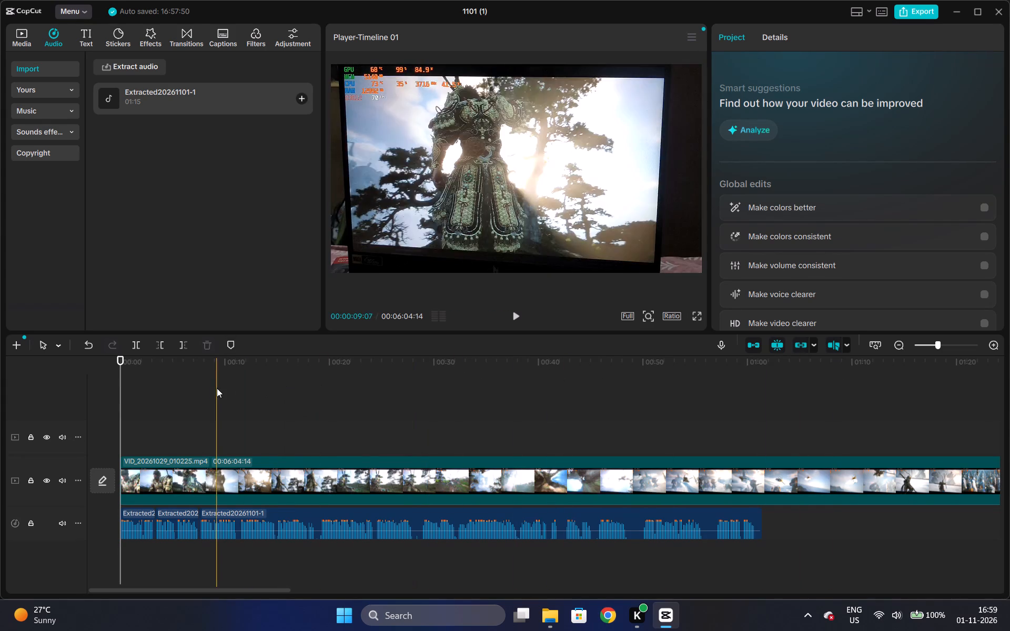
Skim the footage from about 5 seconds up to about 44 seconds, and work back to the start of the timeline.
{"action": "left_click", "coordinate": [173, 364]}
{"action": "left_click", "coordinate": [207, 363]}
{"action": "left_click", "coordinate": [255, 367]}
{"action": "left_click_drag", "start_coordinate": [255, 368], "coordinate": [332, 369]}
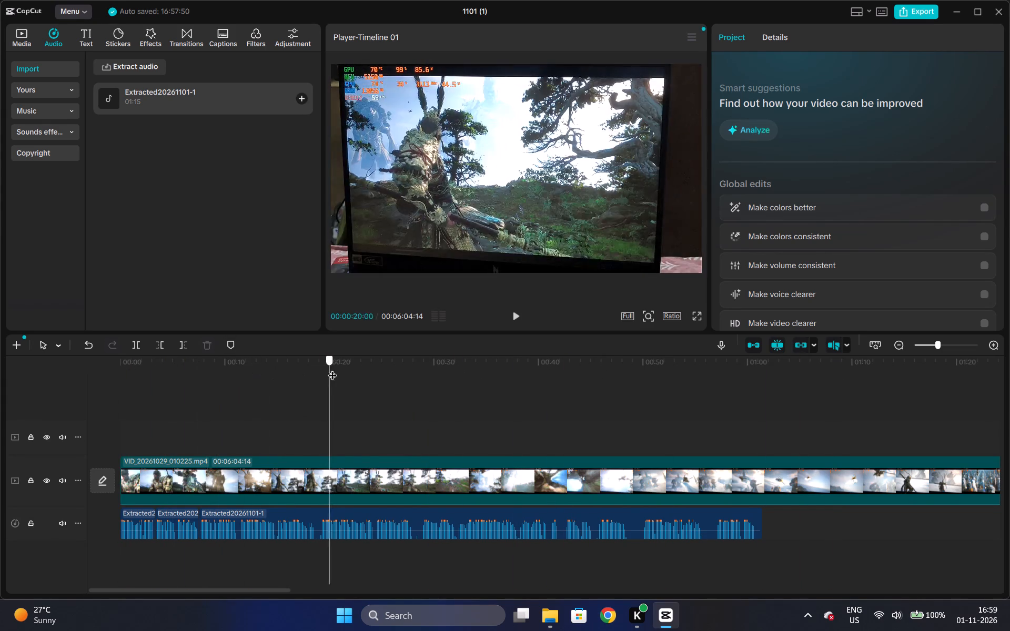
{"action": "left_click_drag", "start_coordinate": [332, 369], "coordinate": [523, 376]}
{"action": "left_click", "coordinate": [534, 373]}
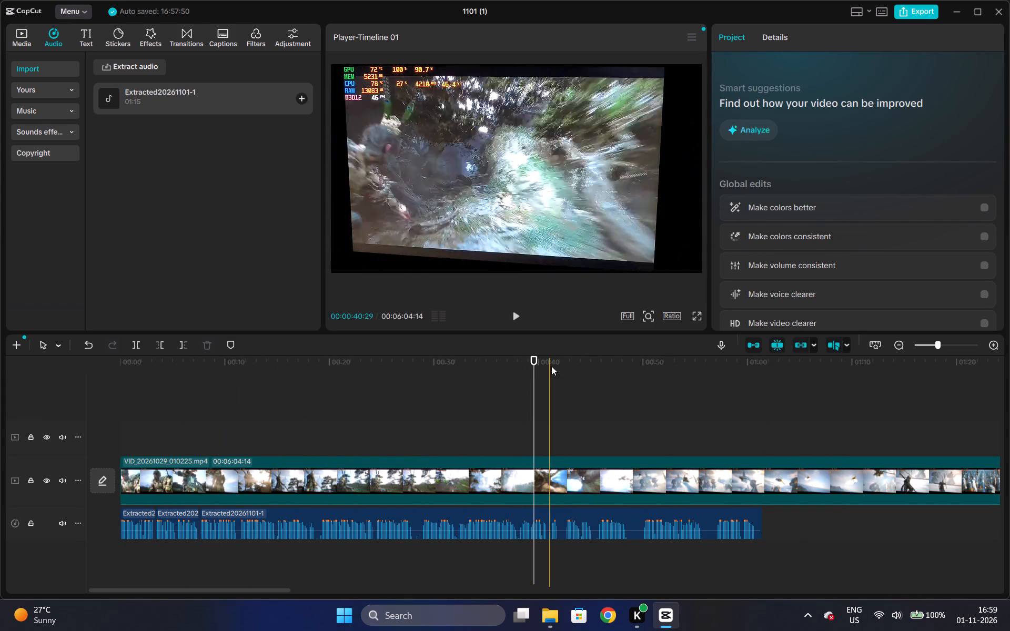
{"action": "left_click", "coordinate": [552, 366]}
{"action": "left_click", "coordinate": [586, 365]}
{"action": "left_click", "coordinate": [534, 367]}
{"action": "left_click", "coordinate": [464, 358]}
{"action": "left_click", "coordinate": [364, 361]}
{"action": "left_click", "coordinate": [318, 362]}
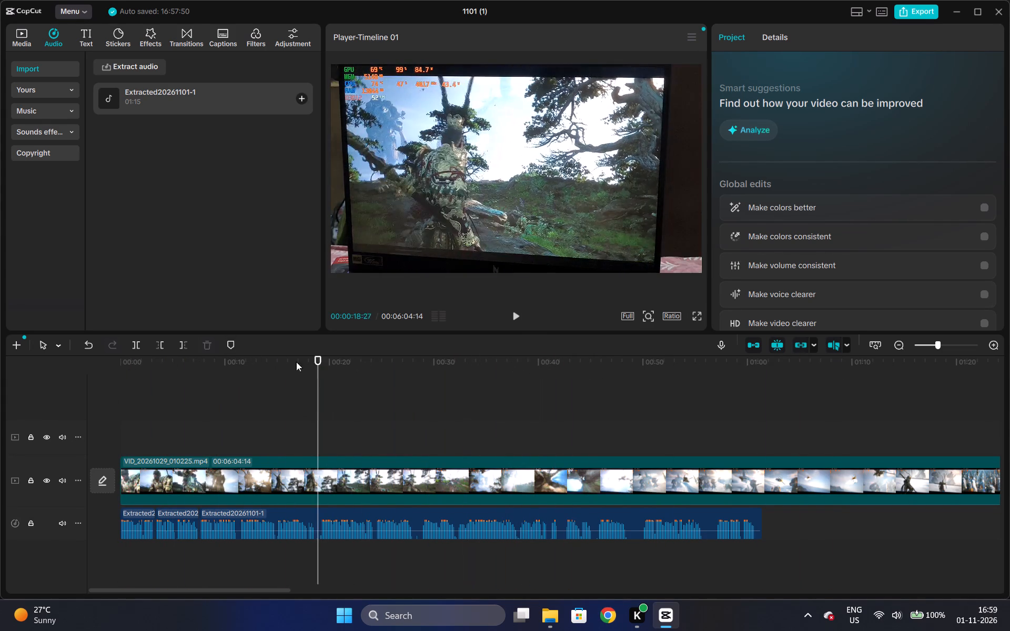
{"action": "left_click", "coordinate": [282, 363]}
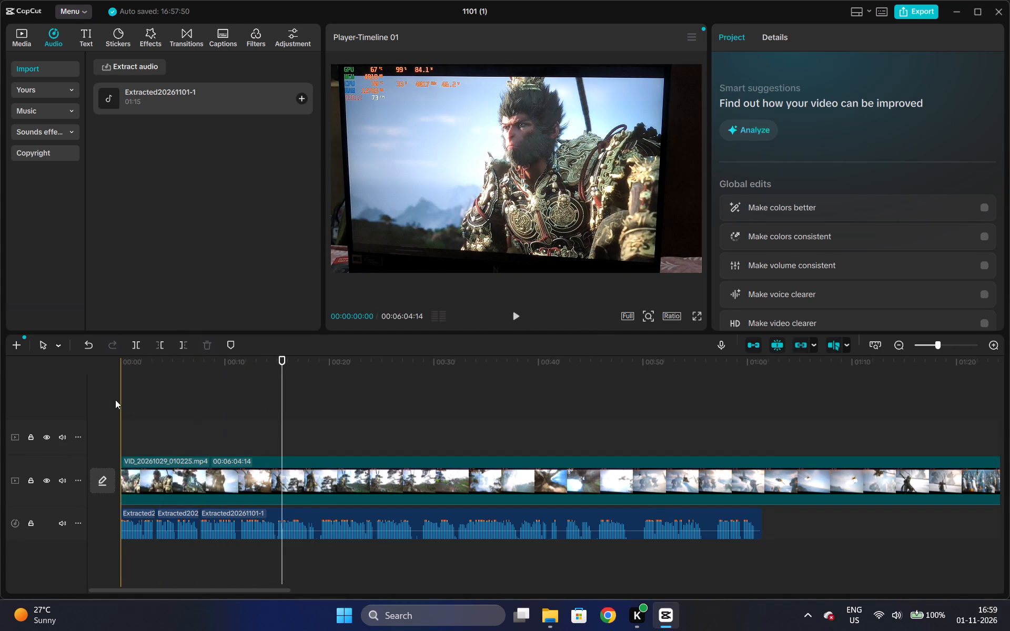
{"action": "left_click", "coordinate": [117, 371]}
{"action": "left_click", "coordinate": [121, 357]}
Review the footage from the start to about 50 seconds, and go back through it to the beginning.
{"action": "left_click_drag", "start_coordinate": [121, 361], "coordinate": [132, 362]}
{"action": "left_click_drag", "start_coordinate": [132, 362], "coordinate": [328, 367]}
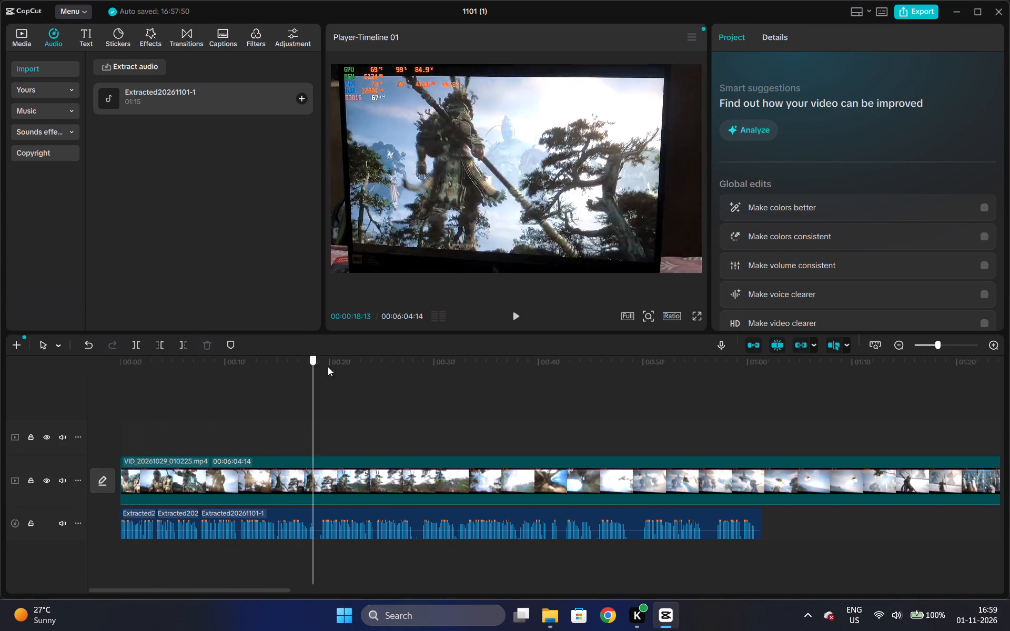
{"action": "left_click_drag", "start_coordinate": [328, 367], "coordinate": [642, 353]}
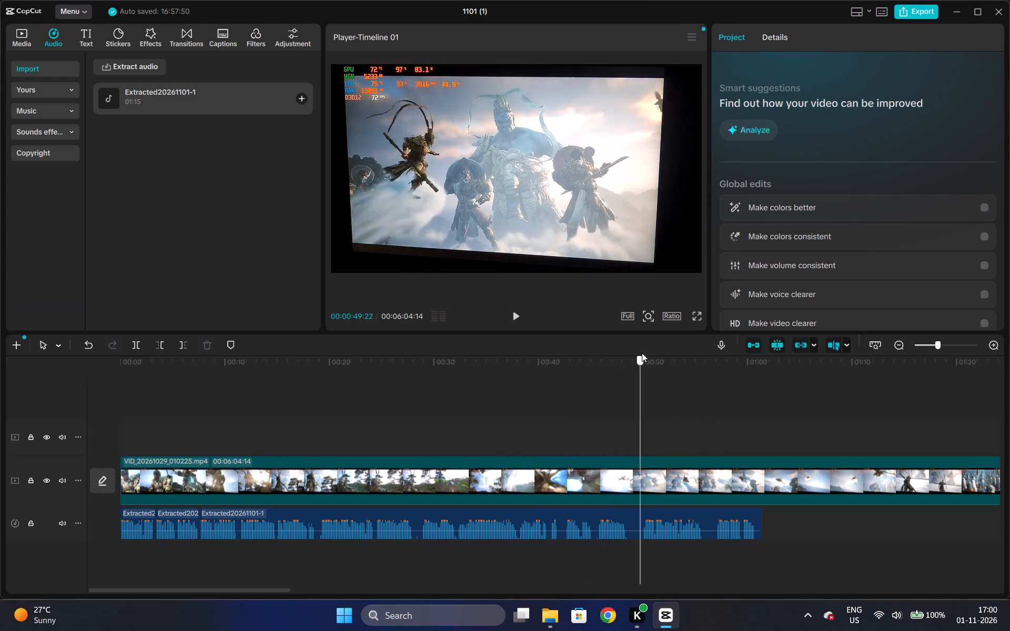
{"action": "left_click_drag", "start_coordinate": [642, 353], "coordinate": [641, 327]}
{"action": "left_click", "coordinate": [474, 353]}
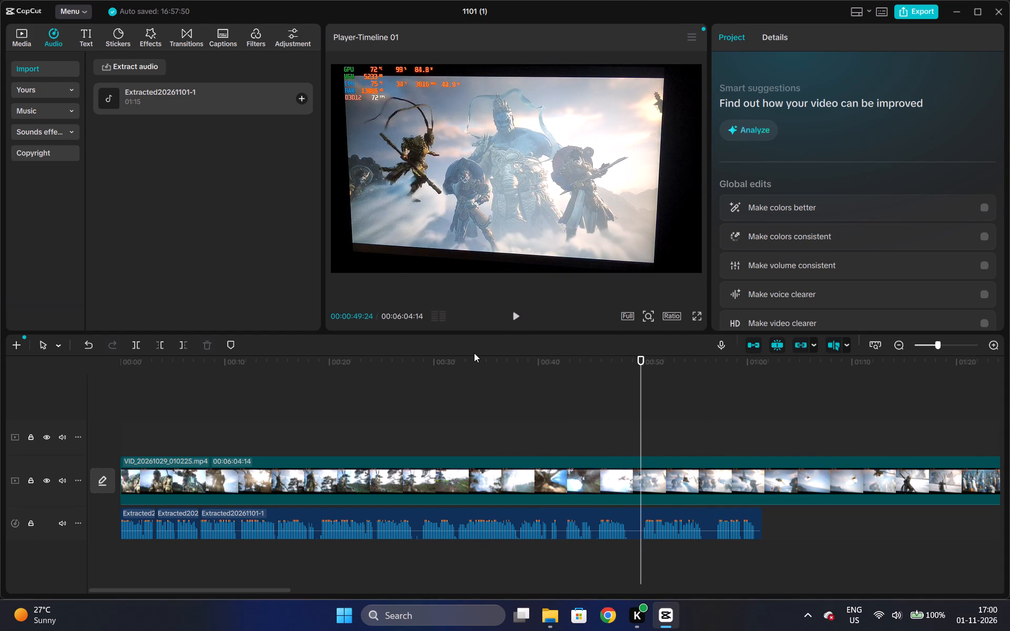
{"action": "left_click", "coordinate": [471, 362]}
{"action": "double_click", "coordinate": [348, 362]}
{"action": "left_click", "coordinate": [261, 359]}
{"action": "left_click_drag", "start_coordinate": [257, 360], "coordinate": [198, 369]}
{"action": "left_click", "coordinate": [197, 369]}
{"action": "left_click_drag", "start_coordinate": [171, 364], "coordinate": [126, 370]}
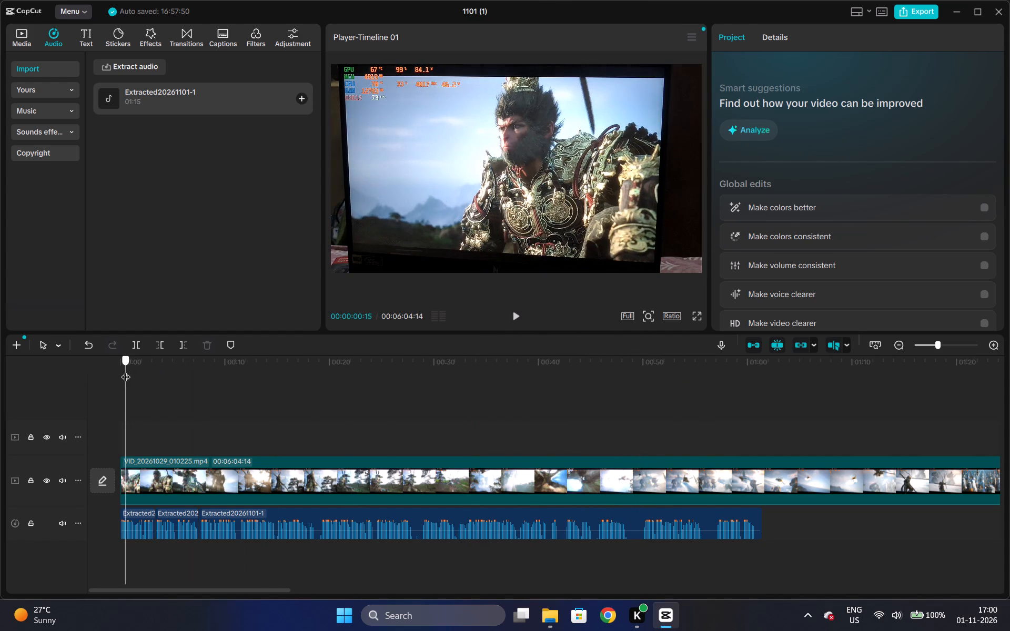
{"action": "left_click_drag", "start_coordinate": [126, 370], "coordinate": [99, 370]}
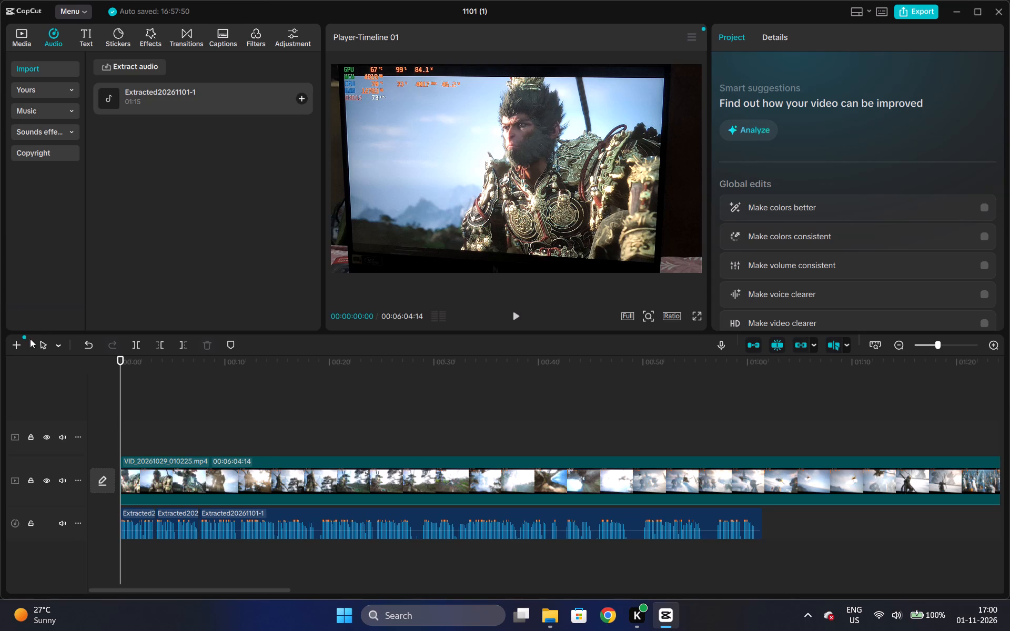
Examine the footage from the opening seconds to beyond the end of the audio, around 01:09, and return to the start.
{"action": "left_click_drag", "start_coordinate": [128, 367], "coordinate": [145, 353]}
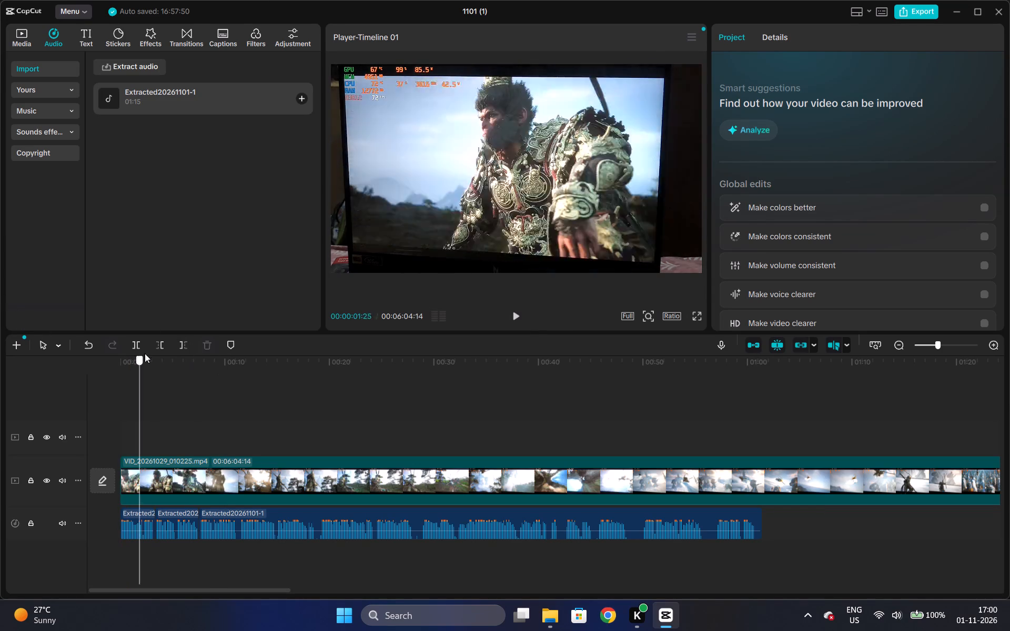
{"action": "left_click_drag", "start_coordinate": [145, 353], "coordinate": [70, 337]}
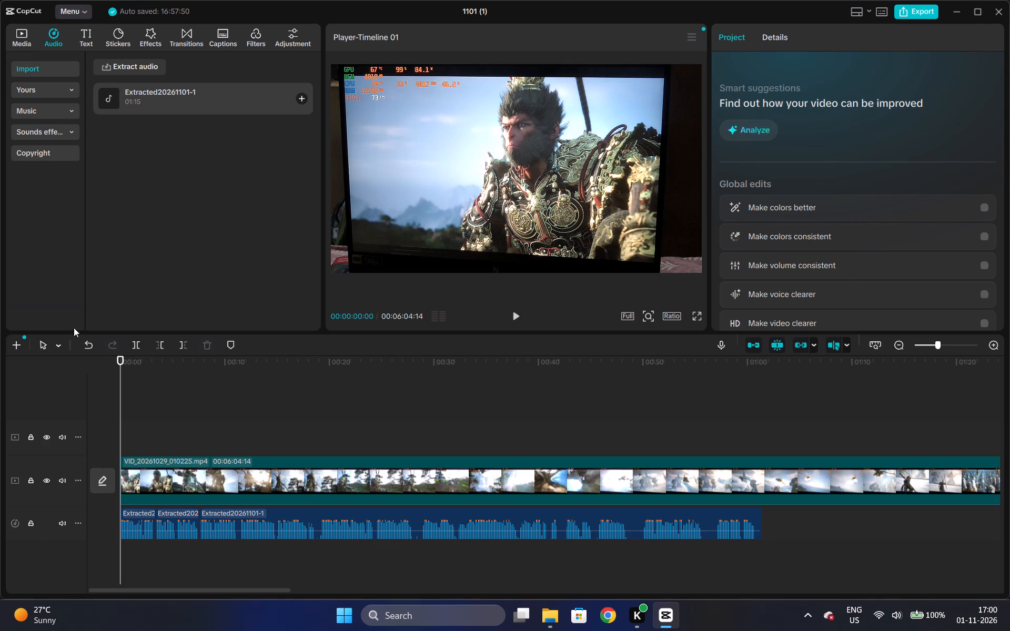
{"action": "left_click_drag", "start_coordinate": [123, 360], "coordinate": [270, 384]}
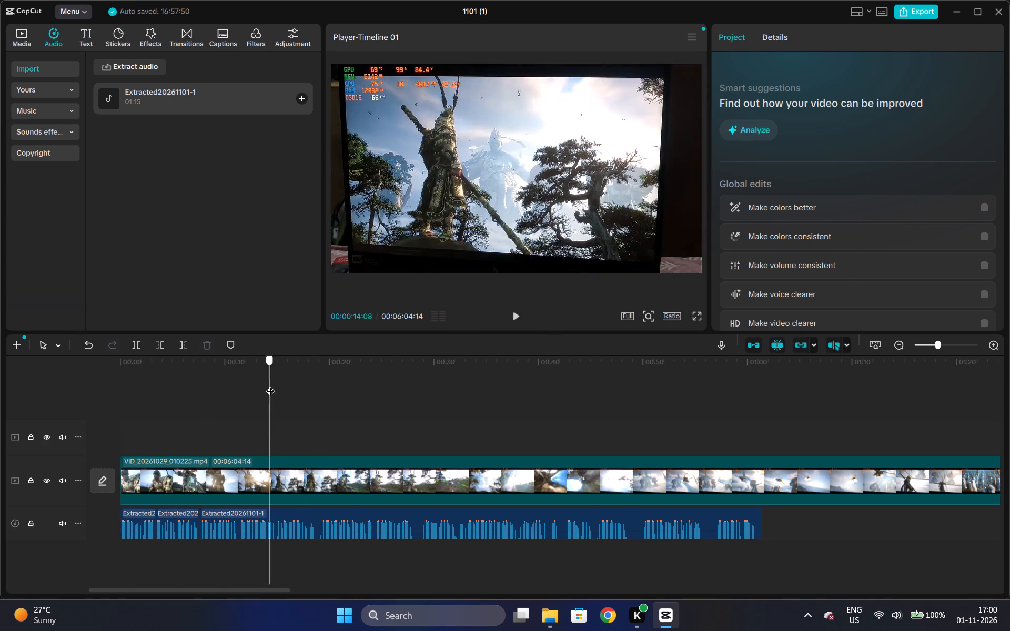
{"action": "left_click_drag", "start_coordinate": [270, 384], "coordinate": [312, 411]}
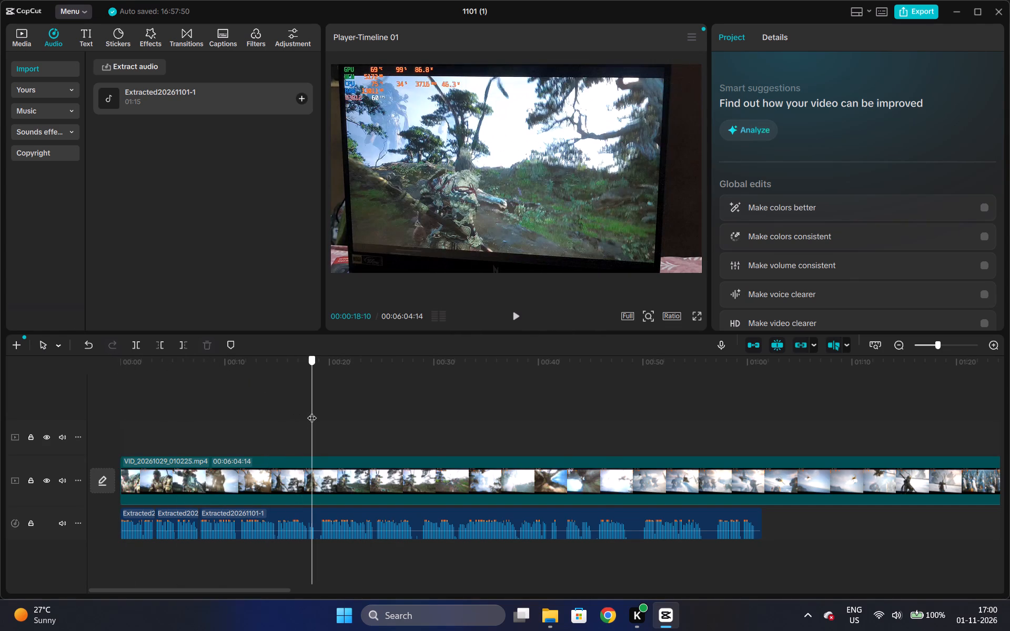
{"action": "left_click_drag", "start_coordinate": [312, 411], "coordinate": [827, 417]}
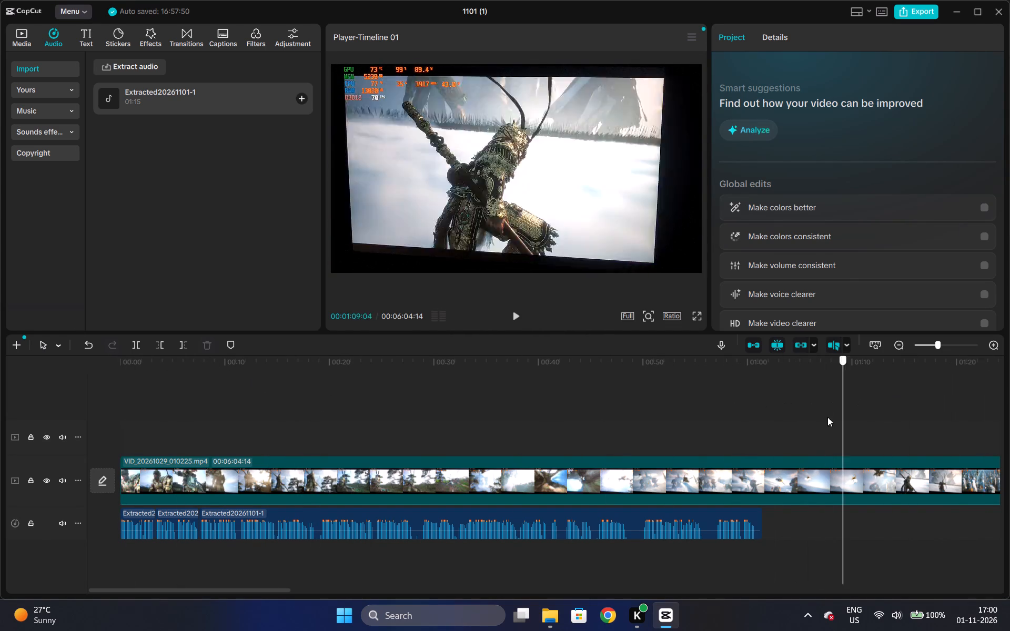
{"action": "left_click_drag", "start_coordinate": [827, 417], "coordinate": [166, 405]}
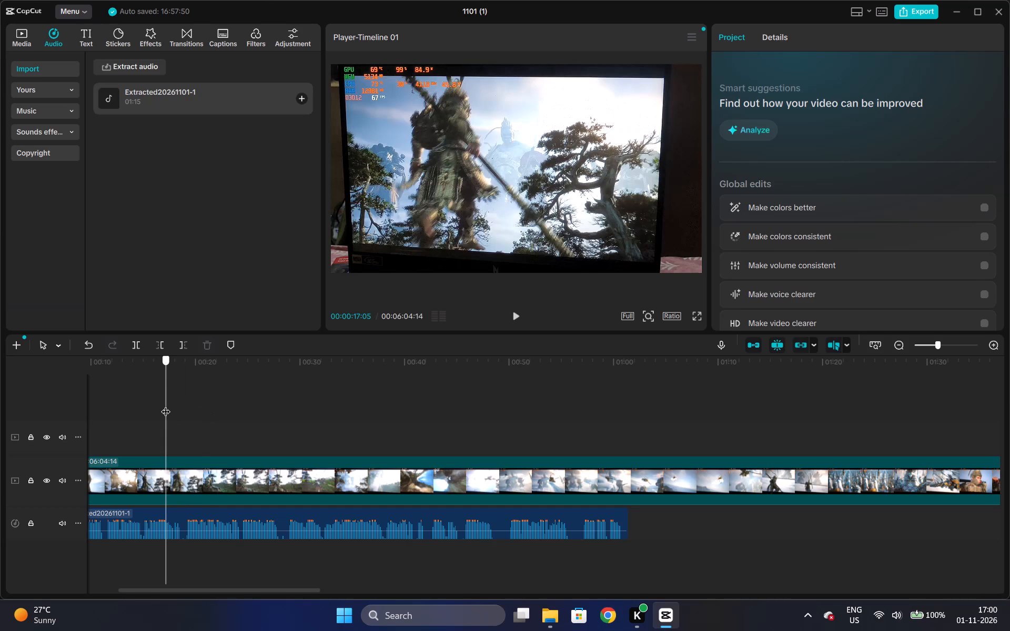
{"action": "left_click_drag", "start_coordinate": [166, 405], "coordinate": [117, 361]}
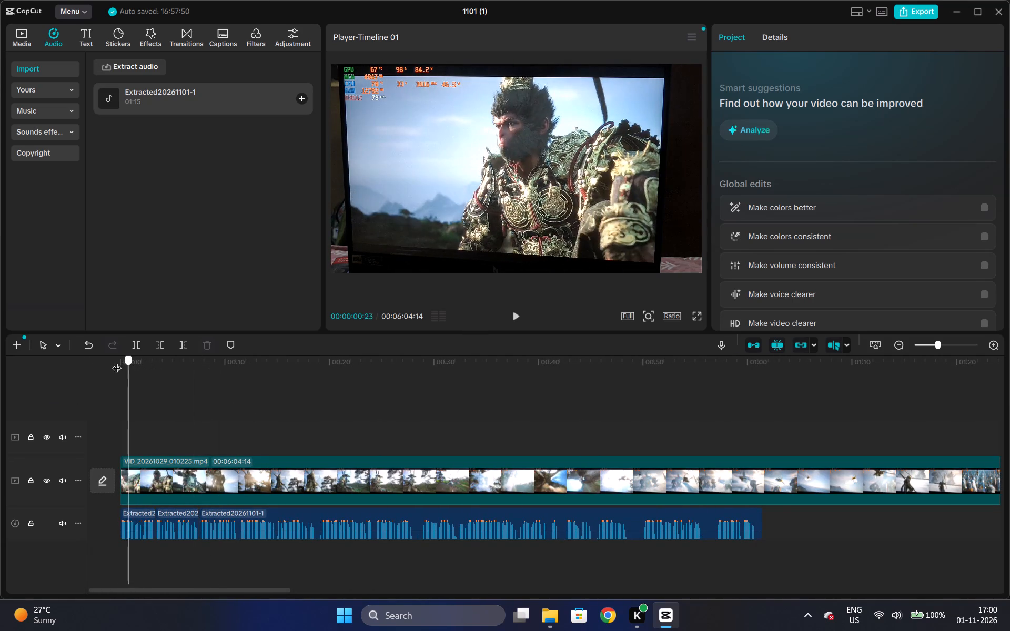
{"action": "left_click_drag", "start_coordinate": [117, 361], "coordinate": [95, 359]}
Scan the footage from the start to about one minute, near the end of the audio, and return to the beginning.
{"action": "left_click_drag", "start_coordinate": [133, 362], "coordinate": [746, 370]}
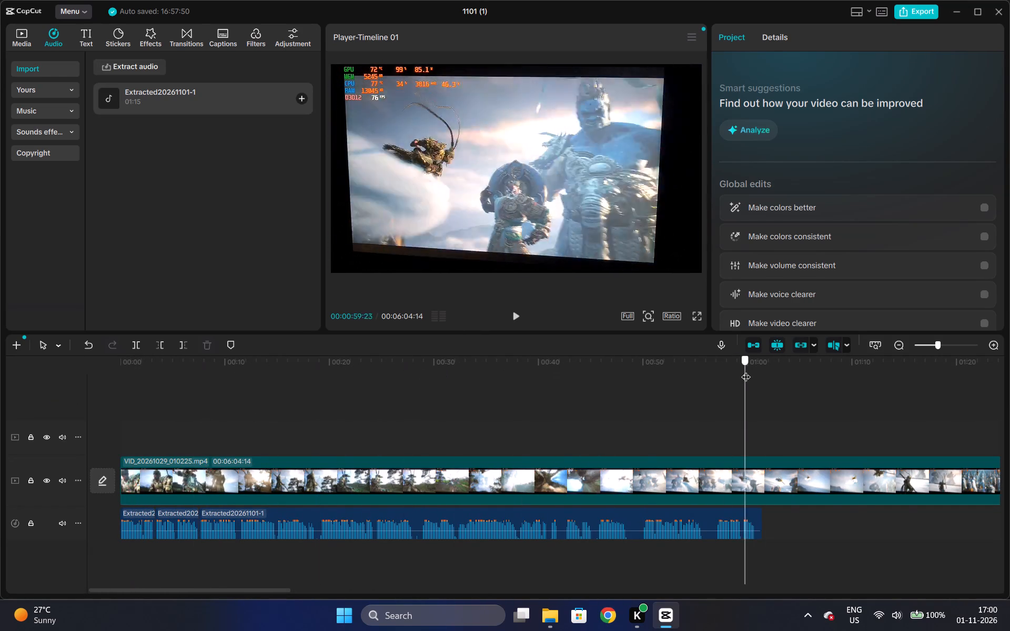
{"action": "left_click_drag", "start_coordinate": [746, 370], "coordinate": [239, 355]}
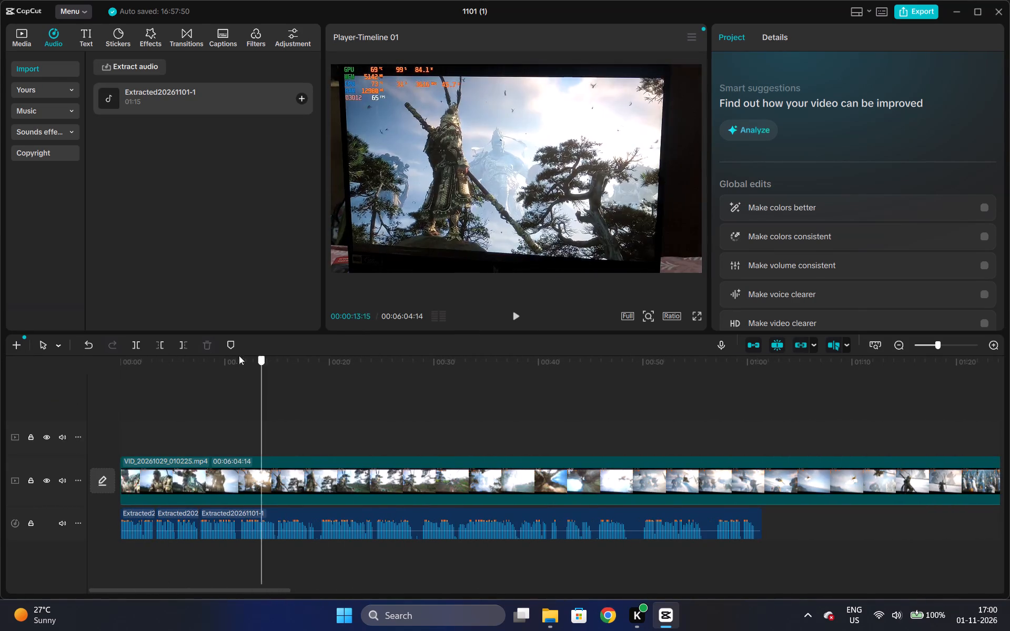
{"action": "left_click_drag", "start_coordinate": [239, 355], "coordinate": [0, 357]}
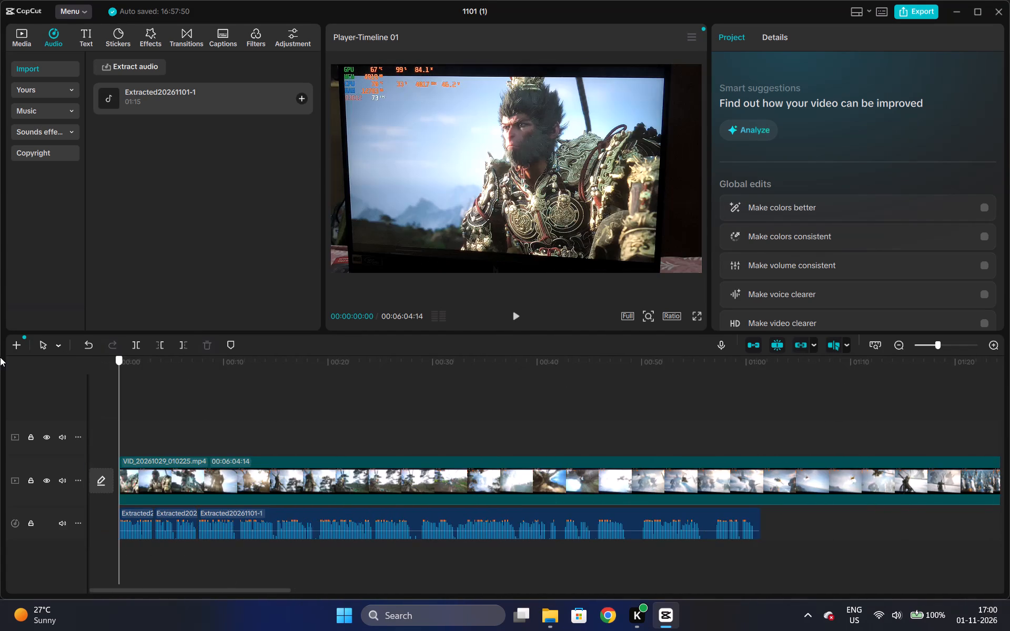
{"action": "left_click_drag", "start_coordinate": [0, 357], "coordinate": [94, 344]}
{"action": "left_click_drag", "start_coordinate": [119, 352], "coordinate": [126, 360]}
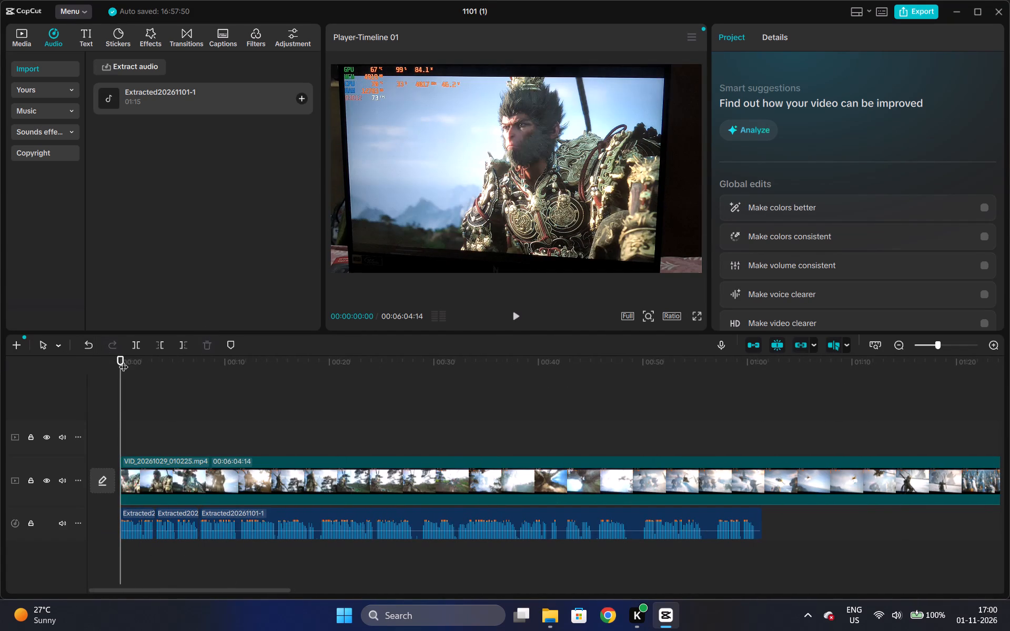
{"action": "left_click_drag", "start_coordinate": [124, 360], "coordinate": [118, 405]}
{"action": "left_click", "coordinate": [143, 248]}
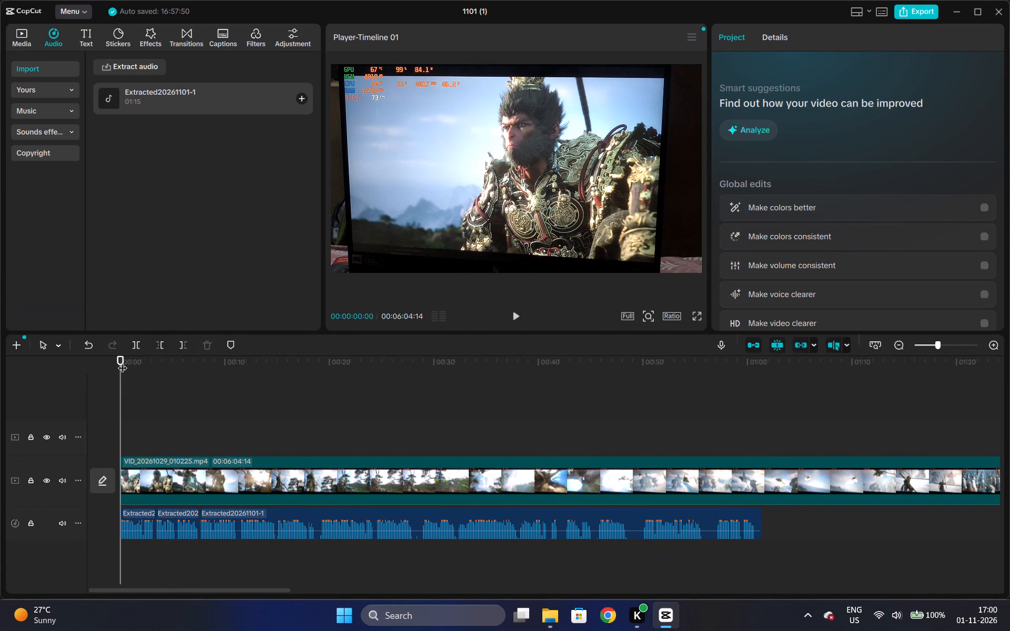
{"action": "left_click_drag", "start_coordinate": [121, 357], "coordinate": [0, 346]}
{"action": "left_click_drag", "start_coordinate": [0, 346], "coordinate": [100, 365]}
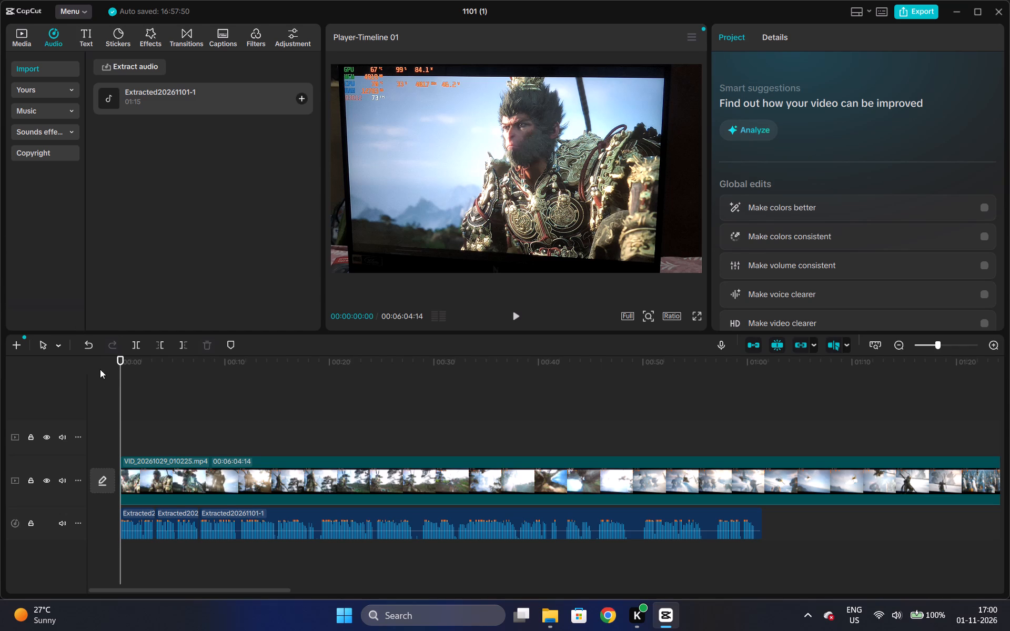
Move through the footage in small increments from the start of the timeline to about 35 seconds.
{"action": "left_click", "coordinate": [129, 358]}
{"action": "left_click", "coordinate": [138, 360]}
{"action": "left_click", "coordinate": [150, 360]}
{"action": "left_click_drag", "start_coordinate": [153, 360], "coordinate": [164, 359]}
{"action": "left_click", "coordinate": [194, 351]}
{"action": "left_click_drag", "start_coordinate": [216, 348], "coordinate": [221, 348]}
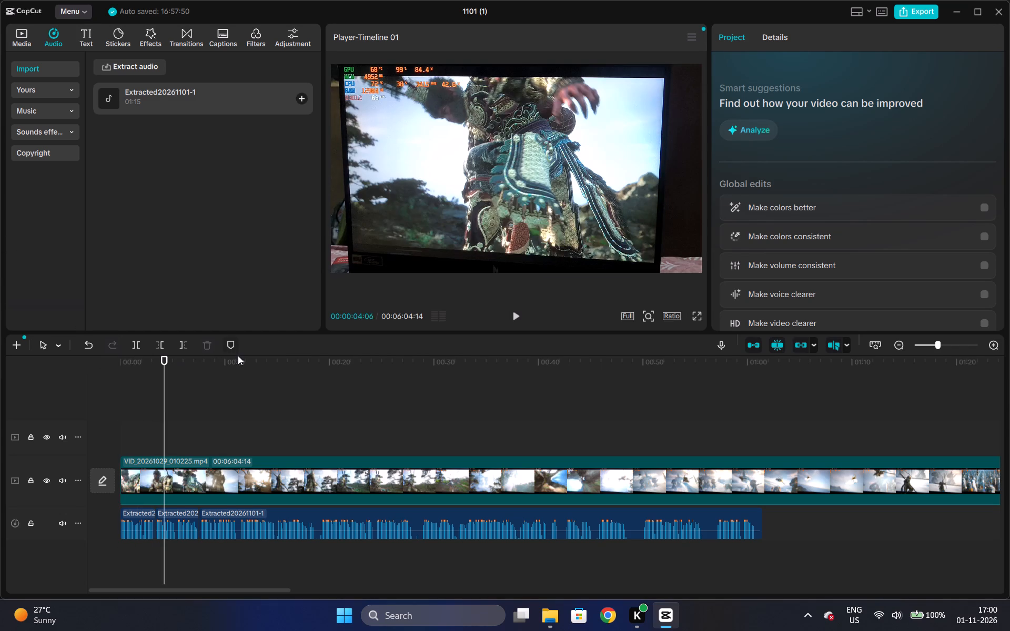
{"action": "left_click", "coordinate": [238, 355]}
{"action": "left_click", "coordinate": [250, 364]}
{"action": "left_click_drag", "start_coordinate": [260, 362], "coordinate": [276, 362]}
{"action": "left_click_drag", "start_coordinate": [276, 362], "coordinate": [284, 362]}
{"action": "left_click_drag", "start_coordinate": [321, 359], "coordinate": [338, 359]}
{"action": "left_click", "coordinate": [346, 359]}
{"action": "left_click_drag", "start_coordinate": [364, 360], "coordinate": [375, 362]}
{"action": "left_click_drag", "start_coordinate": [398, 364], "coordinate": [432, 370]}
{"action": "left_click", "coordinate": [463, 368]}
{"action": "left_click_drag", "start_coordinate": [486, 368], "coordinate": [493, 369]}
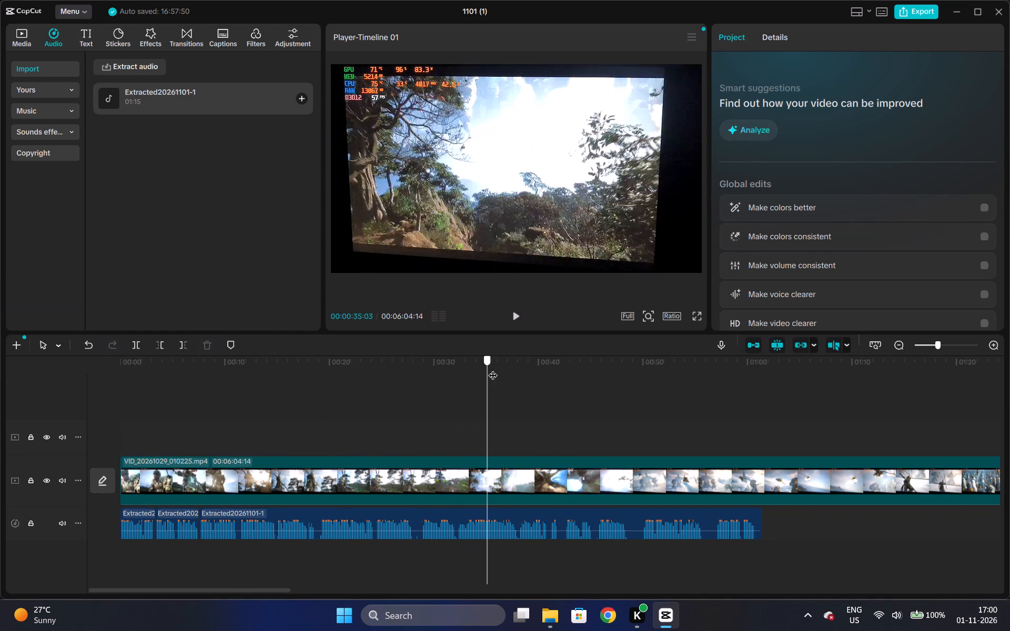
Continue examining the footage from about 35 to 58 seconds, and return to the start of the timeline.
{"action": "left_click_drag", "start_coordinate": [493, 369], "coordinate": [494, 369]}
{"action": "left_click_drag", "start_coordinate": [551, 365], "coordinate": [561, 365]}
{"action": "left_click_drag", "start_coordinate": [600, 361], "coordinate": [628, 366]}
{"action": "left_click_drag", "start_coordinate": [651, 365], "coordinate": [658, 368]}
{"action": "left_click_drag", "start_coordinate": [682, 371], "coordinate": [693, 373]}
{"action": "left_click_drag", "start_coordinate": [707, 374], "coordinate": [726, 379]}
{"action": "left_click_drag", "start_coordinate": [726, 379], "coordinate": [655, 376]}
{"action": "left_click_drag", "start_coordinate": [649, 372], "coordinate": [590, 373]}
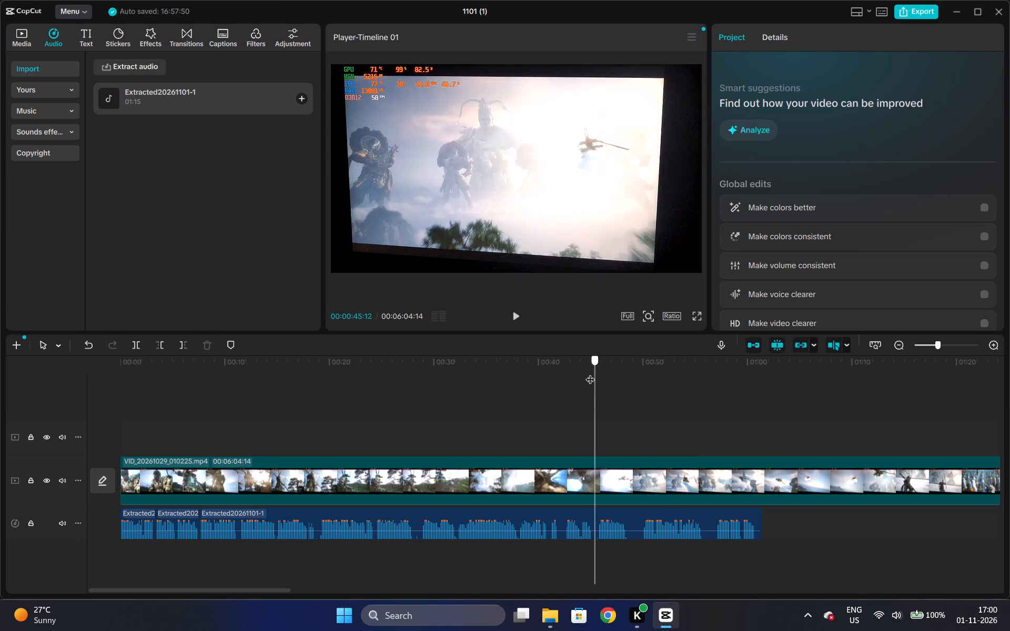
{"action": "left_click_drag", "start_coordinate": [590, 373], "coordinate": [0, 374]}
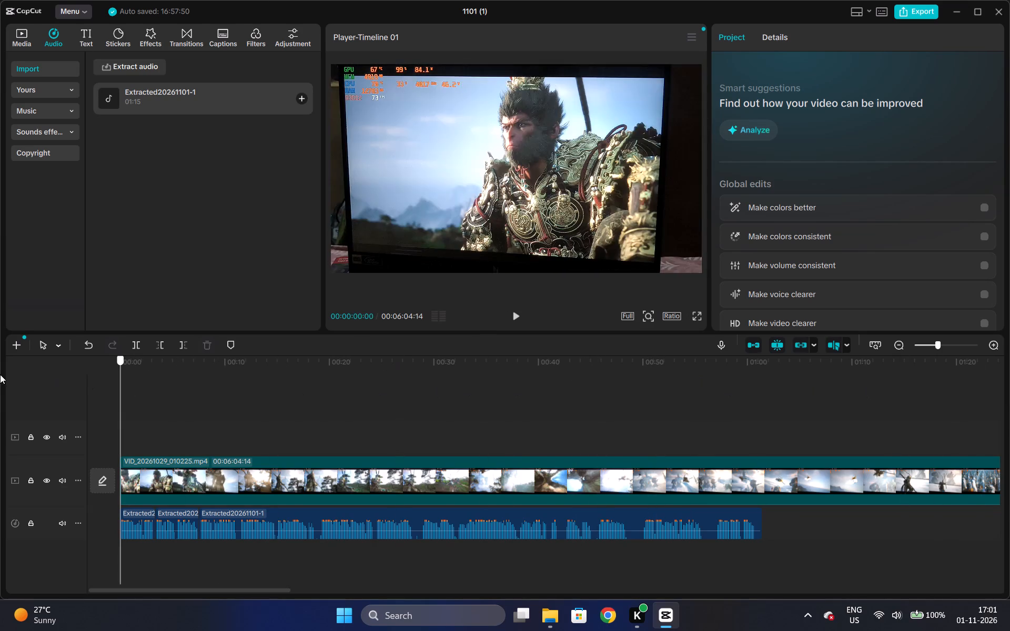
{"action": "left_click_drag", "start_coordinate": [0, 374], "coordinate": [0, 358]}
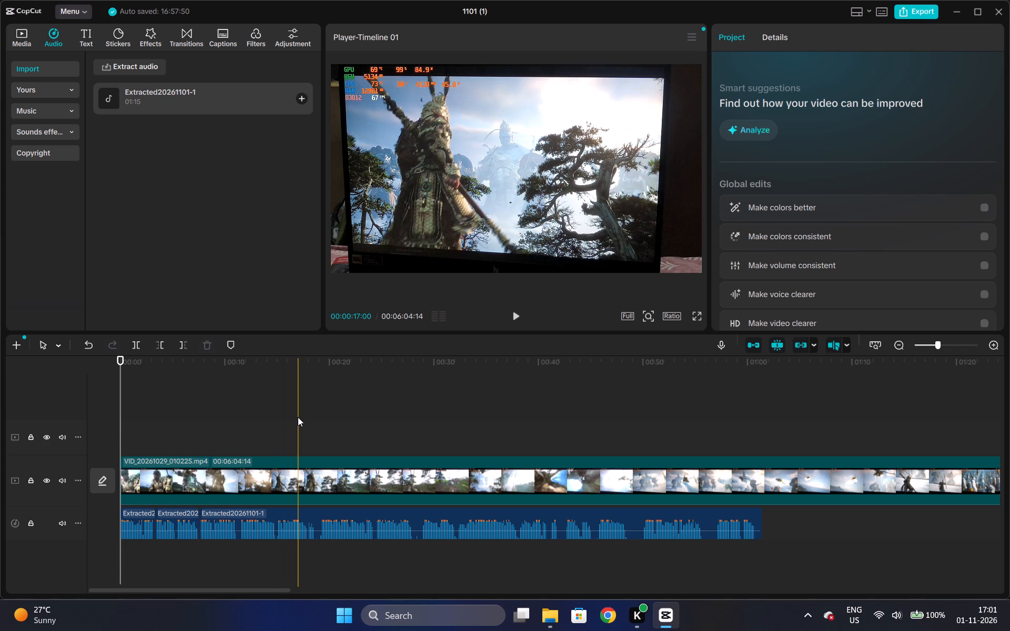
Check the first 14 seconds of footage, and go back to the beginning.
{"action": "left_click_drag", "start_coordinate": [120, 357], "coordinate": [134, 353]}
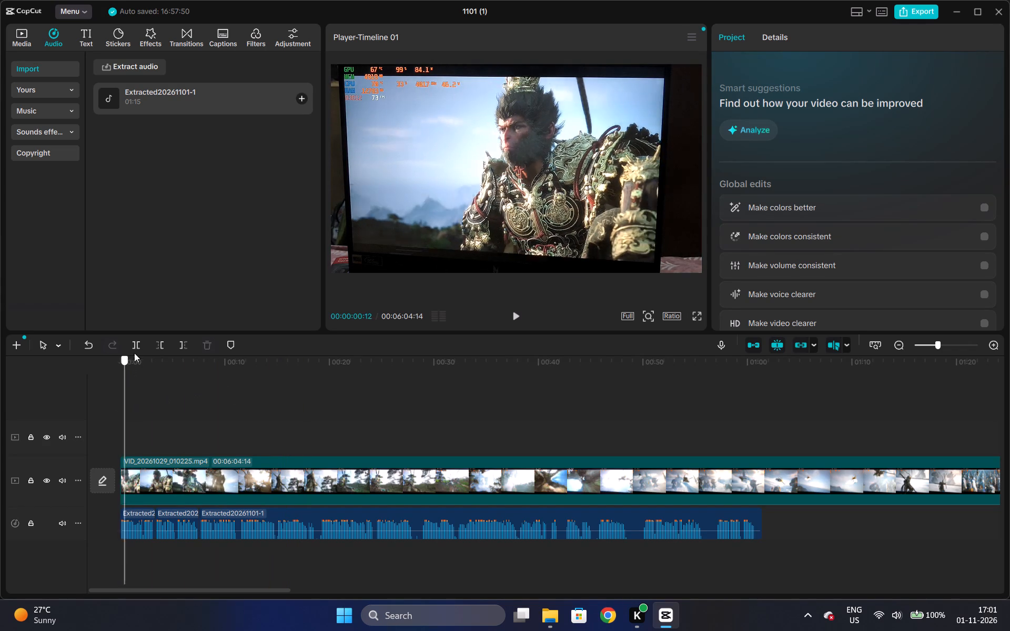
{"action": "left_click_drag", "start_coordinate": [134, 353], "coordinate": [118, 352]}
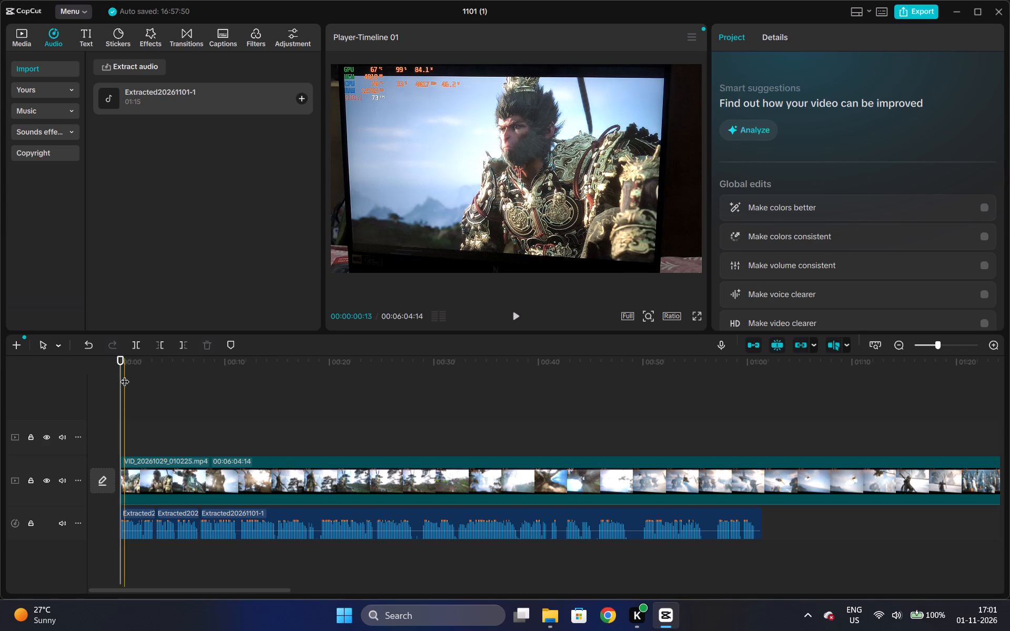
{"action": "left_click_drag", "start_coordinate": [120, 357], "coordinate": [267, 367]}
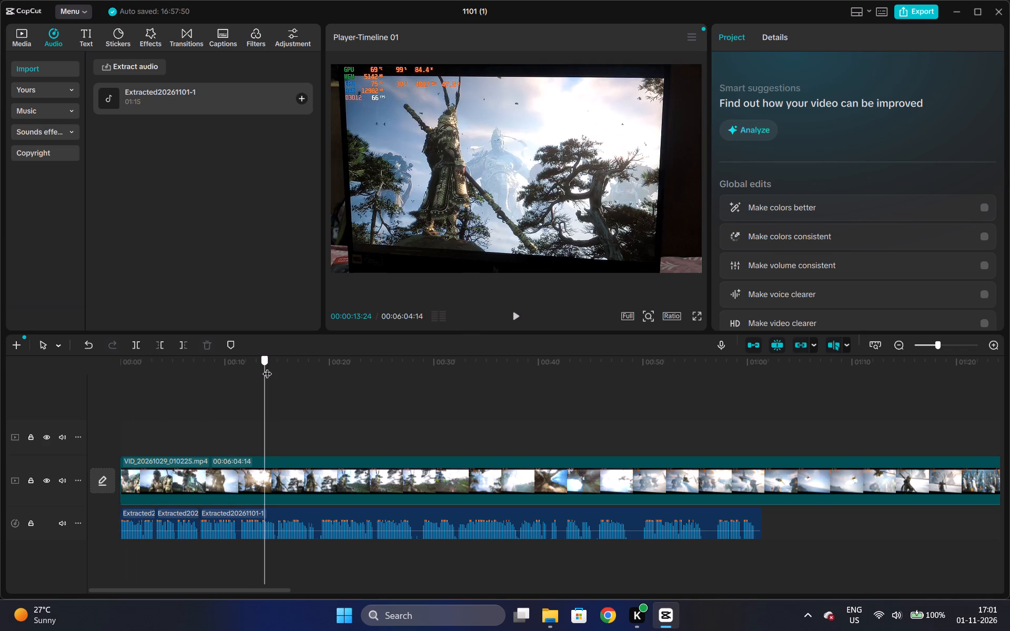
{"action": "left_click_drag", "start_coordinate": [267, 367], "coordinate": [37, 391]}
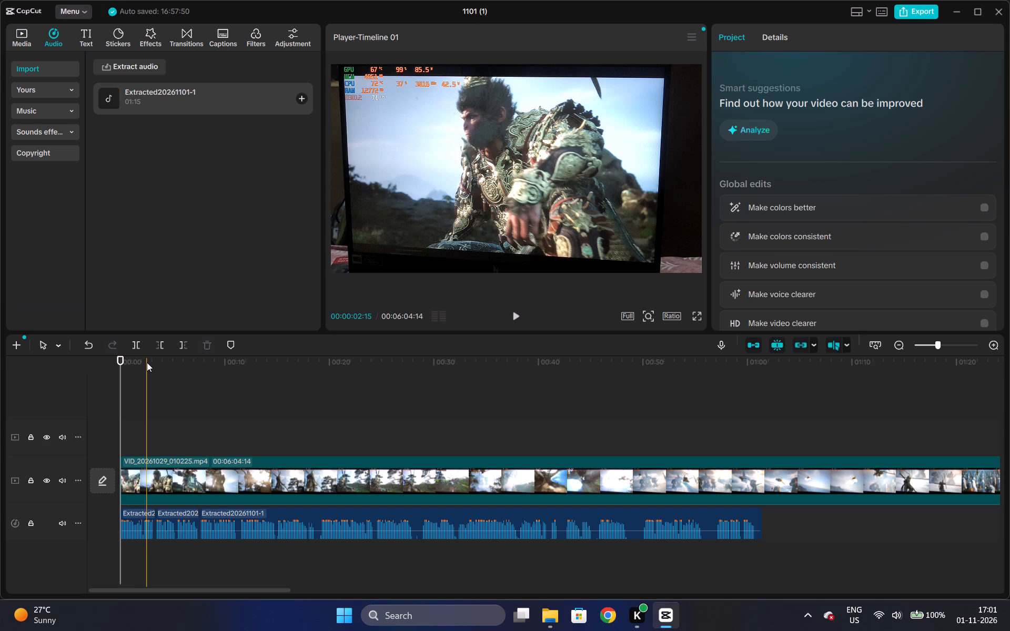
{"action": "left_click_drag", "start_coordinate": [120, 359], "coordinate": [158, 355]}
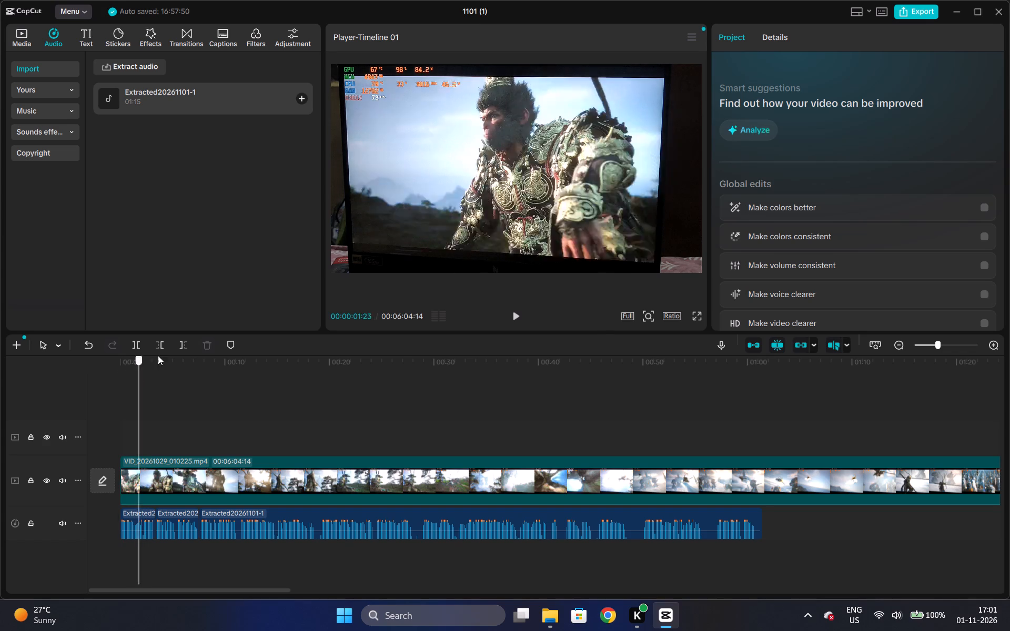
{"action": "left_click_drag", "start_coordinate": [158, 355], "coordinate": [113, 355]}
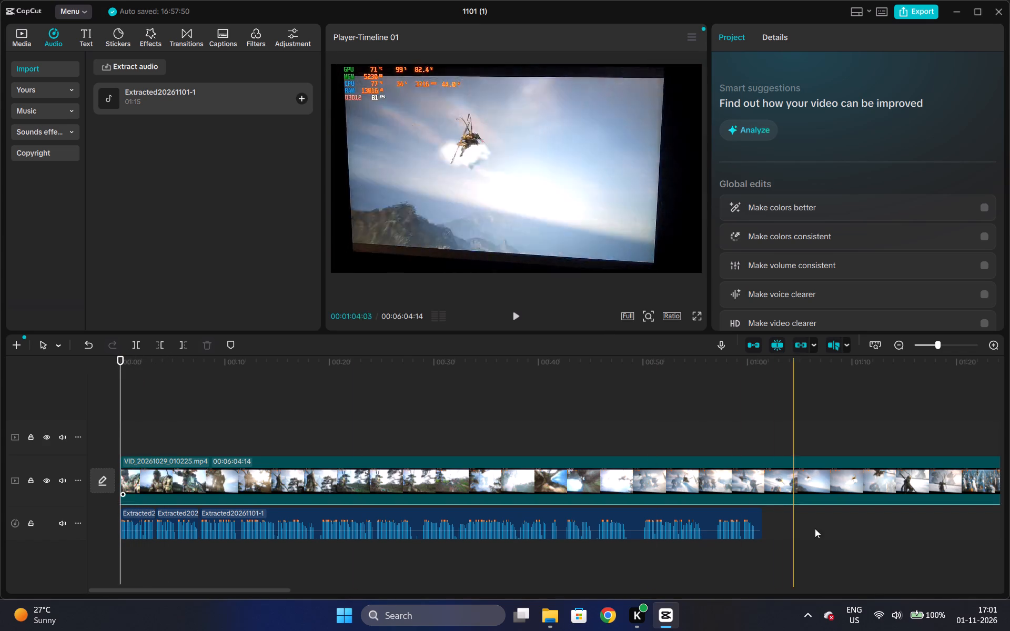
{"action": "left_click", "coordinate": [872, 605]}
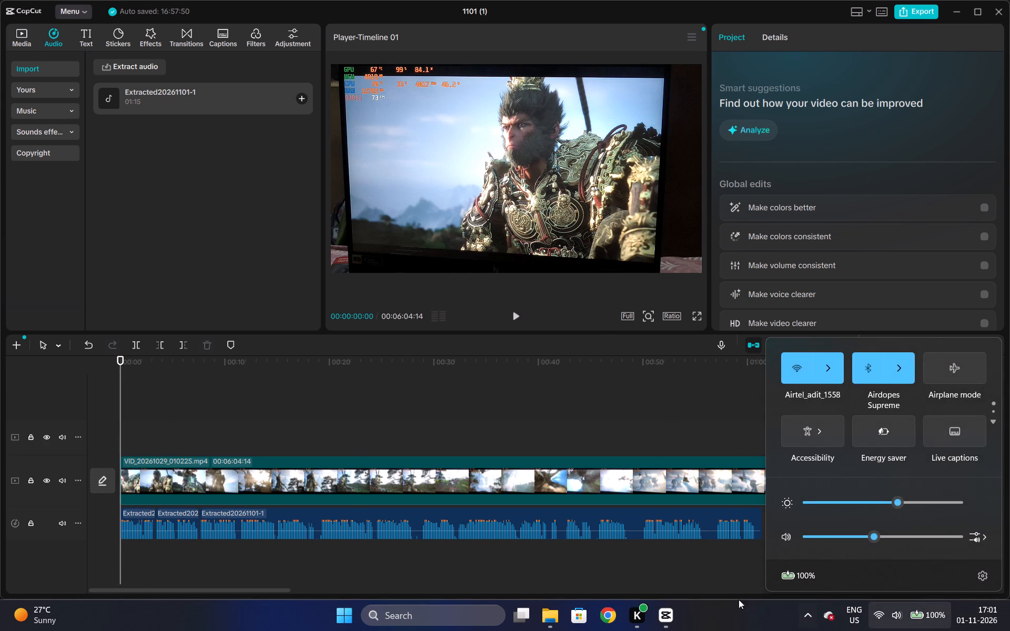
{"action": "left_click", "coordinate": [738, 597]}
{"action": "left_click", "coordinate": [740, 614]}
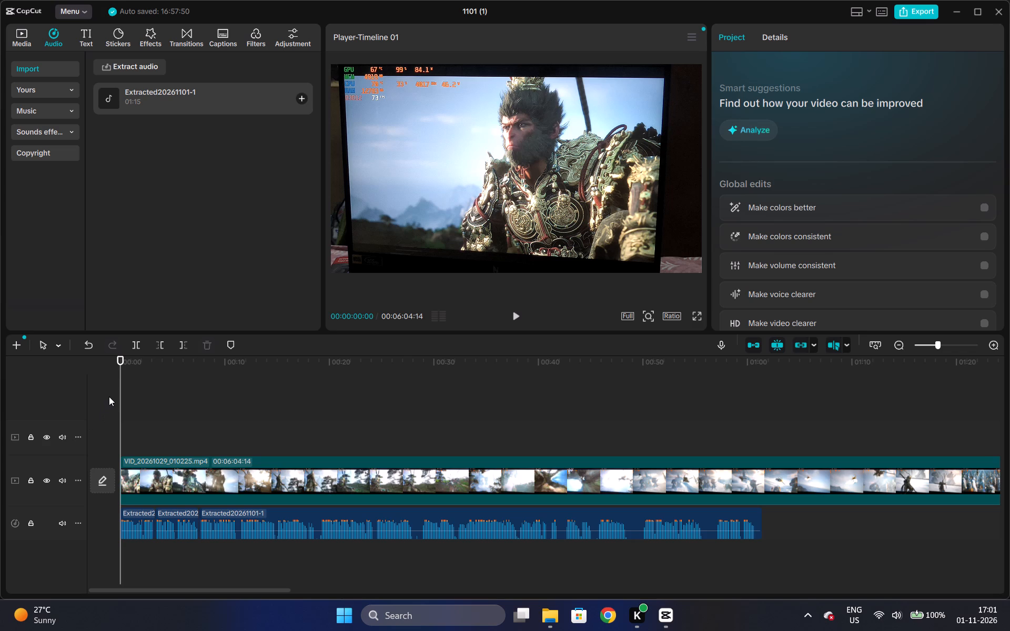
Examine the first three seconds of footage in short passes, and return to the start of the timeline.
{"action": "left_click", "coordinate": [148, 365]}
{"action": "left_click_drag", "start_coordinate": [151, 366], "coordinate": [142, 366]}
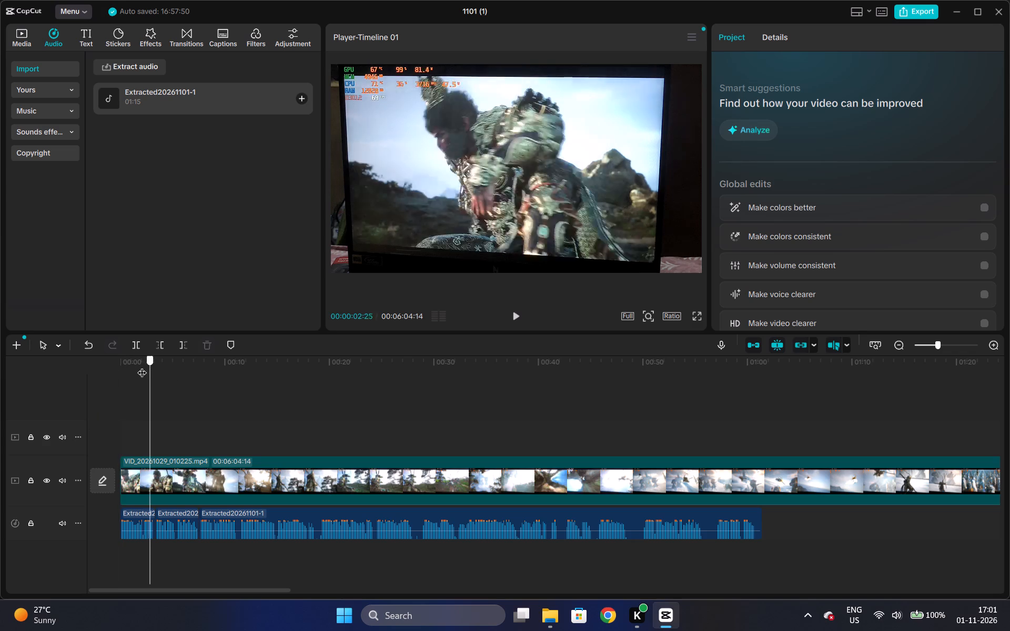
{"action": "left_click_drag", "start_coordinate": [142, 366], "coordinate": [60, 385]}
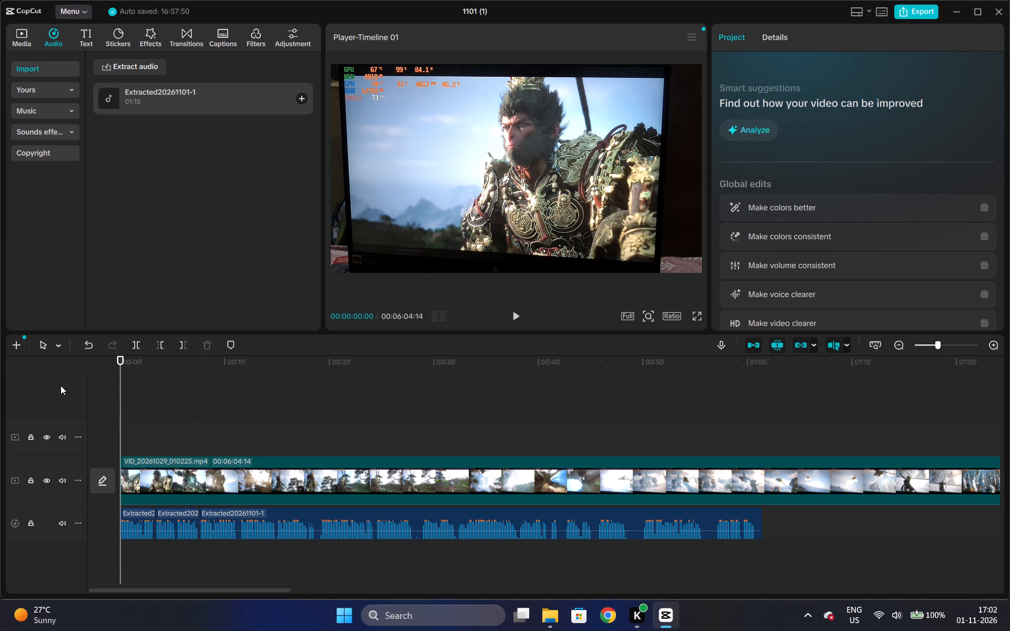
{"action": "left_click", "coordinate": [132, 361]}
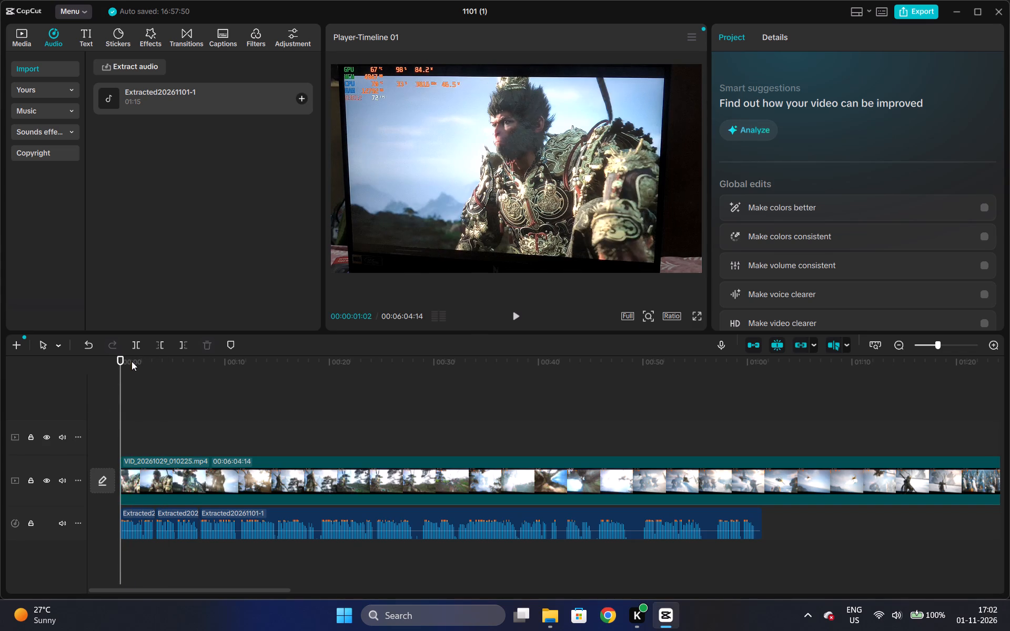
{"action": "left_click_drag", "start_coordinate": [133, 363], "coordinate": [117, 365]}
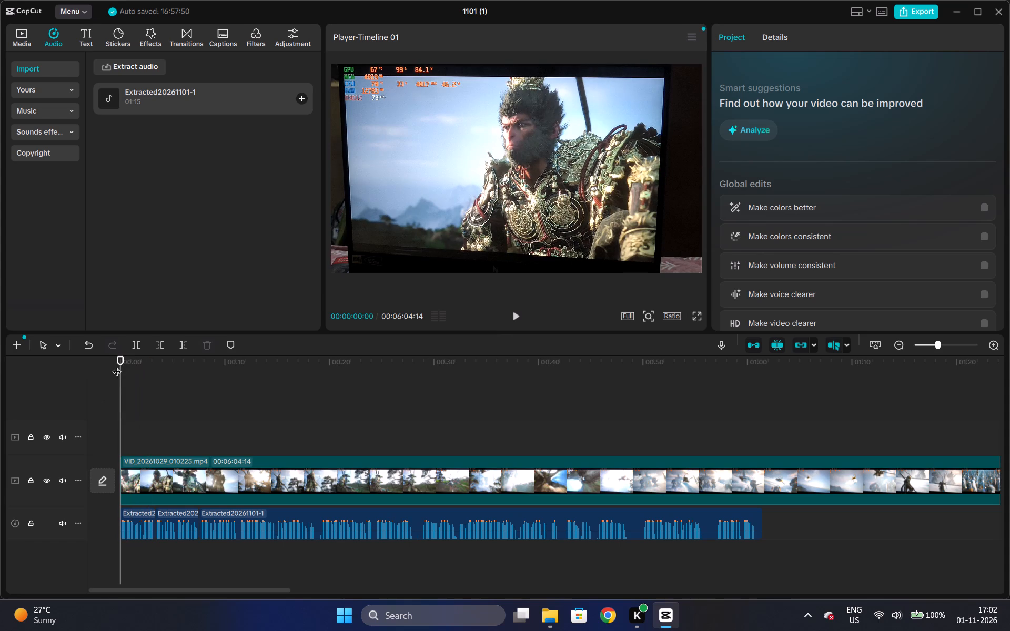
{"action": "left_click_drag", "start_coordinate": [123, 356], "coordinate": [126, 356]}
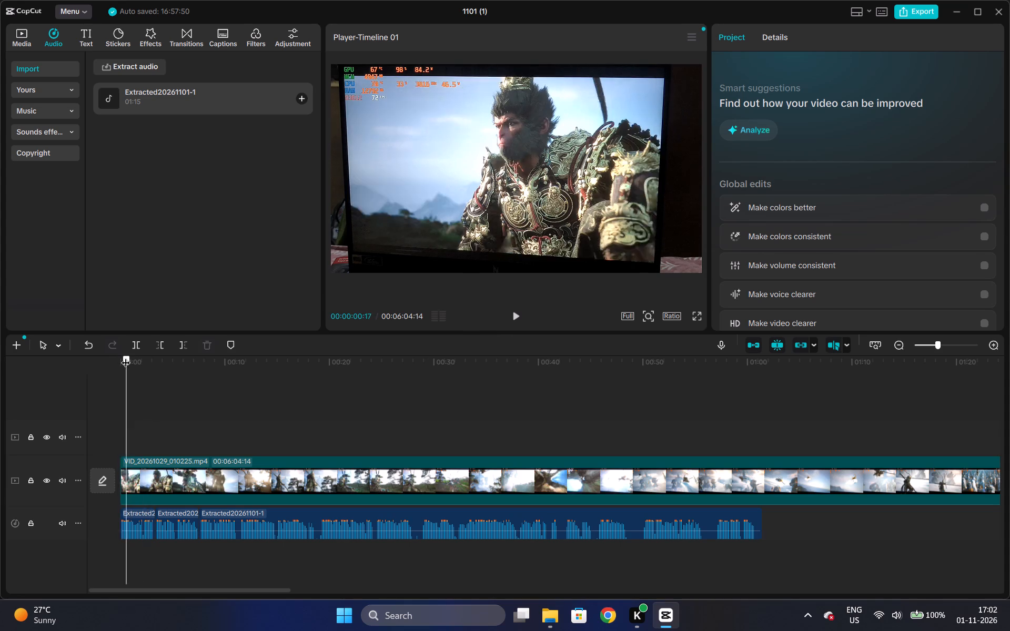
{"action": "left_click_drag", "start_coordinate": [126, 356], "coordinate": [102, 359]}
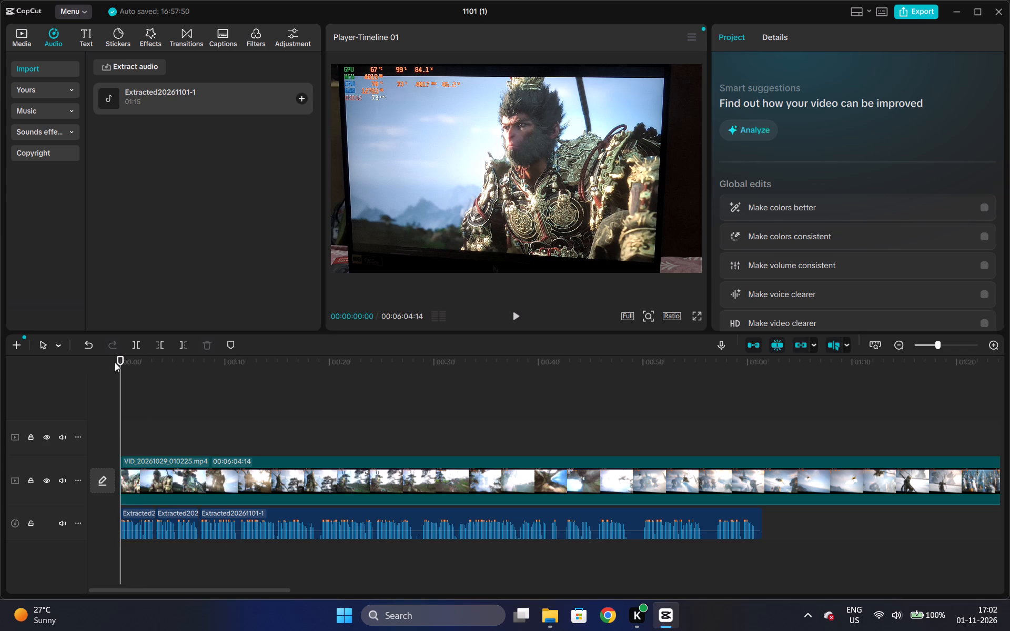
{"action": "left_click_drag", "start_coordinate": [117, 362], "coordinate": [113, 366]}
{"action": "left_click_drag", "start_coordinate": [113, 366], "coordinate": [97, 359]}
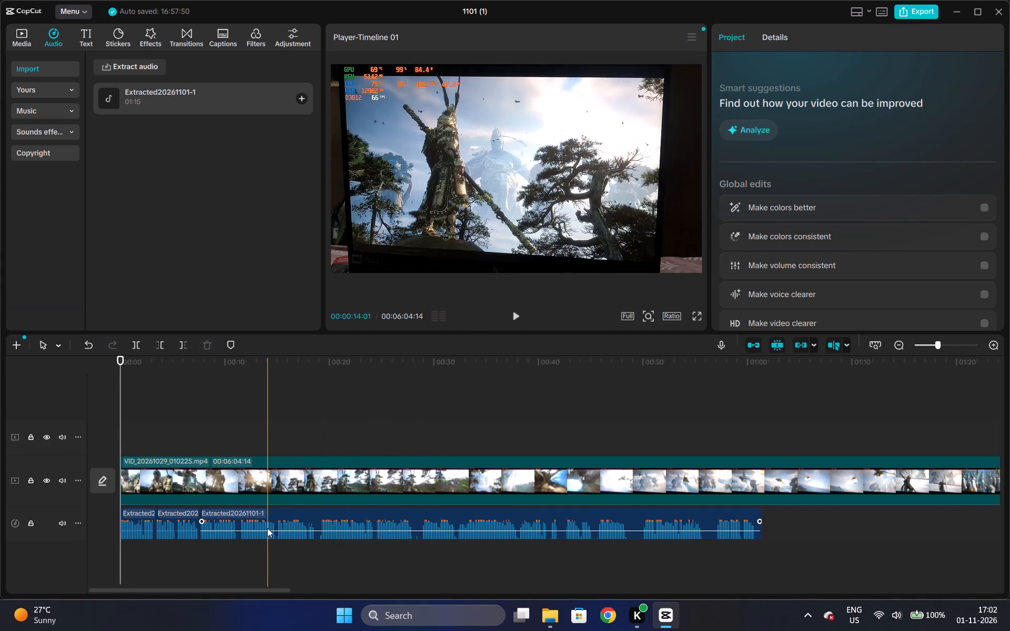
Select the gameplay video clip and check its first two seconds, going back to the beginning.
{"action": "left_click", "coordinate": [179, 475]}
{"action": "left_click_drag", "start_coordinate": [119, 362], "coordinate": [49, 364]}
{"action": "left_click_drag", "start_coordinate": [118, 358], "coordinate": [142, 364]}
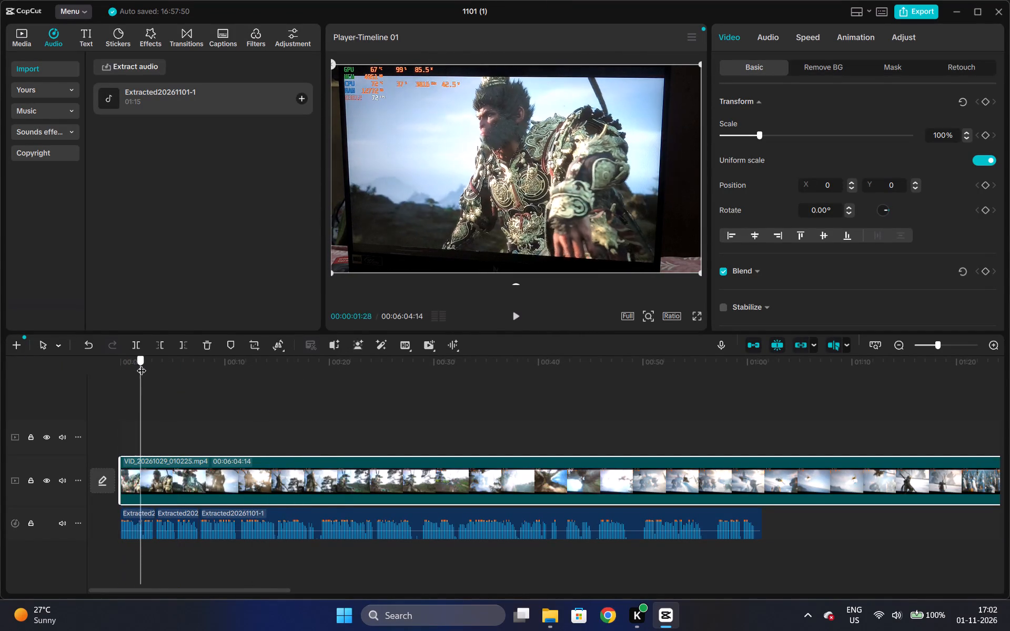
{"action": "left_click_drag", "start_coordinate": [142, 364], "coordinate": [63, 371]}
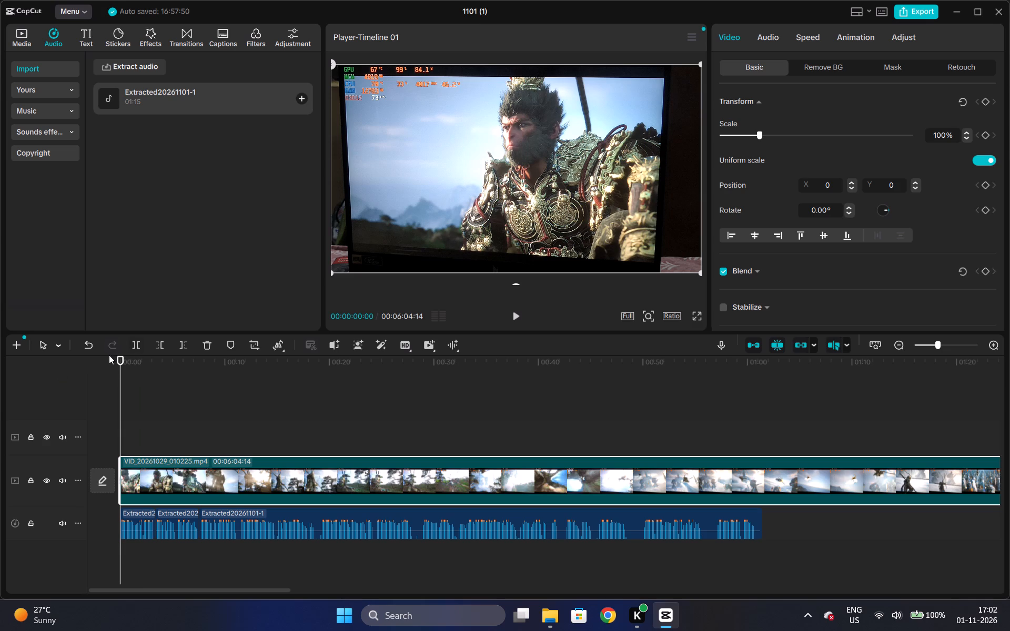
{"action": "left_click_drag", "start_coordinate": [120, 358], "coordinate": [115, 370]}
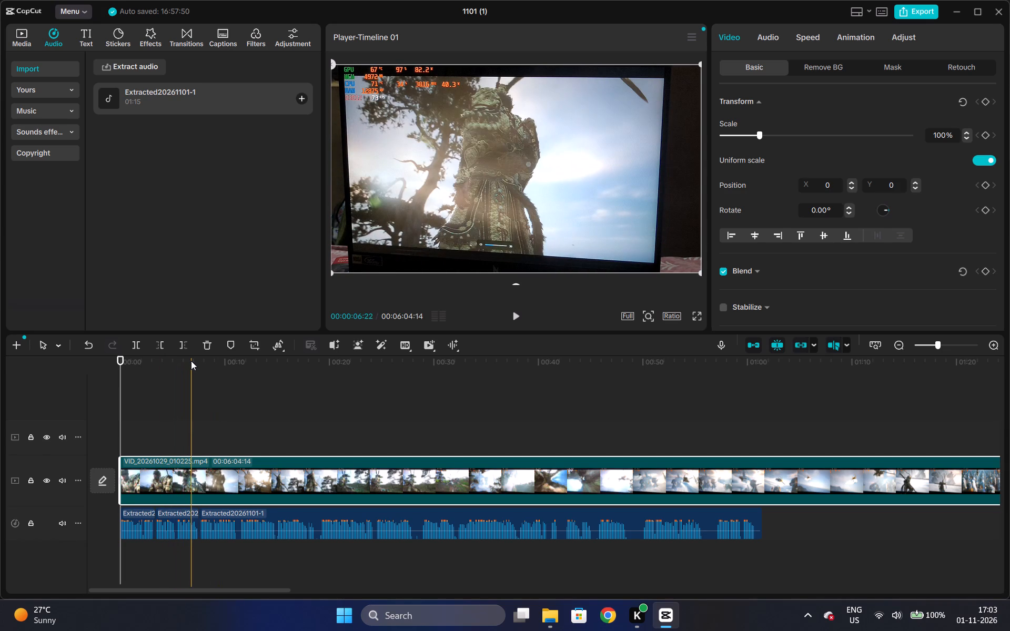
Compare different moments of the footage between about 1 and 12 seconds, ending at about 11 seconds.
{"action": "left_click", "coordinate": [191, 361]}
{"action": "left_click", "coordinate": [151, 361]}
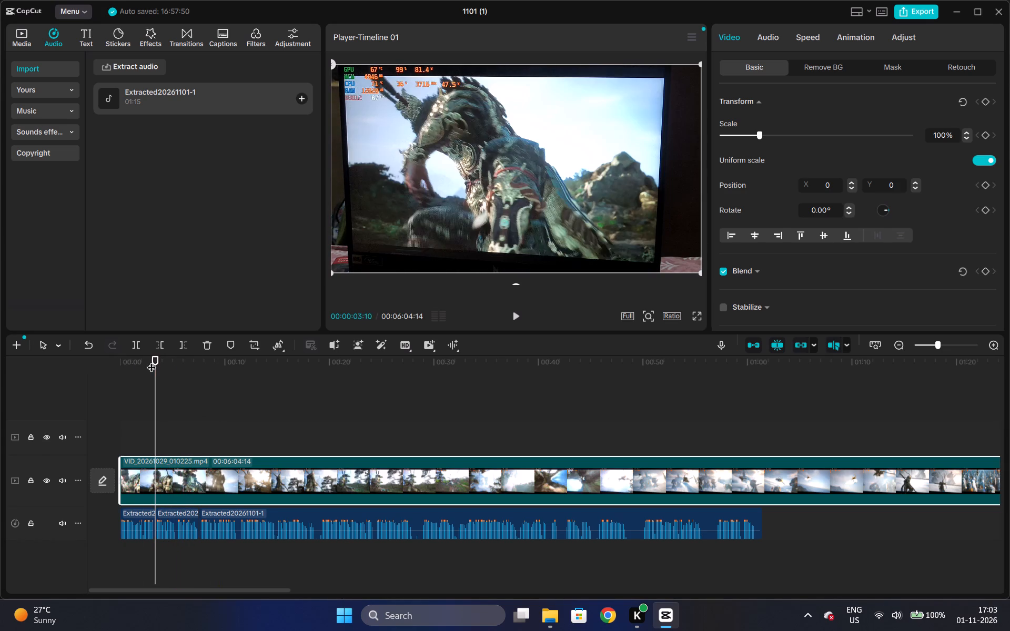
{"action": "left_click", "coordinate": [137, 362]}
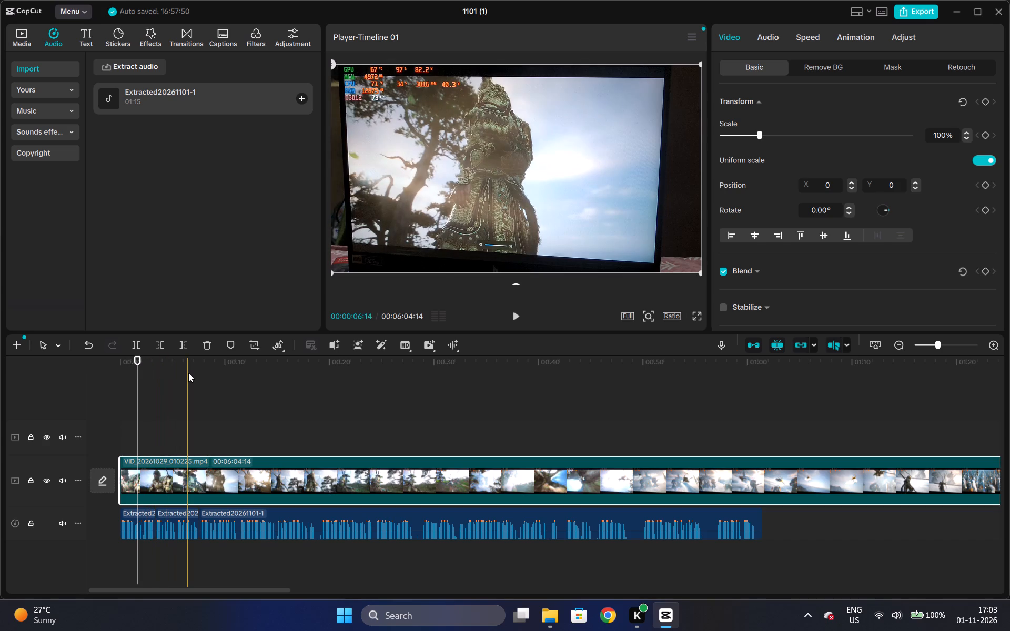
{"action": "left_click", "coordinate": [220, 364]}
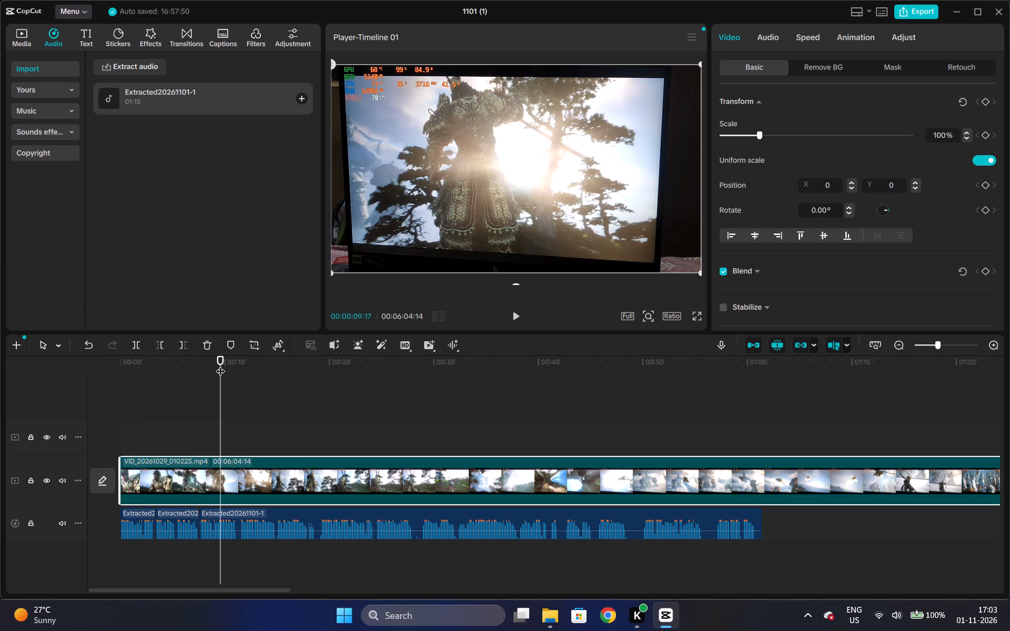
{"action": "left_click", "coordinate": [190, 364]}
{"action": "left_click", "coordinate": [147, 364]}
{"action": "left_click", "coordinate": [174, 360]}
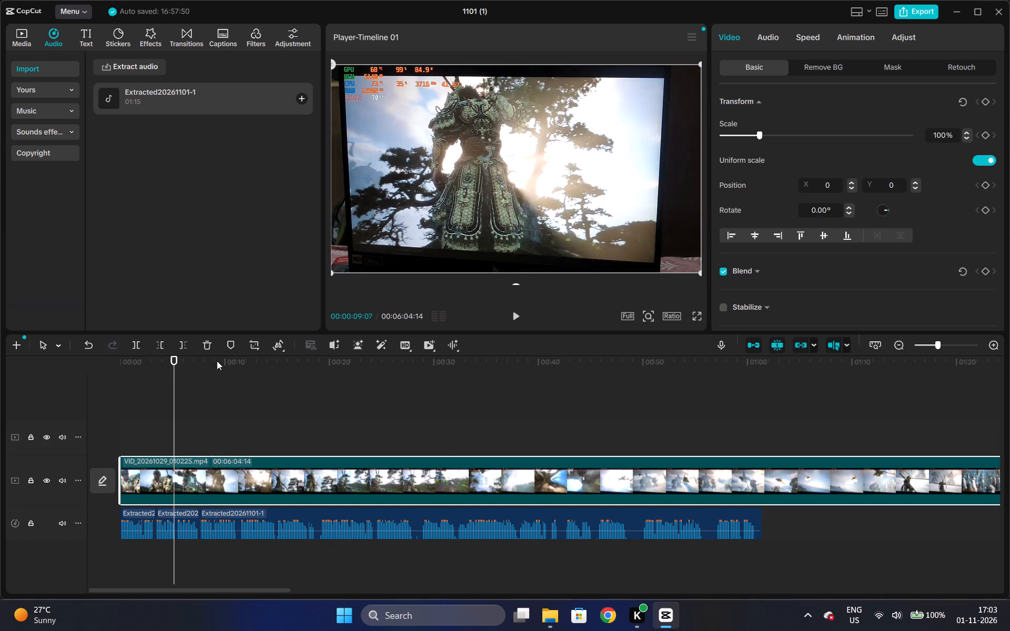
{"action": "left_click", "coordinate": [217, 361]}
{"action": "left_click", "coordinate": [246, 363]}
{"action": "left_click", "coordinate": [173, 364]}
{"action": "left_click", "coordinate": [245, 362]}
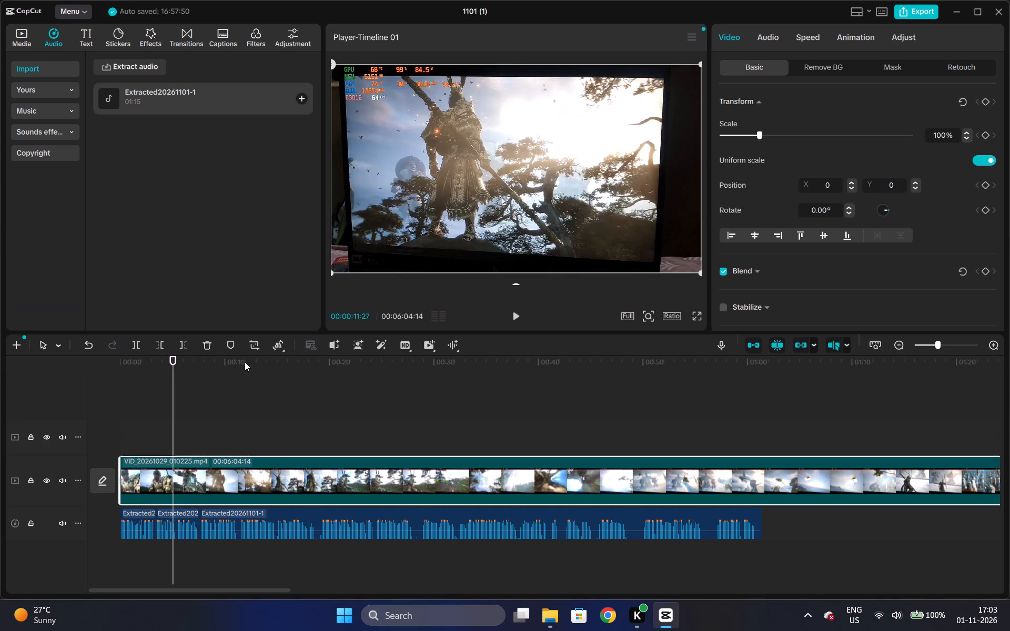
{"action": "left_click", "coordinate": [152, 362]}
{"action": "left_click_drag", "start_coordinate": [192, 359], "coordinate": [159, 417]}
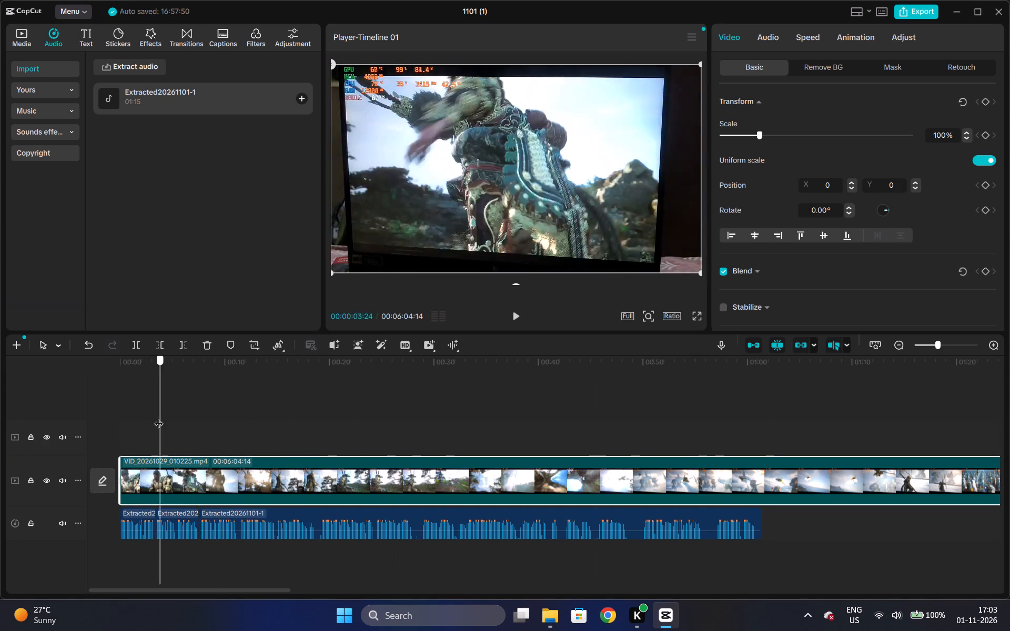
{"action": "left_click_drag", "start_coordinate": [159, 417], "coordinate": [240, 351]}
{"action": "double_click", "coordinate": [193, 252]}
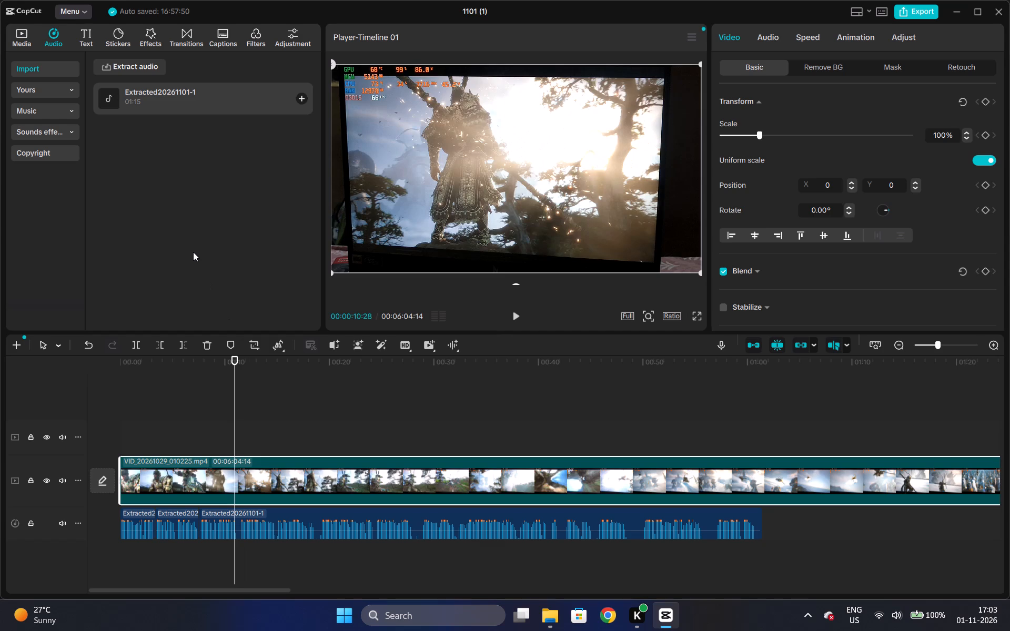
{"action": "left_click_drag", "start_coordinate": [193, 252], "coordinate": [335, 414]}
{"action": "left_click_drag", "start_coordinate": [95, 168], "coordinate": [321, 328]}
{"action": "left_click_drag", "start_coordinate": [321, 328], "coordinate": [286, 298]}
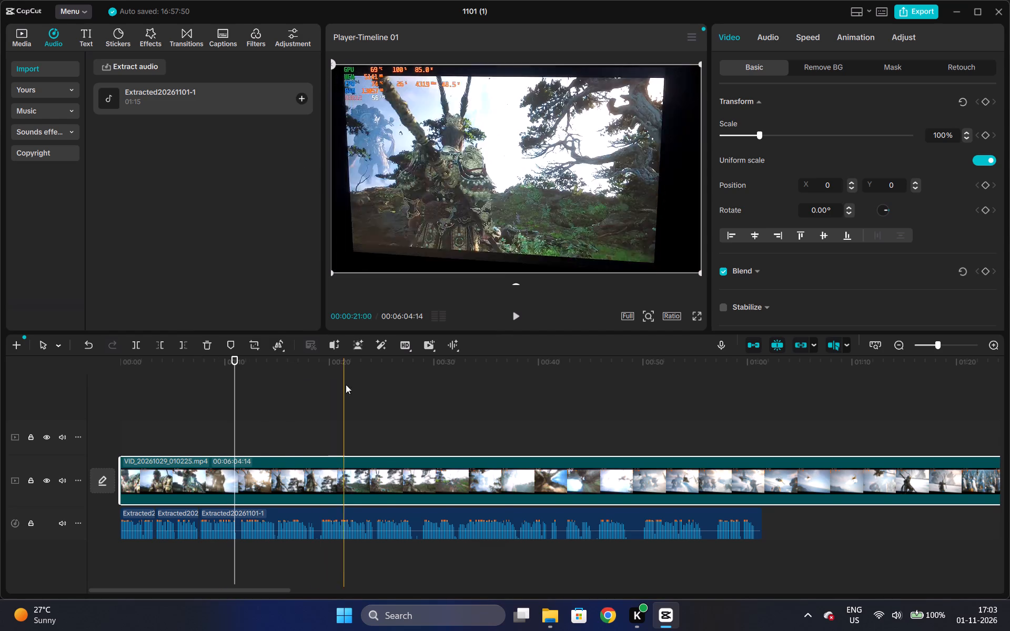
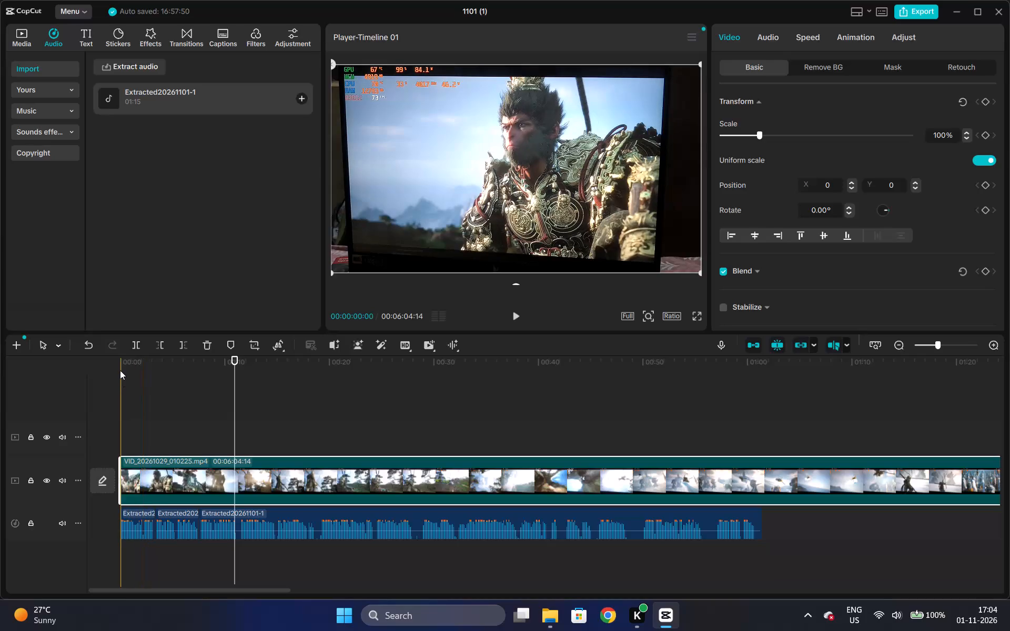
Check different moments of the footage within the first 30 seconds, and return to the start of the timeline.
{"action": "left_click", "coordinate": [124, 362]}
{"action": "left_click_drag", "start_coordinate": [124, 362], "coordinate": [288, 416]}
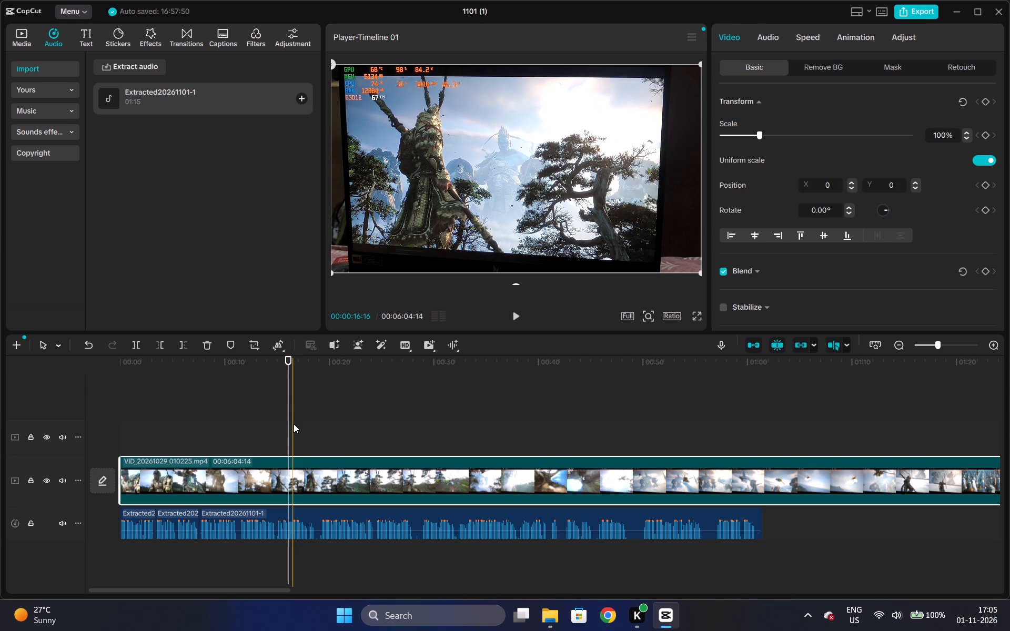
{"action": "left_click_drag", "start_coordinate": [261, 369], "coordinate": [157, 376]}
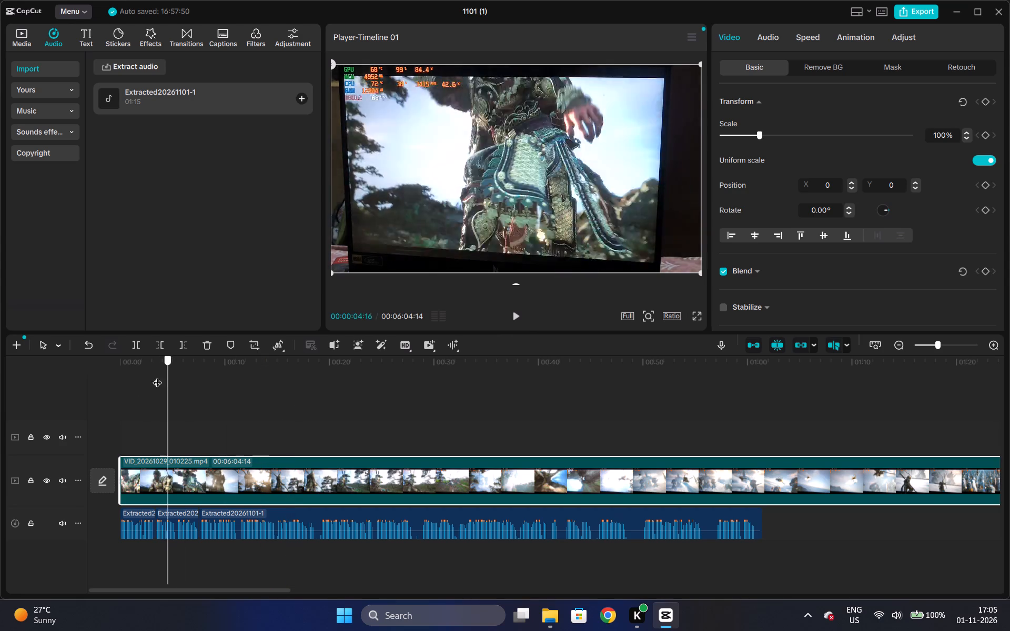
{"action": "left_click_drag", "start_coordinate": [157, 376], "coordinate": [150, 380]}
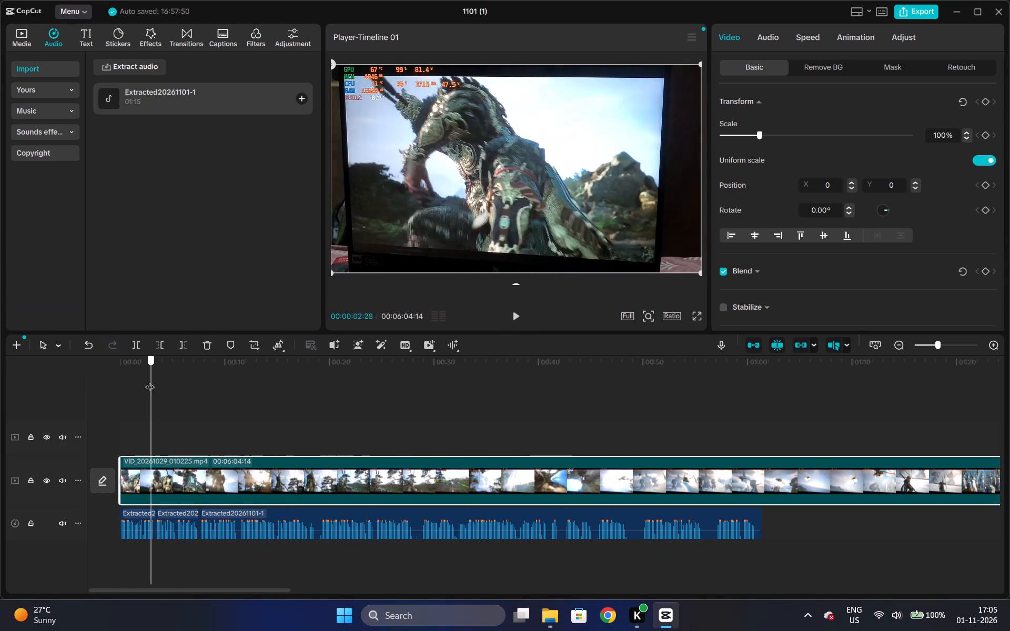
{"action": "left_click_drag", "start_coordinate": [150, 380], "coordinate": [330, 364]}
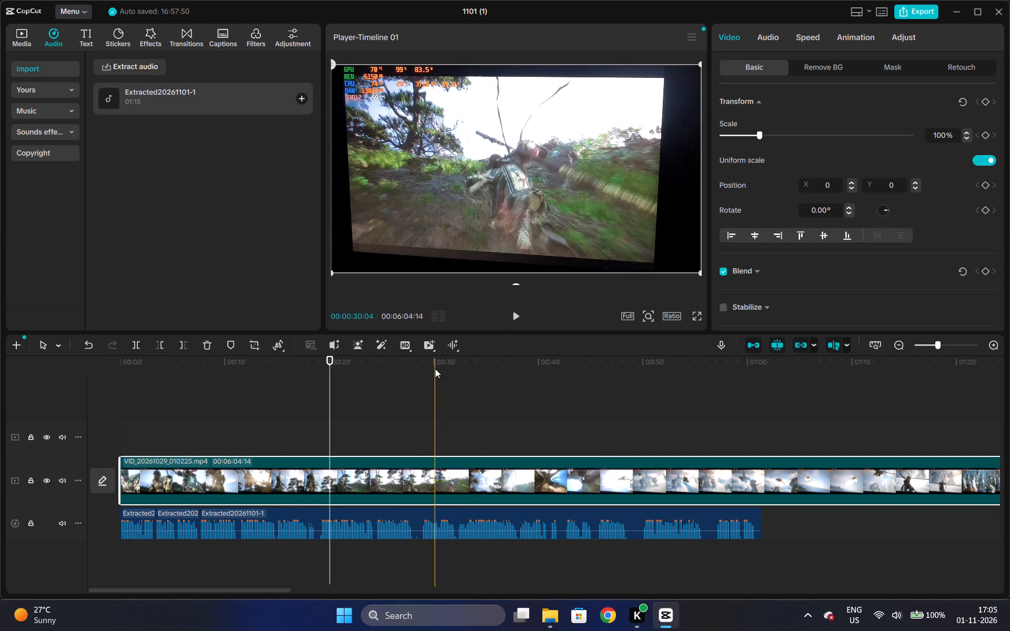
{"action": "left_click", "coordinate": [435, 369]}
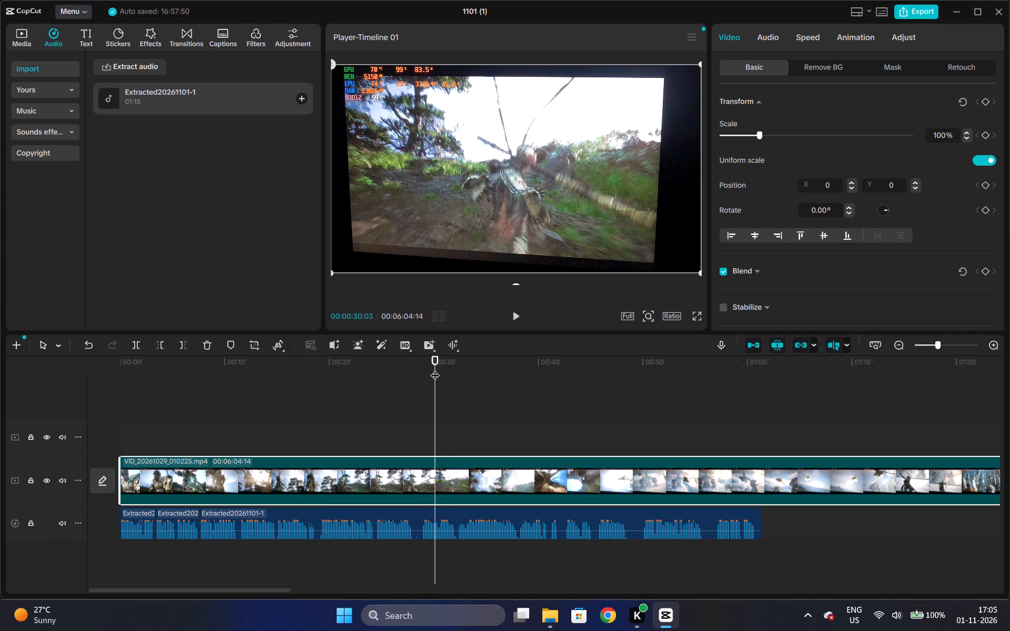
{"action": "left_click", "coordinate": [123, 365]}
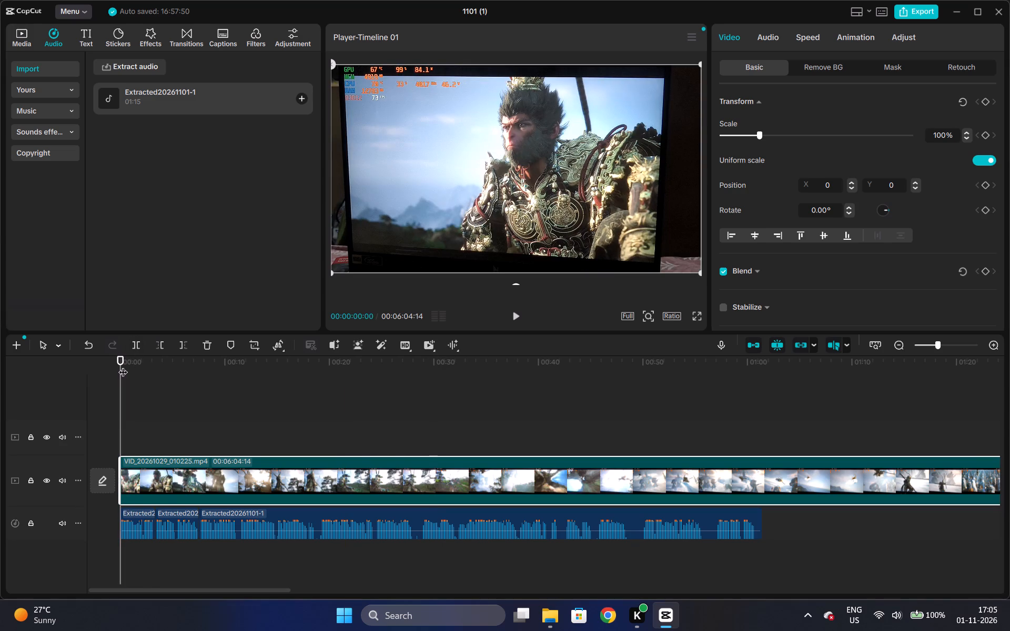
Compare the footage at roughly ten-second intervals within the first minute, and go back to the beginning.
{"action": "left_click", "coordinate": [225, 365]}
{"action": "left_click", "coordinate": [327, 362]}
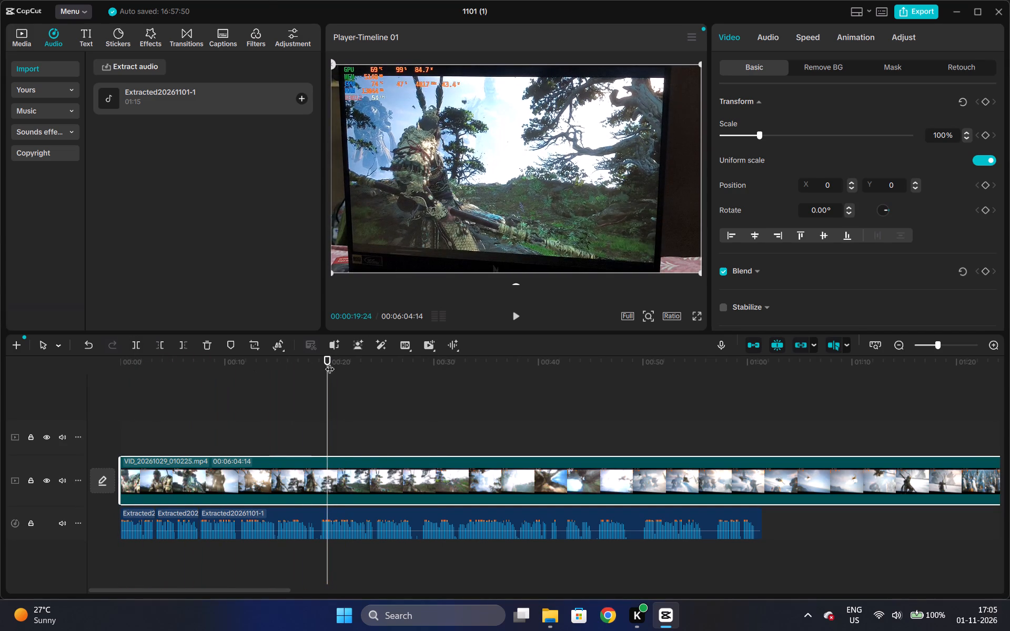
{"action": "left_click", "coordinate": [434, 361]}
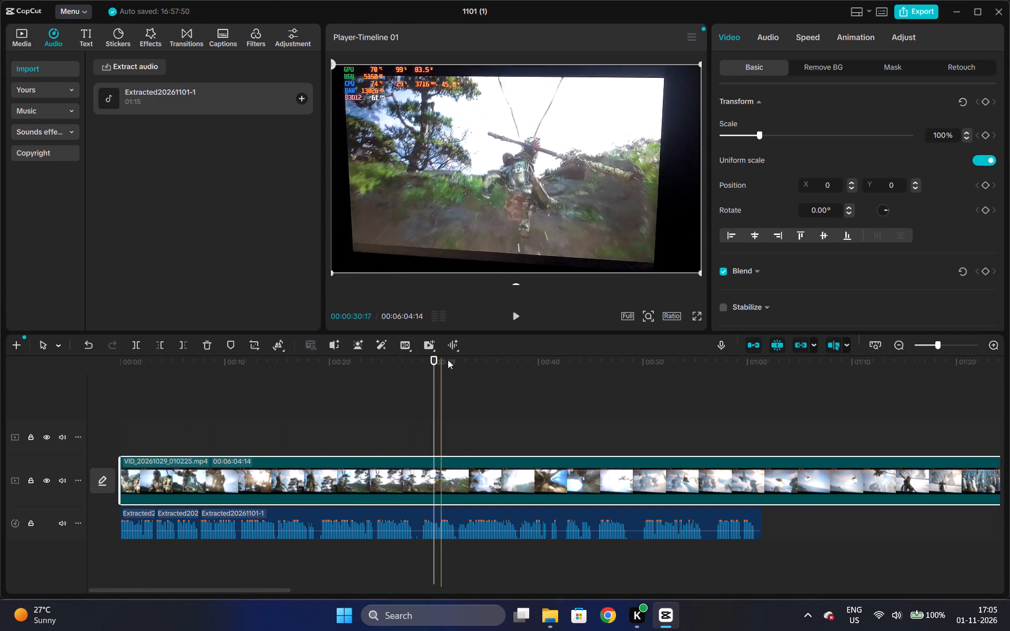
{"action": "left_click", "coordinate": [538, 363]}
{"action": "left_click_drag", "start_coordinate": [511, 364], "coordinate": [704, 401]}
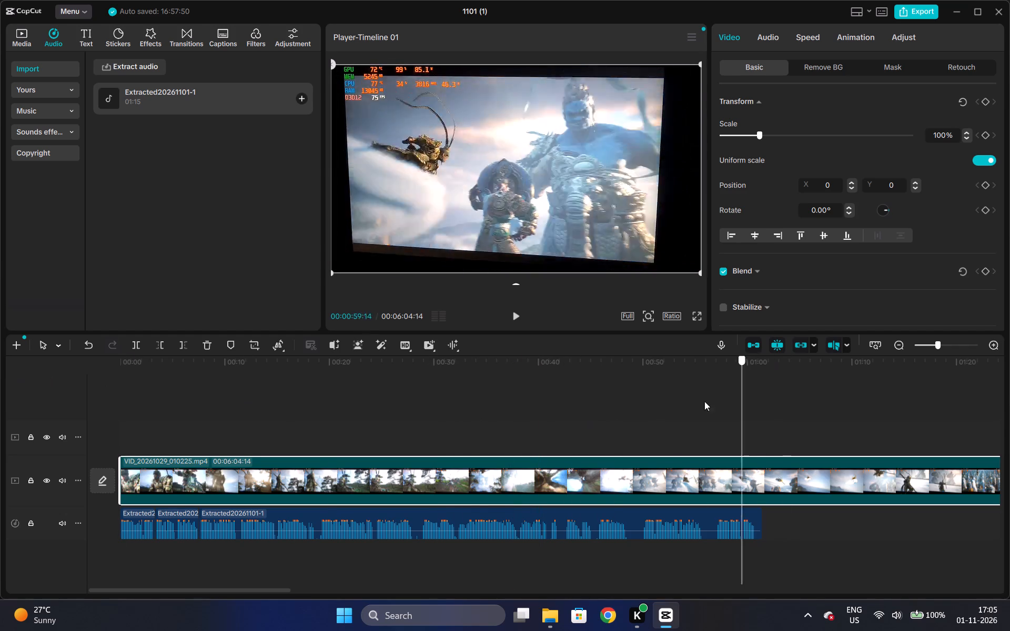
{"action": "left_click_drag", "start_coordinate": [704, 401], "coordinate": [0, 421]}
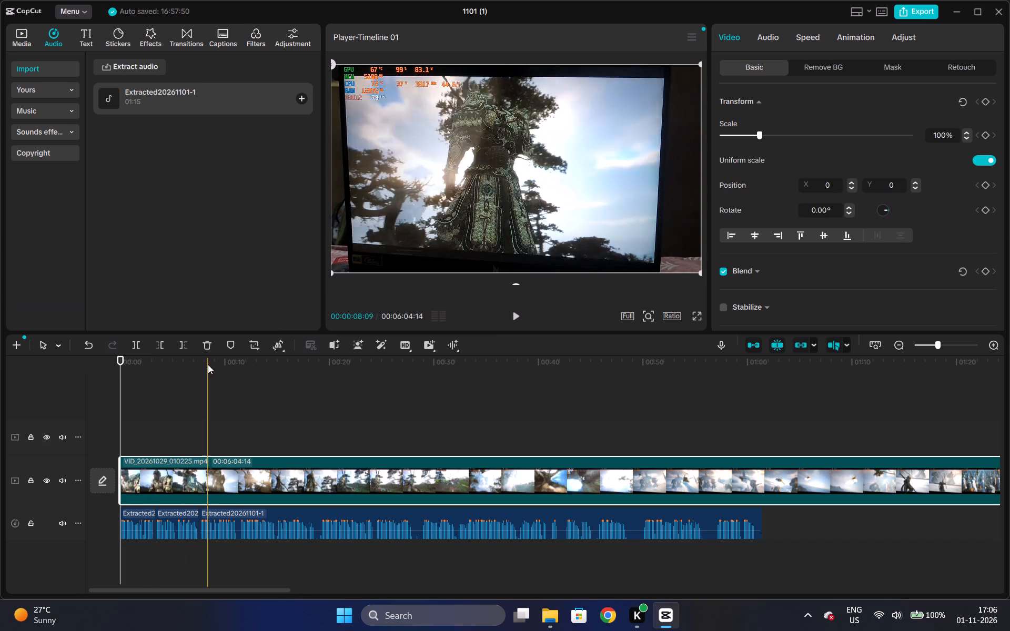
{"action": "left_click", "coordinate": [227, 365]}
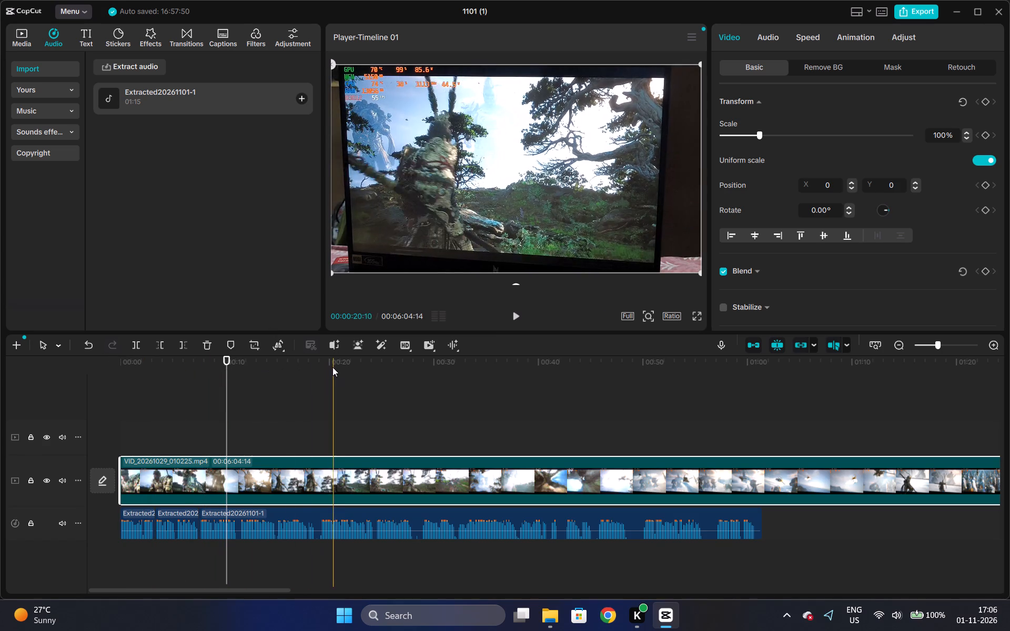
{"action": "left_click", "coordinate": [329, 367]}
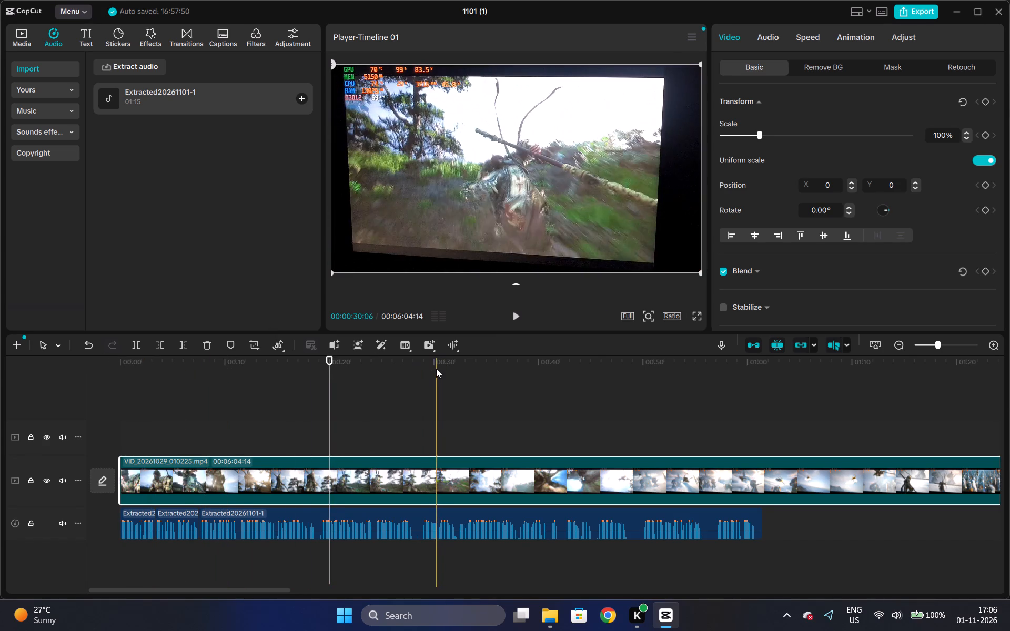
{"action": "left_click", "coordinate": [435, 367]}
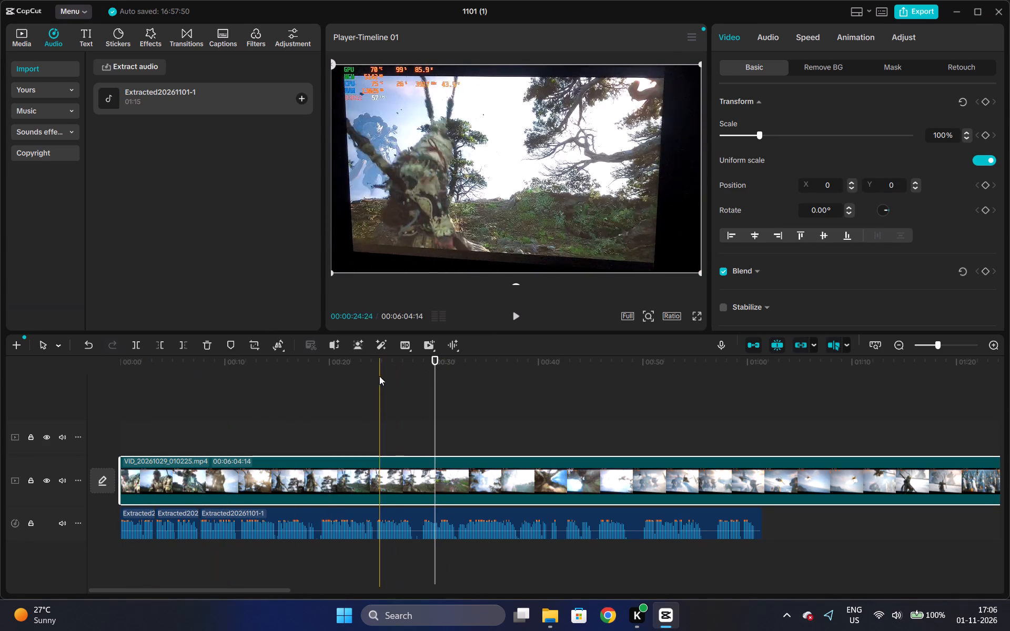
{"action": "left_click", "coordinate": [124, 379]}
{"action": "left_click_drag", "start_coordinate": [125, 368], "coordinate": [73, 388]}
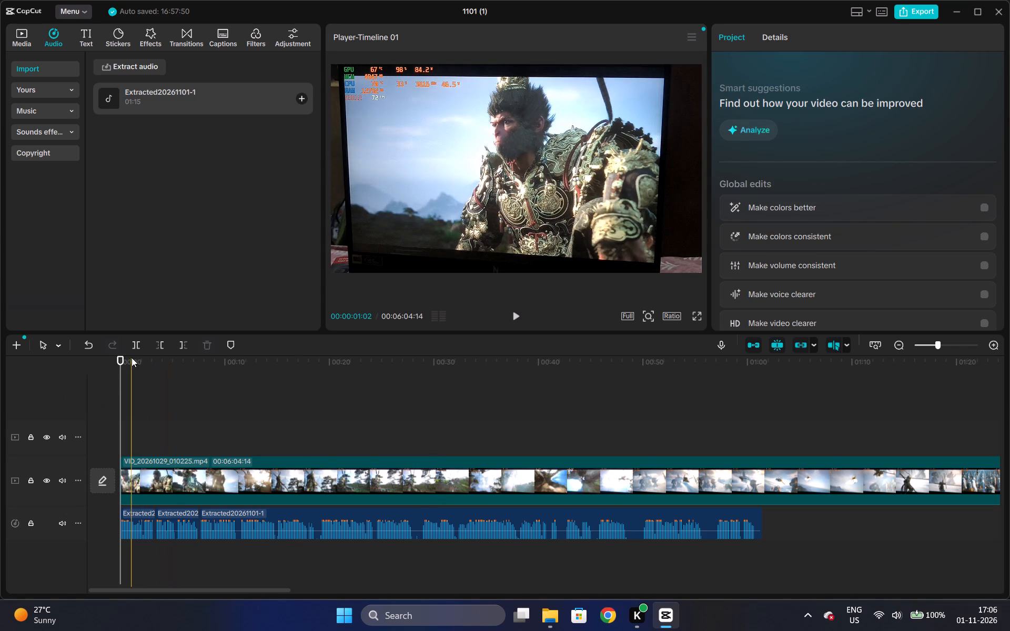
Trim the end of the first extracted audio clip at about 00:00:03:06 and move the second clip against it.
{"action": "left_click", "coordinate": [135, 358]}
{"action": "left_click", "coordinate": [154, 359]}
{"action": "triple_click", "coordinate": [997, 347]}
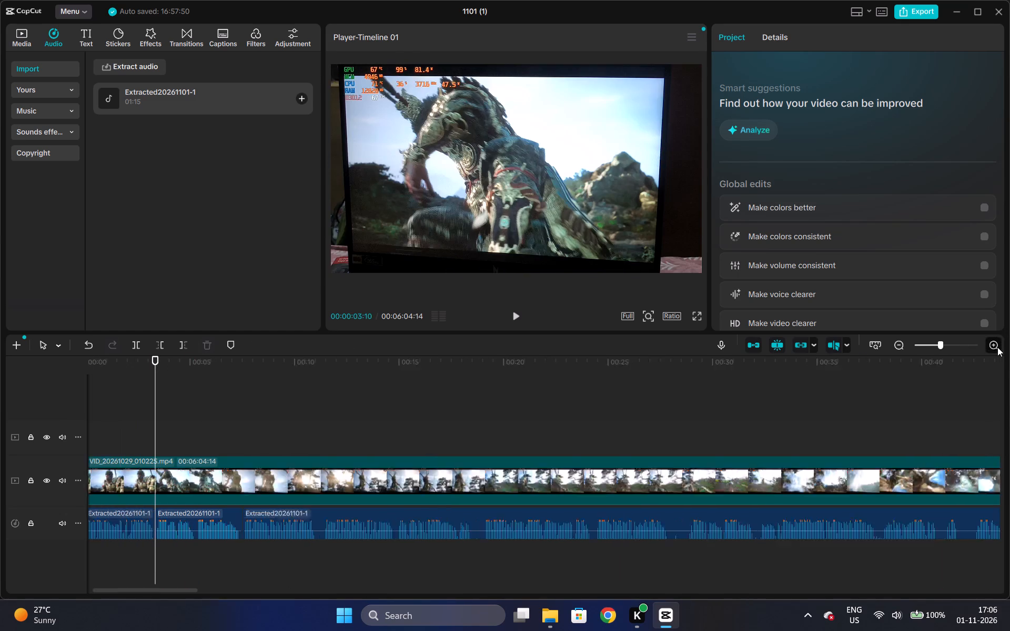
{"action": "left_click_drag", "start_coordinate": [117, 593], "coordinate": [60, 592]}
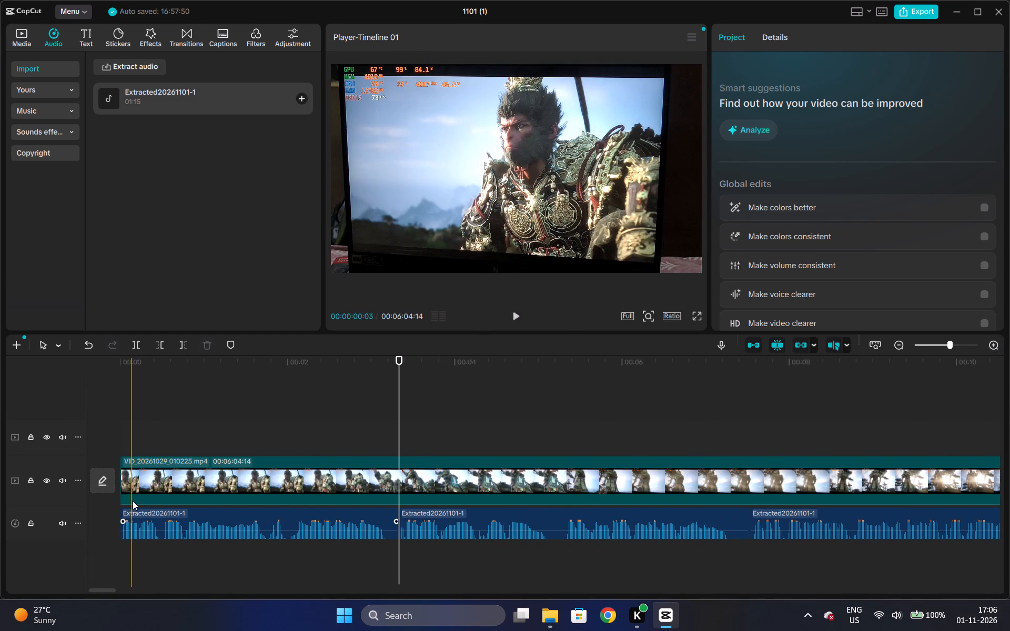
{"action": "left_click", "coordinate": [392, 501]}
{"action": "left_click", "coordinate": [394, 523]}
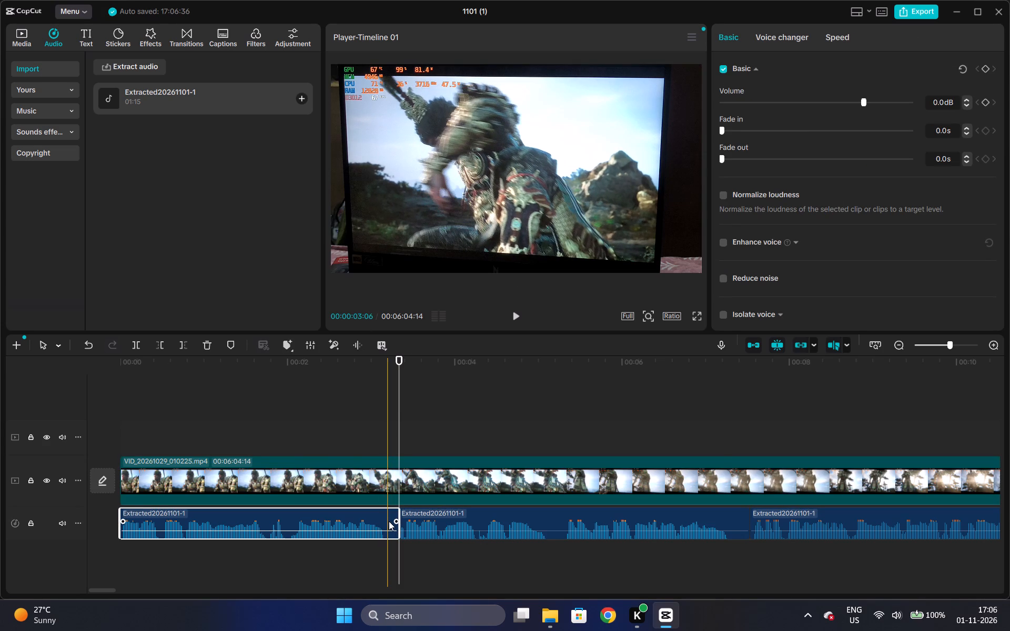
{"action": "key", "text": "w"}
{"action": "left_click_drag", "start_coordinate": [410, 514], "coordinate": [398, 516]}
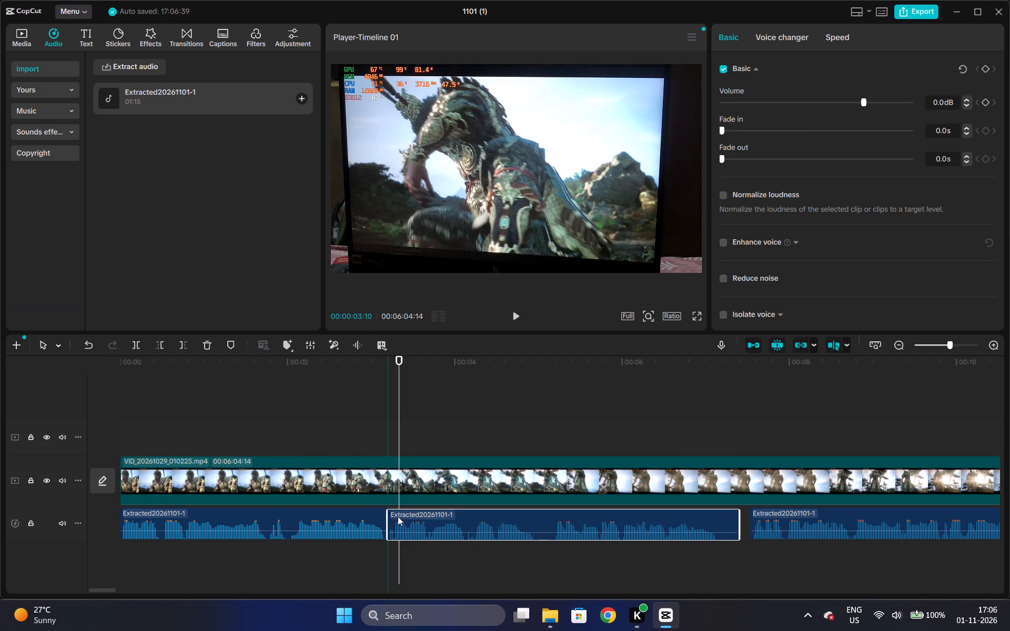
{"action": "left_click_drag", "start_coordinate": [398, 516], "coordinate": [396, 516]}
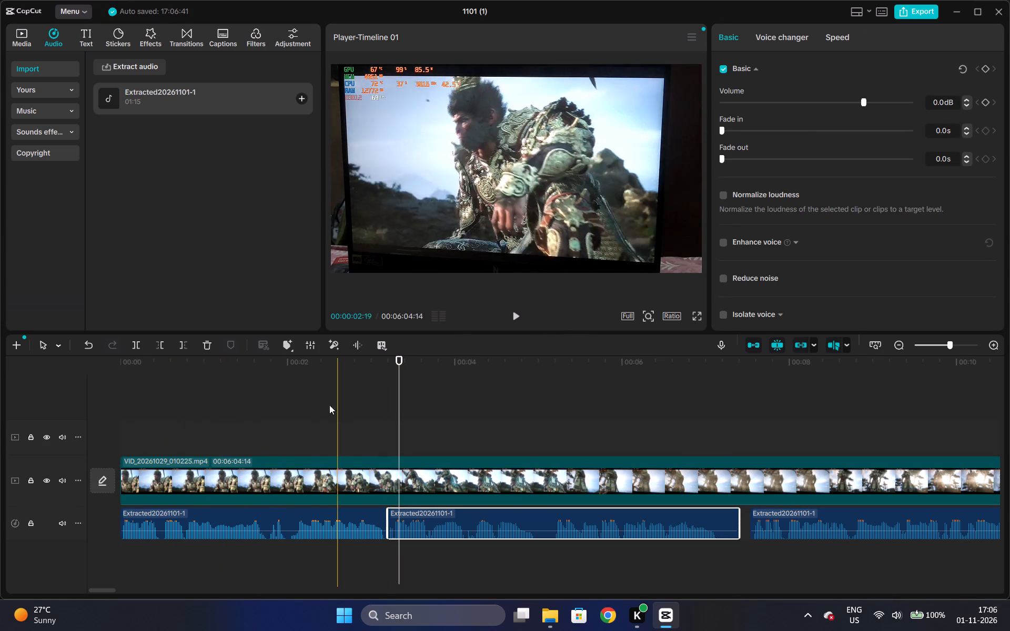
Cut out the short silent piece at about 5 seconds from the second extracted audio clip and close the gap.
{"action": "left_click", "coordinate": [123, 362]}
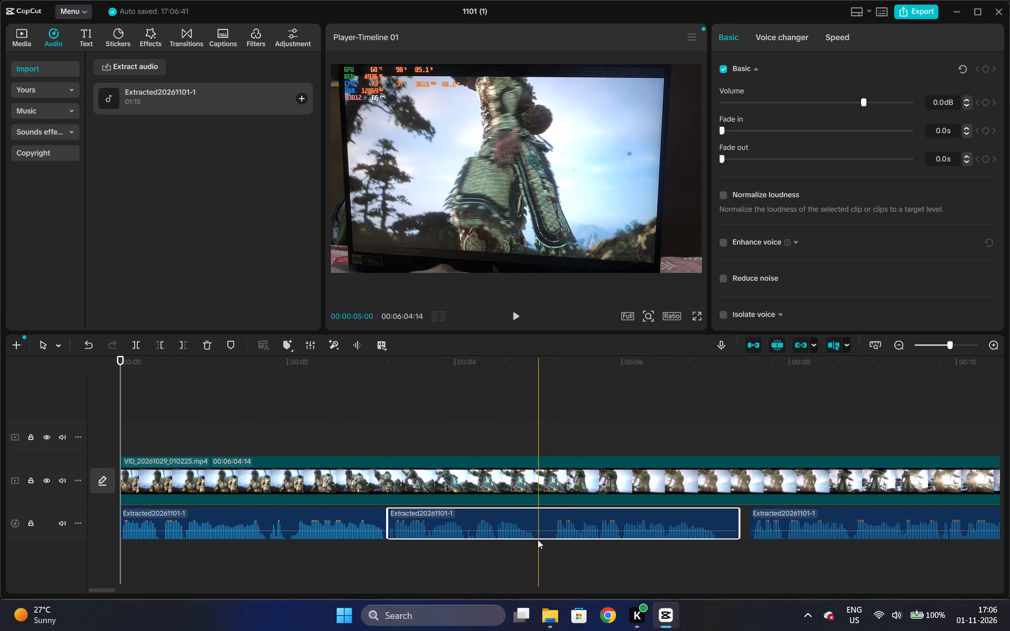
{"action": "key", "text": "ctrl+b"}
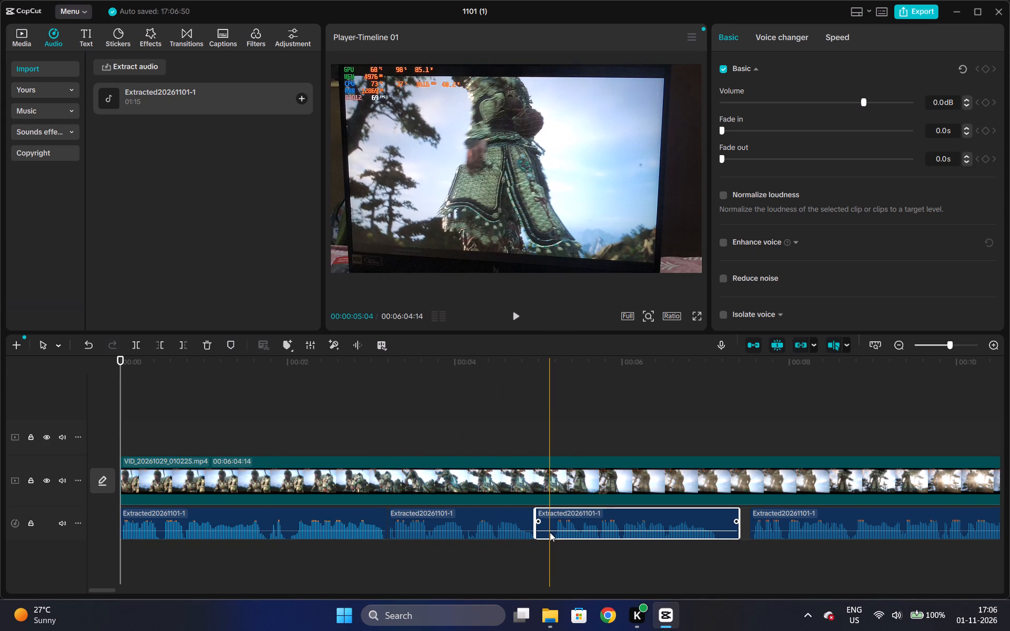
{"action": "key", "text": "ctrl+b"}
{"action": "left_click", "coordinate": [547, 527]}
{"action": "left_click", "coordinate": [547, 527]}
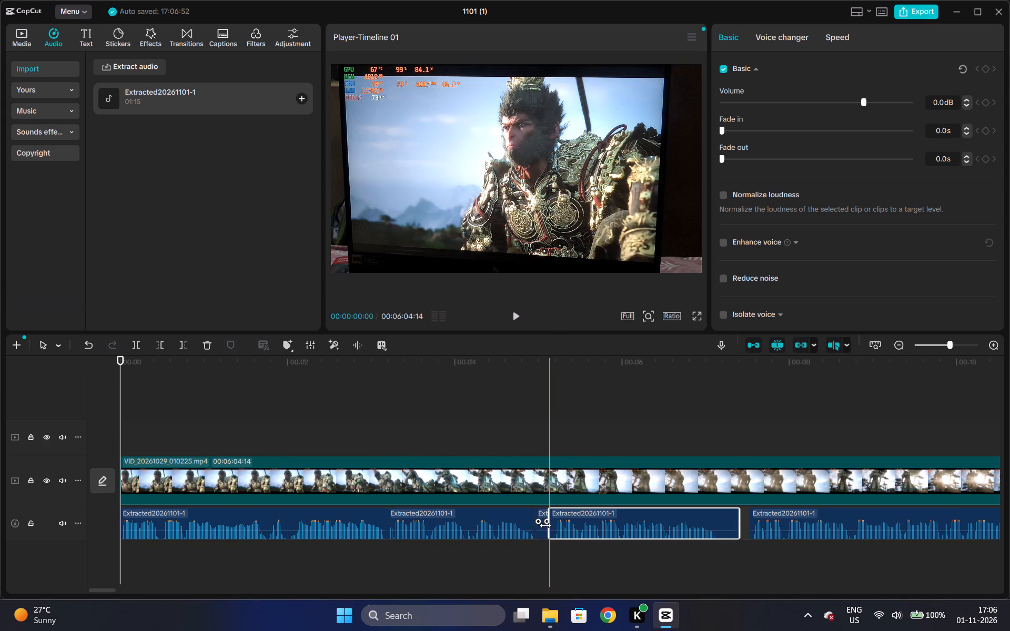
{"action": "left_click", "coordinate": [545, 525]}
{"action": "key", "text": "ctrl+x"}
{"action": "left_click_drag", "start_coordinate": [563, 511], "coordinate": [553, 513]}
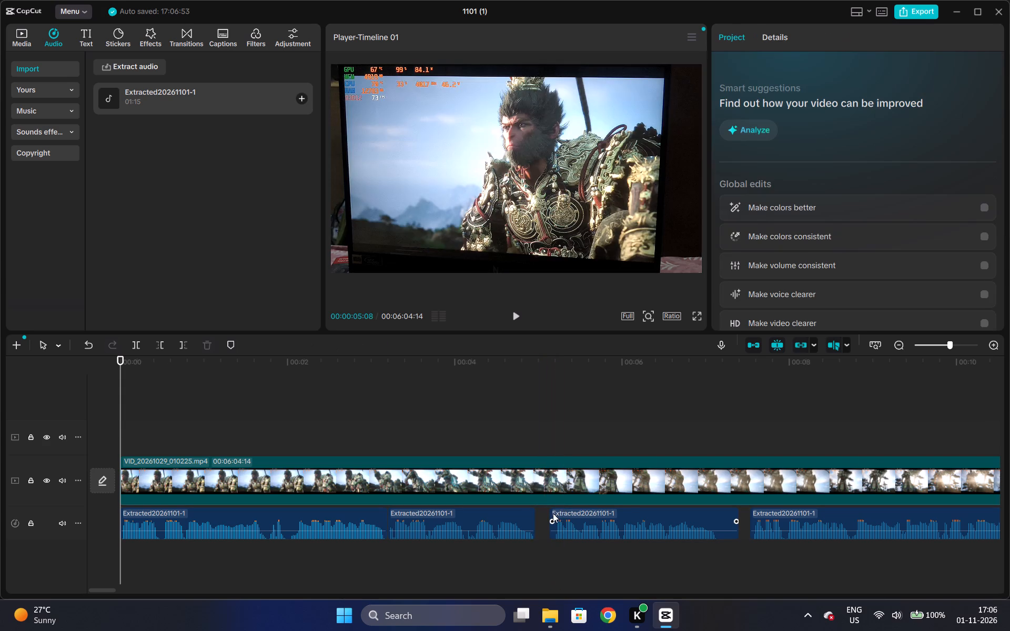
{"action": "left_click_drag", "start_coordinate": [553, 513], "coordinate": [552, 513]}
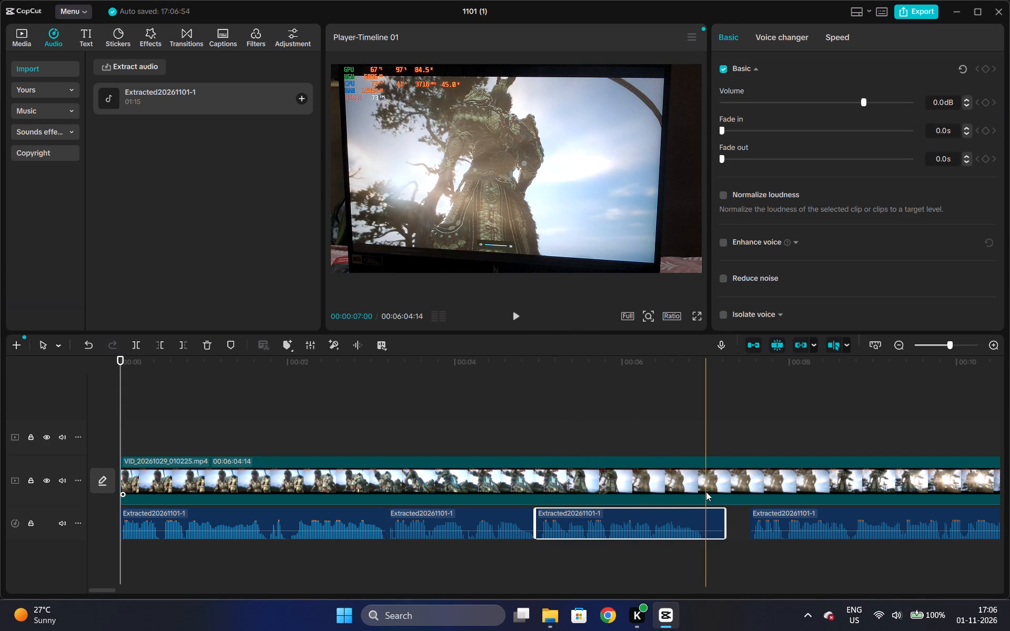
Trim the silent end of the third audio clip at about 00:00:07:00 and move the following clip against it.
{"action": "key", "text": "w"}
{"action": "left_click_drag", "start_coordinate": [790, 516], "coordinate": [738, 517]}
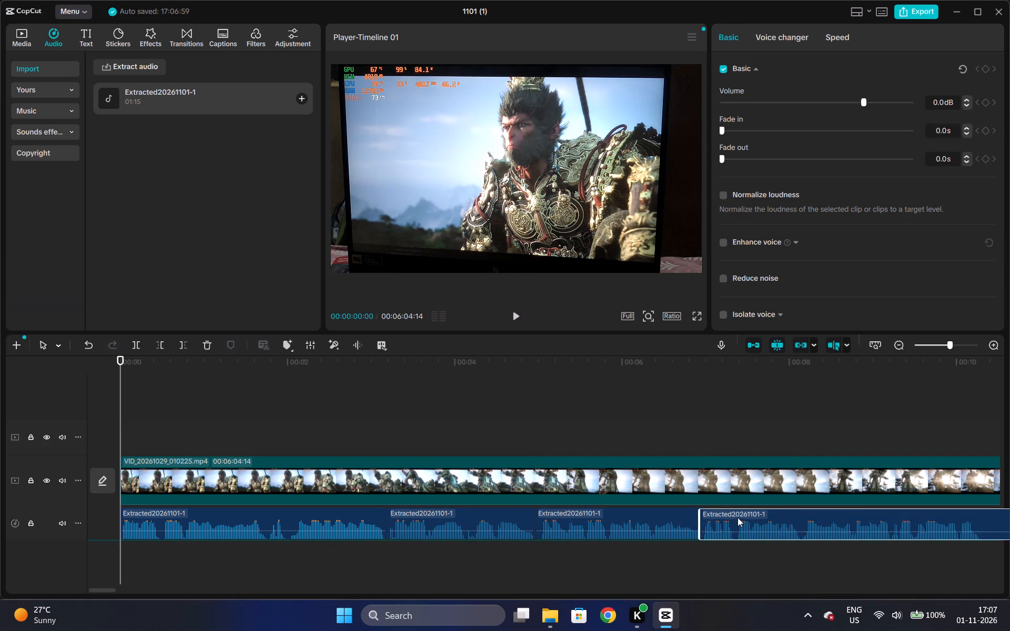
{"action": "left_click_drag", "start_coordinate": [738, 517], "coordinate": [746, 516]}
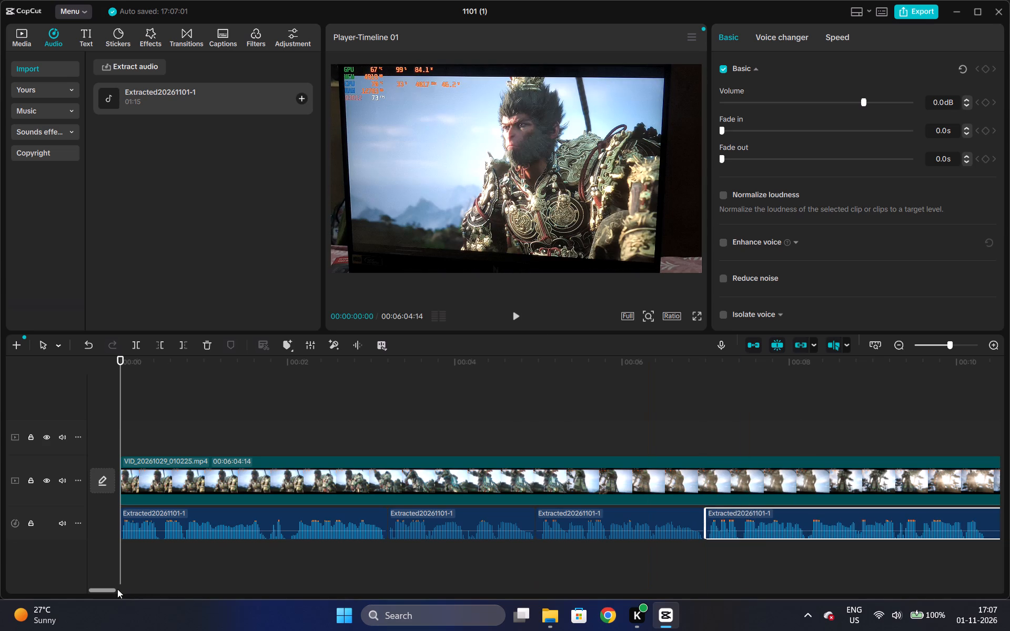
Cut out the short silent piece at about 10.5 seconds from the last audio clip and close the gap.
{"action": "left_click_drag", "start_coordinate": [114, 589], "coordinate": [128, 589]}
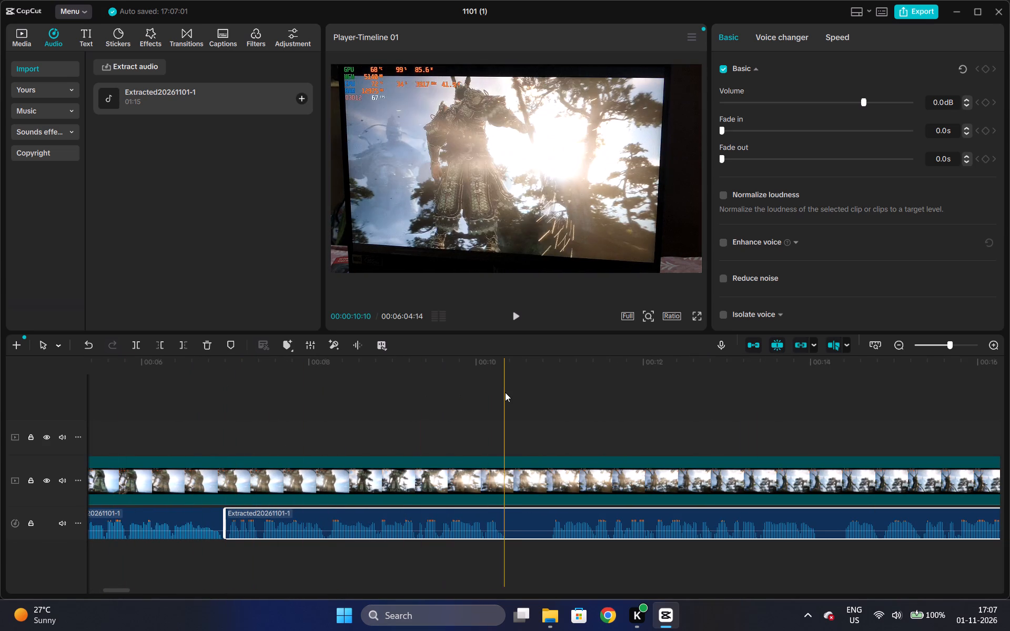
{"action": "key", "text": "ctrl+b"}
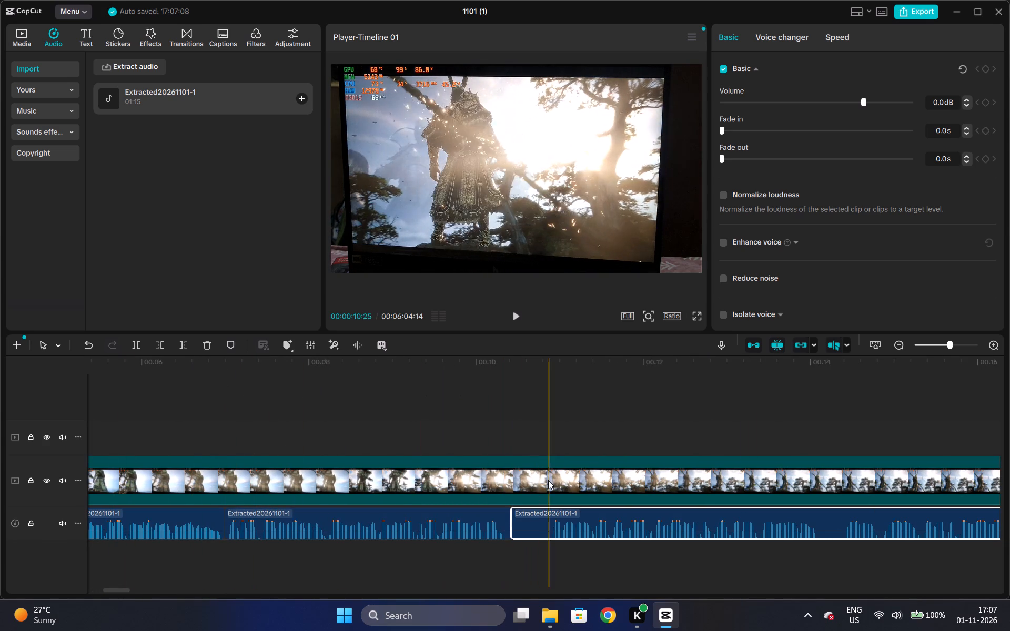
{"action": "key", "text": "ctrl+b"}
{"action": "left_click", "coordinate": [525, 517]}
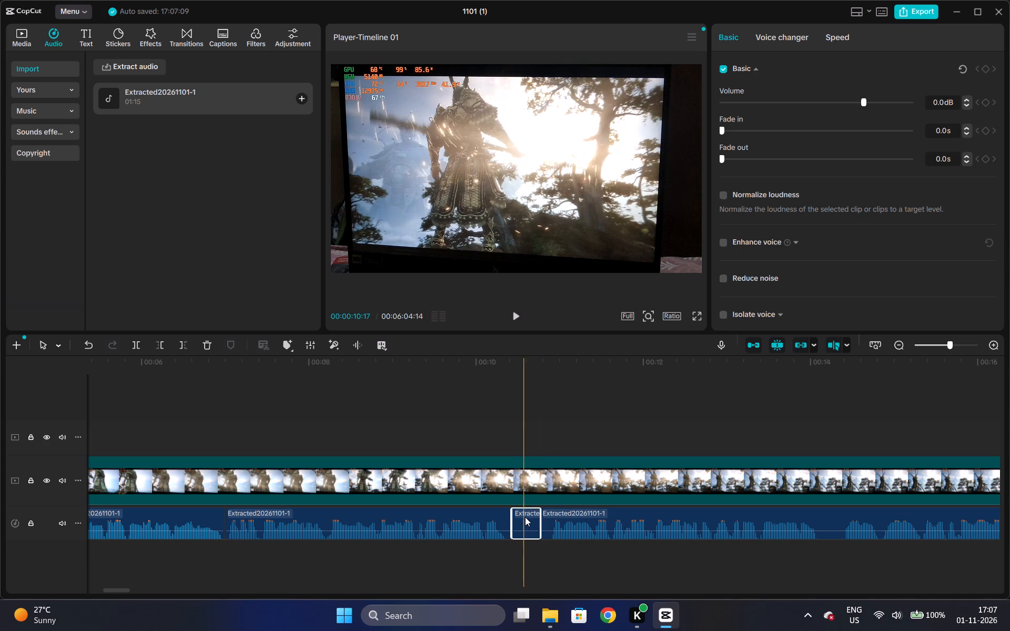
{"action": "key", "text": "ctrl+x"}
{"action": "left_click_drag", "start_coordinate": [571, 515], "coordinate": [555, 514]}
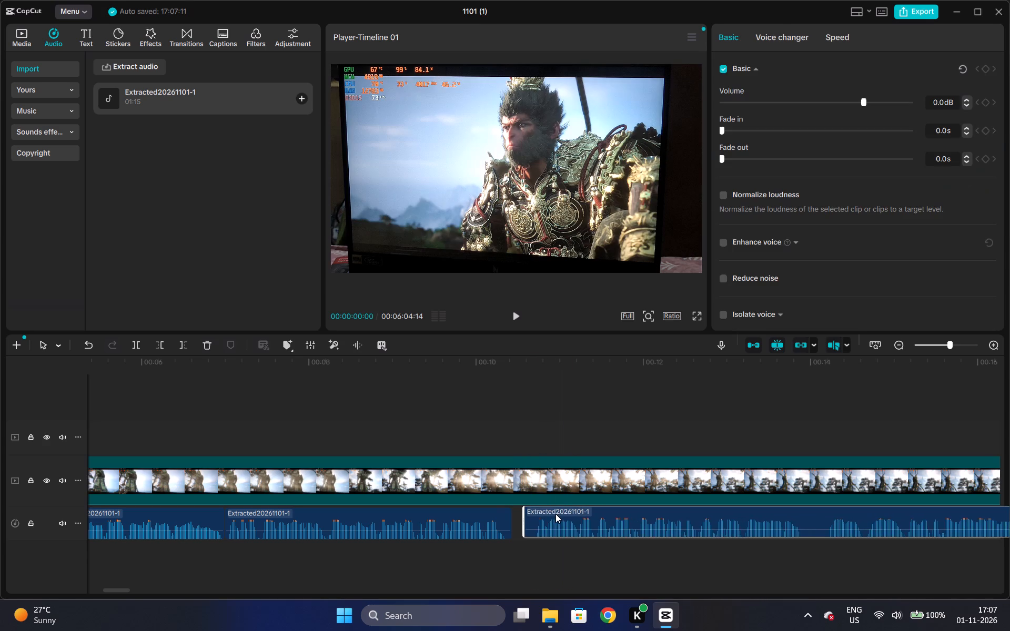
{"action": "left_click_drag", "start_coordinate": [555, 514], "coordinate": [543, 515]}
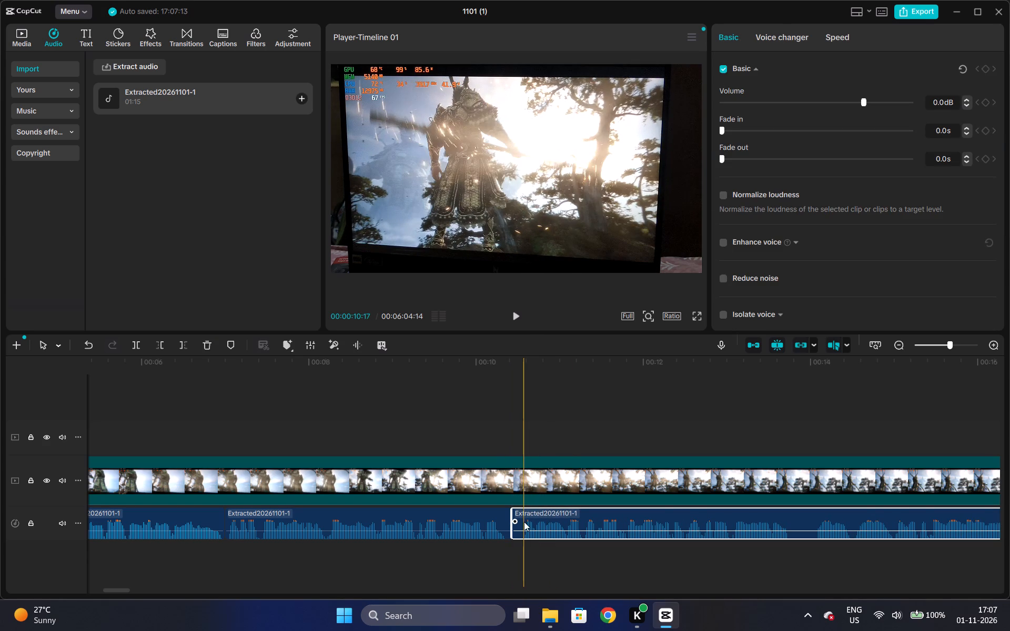
Trim the start of the last audio clip at about 00:00:10:17 and move it back against the preceding clip.
{"action": "key", "text": "q"}
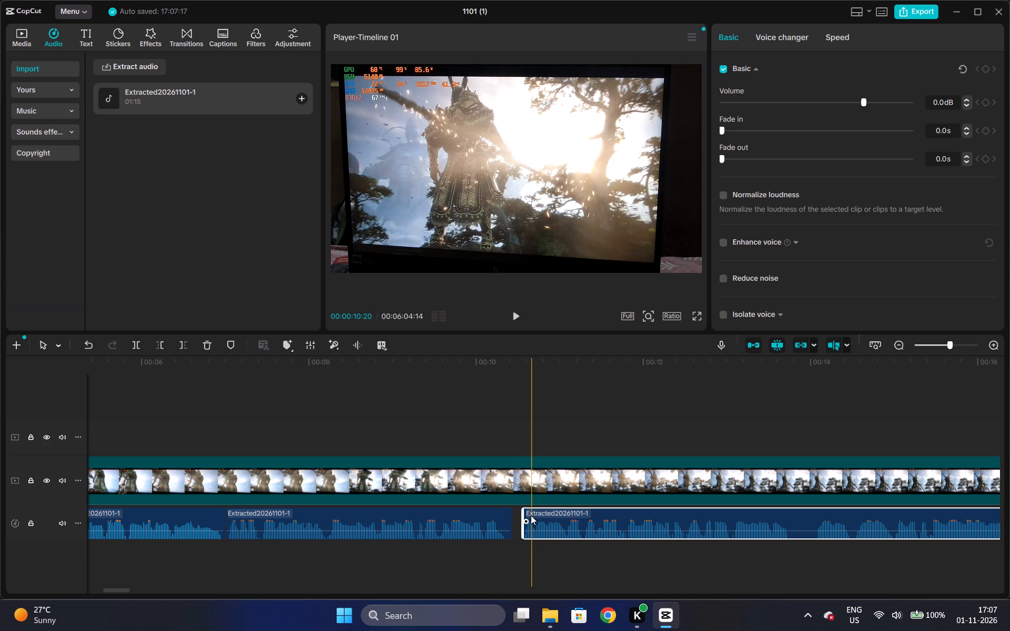
{"action": "left_click_drag", "start_coordinate": [531, 515], "coordinate": [523, 516]}
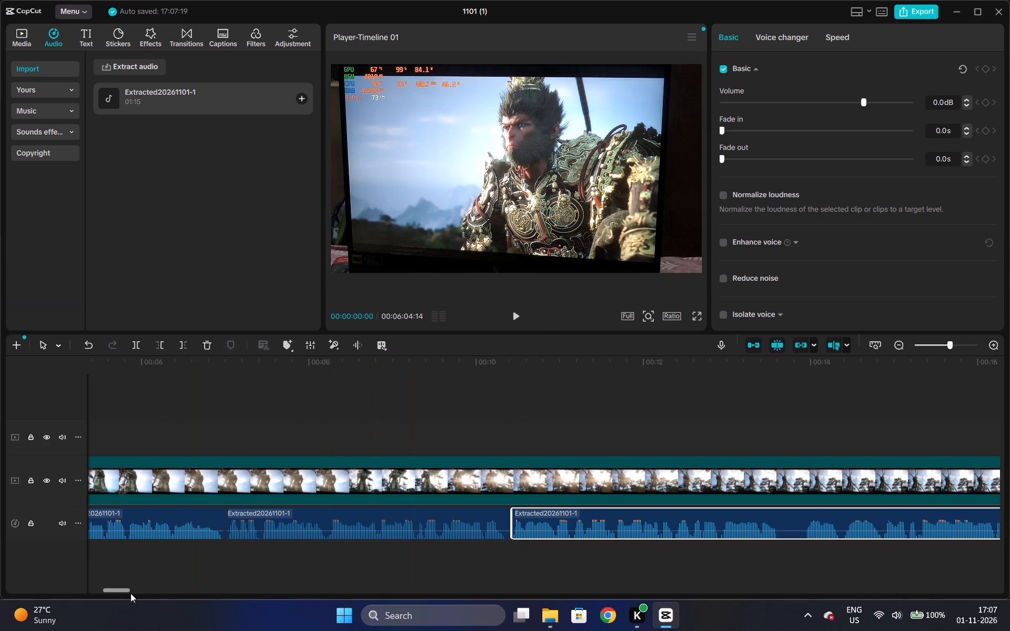
Examine the waveform of the last audio clip after about 10 seconds for its next silent gap.
{"action": "left_click_drag", "start_coordinate": [128, 592], "coordinate": [141, 592]}
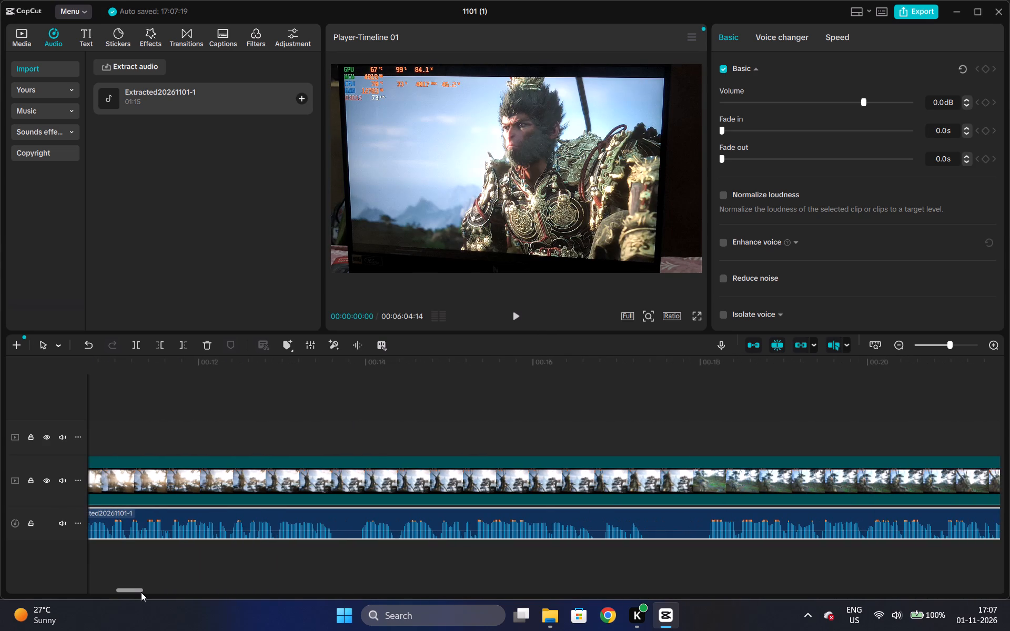
{"action": "left_click", "coordinate": [141, 592]}
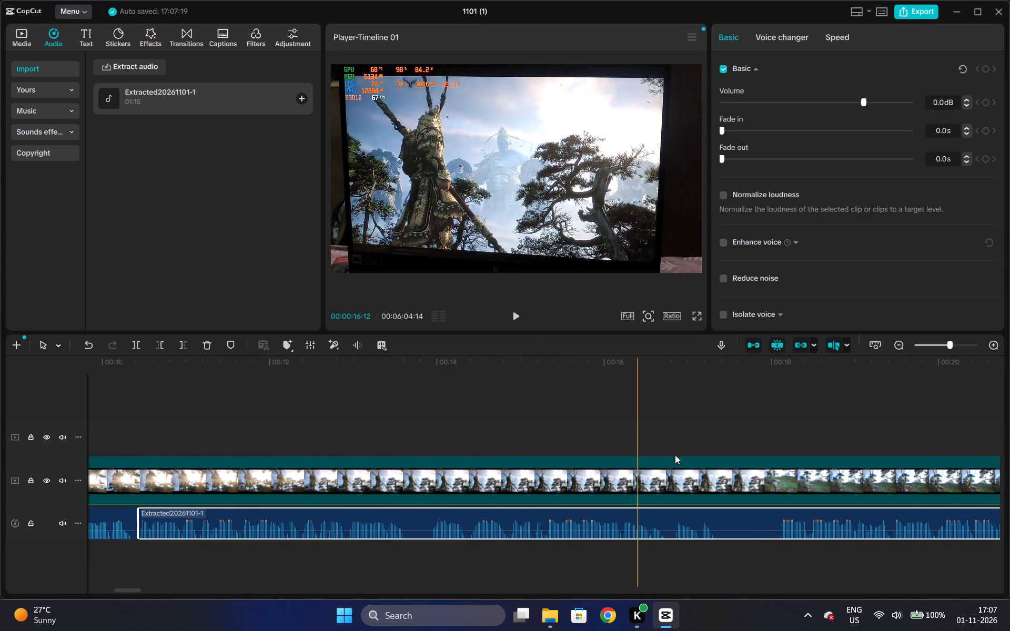
{"action": "triple_click", "coordinate": [898, 342]}
{"action": "left_click", "coordinate": [898, 346]}
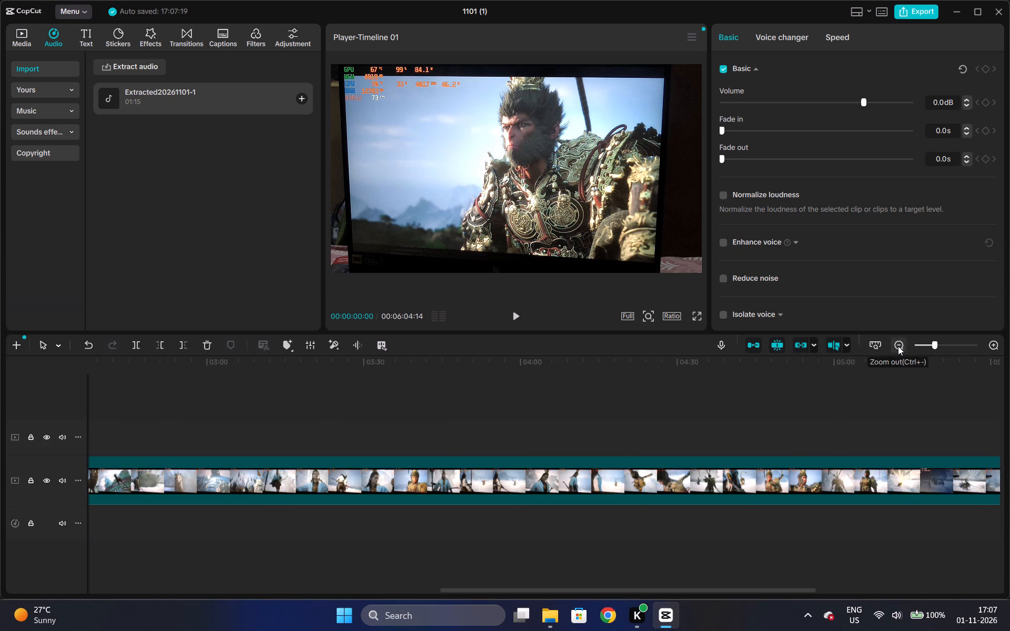
{"action": "triple_click", "coordinate": [898, 346]}
{"action": "triple_click", "coordinate": [993, 343]}
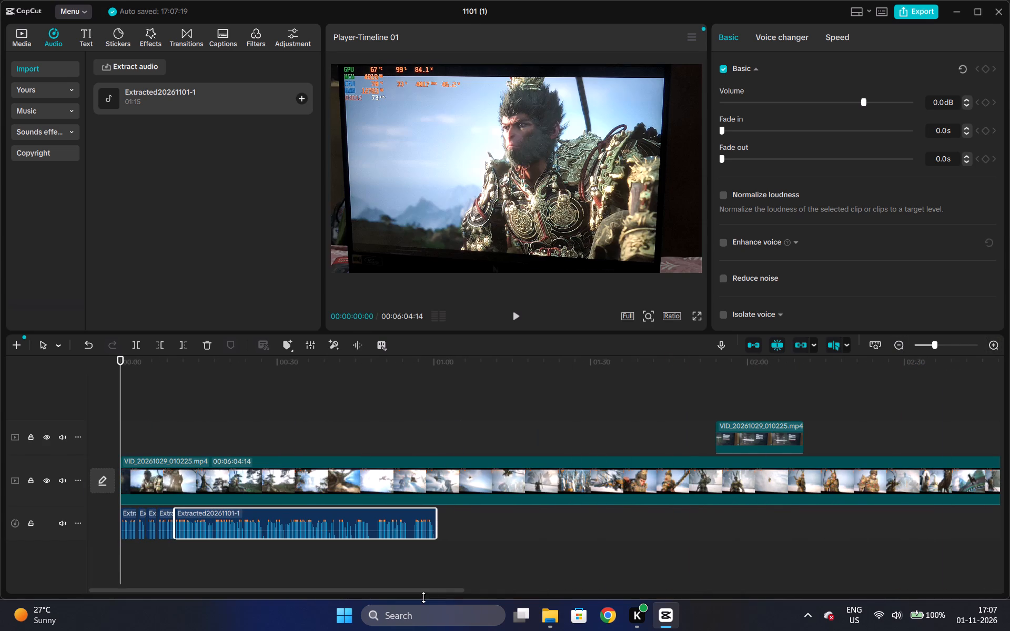
{"action": "left_click_drag", "start_coordinate": [420, 589], "coordinate": [254, 587]}
{"action": "left_click", "coordinate": [996, 348]}
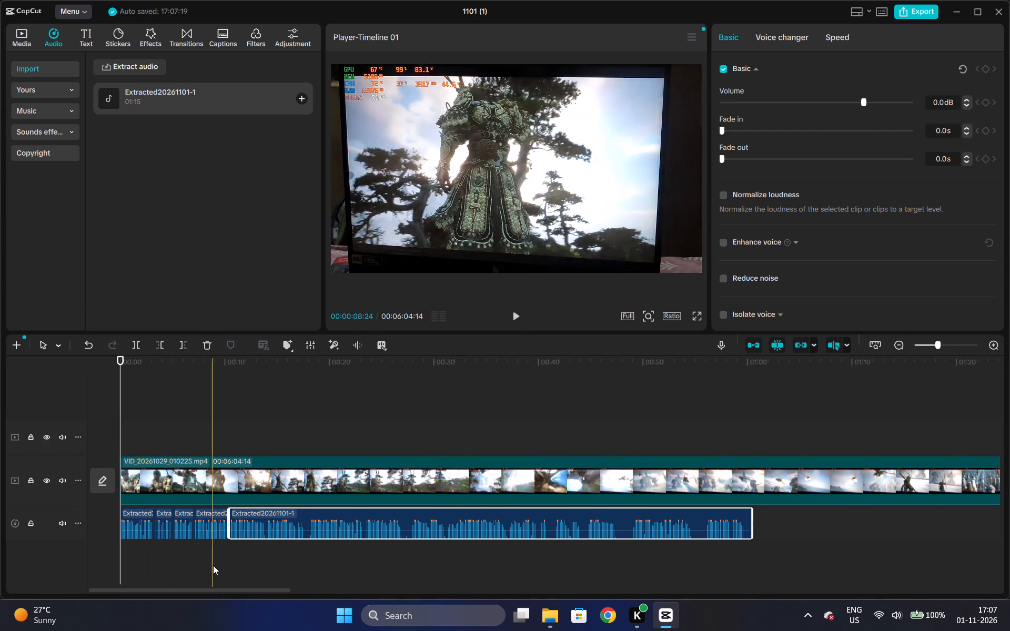
{"action": "left_click", "coordinate": [991, 343]}
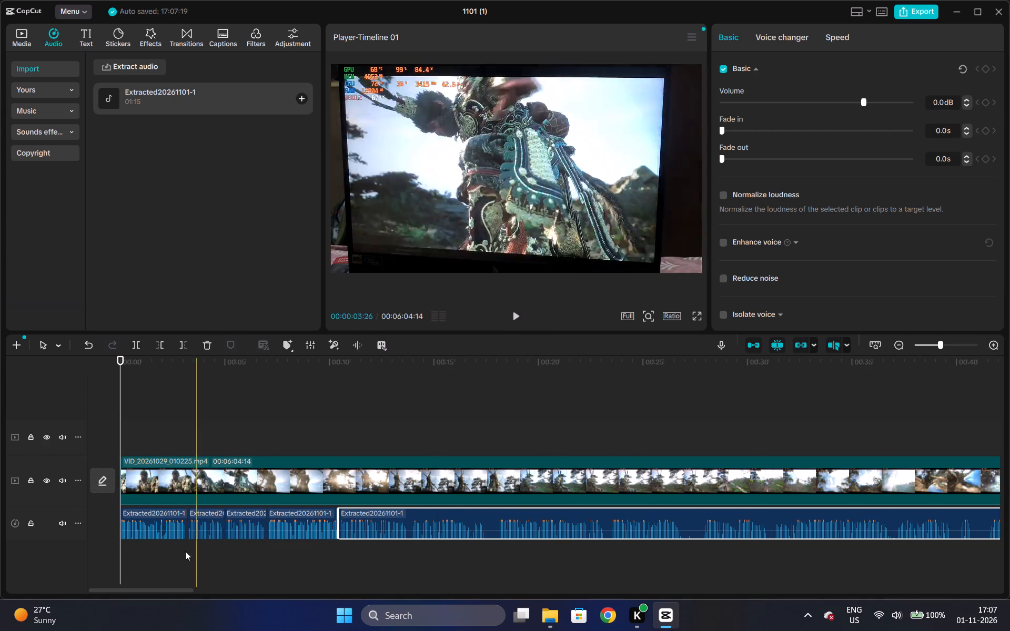
{"action": "left_click_drag", "start_coordinate": [143, 588], "coordinate": [114, 592]}
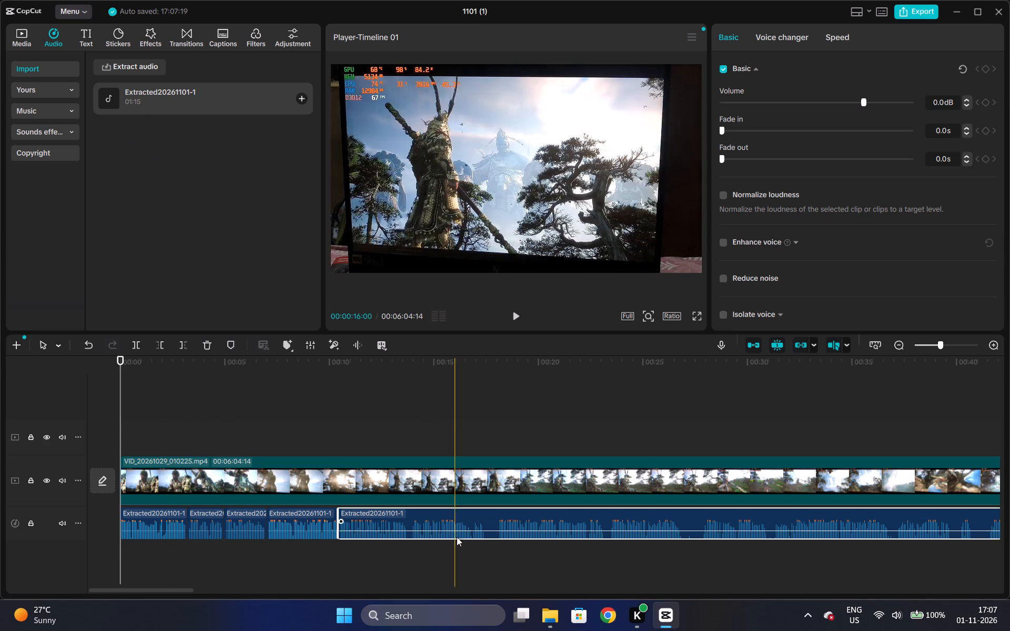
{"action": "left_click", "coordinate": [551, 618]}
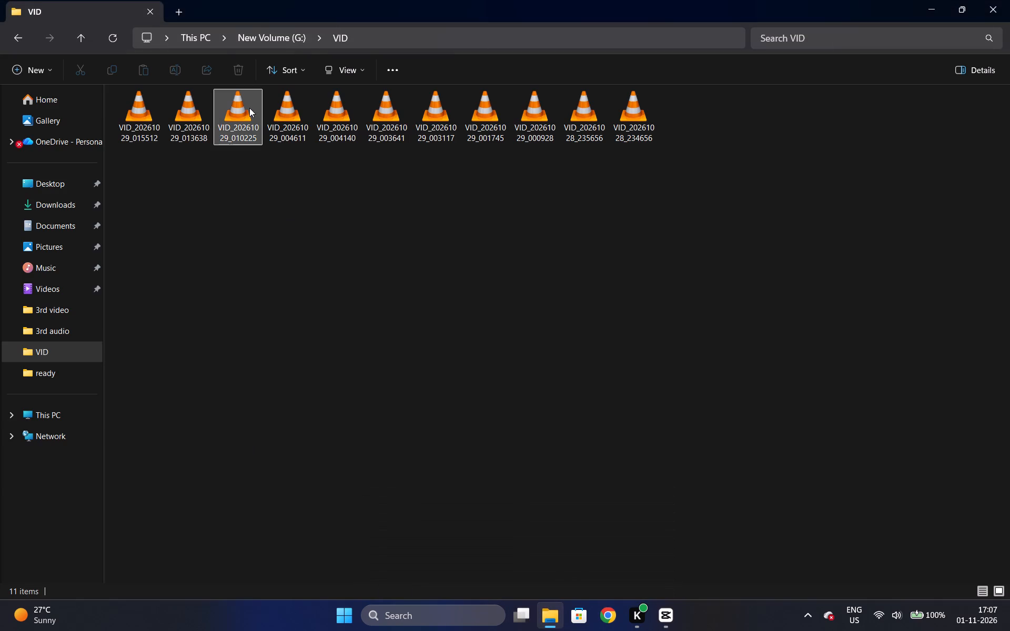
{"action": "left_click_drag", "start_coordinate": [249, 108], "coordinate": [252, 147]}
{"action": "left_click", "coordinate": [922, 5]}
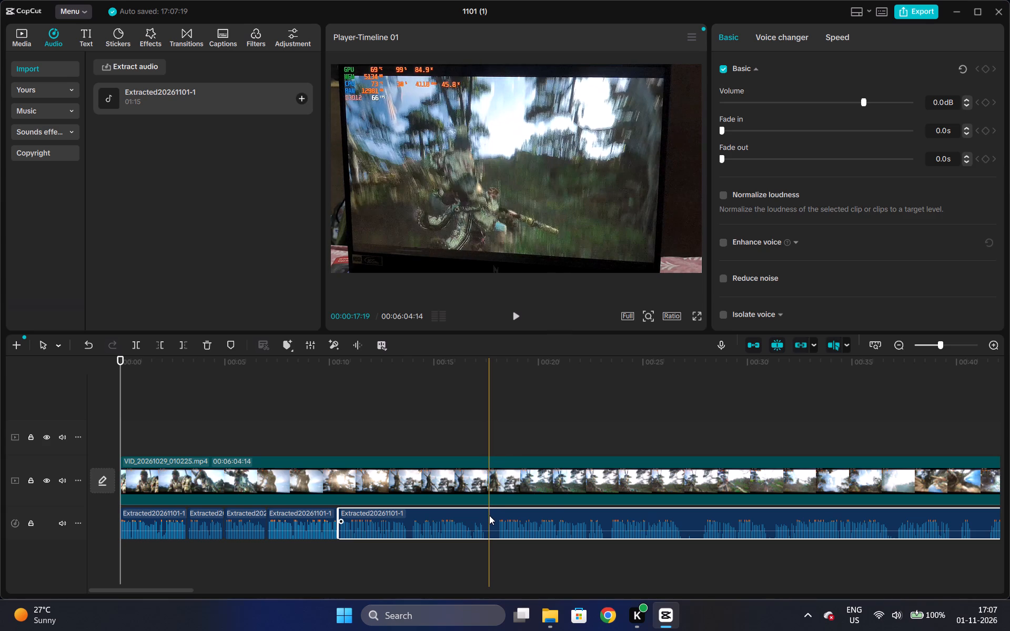
Cut out the silent piece between about 00:00:17:19 and 00:00:18:01 from the last audio clip and close the gap.
{"action": "key", "text": "ctrl+b"}
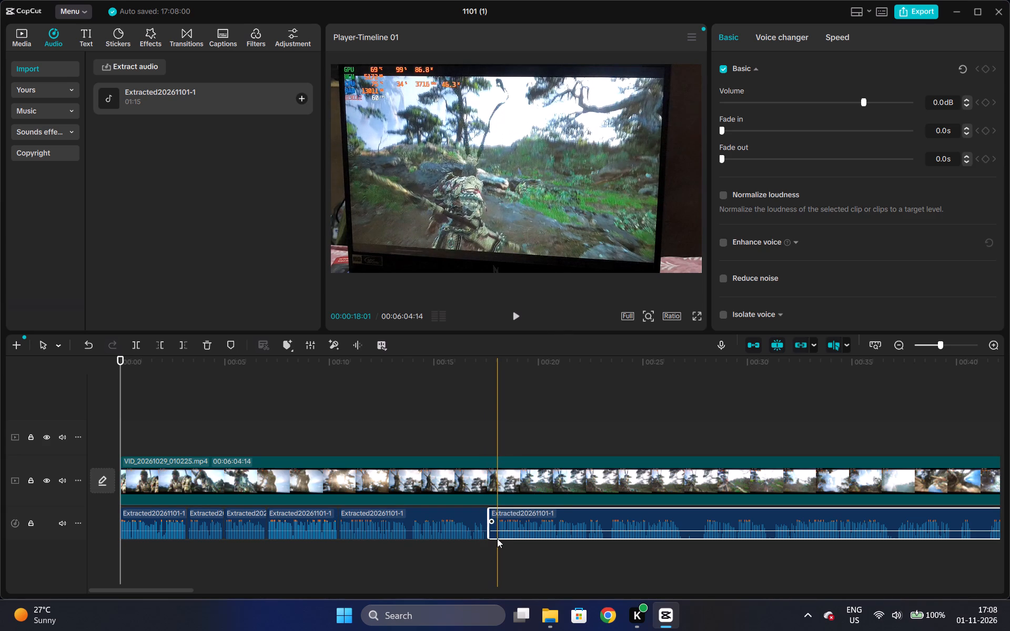
{"action": "key", "text": "ctrl+b"}
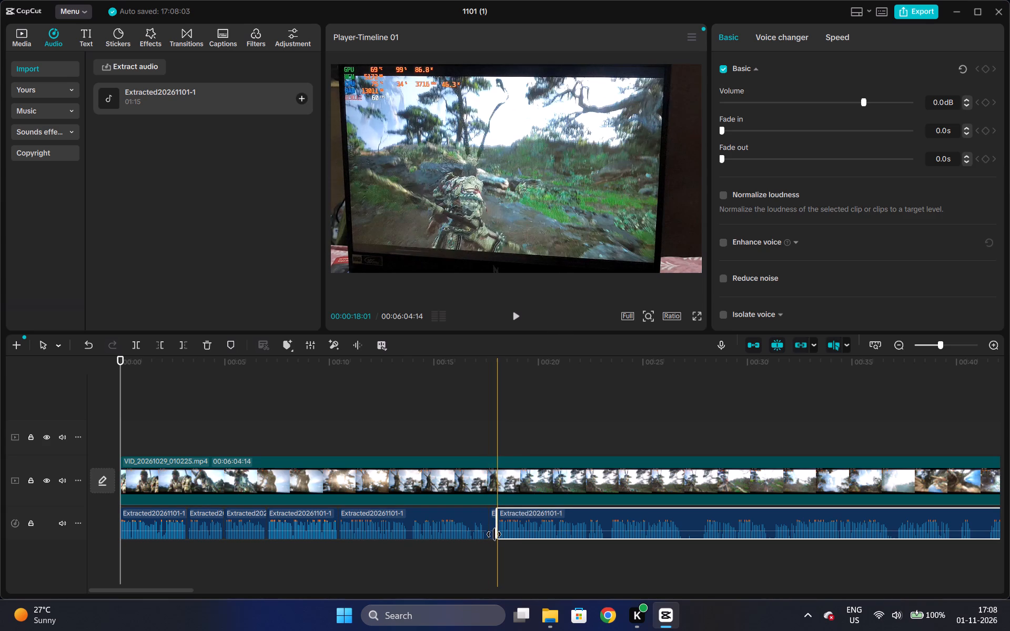
{"action": "left_click", "coordinate": [494, 534]}
{"action": "left_click", "coordinate": [492, 521]}
{"action": "key", "text": "ctrl+x"}
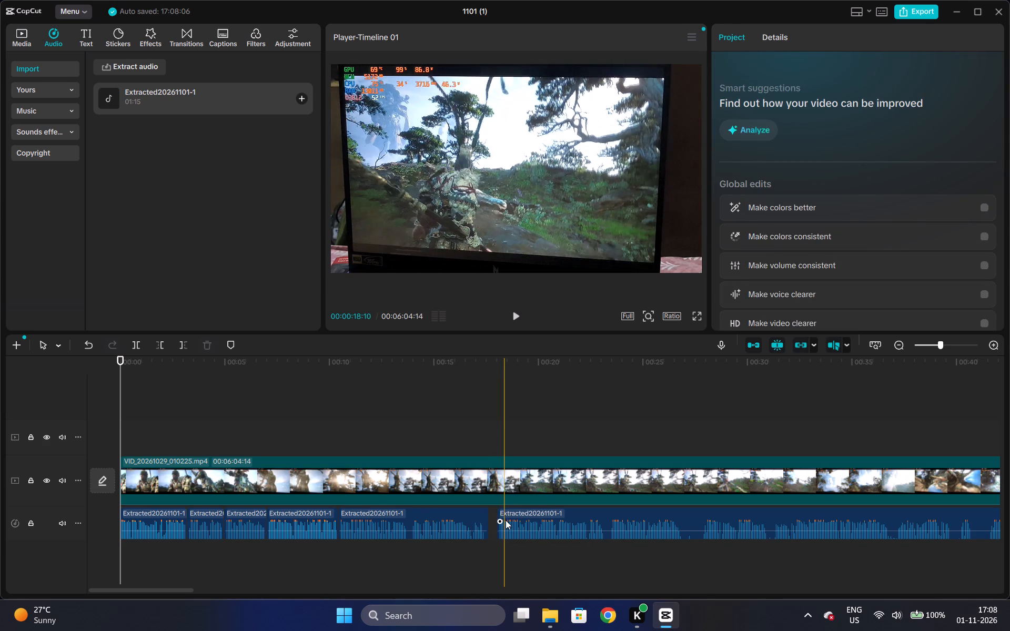
{"action": "left_click_drag", "start_coordinate": [506, 512], "coordinate": [499, 511]}
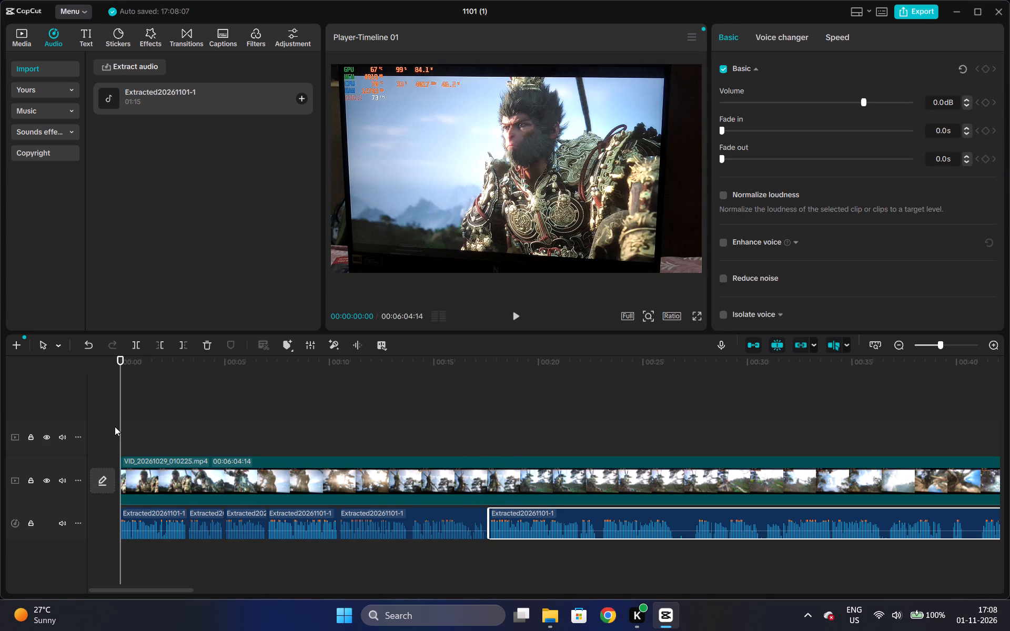
Cut out the silent piece between about 00:00:26:18 and 00:00:27:09 from the last audio clip and close the gap.
{"action": "left_click_drag", "start_coordinate": [124, 361], "coordinate": [133, 361]}
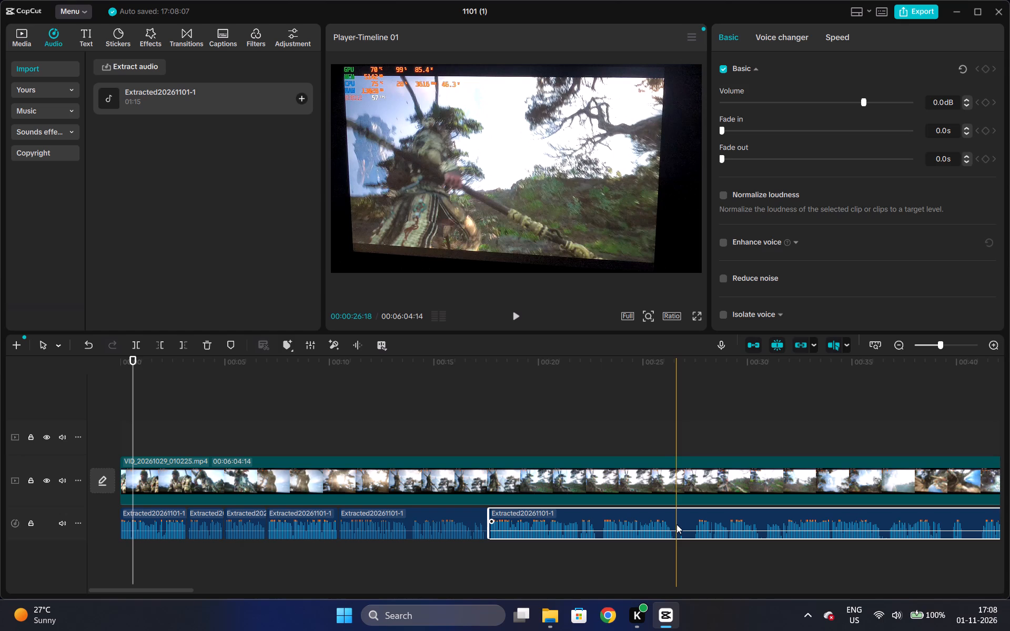
{"action": "key", "text": "ctrl+b"}
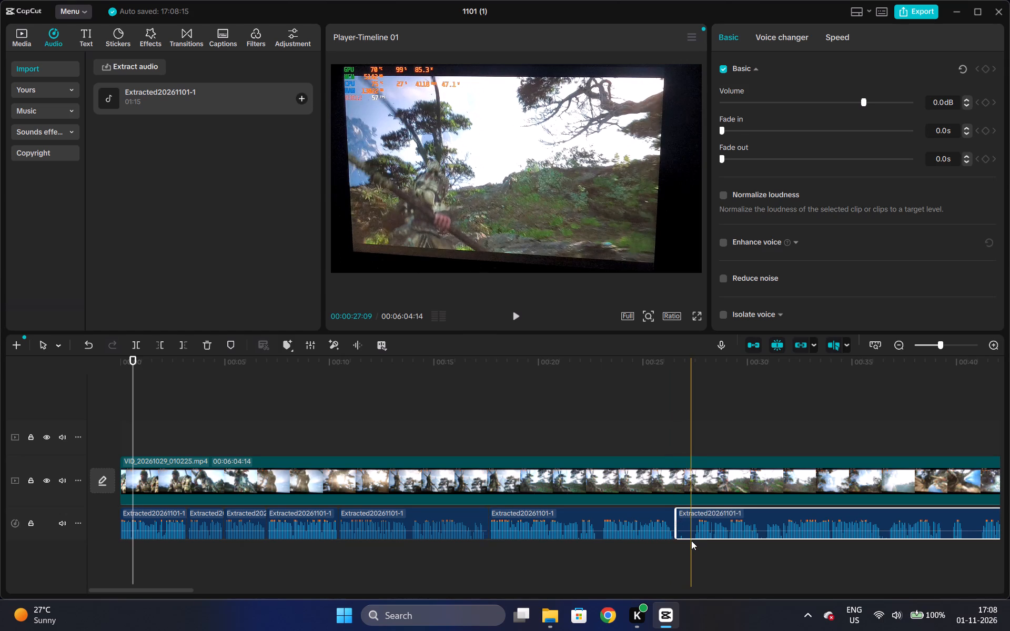
{"action": "key", "text": "ctrl+b"}
{"action": "left_click", "coordinate": [687, 528]}
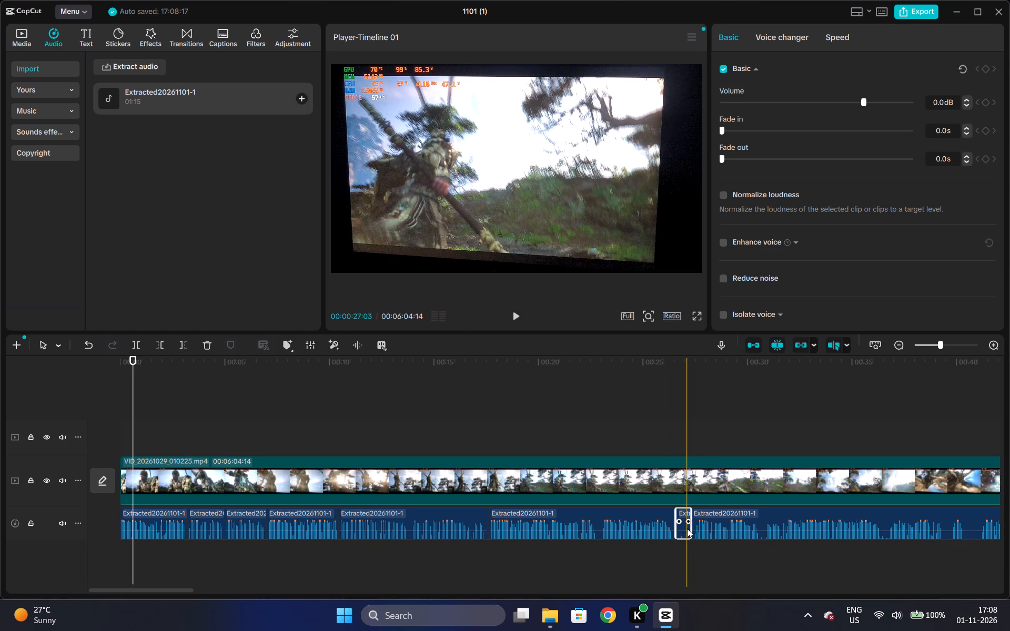
{"action": "key", "text": "ctrl+x"}
{"action": "left_click_drag", "start_coordinate": [706, 514], "coordinate": [695, 516]}
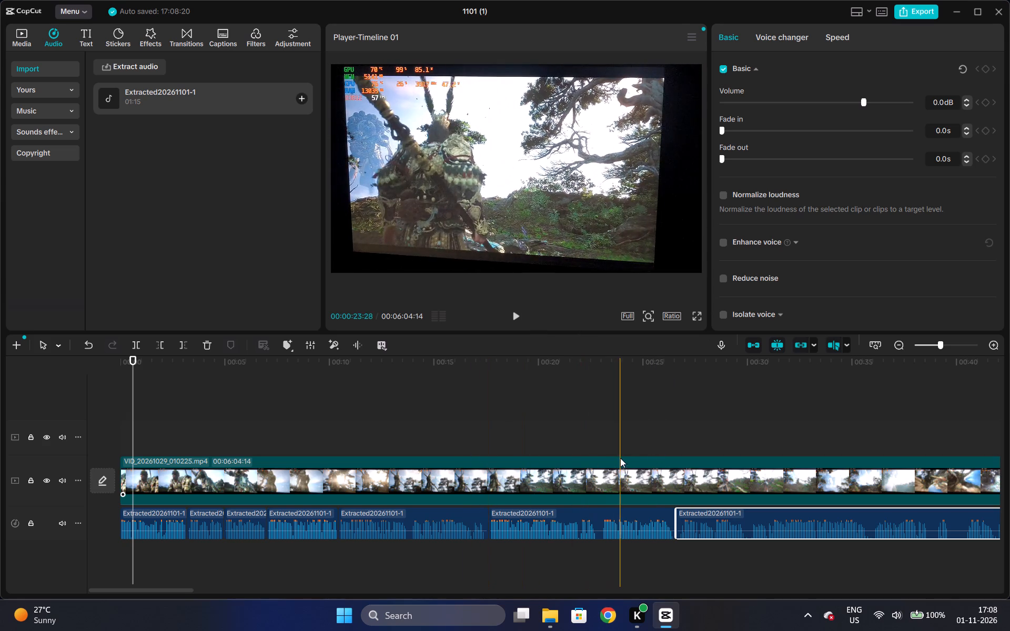
Split the sixth audio clip in its silent gap at about 22.8 seconds.
{"action": "left_click", "coordinate": [122, 360]}
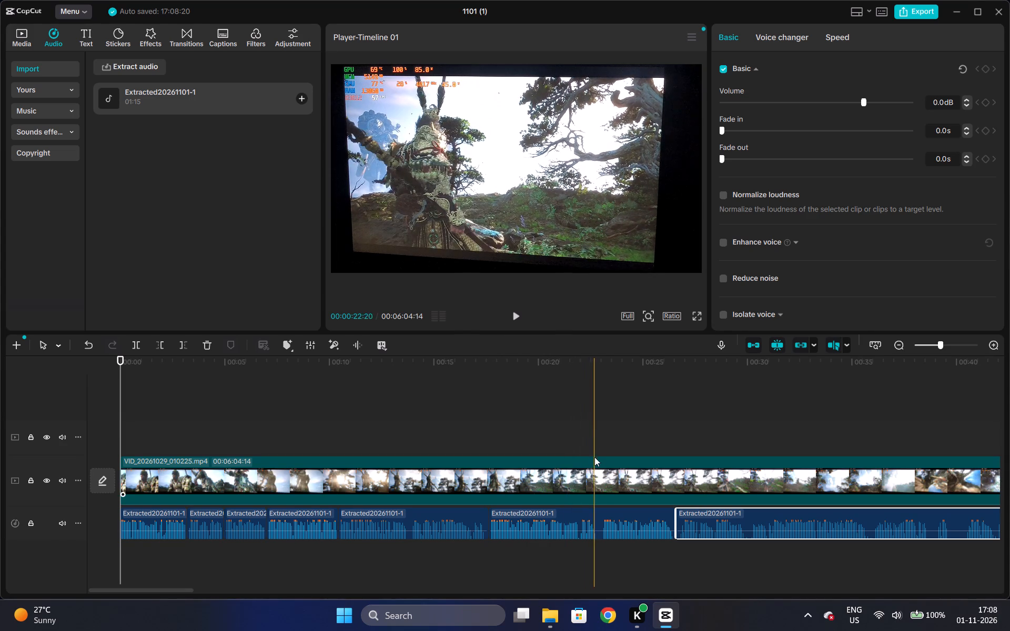
{"action": "left_click", "coordinate": [598, 534]}
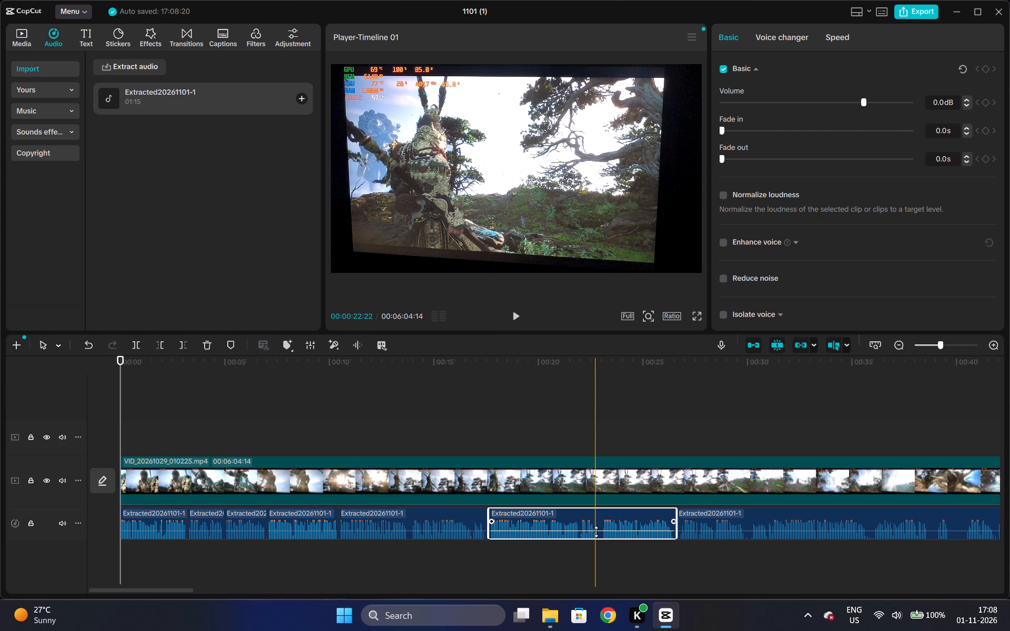
{"action": "key", "text": "ctrl+b"}
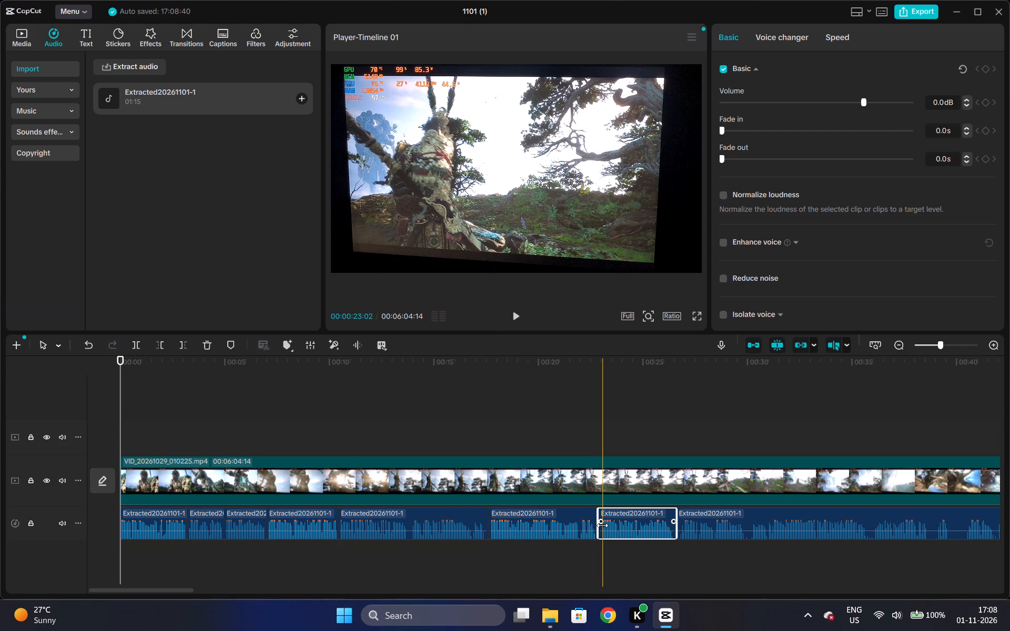
Examine the extracted audio clips around the split at about 22.8 seconds and further along for remaining silent gaps.
{"action": "double_click", "coordinate": [998, 345]}
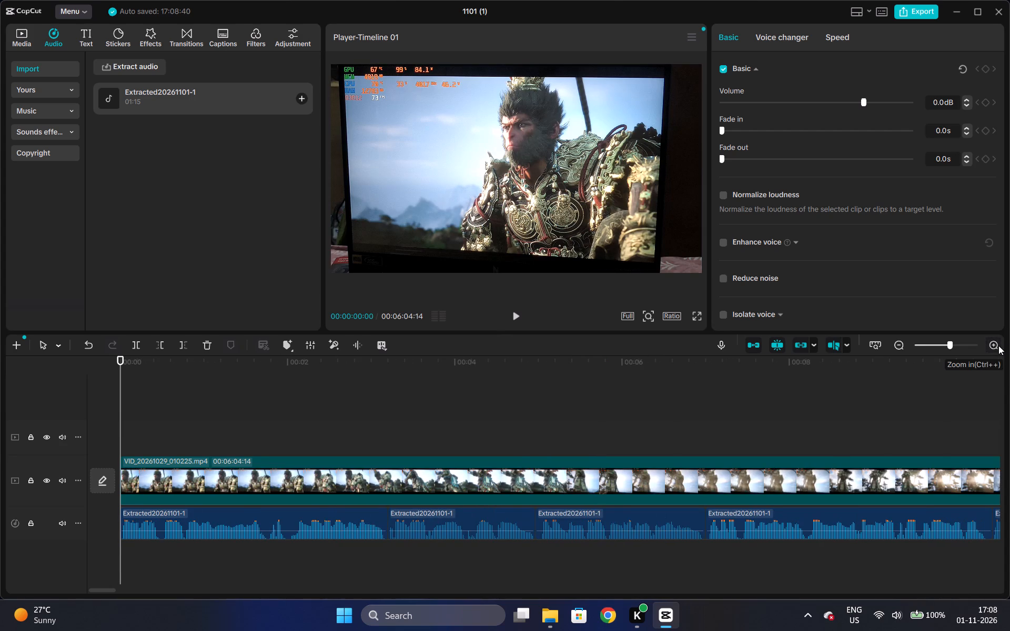
{"action": "left_click_drag", "start_coordinate": [107, 588], "coordinate": [95, 587]}
{"action": "left_click_drag", "start_coordinate": [95, 587], "coordinate": [138, 588]}
{"action": "triple_click", "coordinate": [900, 346]}
{"action": "triple_click", "coordinate": [900, 346]}
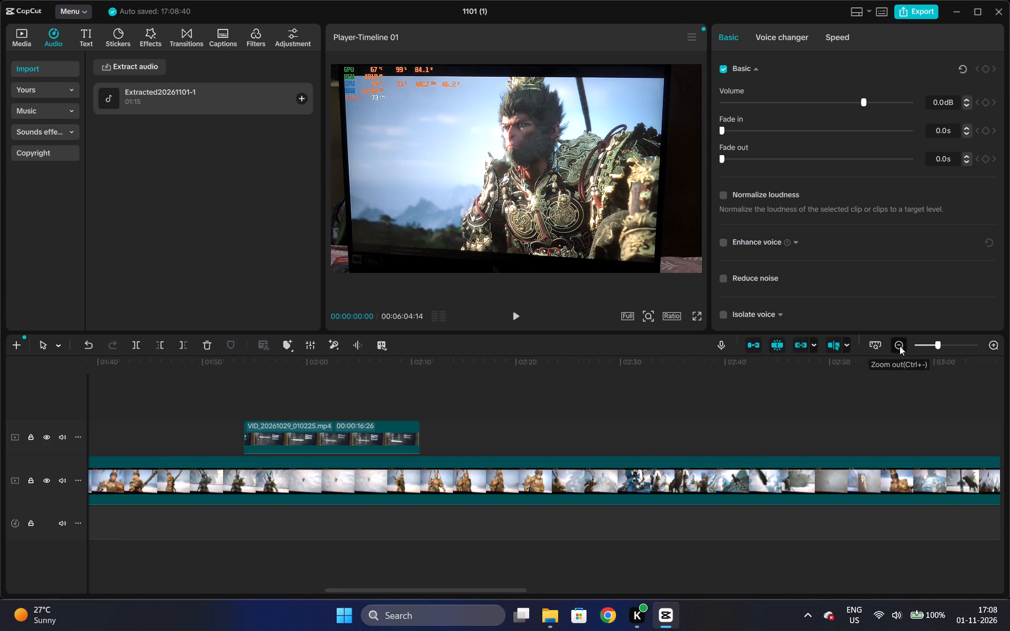
{"action": "left_click", "coordinate": [900, 346]}
{"action": "triple_click", "coordinate": [987, 347]}
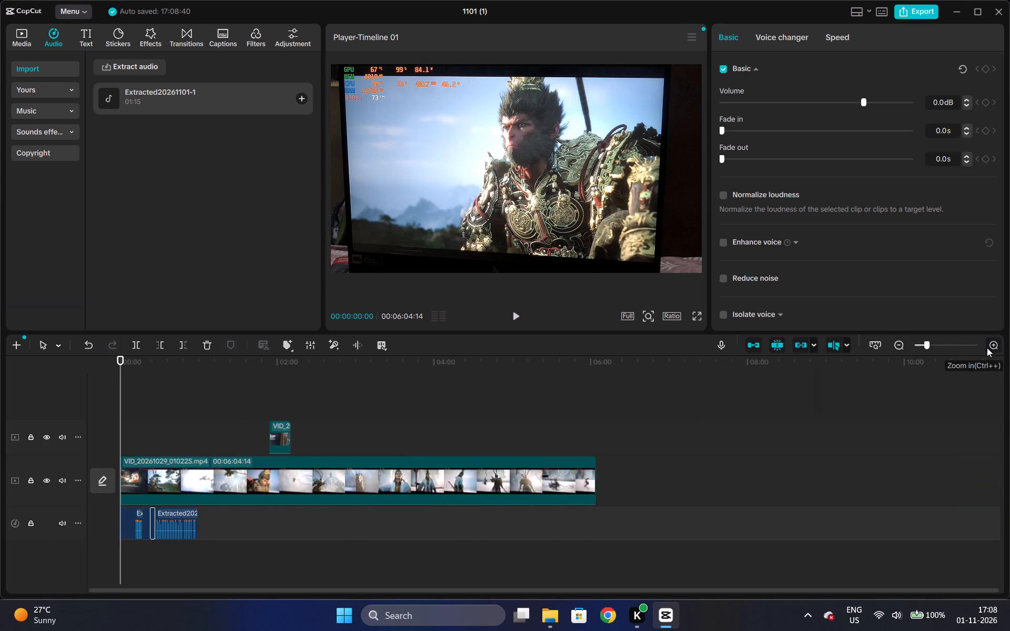
{"action": "left_click", "coordinate": [987, 349]}
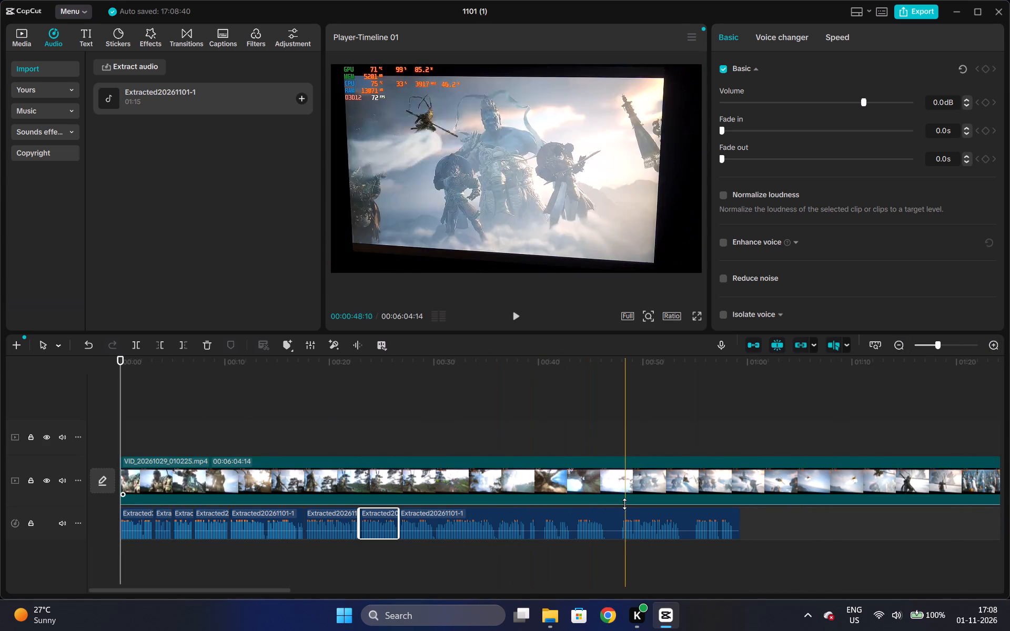
{"action": "left_click", "coordinate": [414, 555]}
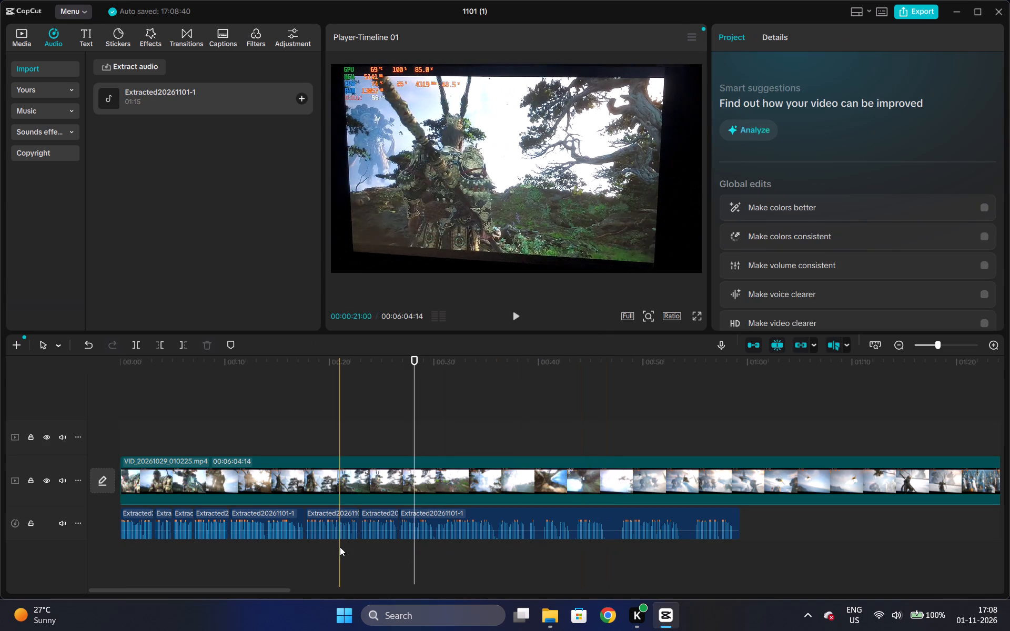
{"action": "left_click", "coordinate": [346, 542]}
{"action": "left_click", "coordinate": [329, 530]}
{"action": "left_click", "coordinate": [325, 517]}
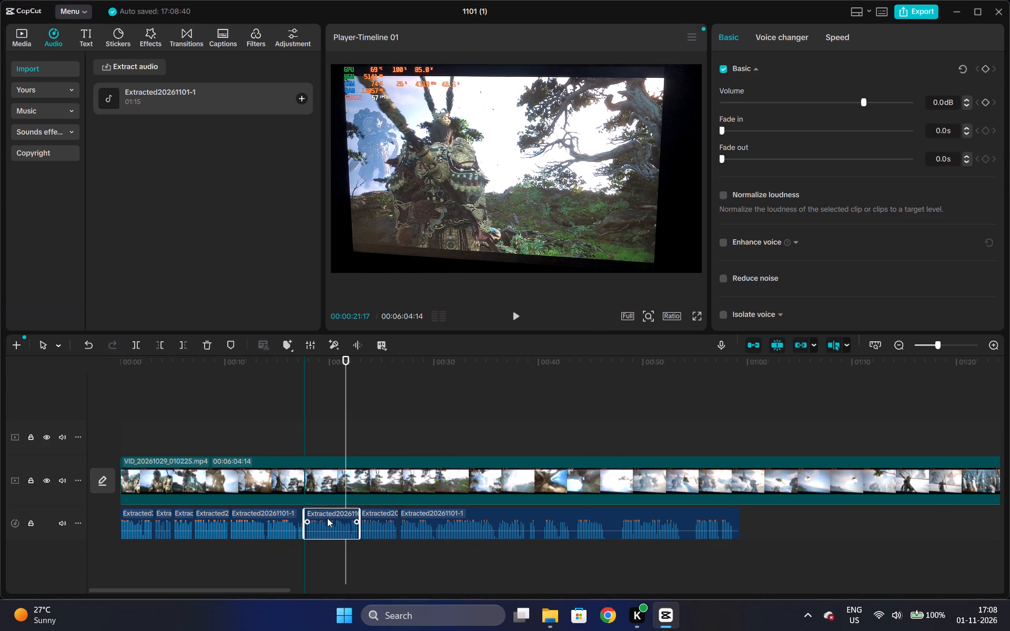
{"action": "left_click", "coordinate": [315, 551]}
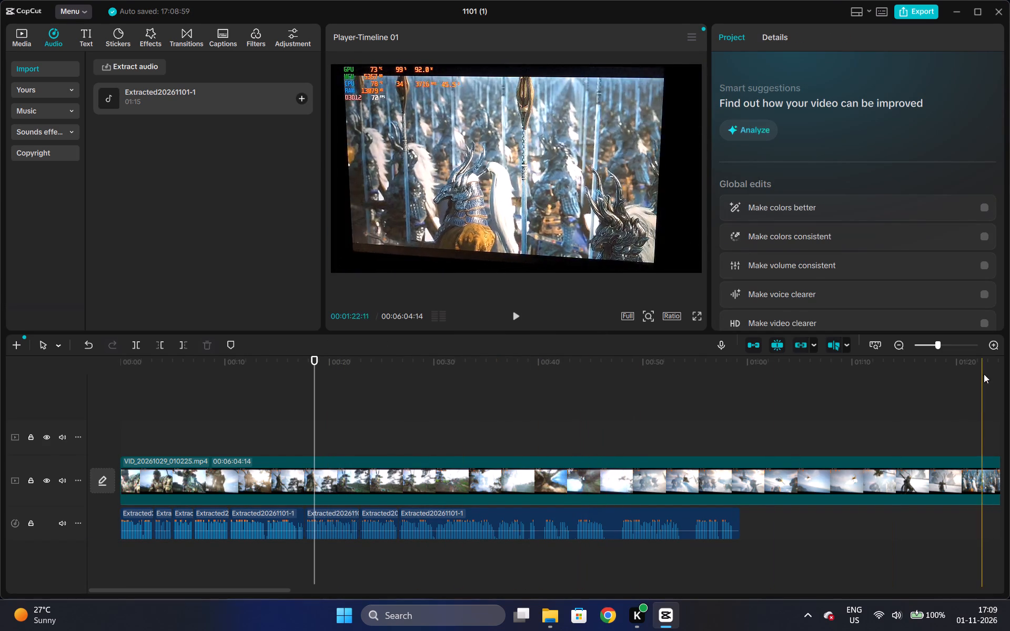
Cut out the silent piece between about 00:00:29:25 and 00:00:30:04 from the last audio clip and close the gap.
{"action": "double_click", "coordinate": [991, 348]}
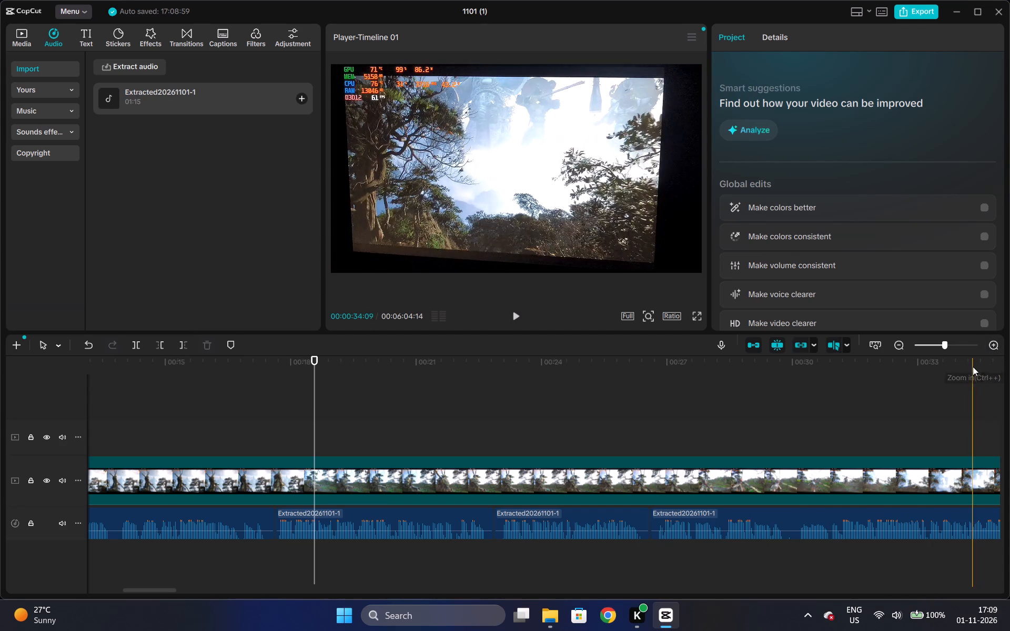
{"action": "left_click", "coordinate": [786, 513]}
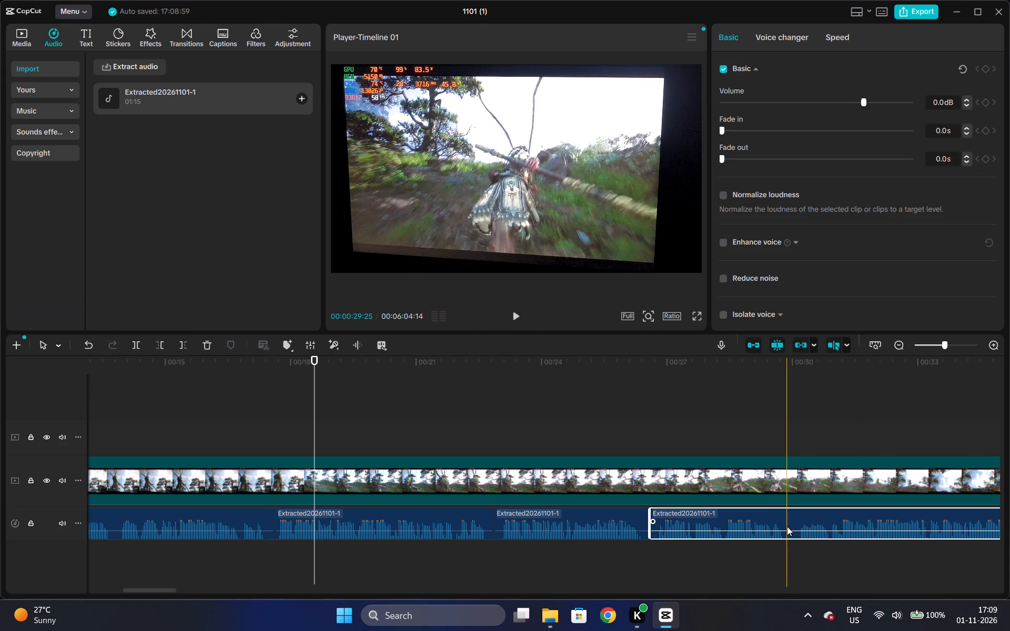
{"action": "key", "text": "ctrl+b"}
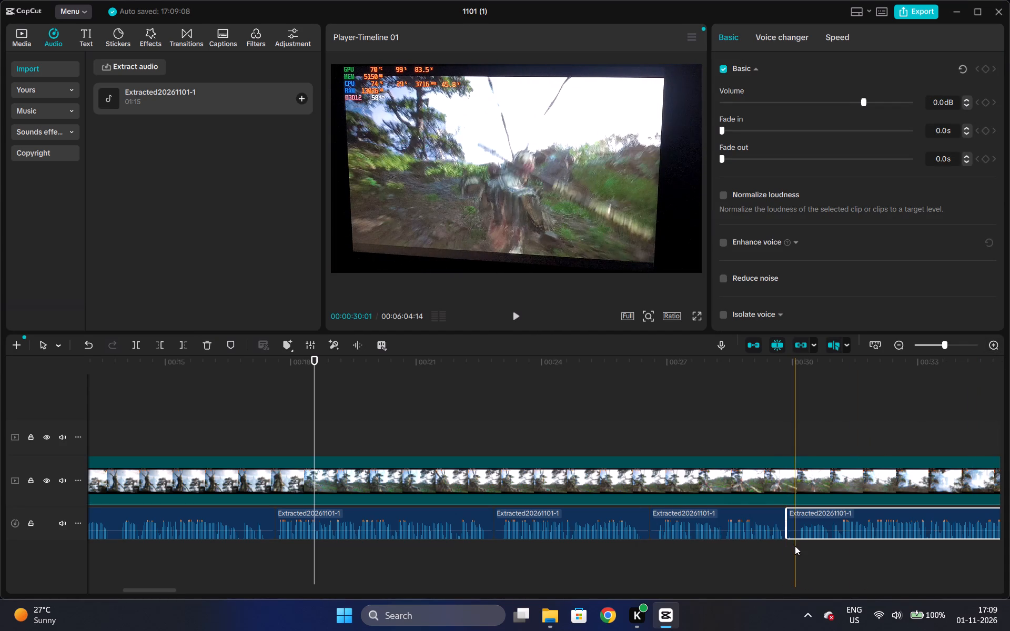
{"action": "key", "text": "ctrl+b"}
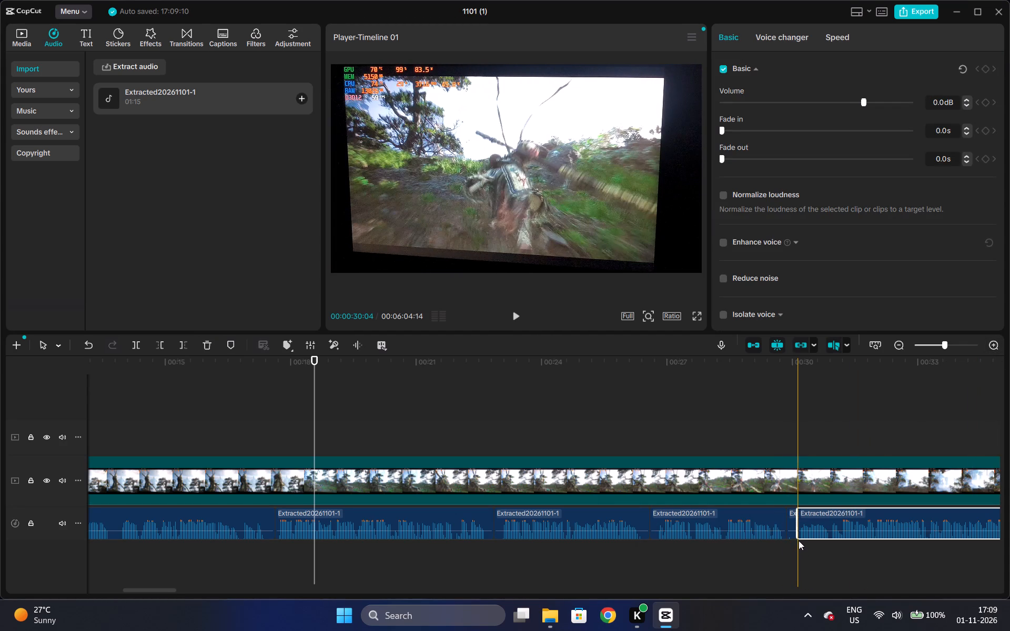
{"action": "left_click", "coordinate": [793, 527]}
{"action": "key", "text": "ctrl+x"}
{"action": "left_click_drag", "start_coordinate": [809, 512], "coordinate": [797, 511]}
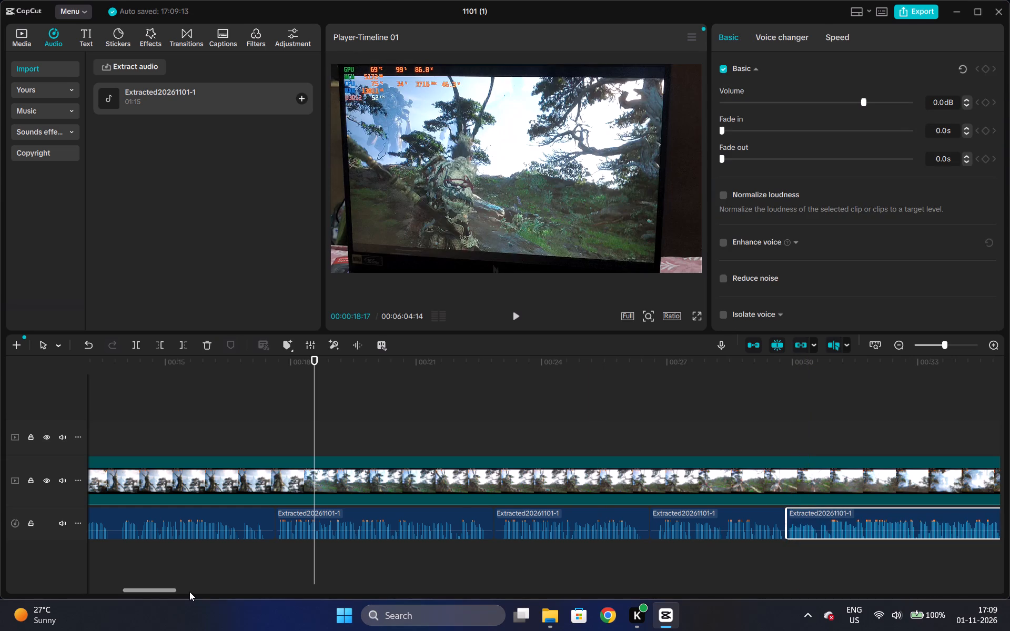
{"action": "left_click_drag", "start_coordinate": [189, 592], "coordinate": [106, 592]}
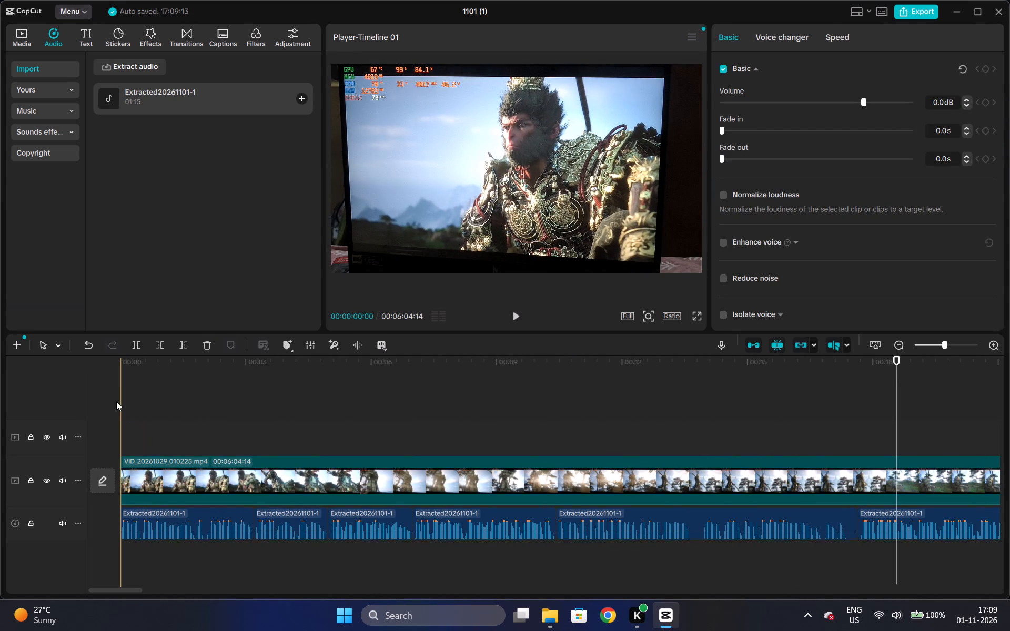
Cut out the silent piece between about 46 and 47 seconds from the last audio clip and close the gap.
{"action": "left_click", "coordinate": [119, 370]}
{"action": "left_click", "coordinate": [124, 366]}
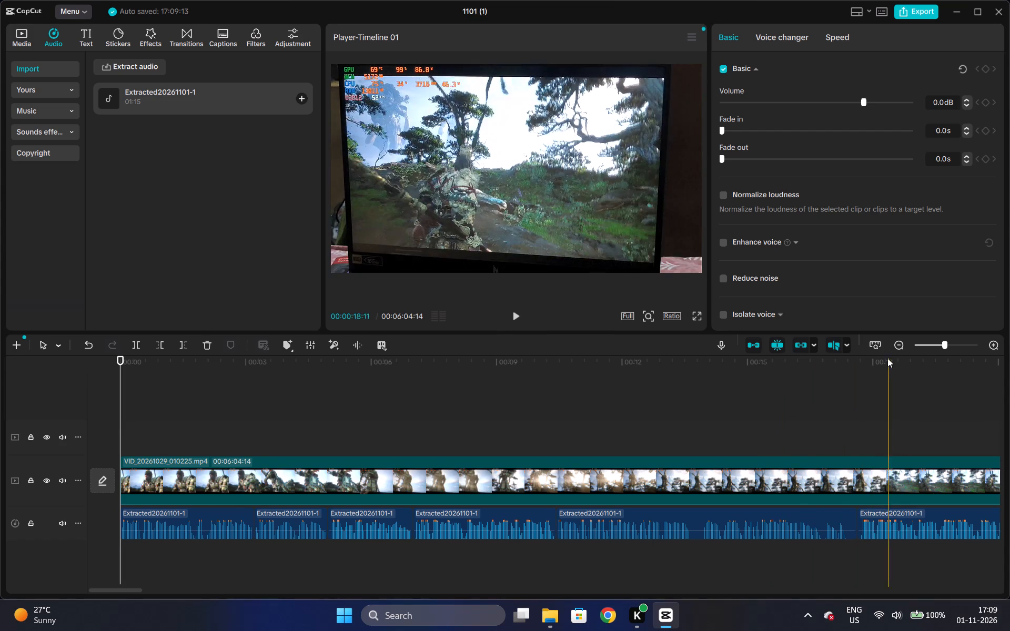
{"action": "left_click", "coordinate": [896, 346]}
{"action": "left_click", "coordinate": [896, 346]}
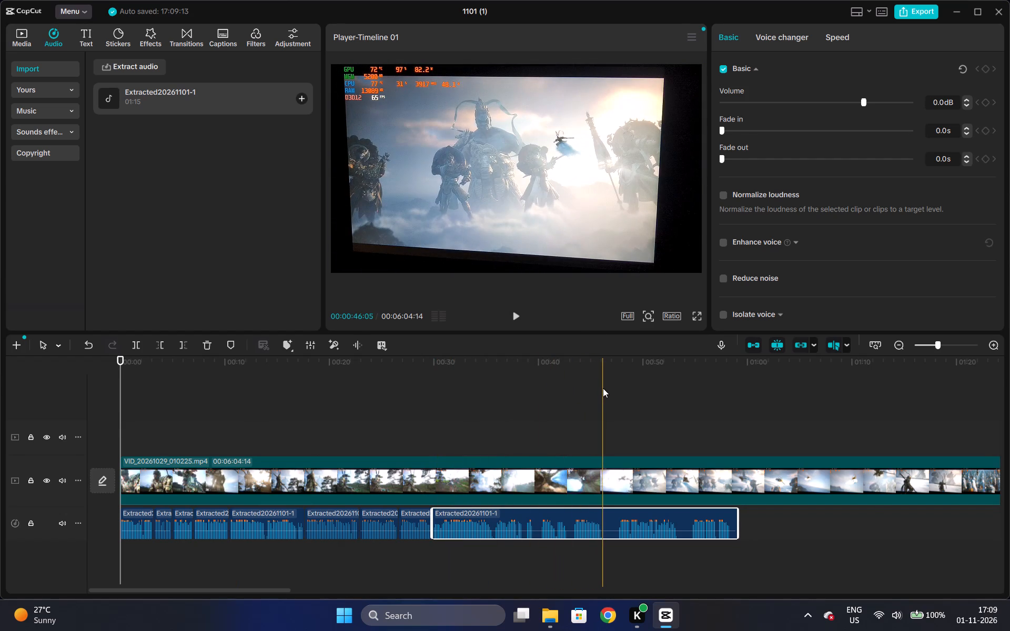
{"action": "key", "text": "ctrl+b"}
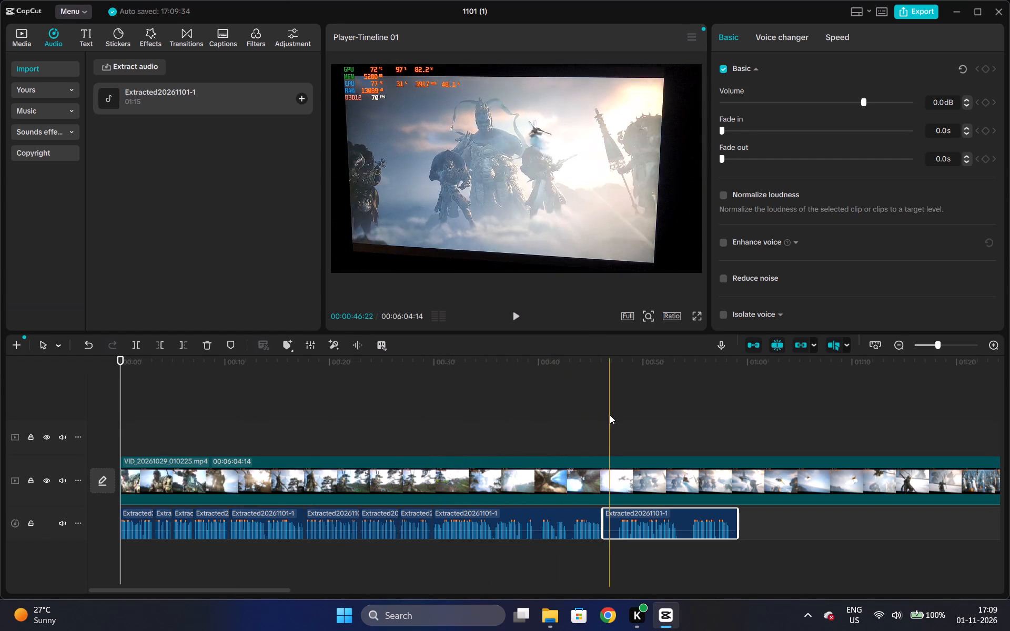
{"action": "key", "text": "ctrl+b"}
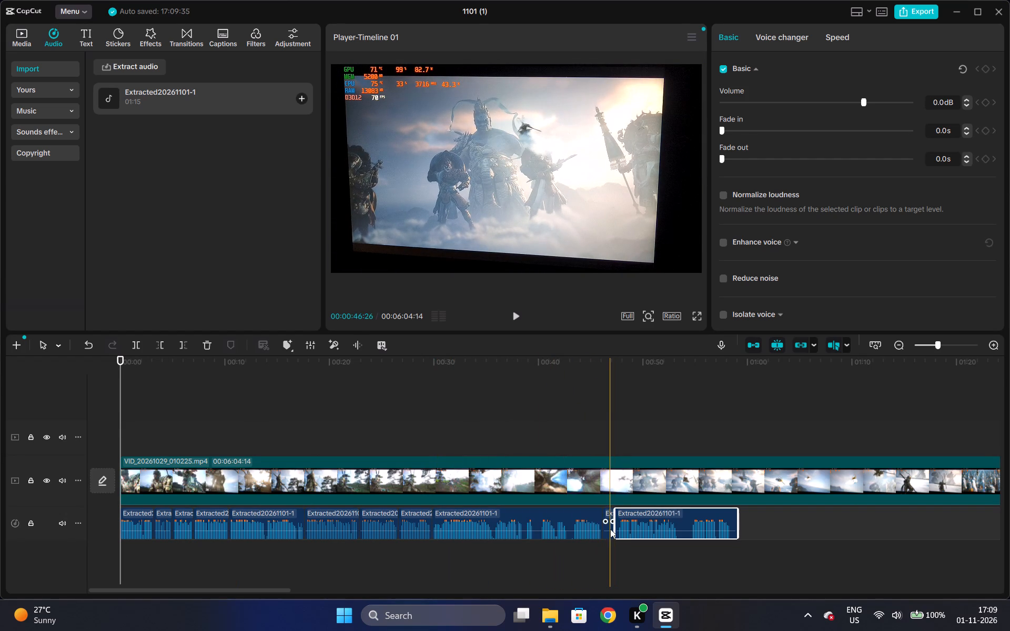
{"action": "left_click", "coordinate": [610, 529]}
{"action": "key", "text": "ctrl+x"}
{"action": "left_click_drag", "start_coordinate": [638, 515], "coordinate": [624, 516]}
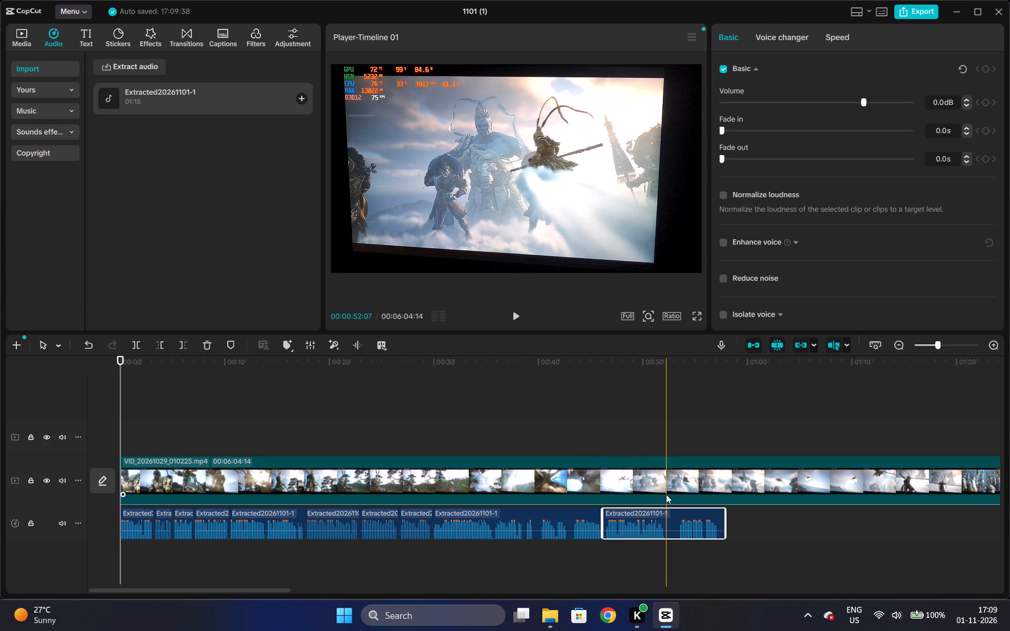
Cut out the silent piece between about 52 and 53 seconds from the last audio clip and close the gap.
{"action": "key", "text": "ctrl+b"}
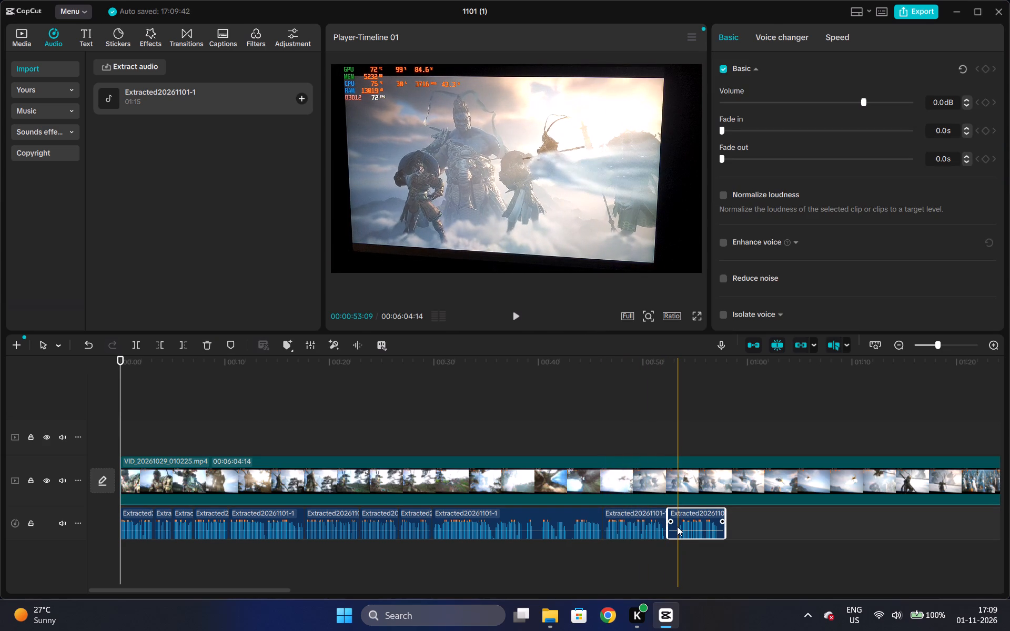
{"action": "key", "text": "ctrl+b"}
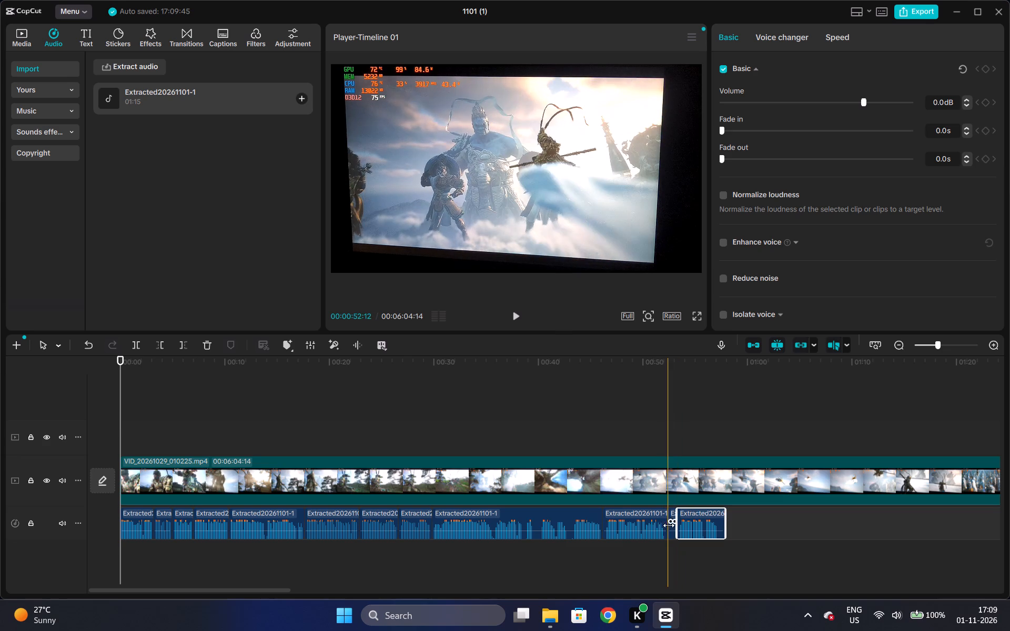
{"action": "left_click", "coordinate": [671, 529]}
{"action": "key", "text": "ctrl+x"}
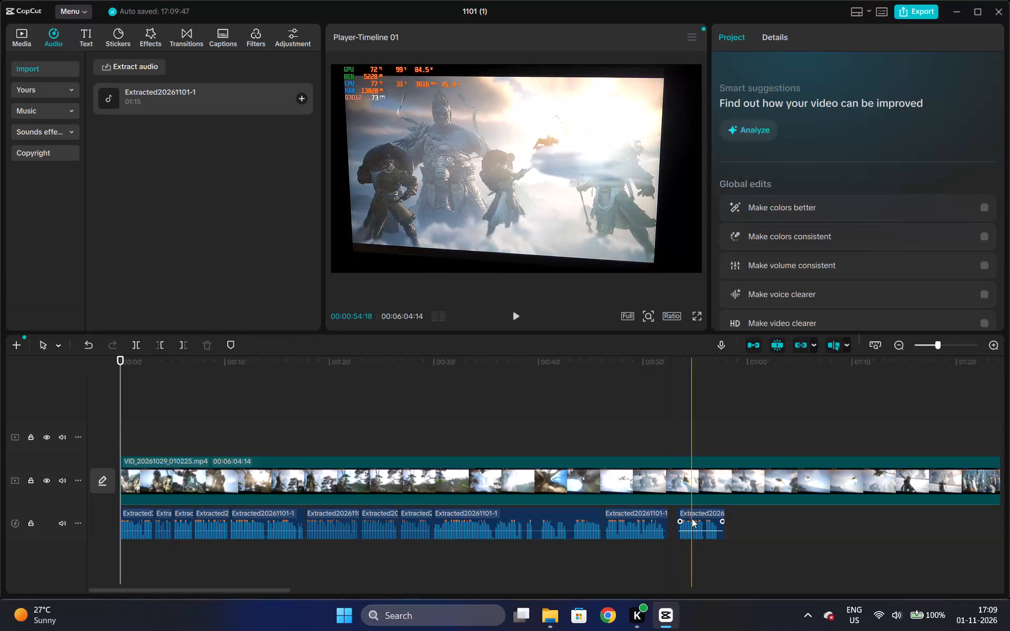
{"action": "left_click_drag", "start_coordinate": [692, 515], "coordinate": [685, 516]}
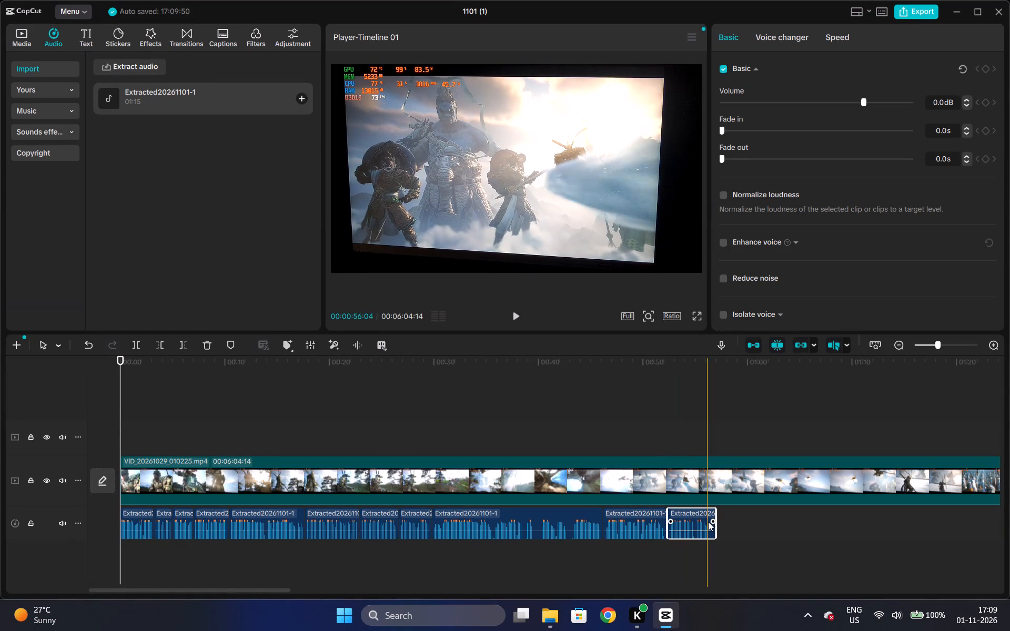
Trim off the silent tail of the last audio clip after about 00:00:56:11.
{"action": "key", "text": "w"}
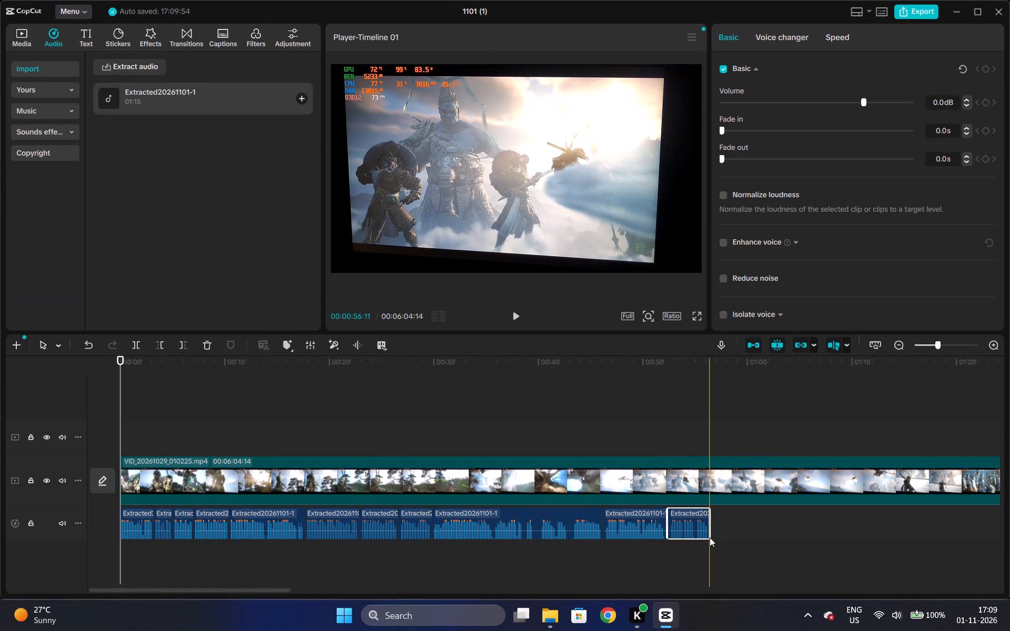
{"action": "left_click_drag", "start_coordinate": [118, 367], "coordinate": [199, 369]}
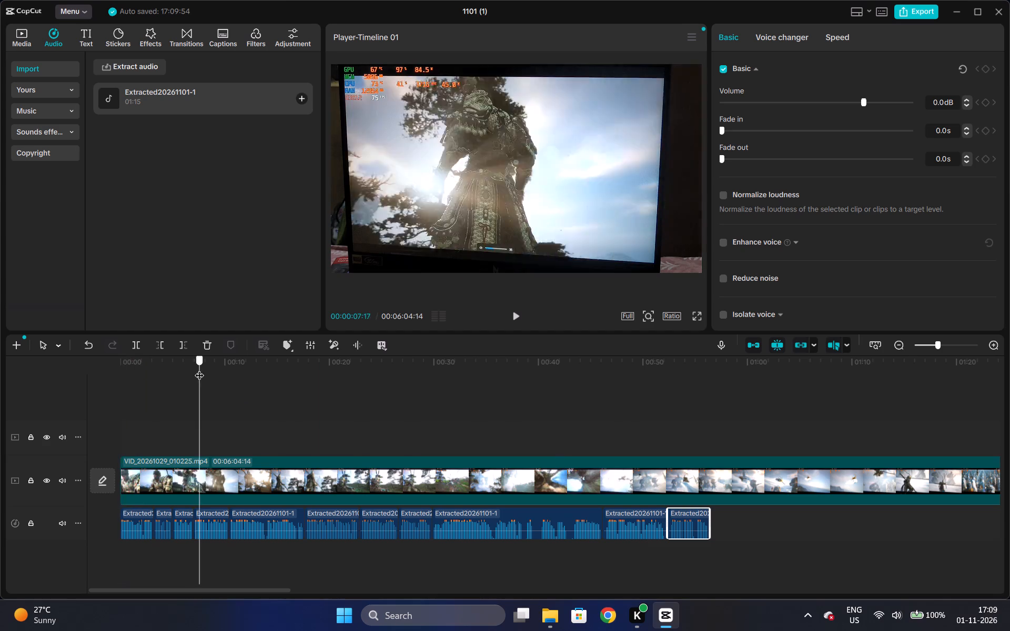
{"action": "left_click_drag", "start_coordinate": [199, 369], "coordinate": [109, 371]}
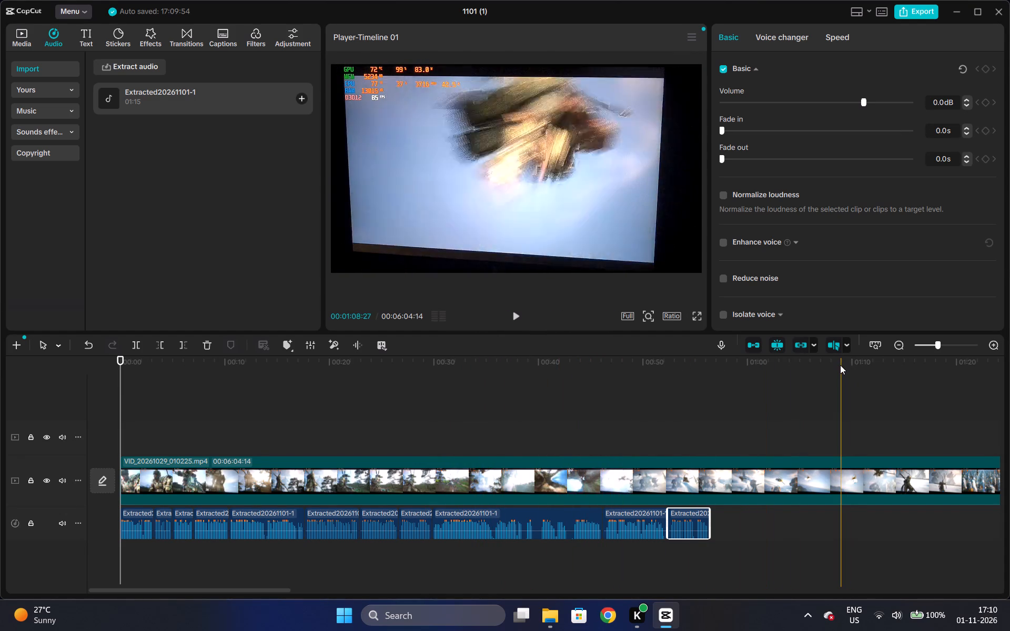
Move the overlay video clip from about two minutes to about seven minutes, past the end of the main footage.
{"action": "left_click", "coordinate": [903, 350]}
{"action": "left_click", "coordinate": [903, 350]}
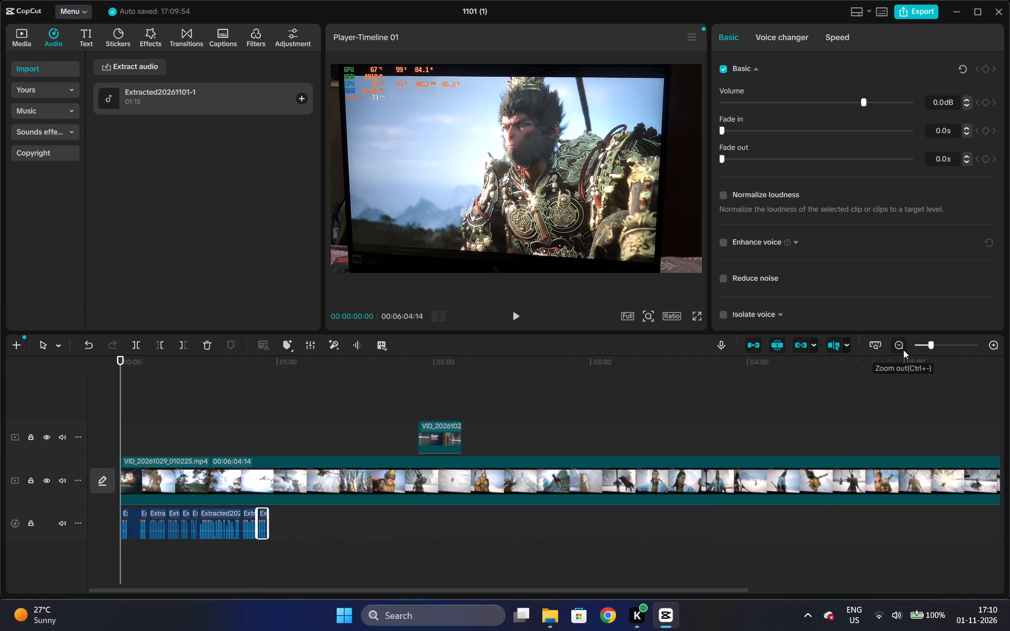
{"action": "left_click", "coordinate": [903, 350]}
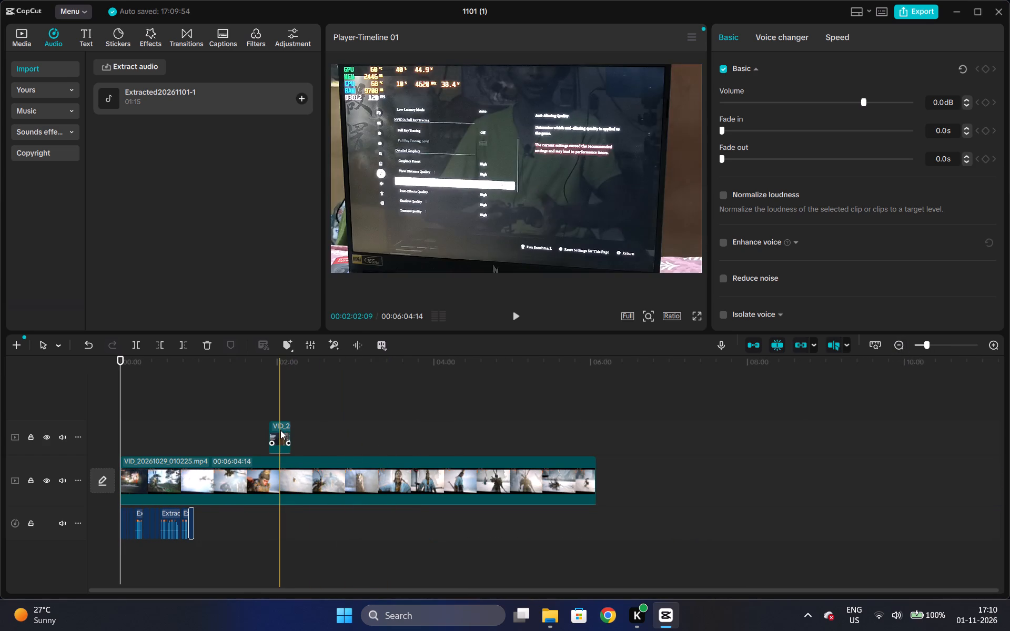
{"action": "left_click_drag", "start_coordinate": [280, 430], "coordinate": [688, 439]}
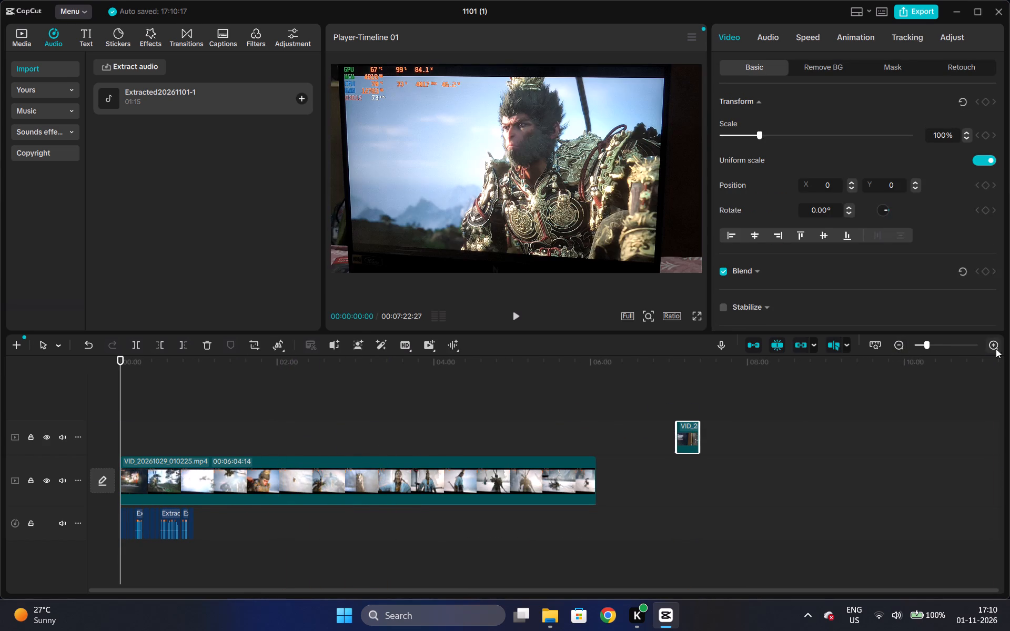
{"action": "triple_click", "coordinate": [998, 348]}
{"action": "left_click", "coordinate": [998, 344]}
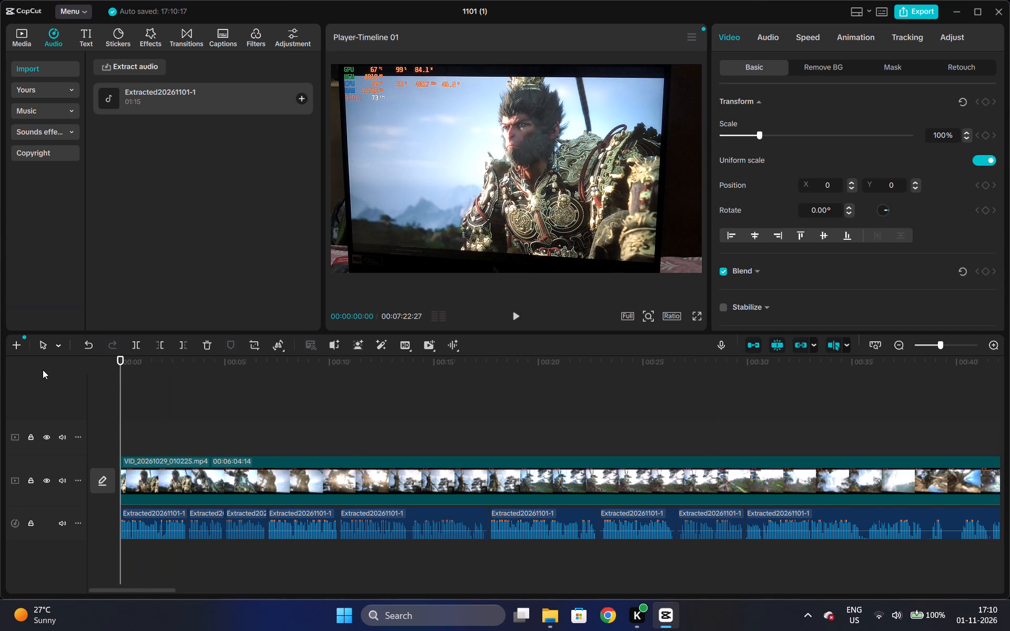
Turn off Bluetooth in the Windows quick settings.
{"action": "left_click", "coordinate": [877, 623]}
{"action": "left_click", "coordinate": [862, 365]}
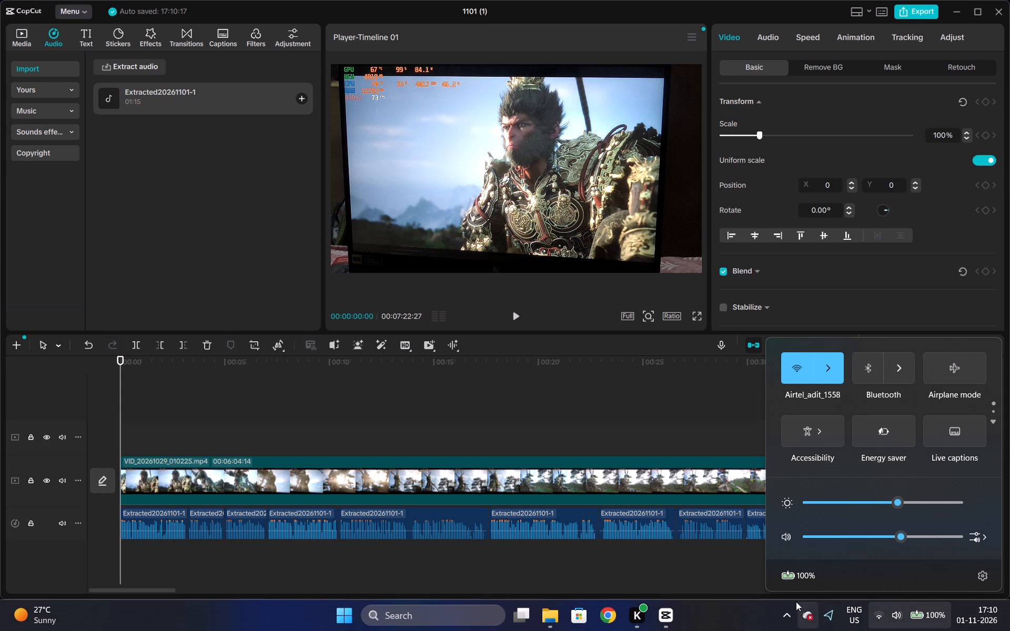
{"action": "left_click", "coordinate": [740, 606]}
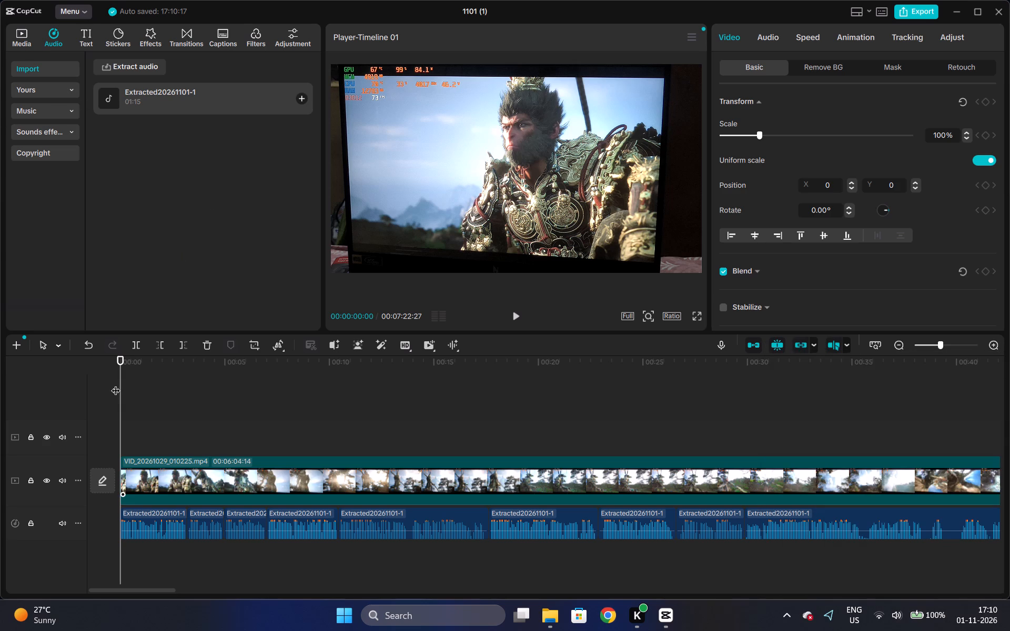
Play back the opening seconds and trim the silent tail of the first audio clip at about 00:00:03:04.
{"action": "left_click_drag", "start_coordinate": [120, 363], "coordinate": [118, 379]}
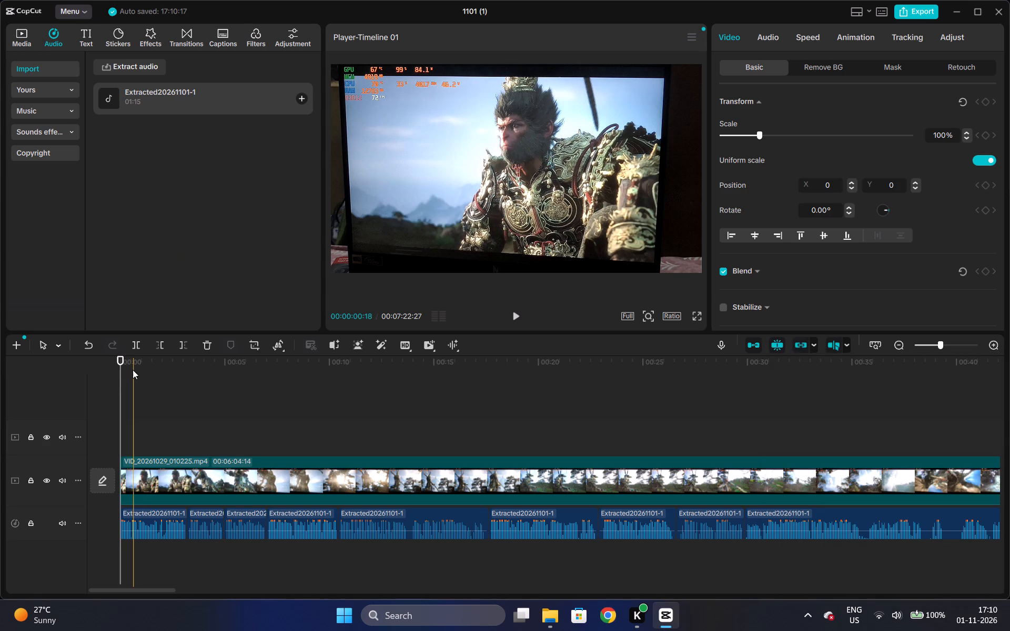
{"action": "key", "text": "space"}
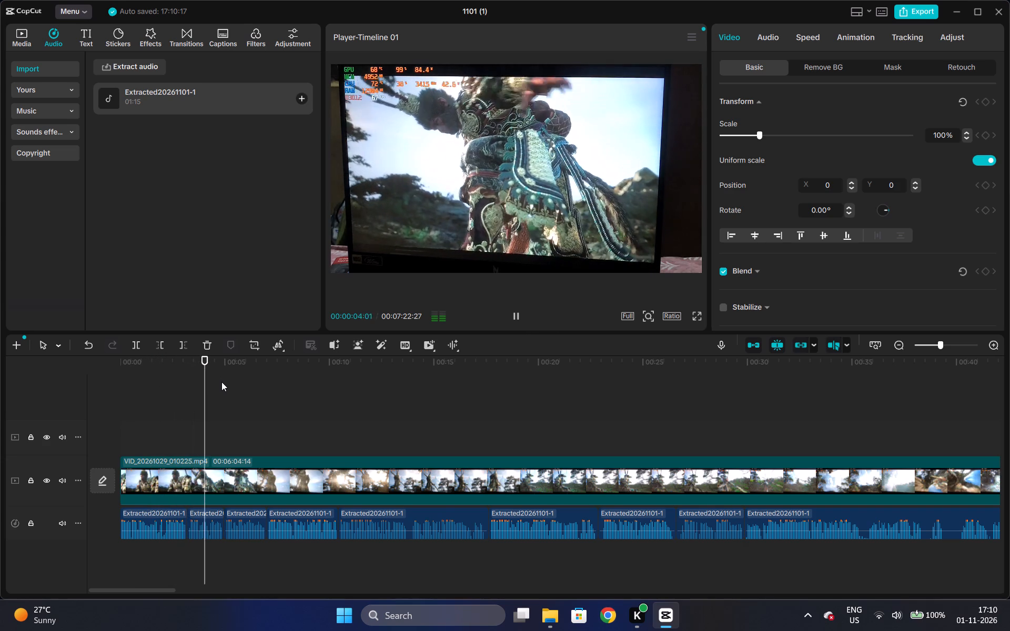
{"action": "key", "text": "space"}
{"action": "double_click", "coordinate": [994, 350]}
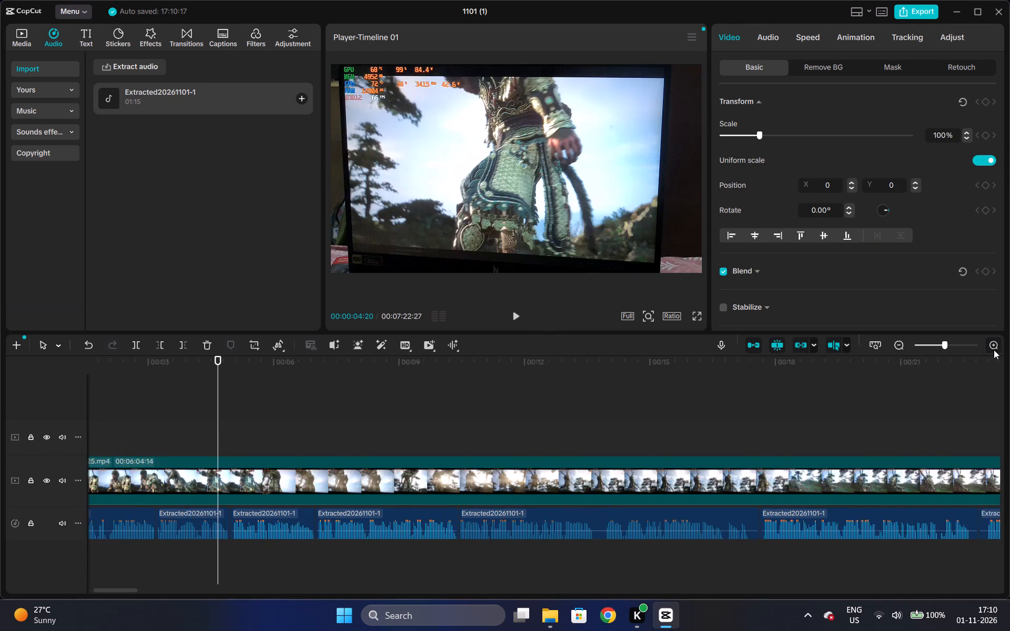
{"action": "left_click_drag", "start_coordinate": [105, 590], "coordinate": [97, 590]}
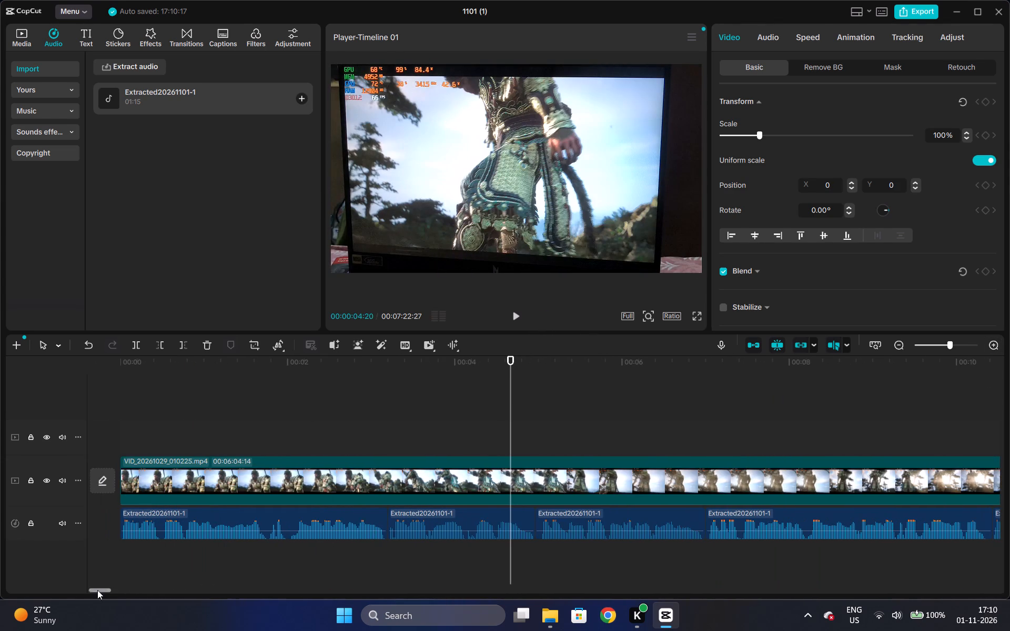
{"action": "left_click", "coordinate": [383, 528]}
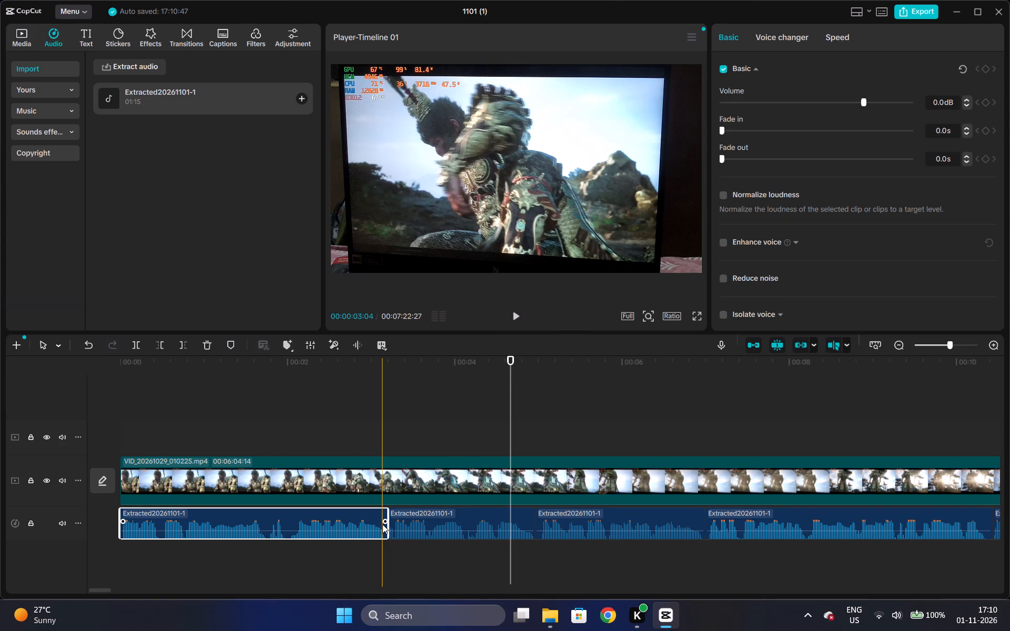
{"action": "key", "text": "w"}
Shift the second, third and fourth audio clips earlier on the same audio track so they follow the first clip without gaps.
{"action": "left_click_drag", "start_coordinate": [405, 512], "coordinate": [397, 512]}
{"action": "left_click_drag", "start_coordinate": [568, 512], "coordinate": [562, 512]}
{"action": "left_click_drag", "start_coordinate": [838, 508], "coordinate": [830, 508]}
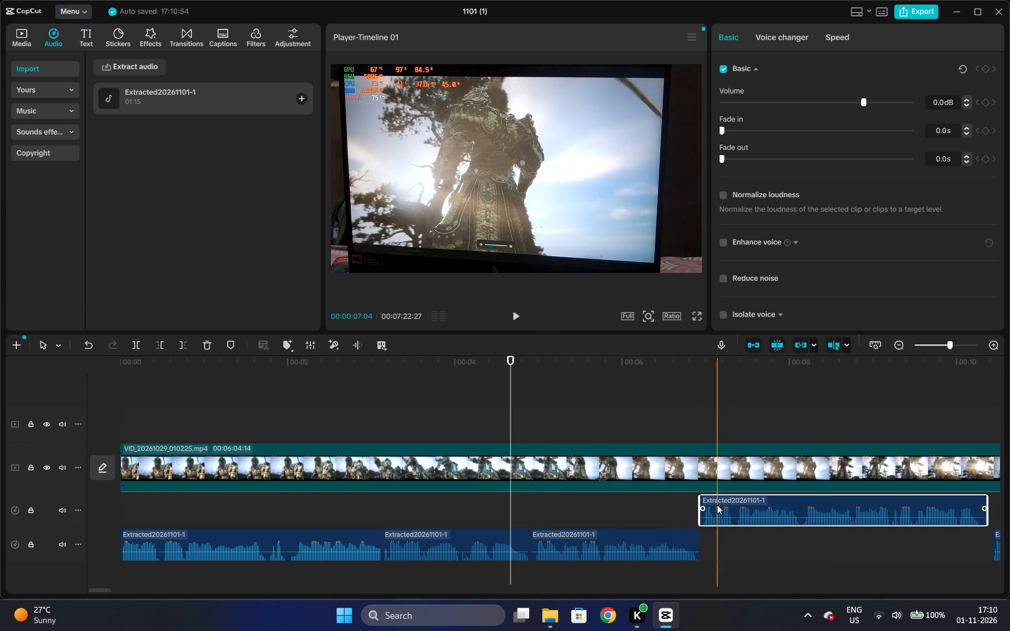
{"action": "left_click_drag", "start_coordinate": [719, 498], "coordinate": [721, 535]}
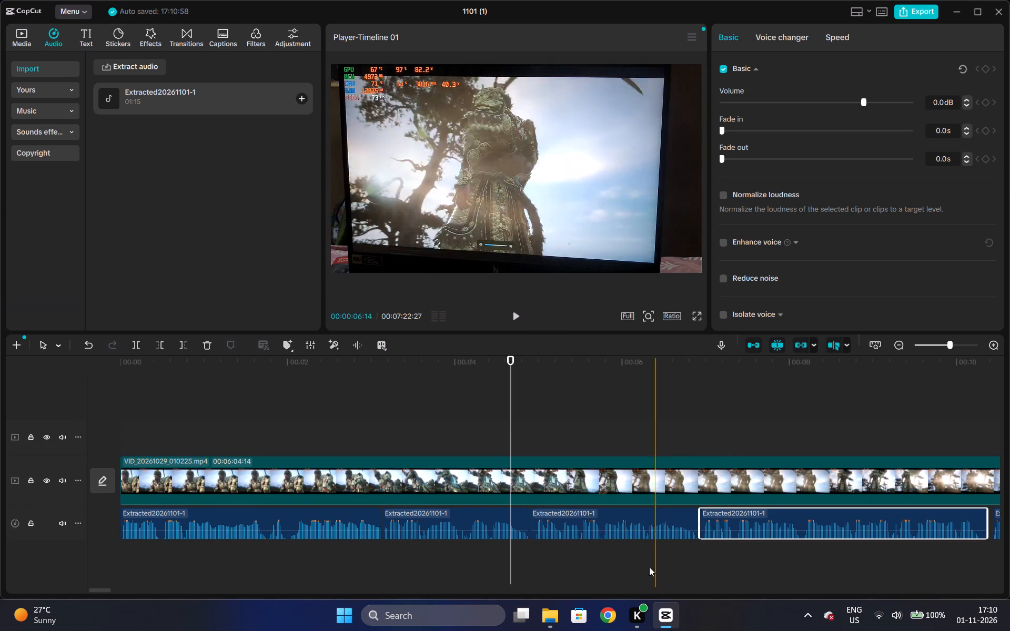
Shift the fifth through ninth audio clips slightly earlier so each one butts against the clip before it.
{"action": "double_click", "coordinate": [904, 342]}
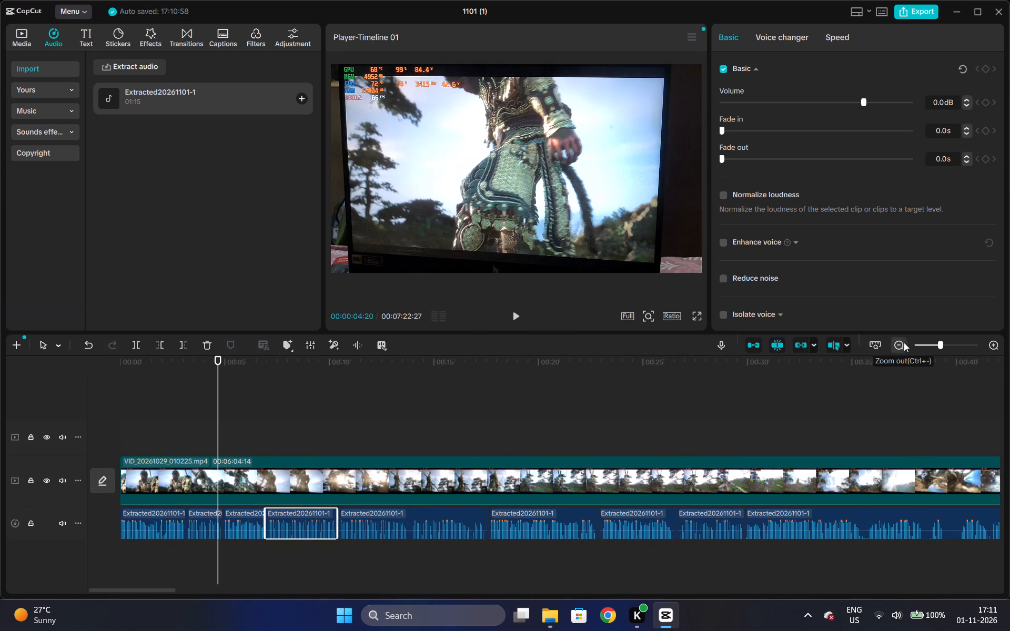
{"action": "left_click_drag", "start_coordinate": [376, 510], "coordinate": [370, 510]}
{"action": "left_click", "coordinate": [526, 513]}
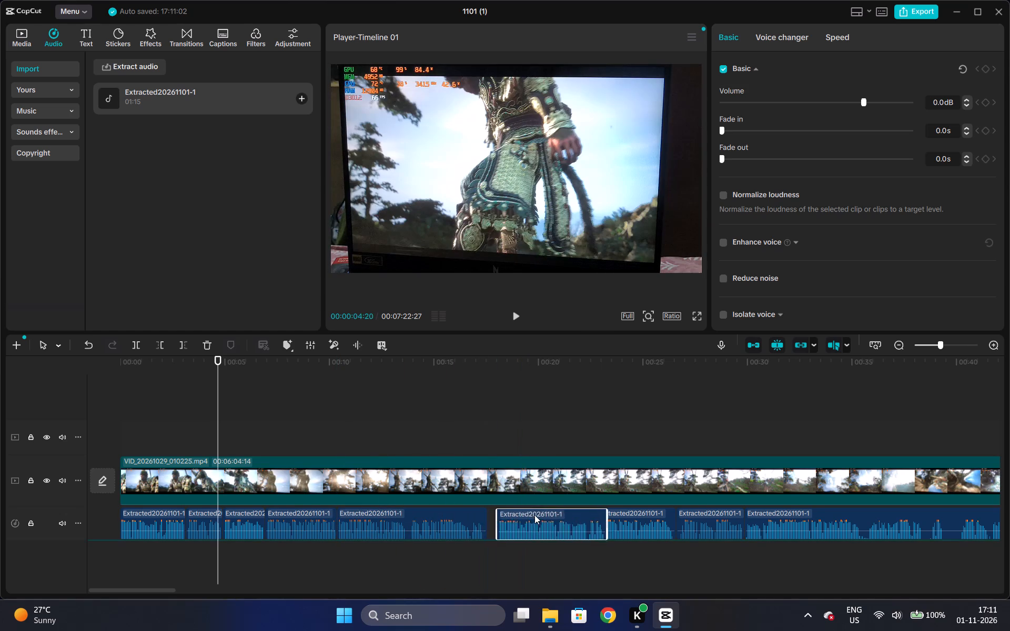
{"action": "left_click", "coordinate": [617, 513]}
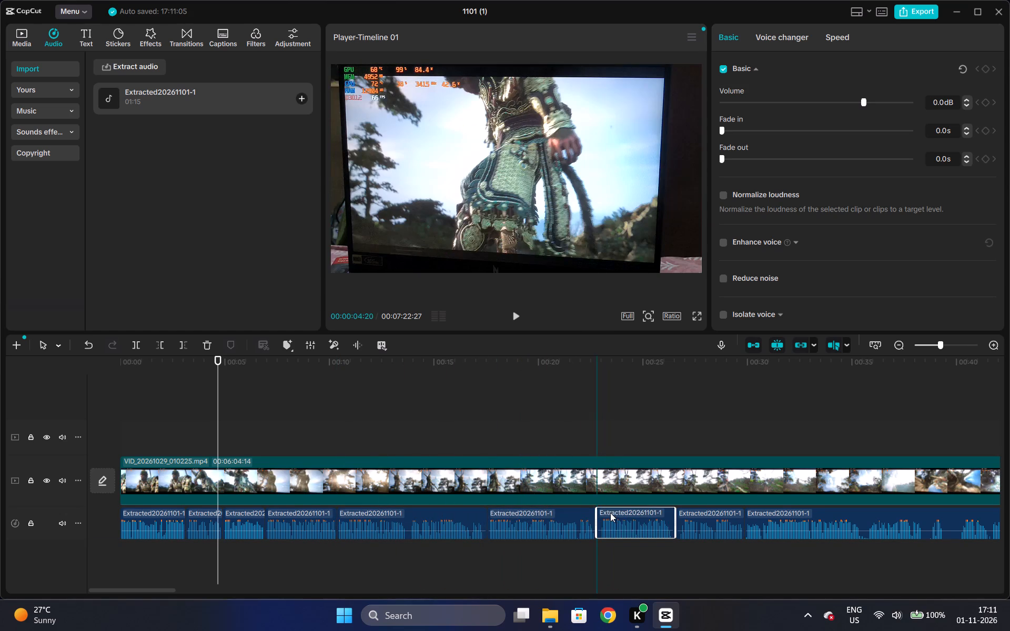
{"action": "left_click", "coordinate": [689, 510]}
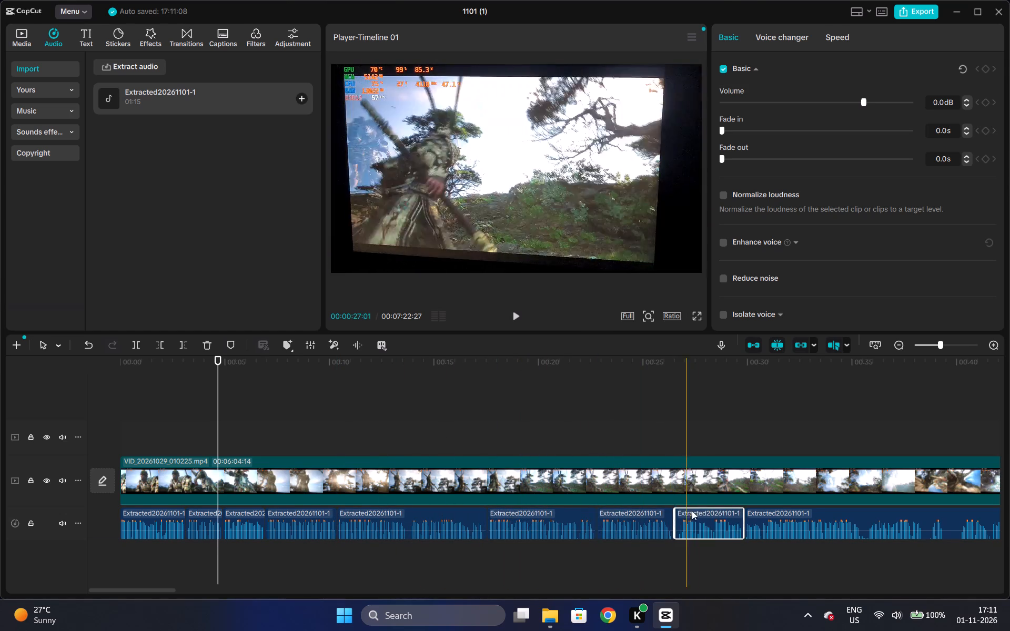
{"action": "left_click_drag", "start_coordinate": [761, 507], "coordinate": [753, 510]}
{"action": "left_click", "coordinate": [766, 511]}
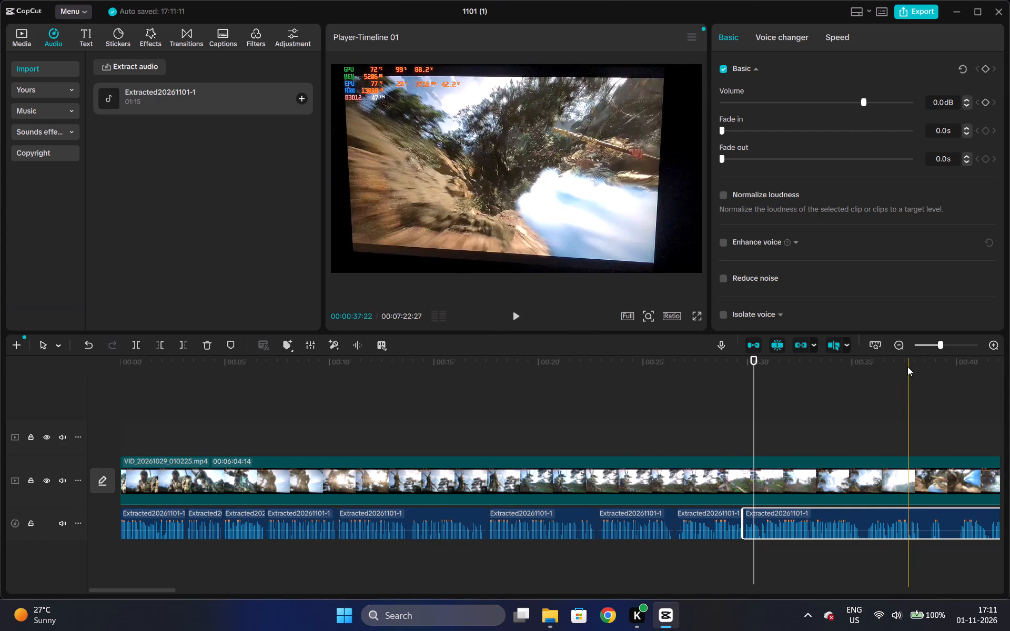
Shift the last two audio clips earlier so they butt against the ninth clip and each other.
{"action": "left_click", "coordinate": [894, 340]}
{"action": "left_click", "coordinate": [620, 514]}
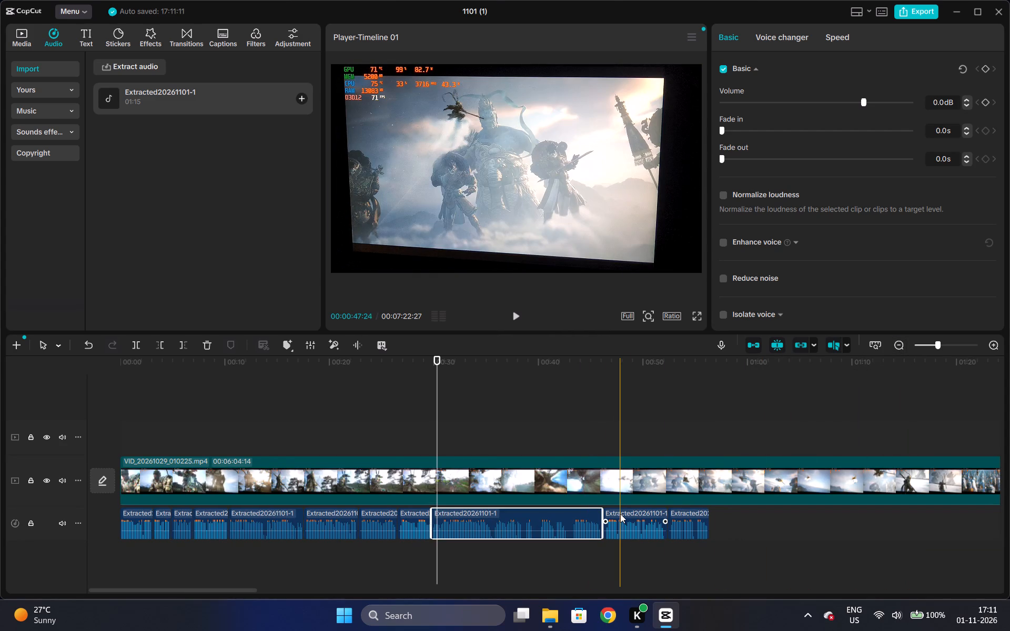
{"action": "left_click", "coordinate": [624, 513]}
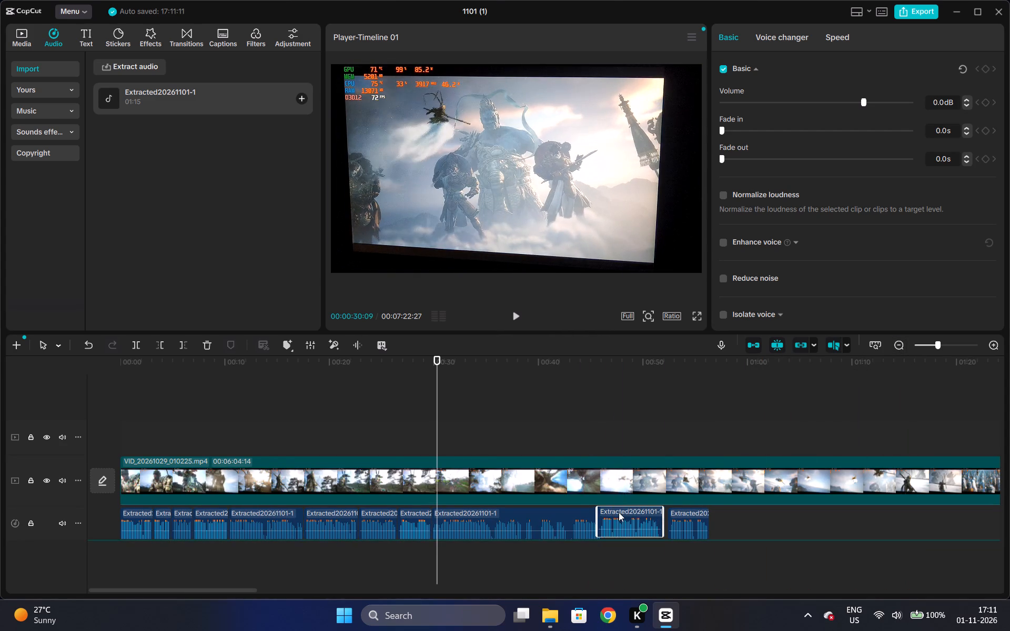
{"action": "left_click_drag", "start_coordinate": [686, 513], "coordinate": [679, 512]}
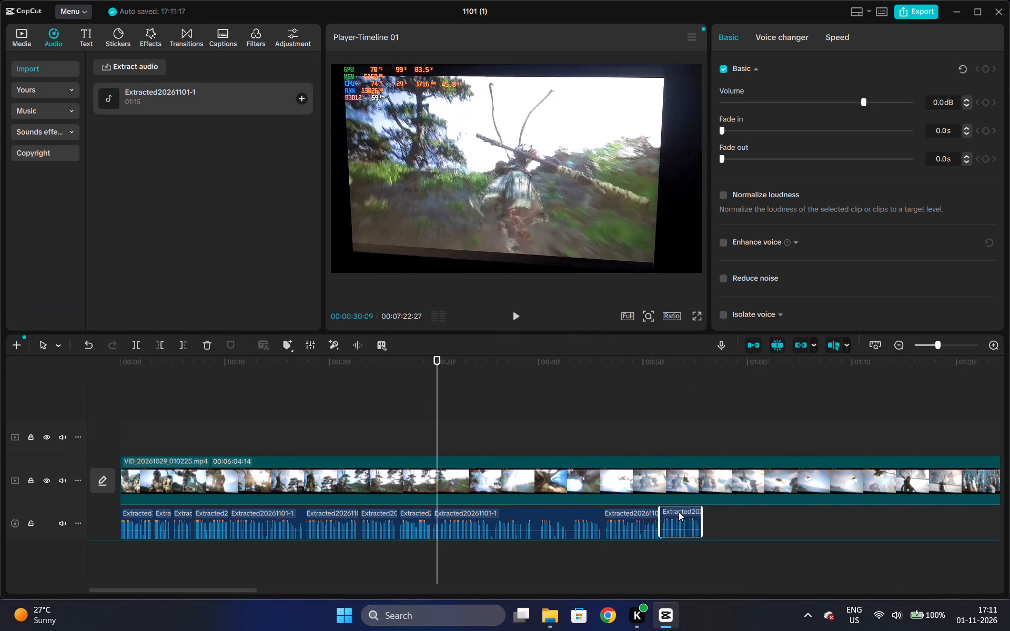
{"action": "left_click_drag", "start_coordinate": [675, 530], "coordinate": [682, 499]}
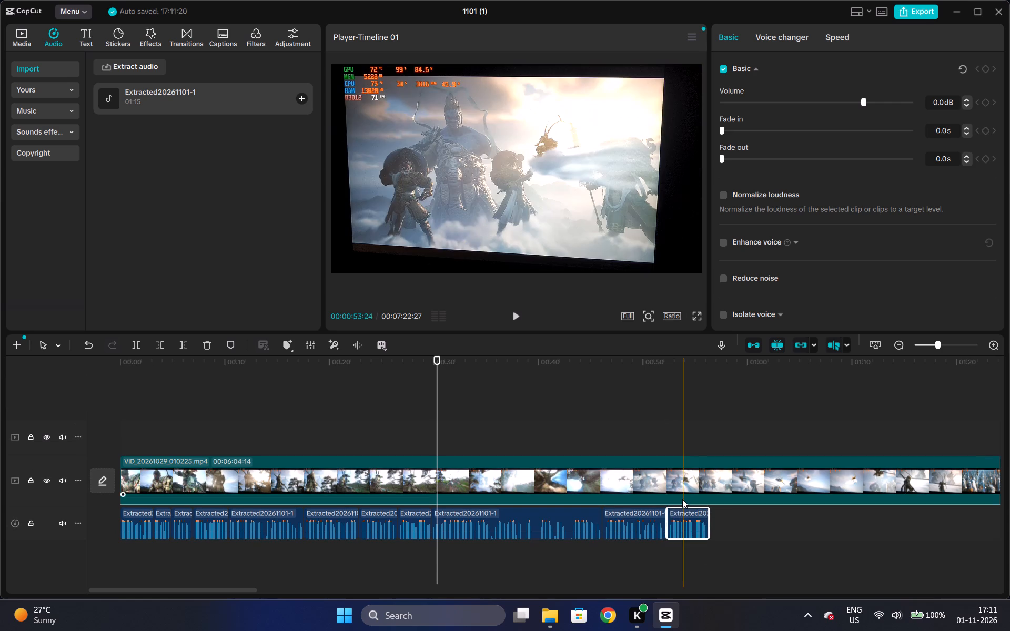
Trim the tenth audio clip's tail at about 00:00:49:21 and shift the last audio clip earlier on the same track to close the gap.
{"action": "left_click", "coordinate": [996, 343]}
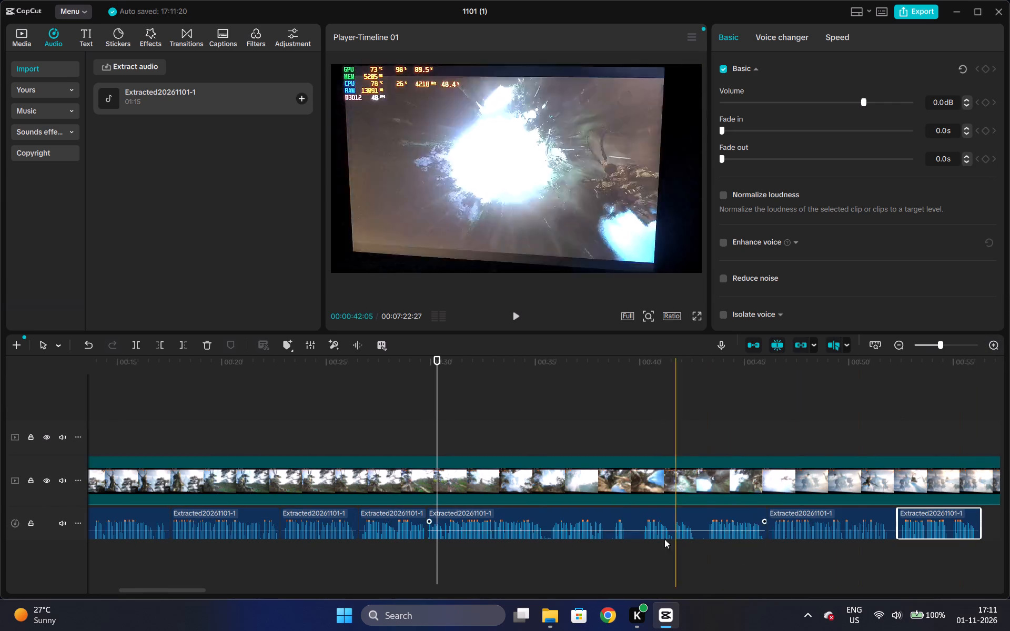
{"action": "left_click_drag", "start_coordinate": [154, 589], "coordinate": [109, 585]}
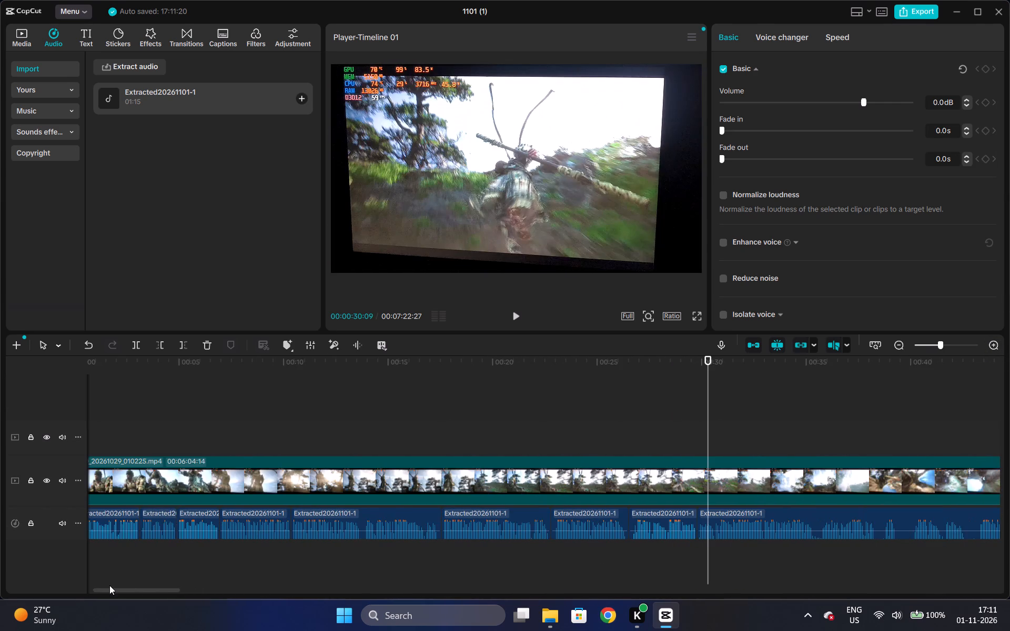
{"action": "left_click", "coordinate": [122, 361]}
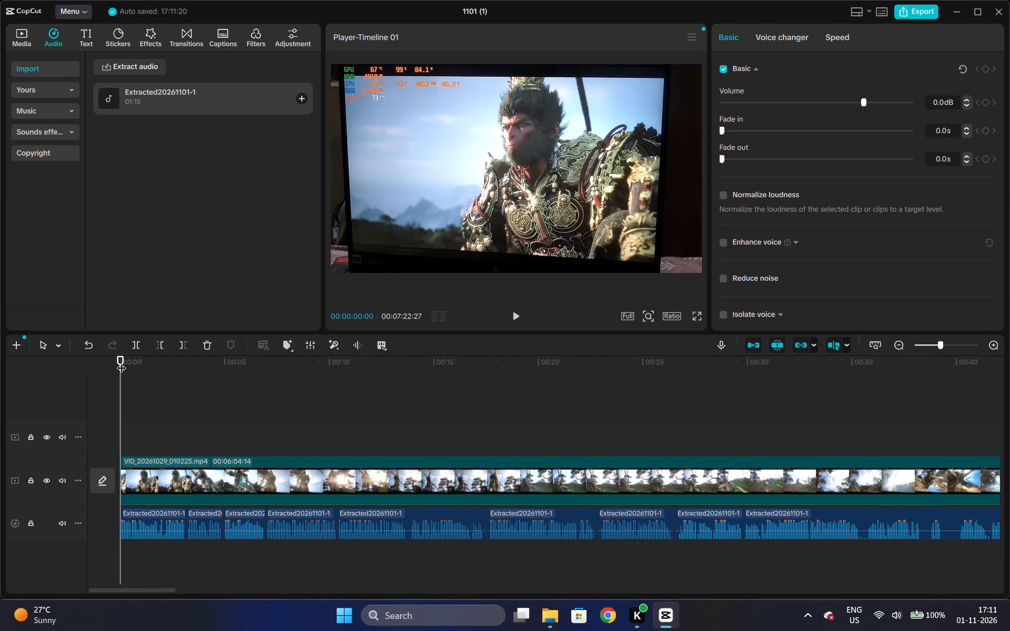
{"action": "left_click", "coordinate": [899, 341]}
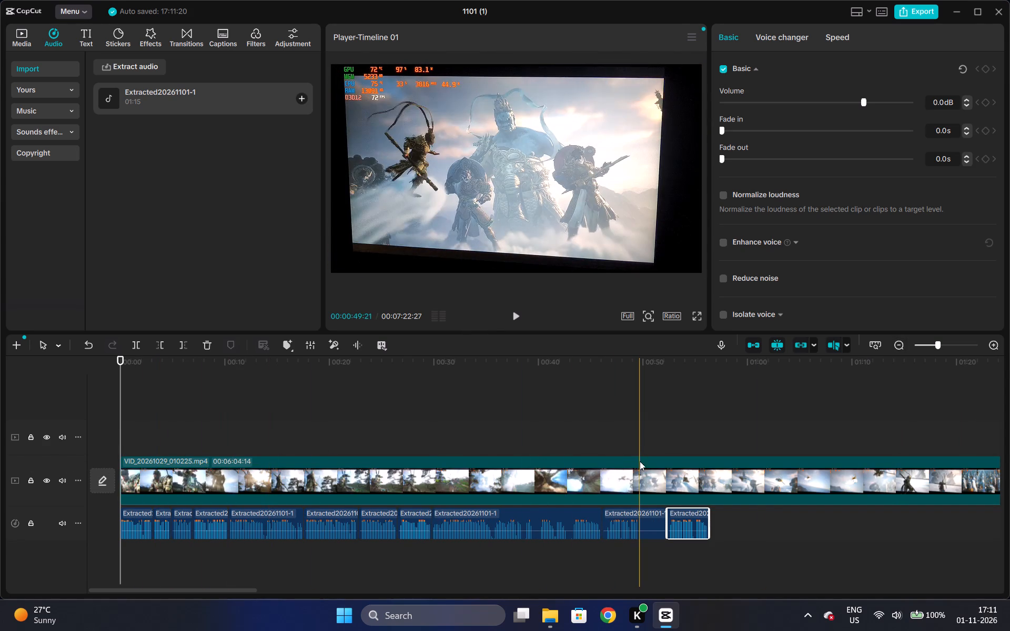
{"action": "left_click", "coordinate": [640, 527]}
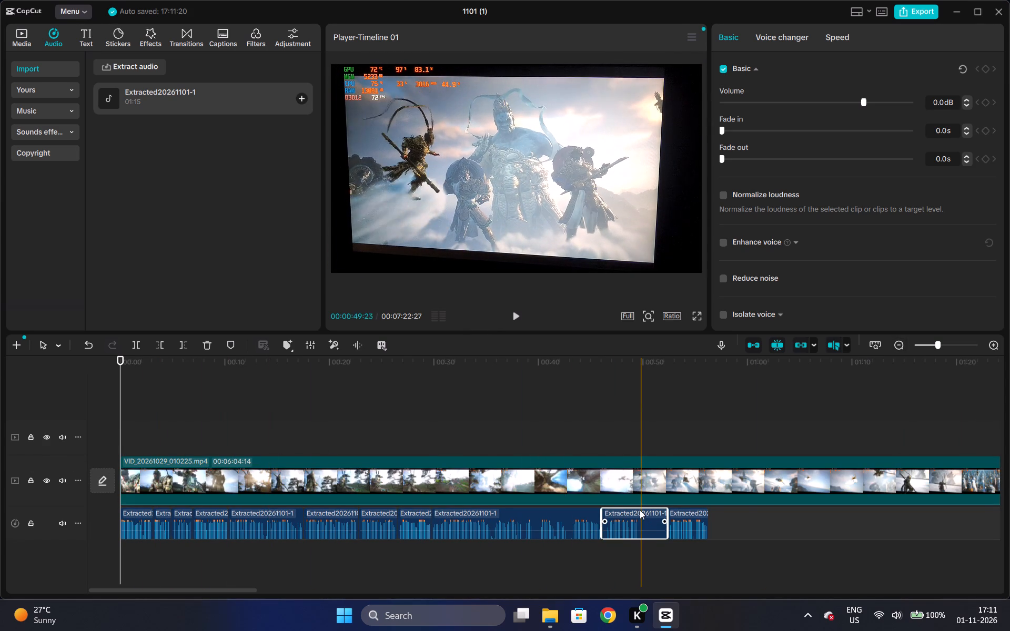
{"action": "key", "text": "w"}
{"action": "left_click_drag", "start_coordinate": [675, 509], "coordinate": [650, 507]}
{"action": "left_click_drag", "start_coordinate": [656, 500], "coordinate": [657, 531]}
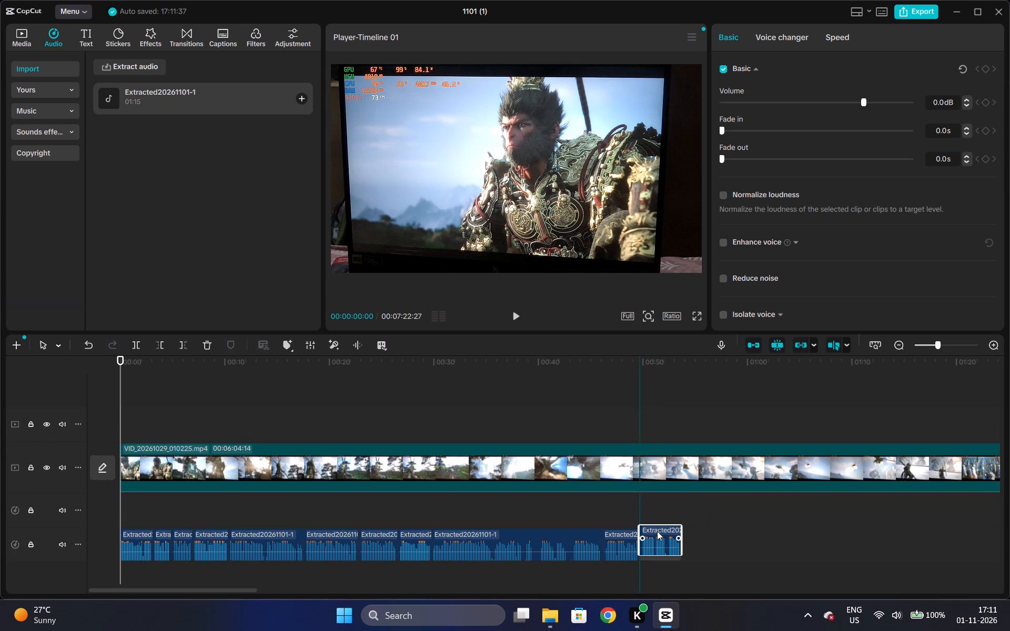
{"action": "left_click_drag", "start_coordinate": [657, 531], "coordinate": [659, 533]}
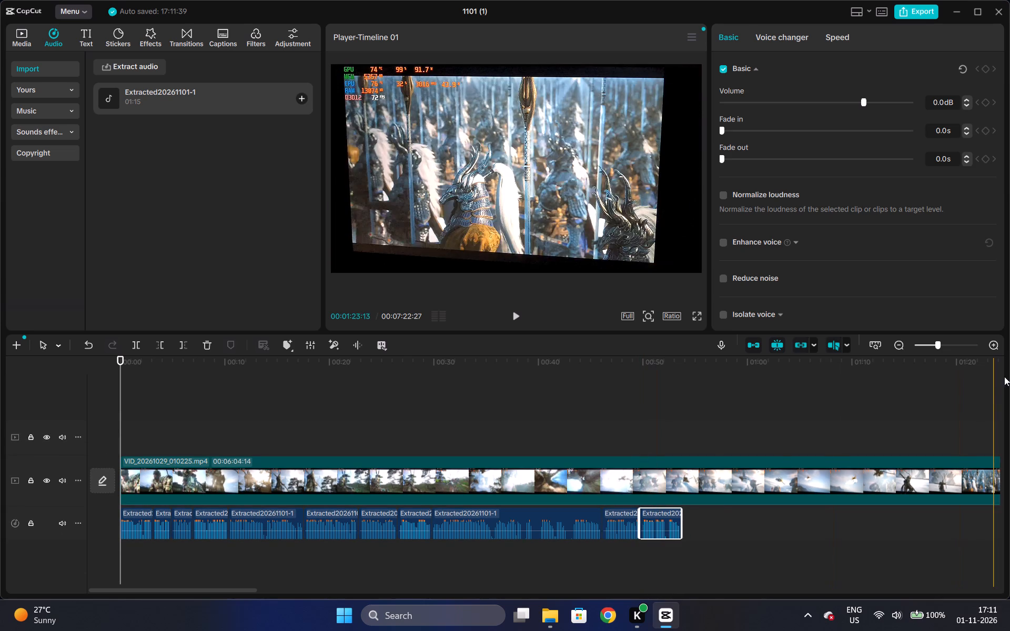
Trim the silent tail of the last audio clip at about 00:00:53:11.
{"action": "double_click", "coordinate": [989, 345]}
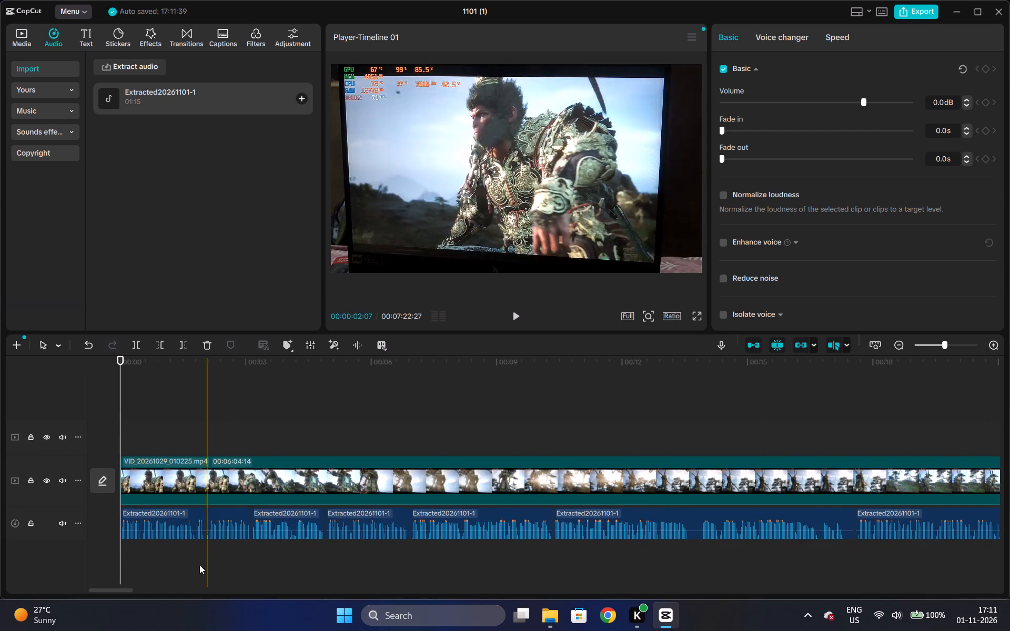
{"action": "left_click_drag", "start_coordinate": [122, 590], "coordinate": [227, 593]}
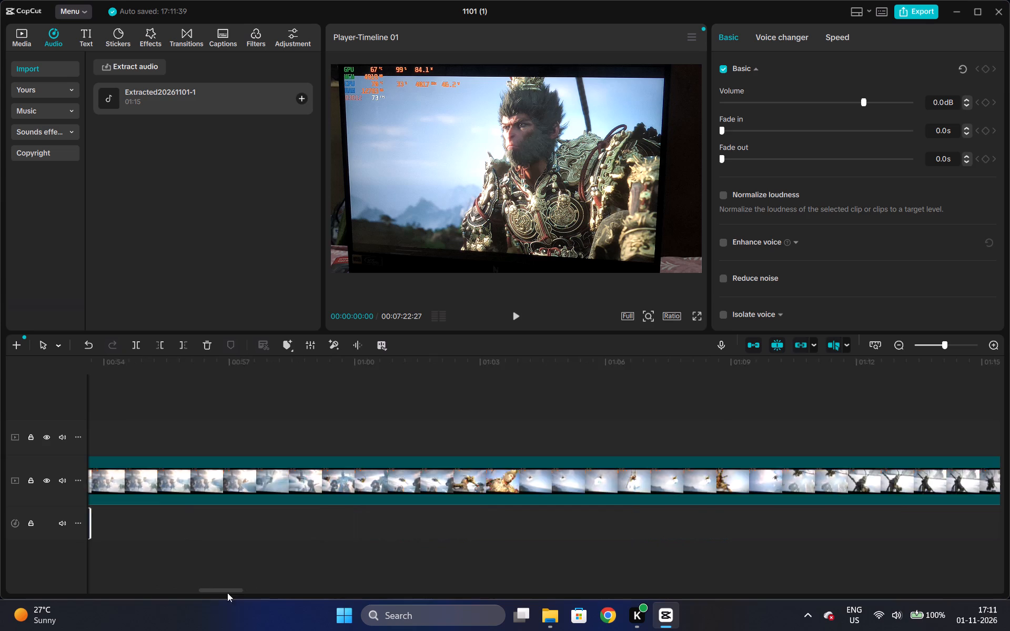
{"action": "left_click_drag", "start_coordinate": [227, 593], "coordinate": [211, 593]}
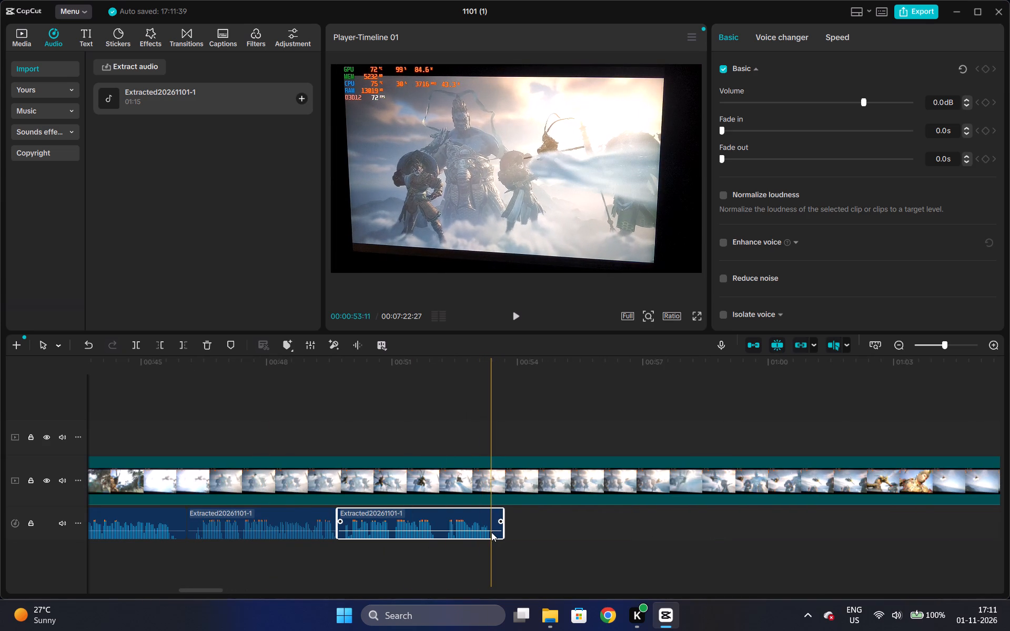
{"action": "key", "text": "w"}
Scrub through the timeline from the start to about 00:00:50 to review the closed-up audio clips against the footage.
{"action": "left_click_drag", "start_coordinate": [193, 593], "coordinate": [0, 591]}
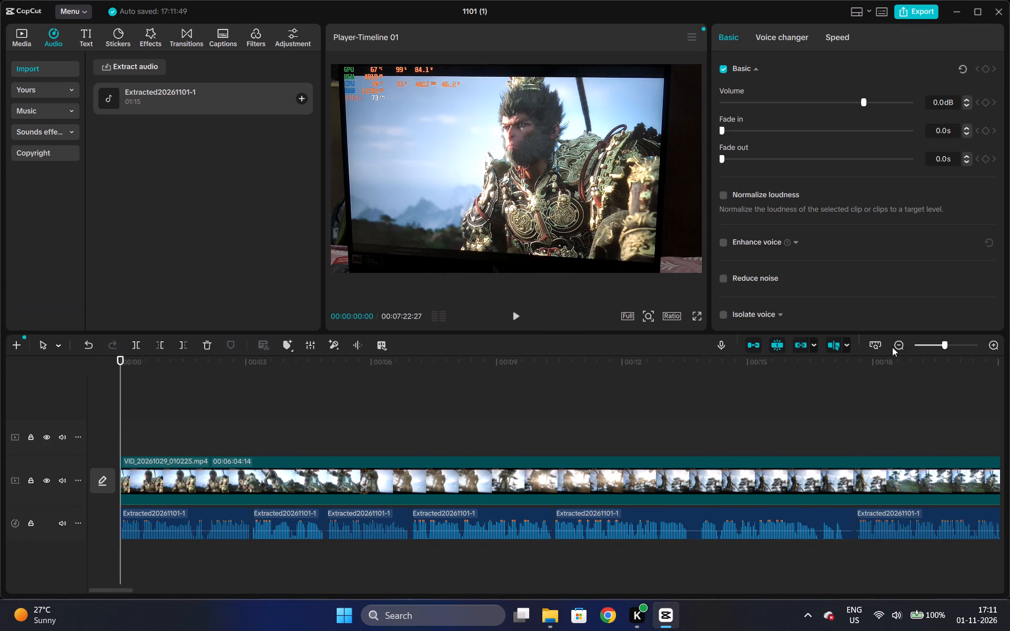
{"action": "triple_click", "coordinate": [892, 347]}
{"action": "left_click", "coordinate": [892, 347]}
{"action": "left_click", "coordinate": [893, 348]}
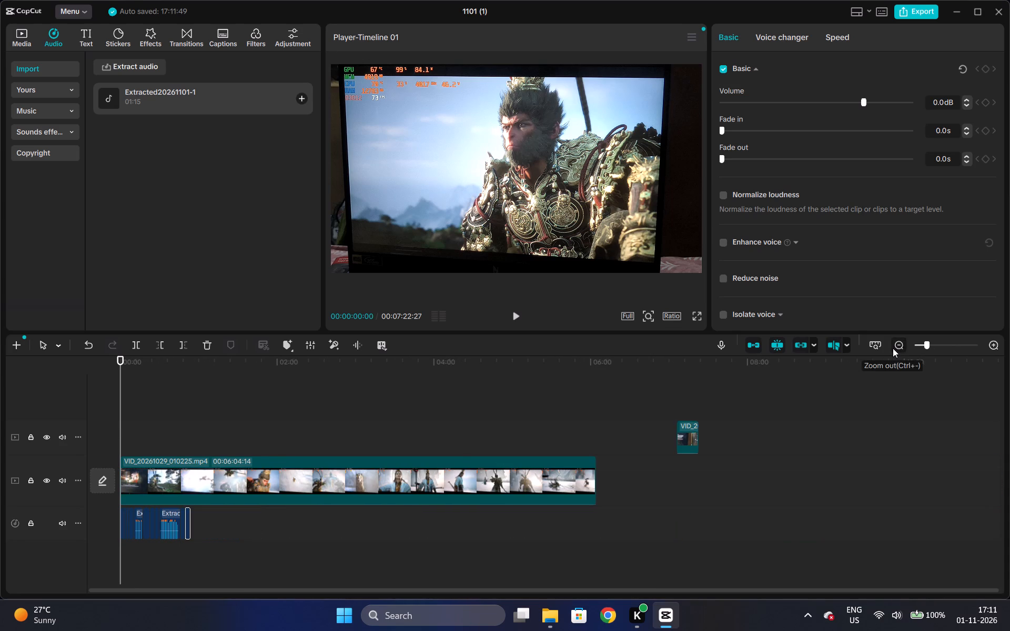
{"action": "double_click", "coordinate": [988, 351]}
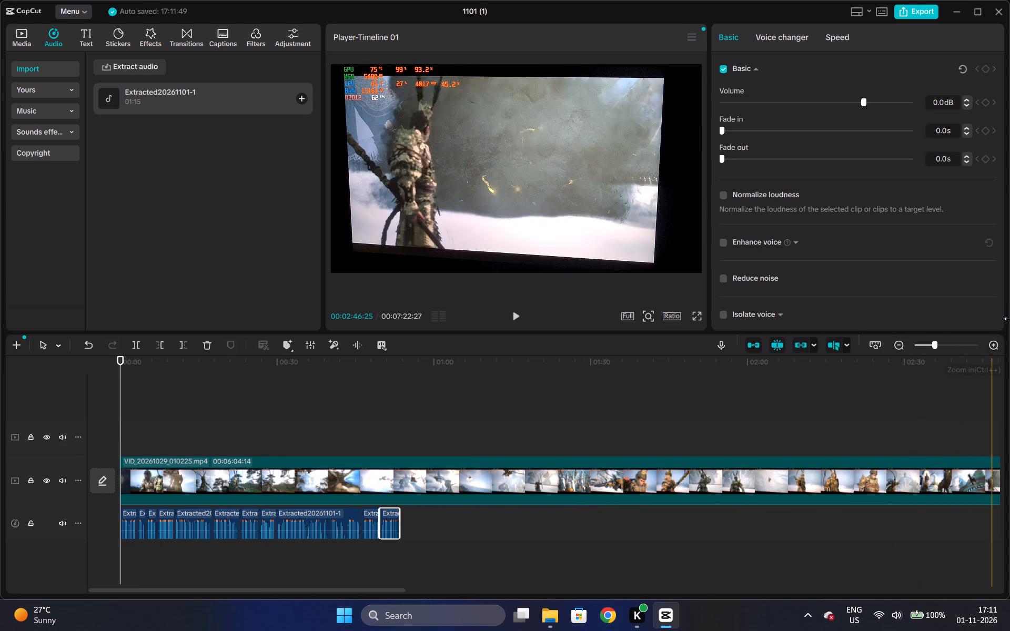
{"action": "left_click", "coordinate": [995, 340]}
{"action": "left_click", "coordinate": [995, 340]}
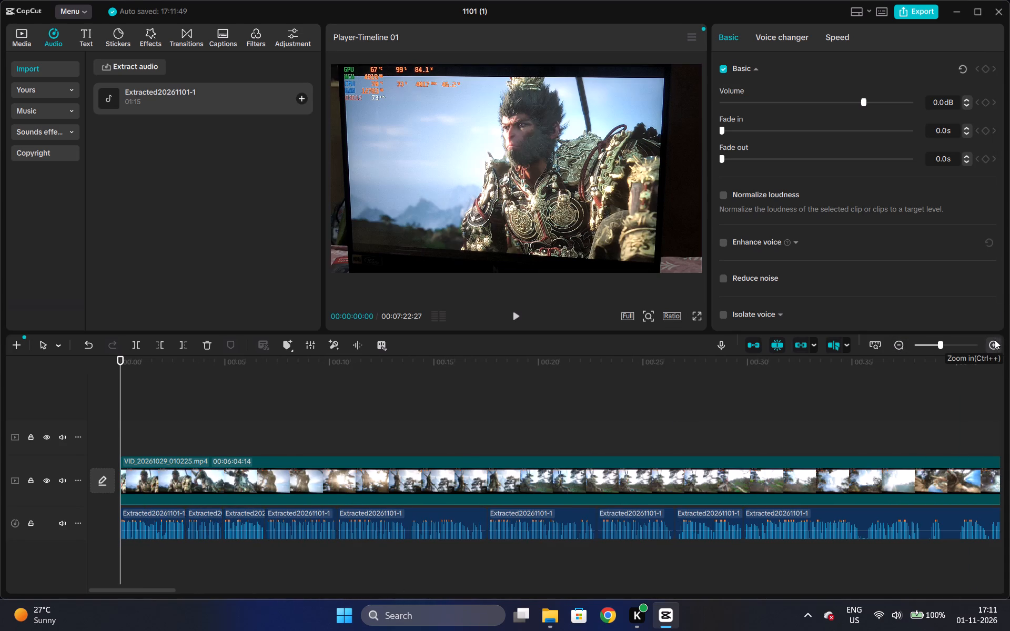
{"action": "left_click", "coordinate": [891, 346]}
{"action": "left_click", "coordinate": [895, 346]}
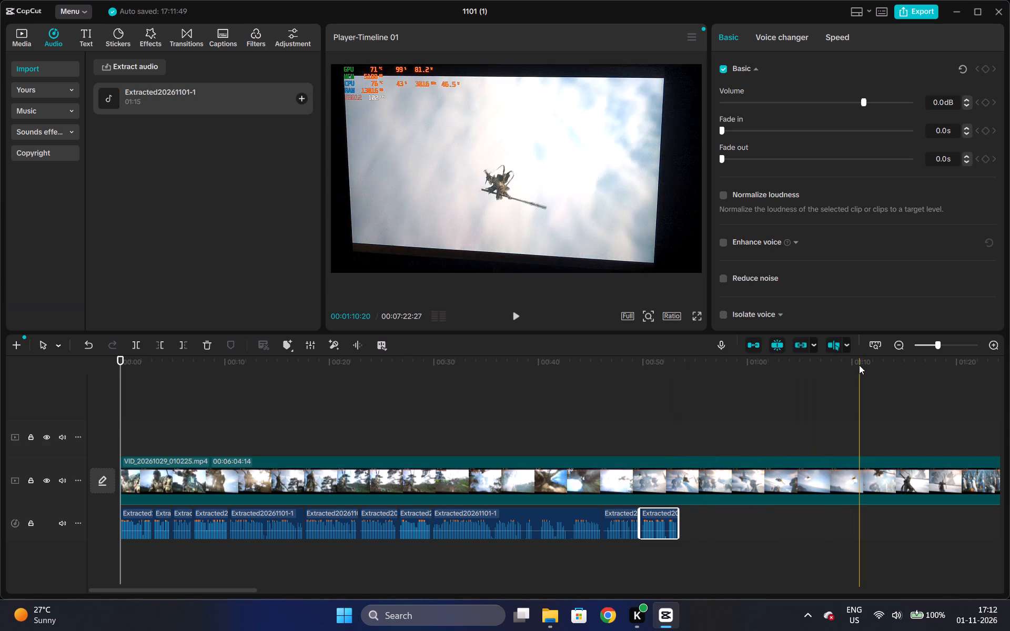
{"action": "left_click_drag", "start_coordinate": [859, 365], "coordinate": [359, 435]}
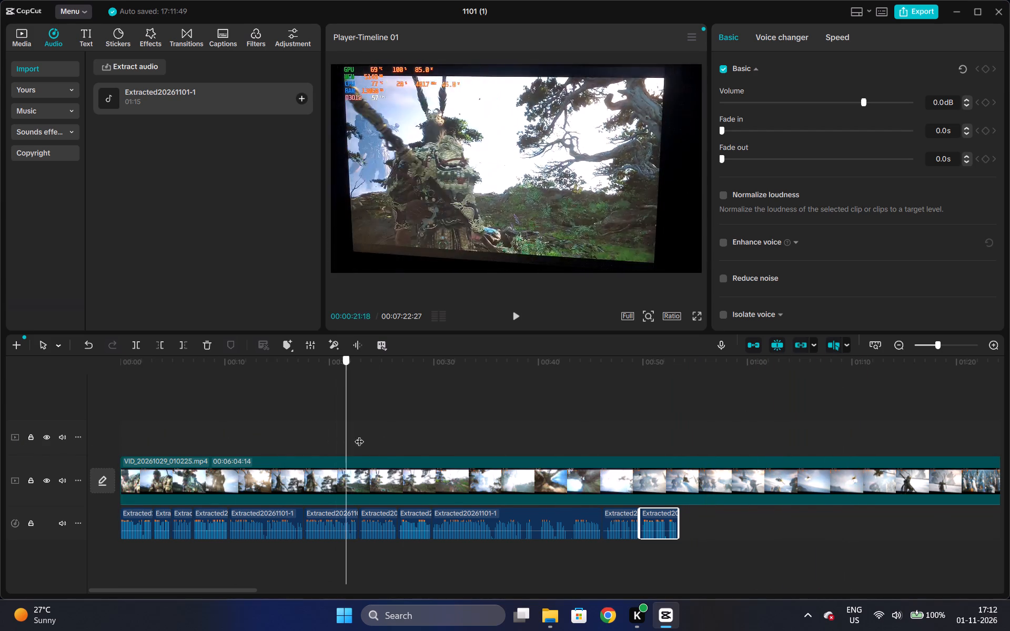
{"action": "left_click_drag", "start_coordinate": [359, 435], "coordinate": [507, 439]}
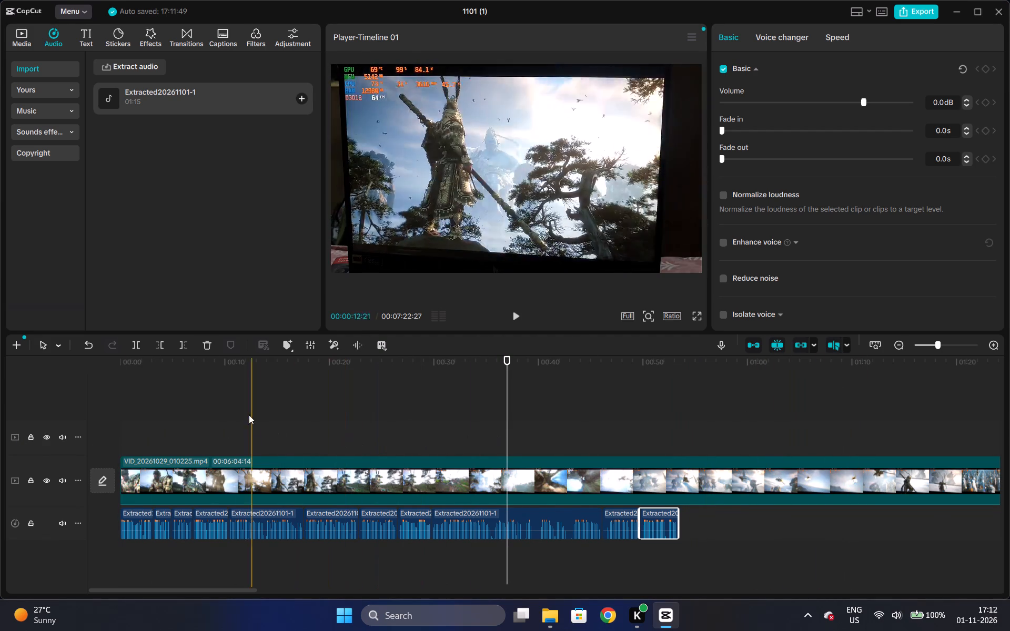
{"action": "left_click", "coordinate": [119, 364]}
{"action": "left_click", "coordinate": [126, 362]}
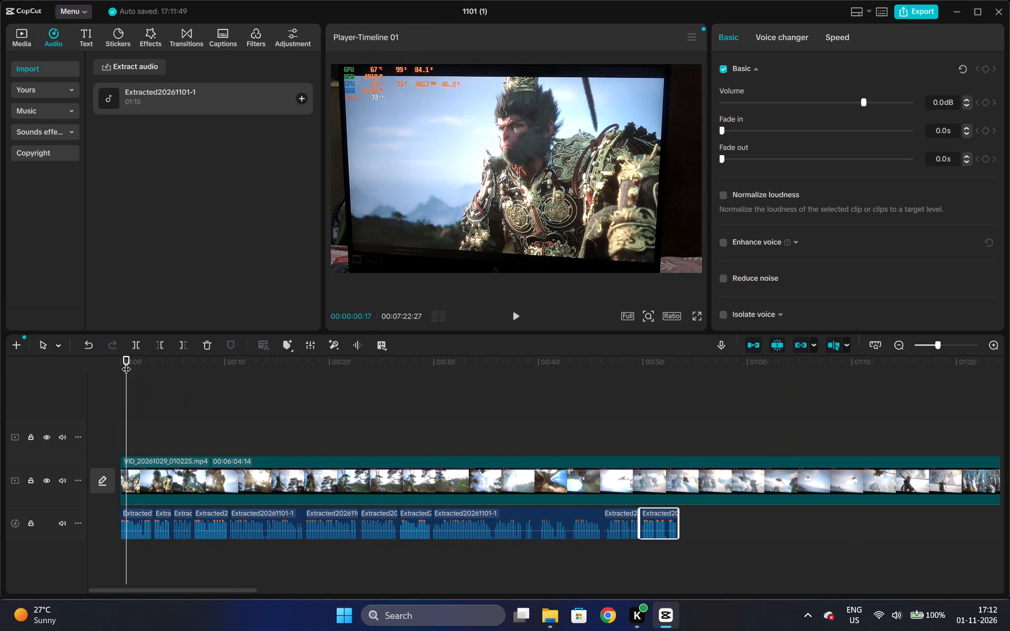
{"action": "left_click_drag", "start_coordinate": [125, 362], "coordinate": [109, 362]}
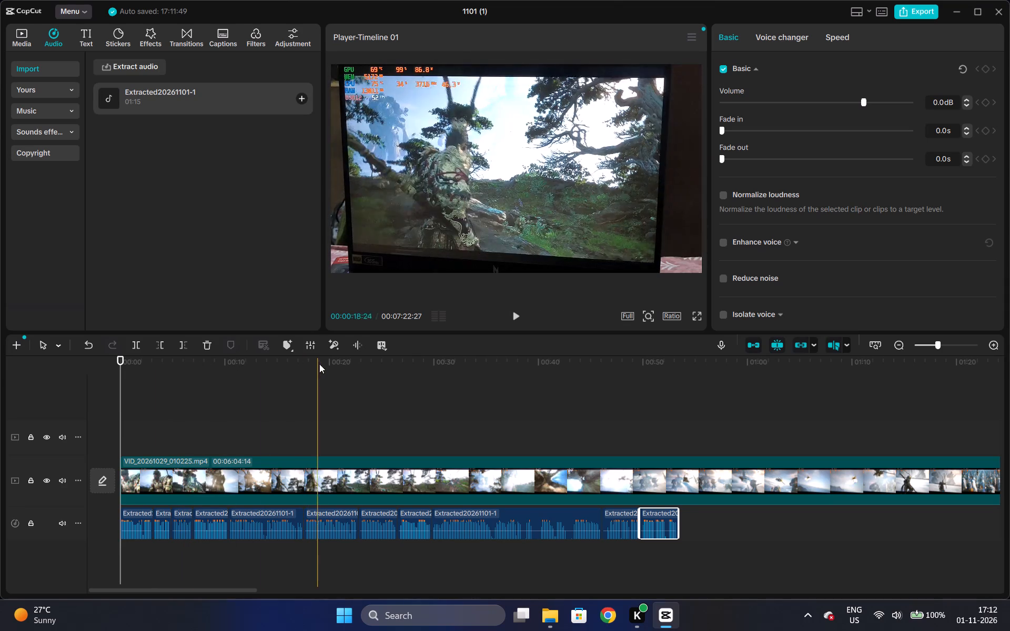
{"action": "left_click", "coordinate": [330, 365]}
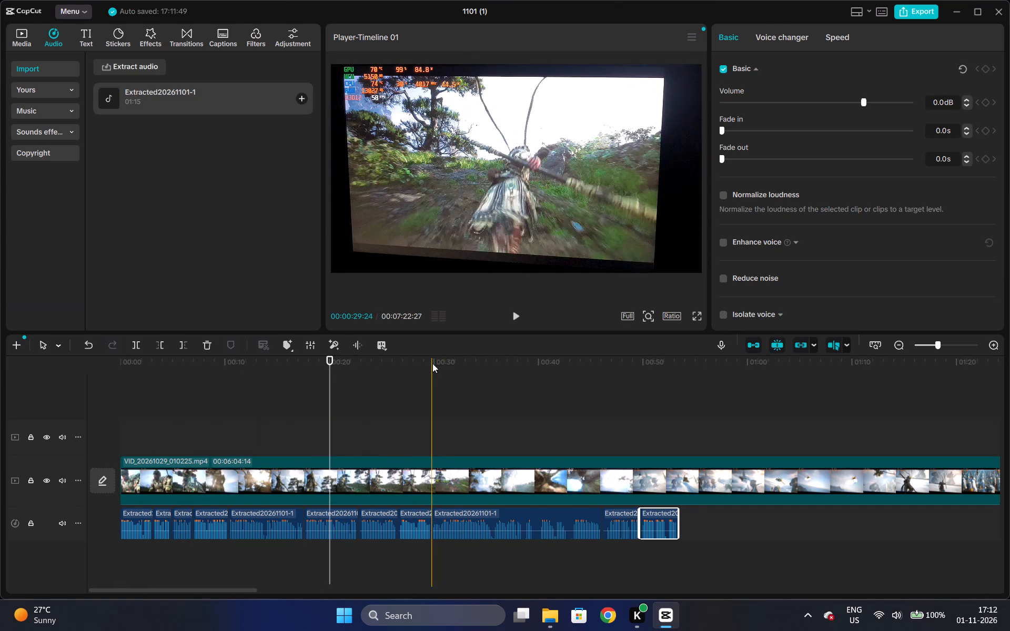
{"action": "left_click", "coordinate": [432, 364]}
{"action": "left_click", "coordinate": [540, 360]}
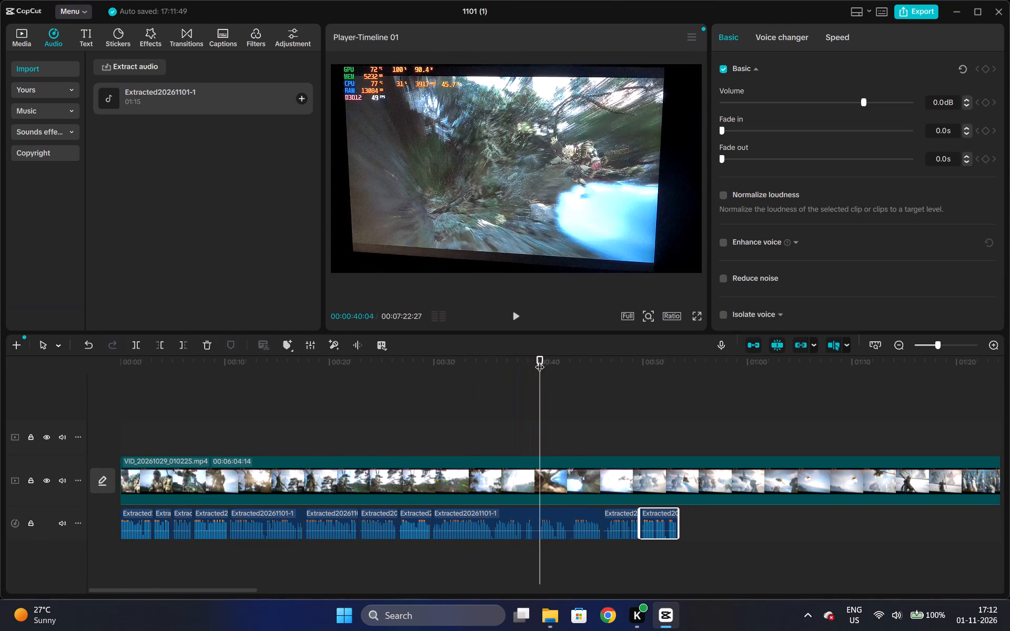
{"action": "left_click", "coordinate": [643, 367]}
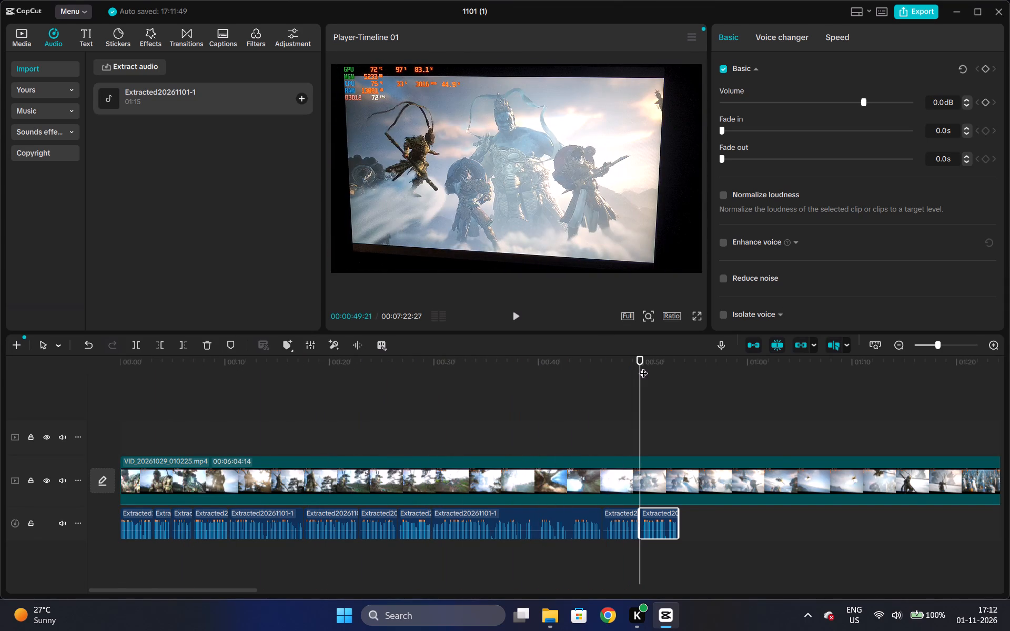
Play back the opening seconds of the edit from the start, then return the playhead to the beginning.
{"action": "left_click_drag", "start_coordinate": [639, 358], "coordinate": [132, 368]}
{"action": "left_click_drag", "start_coordinate": [130, 368], "coordinate": [117, 364]}
{"action": "key", "text": "space"}
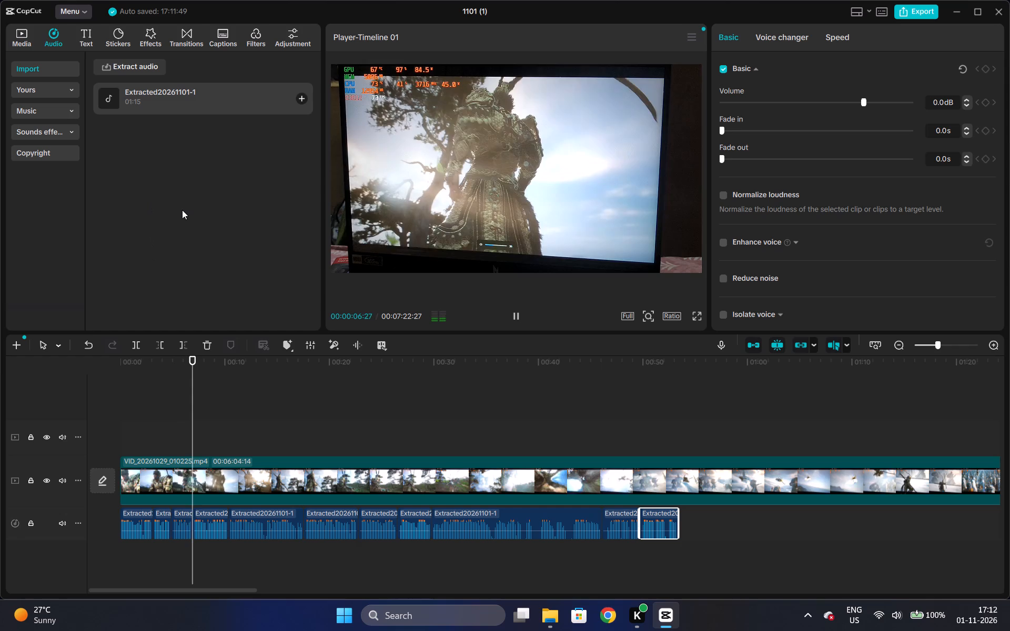
{"action": "key", "text": "space"}
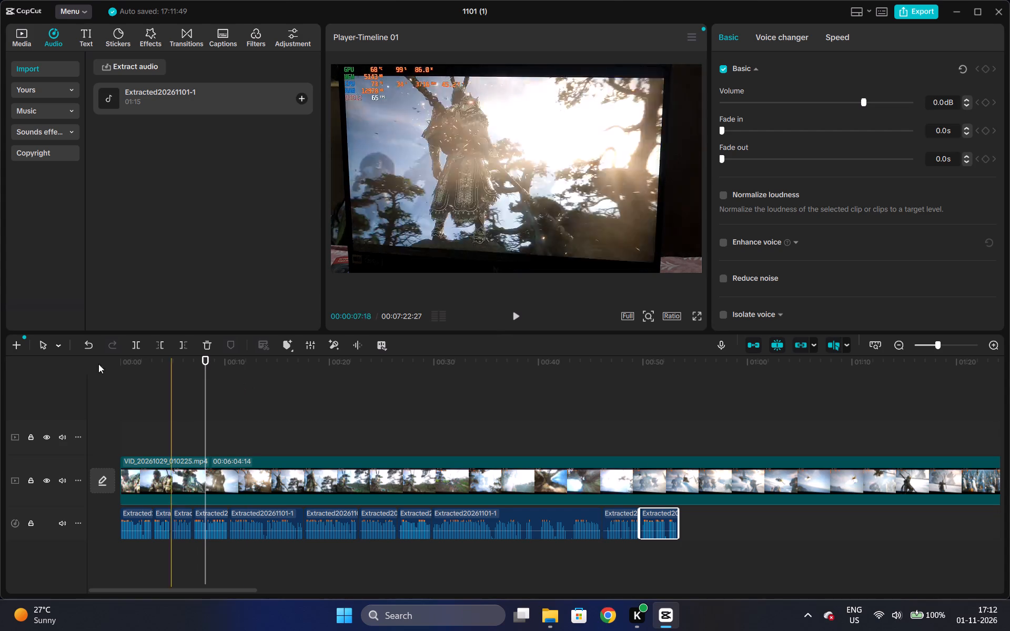
{"action": "left_click", "coordinate": [119, 363]}
{"action": "left_click", "coordinate": [125, 363]}
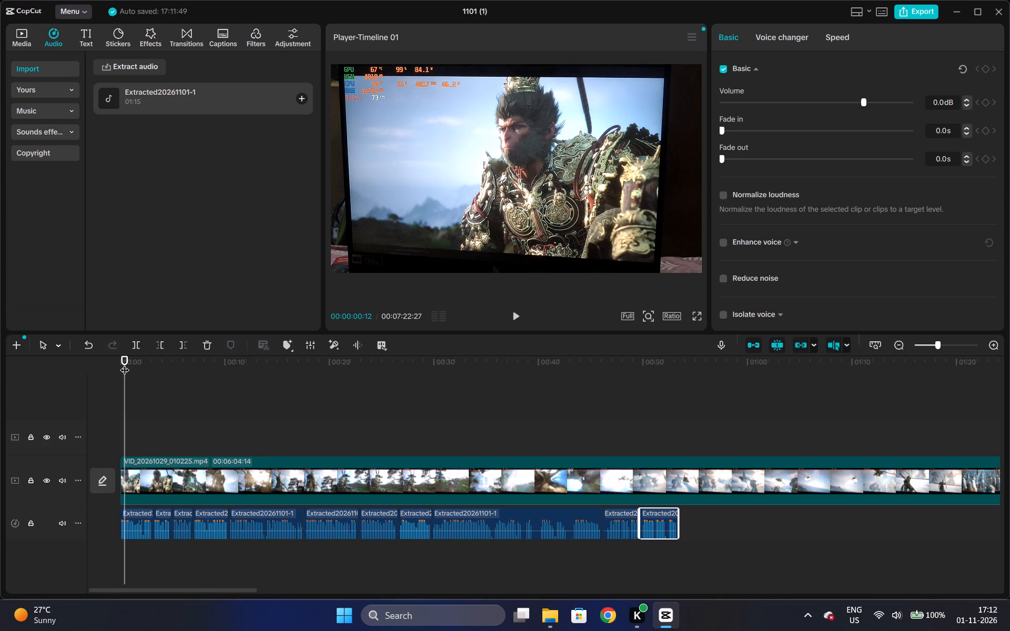
{"action": "left_click", "coordinate": [125, 363]}
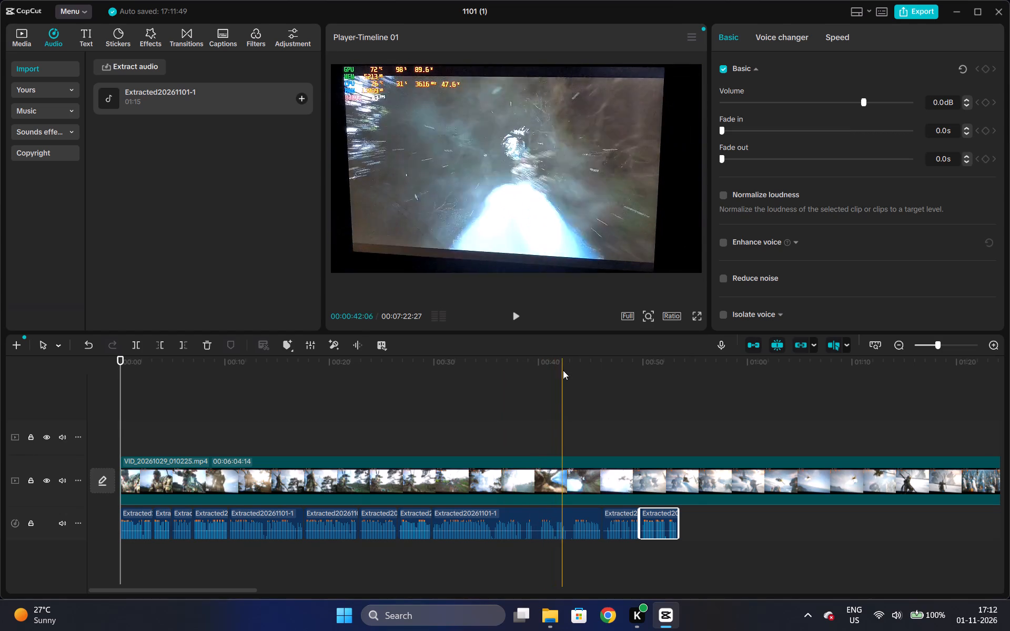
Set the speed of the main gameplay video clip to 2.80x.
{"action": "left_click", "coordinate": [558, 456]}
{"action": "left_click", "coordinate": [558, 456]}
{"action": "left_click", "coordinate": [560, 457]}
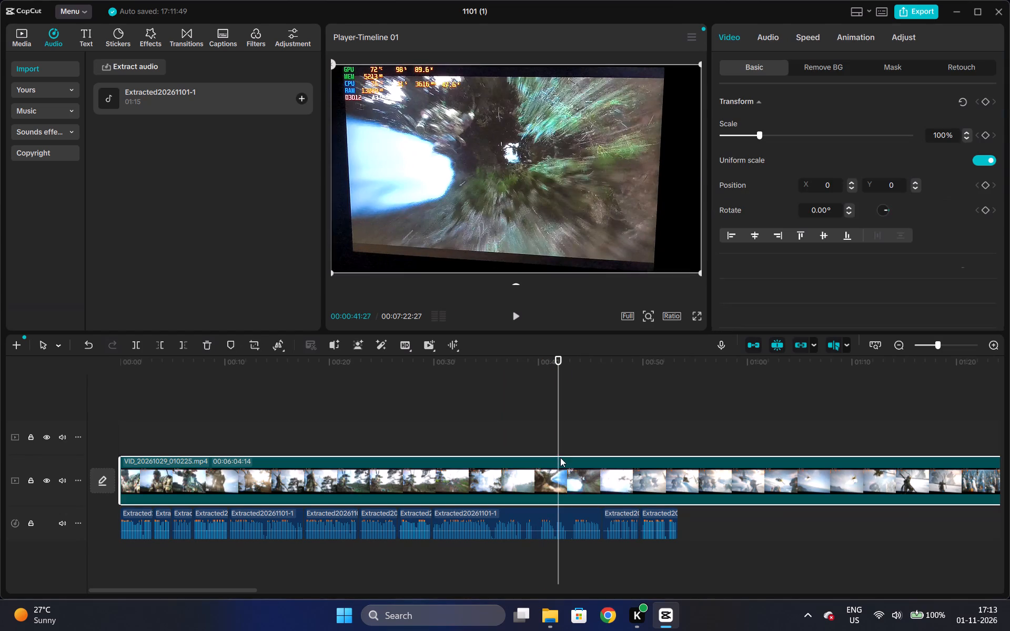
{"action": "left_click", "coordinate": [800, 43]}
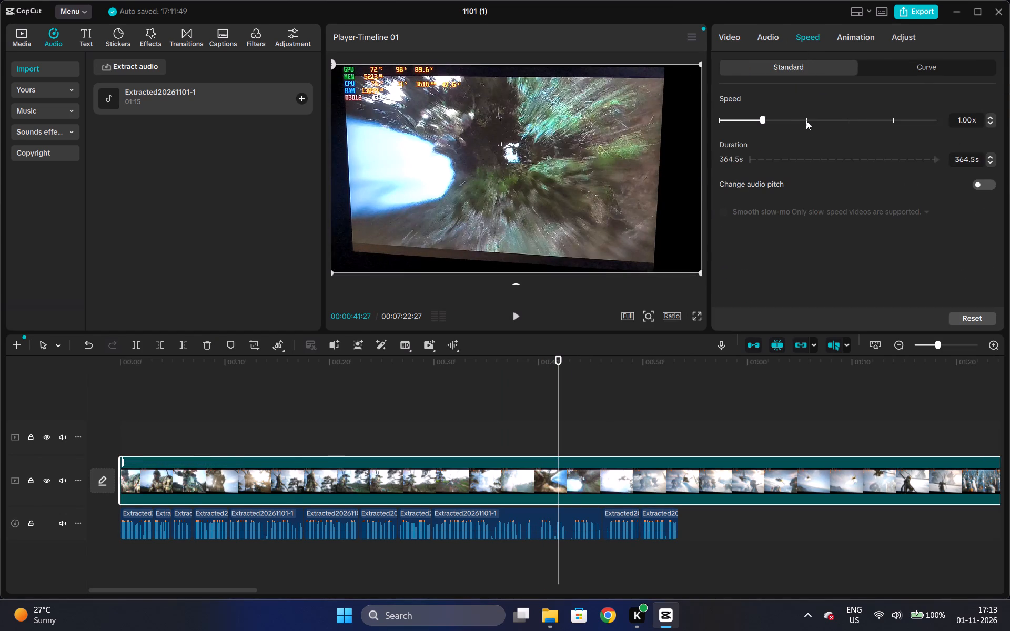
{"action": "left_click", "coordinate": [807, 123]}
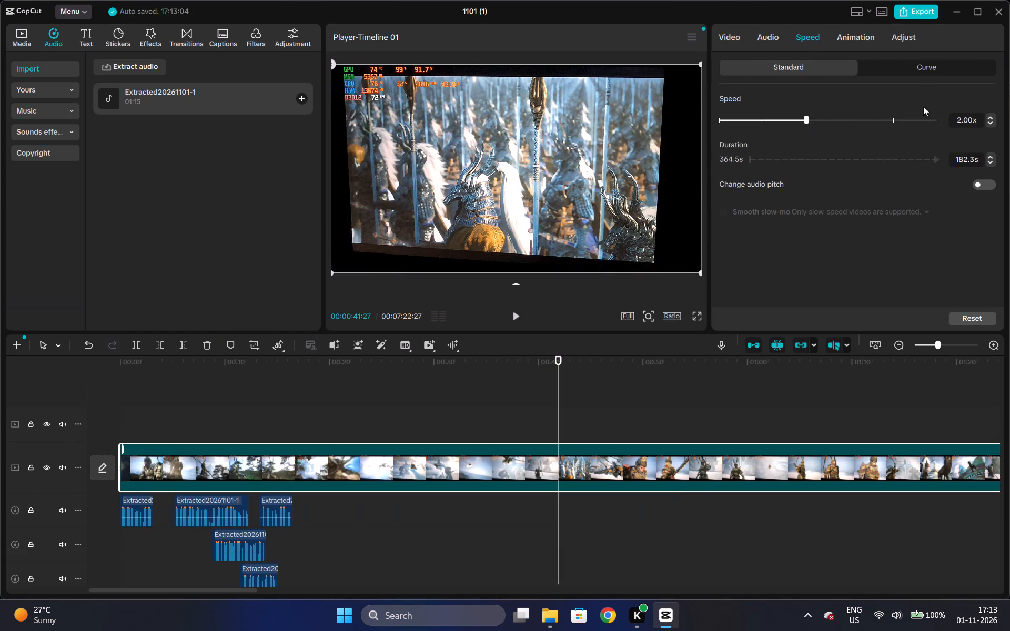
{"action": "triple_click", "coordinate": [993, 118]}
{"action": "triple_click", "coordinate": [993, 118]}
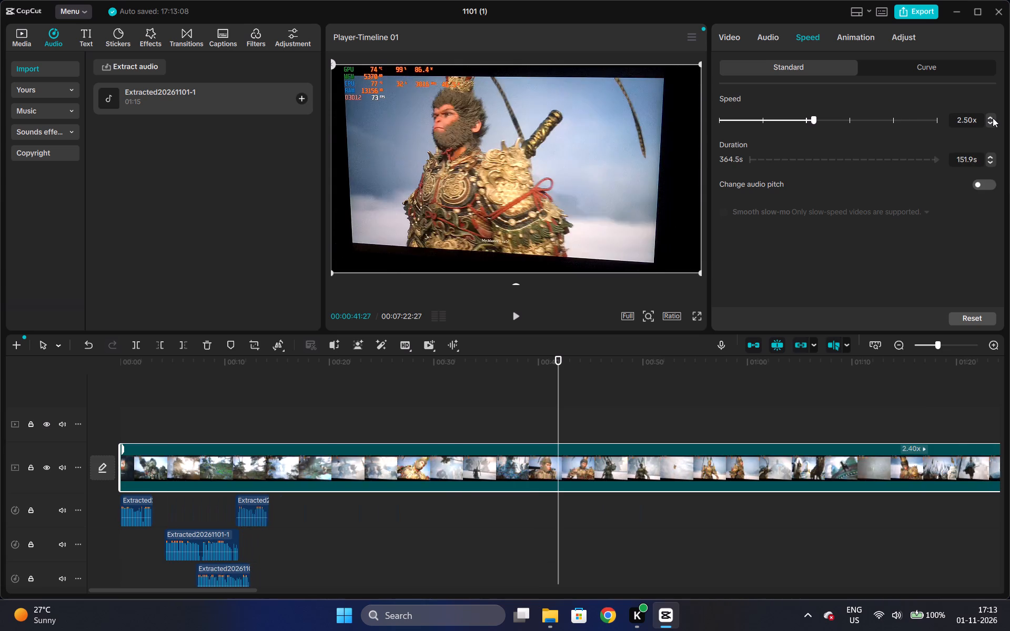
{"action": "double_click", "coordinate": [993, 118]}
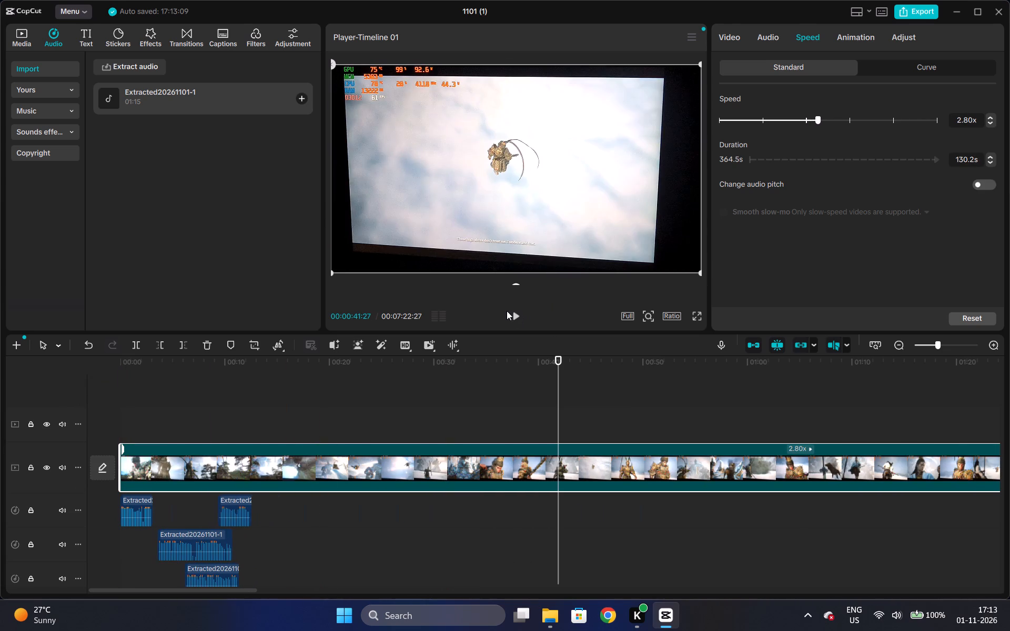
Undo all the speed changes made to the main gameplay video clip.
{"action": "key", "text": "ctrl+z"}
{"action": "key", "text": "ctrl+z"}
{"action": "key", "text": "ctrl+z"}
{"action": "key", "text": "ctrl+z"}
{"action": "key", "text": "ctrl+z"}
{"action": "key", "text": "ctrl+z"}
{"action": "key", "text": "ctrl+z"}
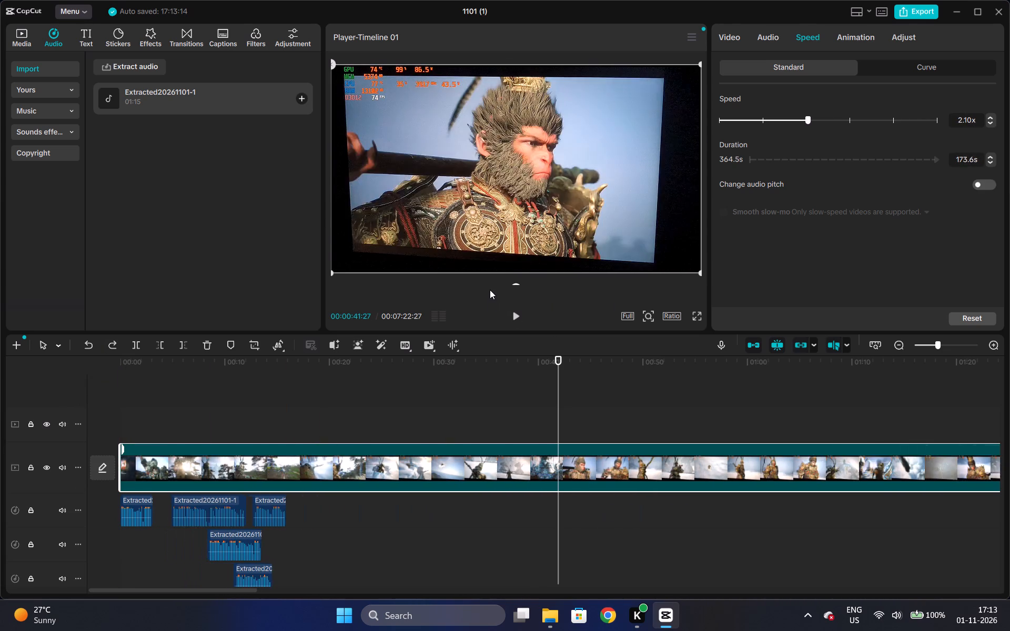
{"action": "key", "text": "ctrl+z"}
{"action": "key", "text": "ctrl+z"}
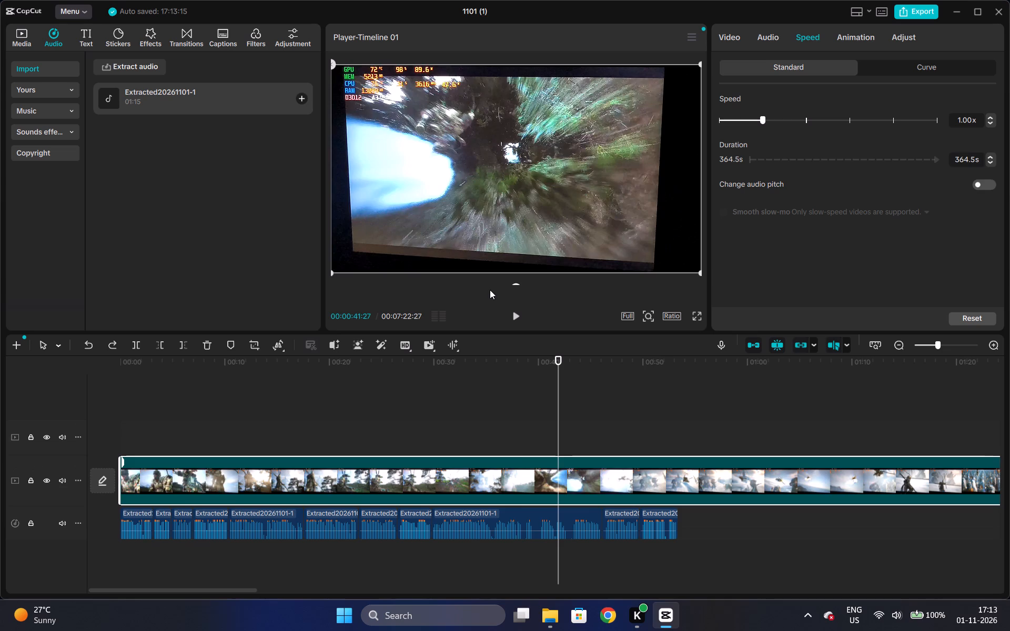
Lock the extracted voice audio track.
{"action": "left_click", "coordinate": [33, 525]}
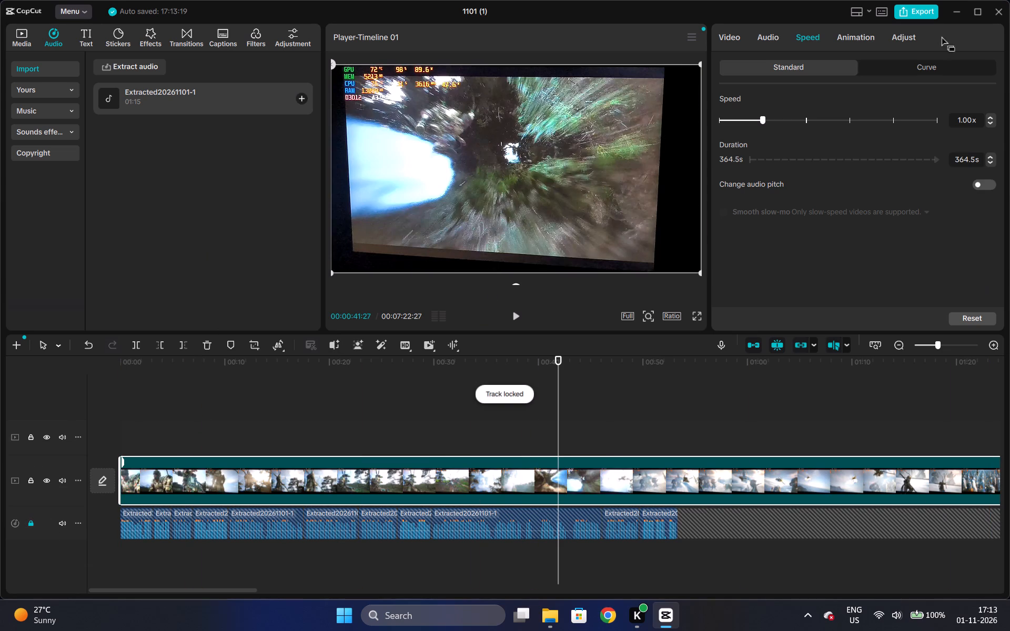
Set the speed of the main gameplay video clip to 2.90x.
{"action": "left_click", "coordinate": [806, 117]}
{"action": "triple_click", "coordinate": [990, 118]}
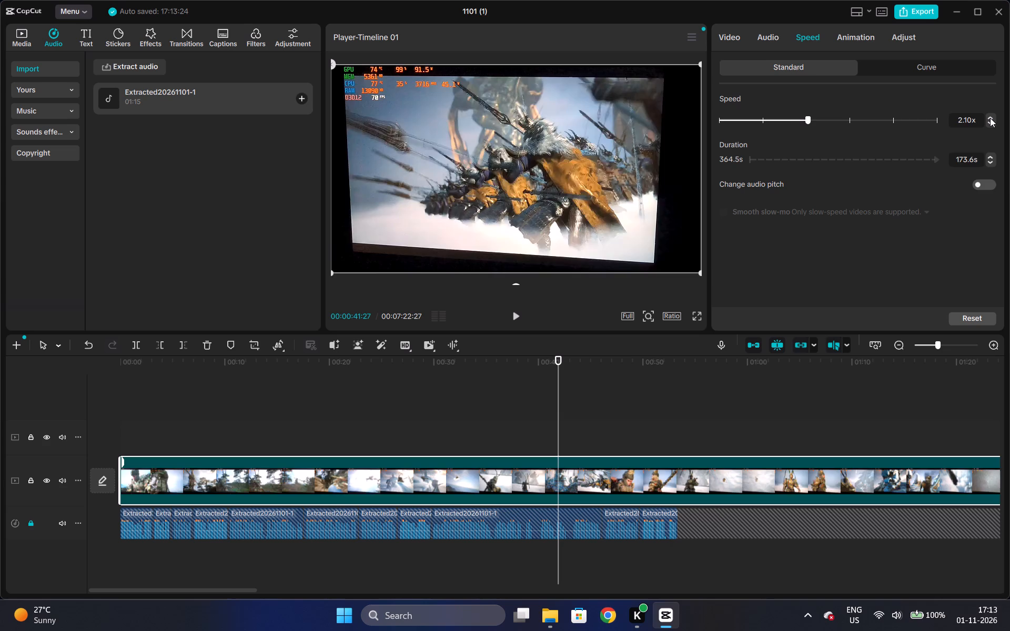
{"action": "triple_click", "coordinate": [990, 118]}
{"action": "double_click", "coordinate": [990, 118]}
{"action": "left_click", "coordinate": [990, 118]}
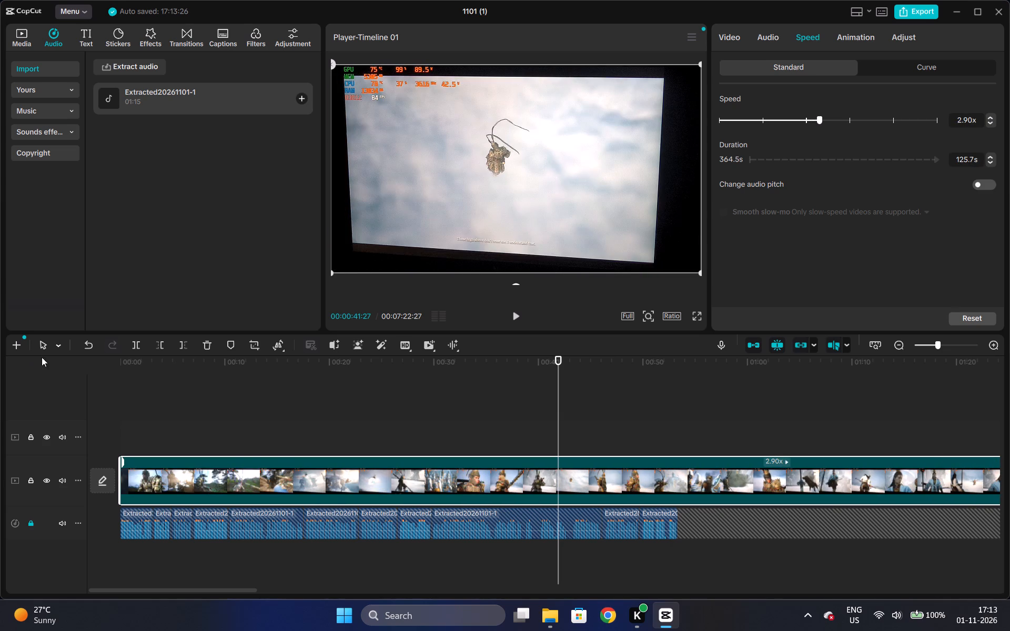
Play back the opening seconds of the sped-up edit from the start, and return the playhead to the beginning.
{"action": "left_click", "coordinate": [120, 364]}
{"action": "key", "text": "space"}
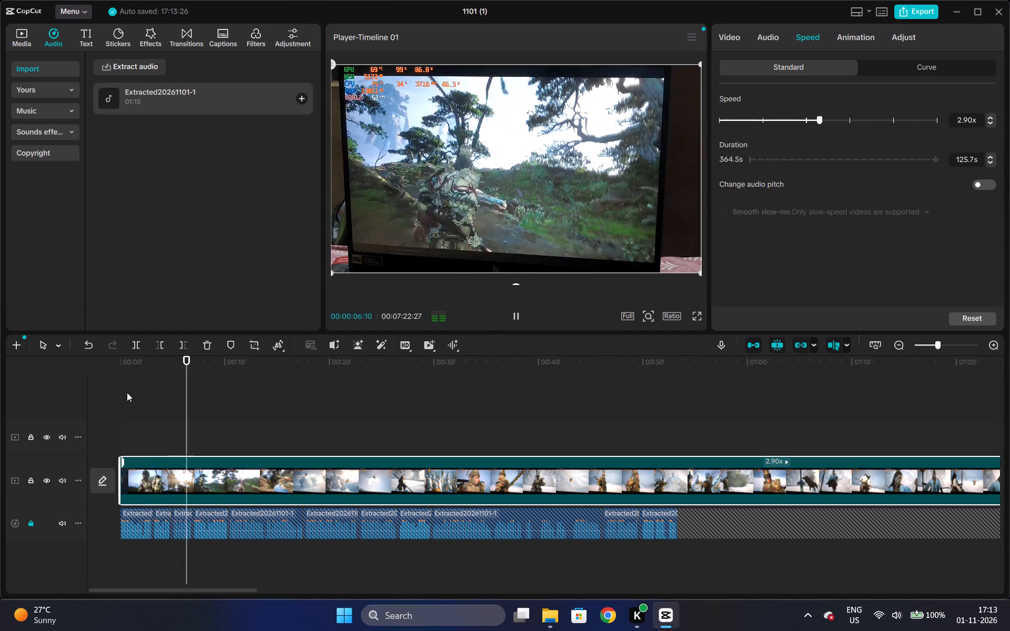
{"action": "key", "text": "space"}
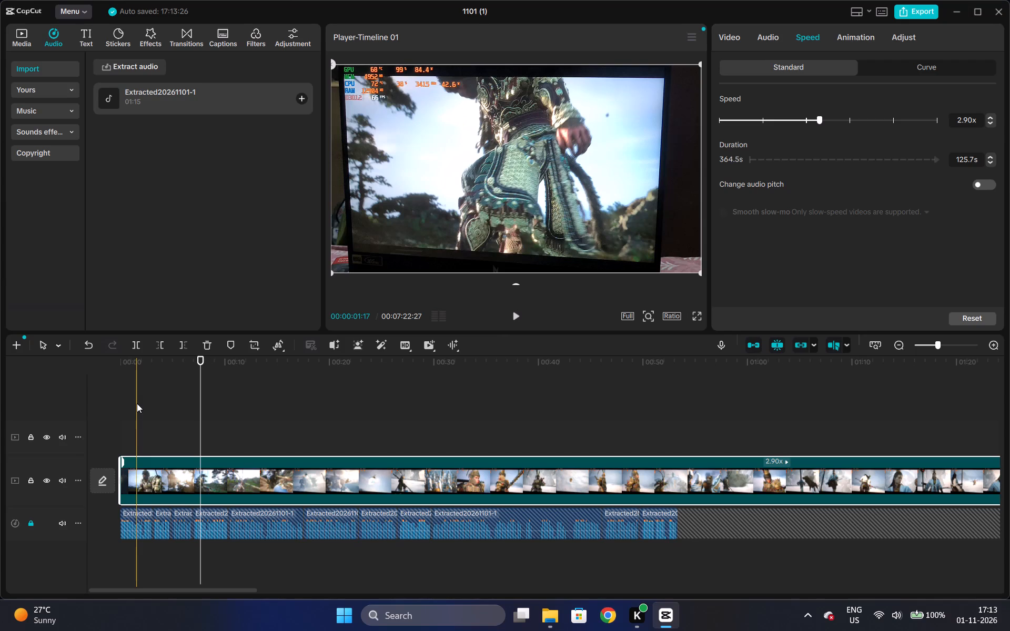
{"action": "left_click", "coordinate": [119, 368]}
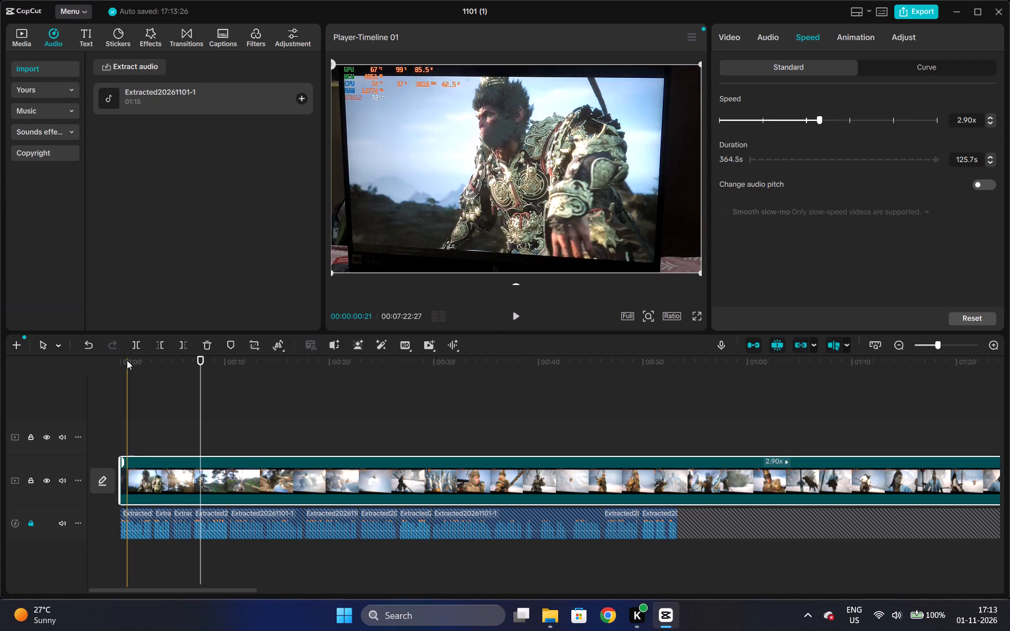
{"action": "left_click", "coordinate": [120, 362]}
{"action": "double_click", "coordinate": [125, 361]}
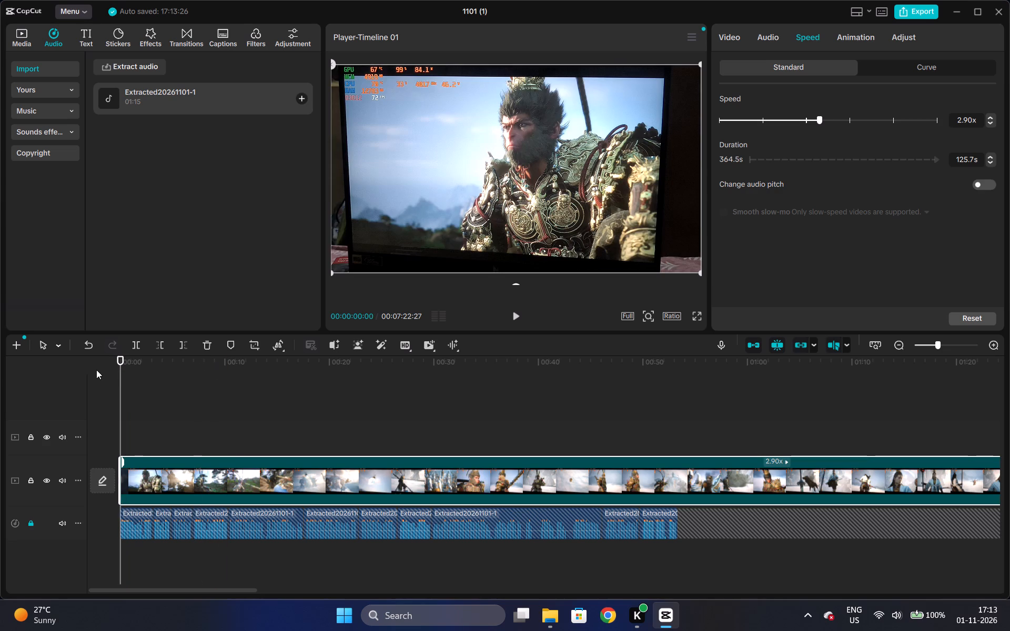
Unlock the extracted voice audio track.
{"action": "triple_click", "coordinate": [992, 347]}
{"action": "triple_click", "coordinate": [992, 347]}
{"action": "double_click", "coordinate": [992, 347]}
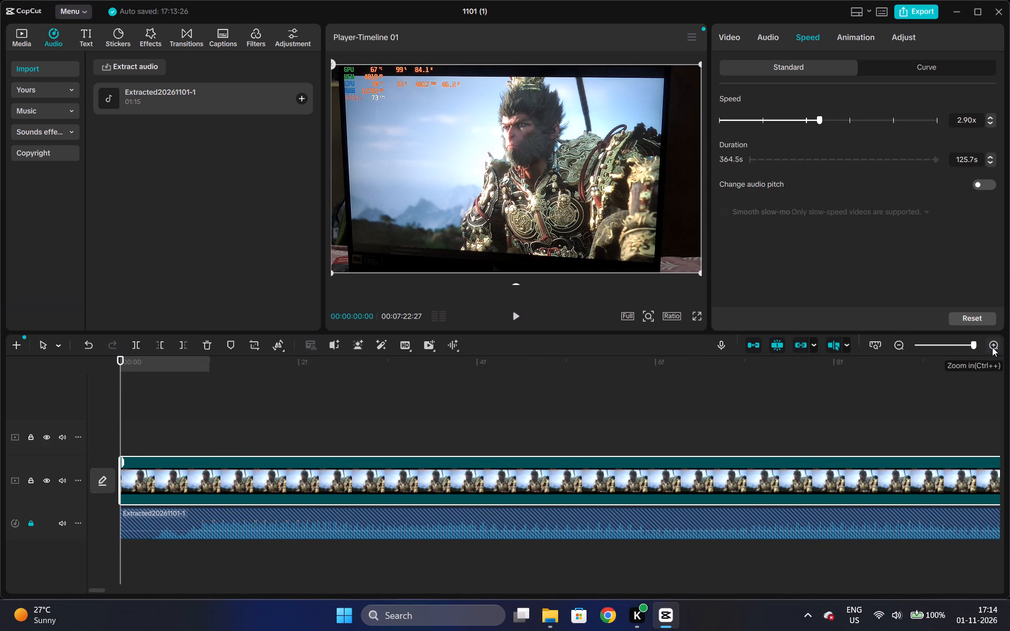
{"action": "left_click", "coordinate": [32, 524]}
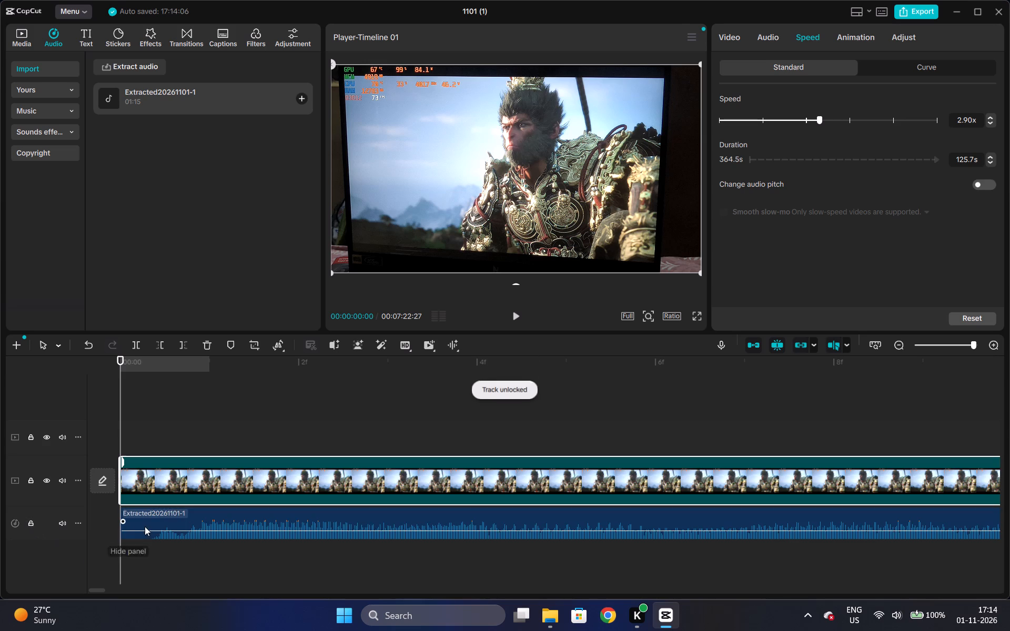
Inspect the first frames of the timeline around the start of the first extracted audio clip.
{"action": "left_click", "coordinate": [152, 529]}
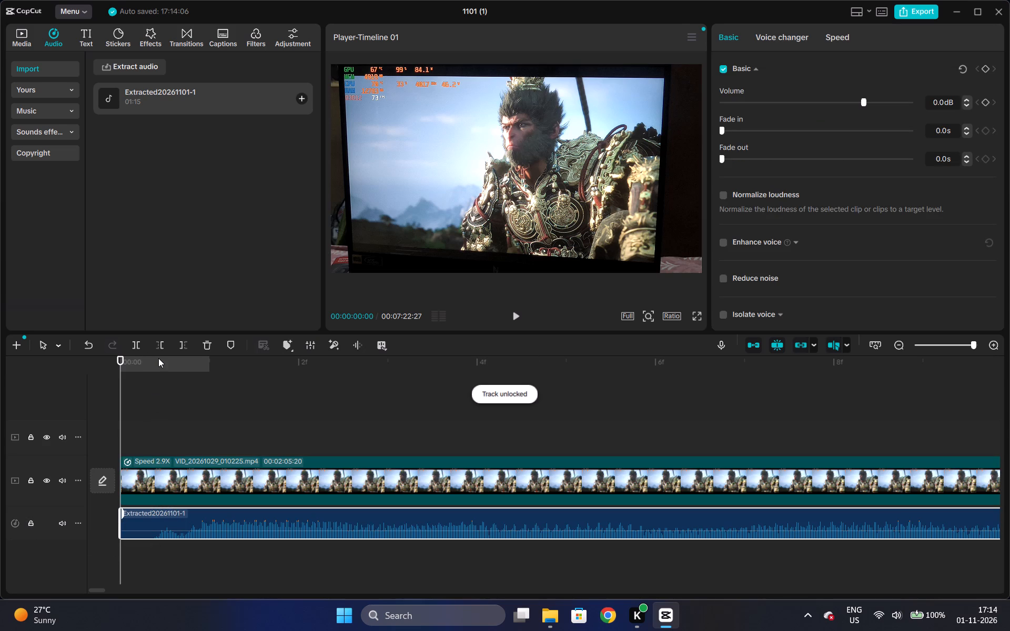
{"action": "left_click", "coordinate": [158, 358]}
{"action": "left_click", "coordinate": [156, 382]}
{"action": "left_click_drag", "start_coordinate": [120, 361], "coordinate": [135, 364]}
{"action": "left_click", "coordinate": [137, 393]}
{"action": "left_click", "coordinate": [148, 372]}
{"action": "left_click", "coordinate": [198, 363]}
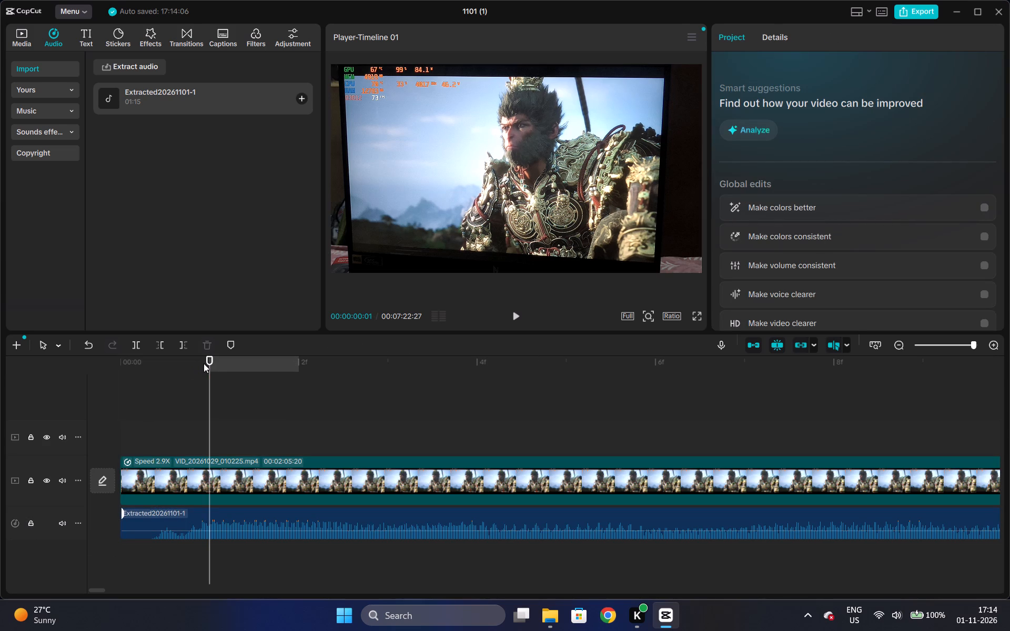
{"action": "left_click_drag", "start_coordinate": [210, 363], "coordinate": [197, 363]}
{"action": "double_click", "coordinate": [229, 366]}
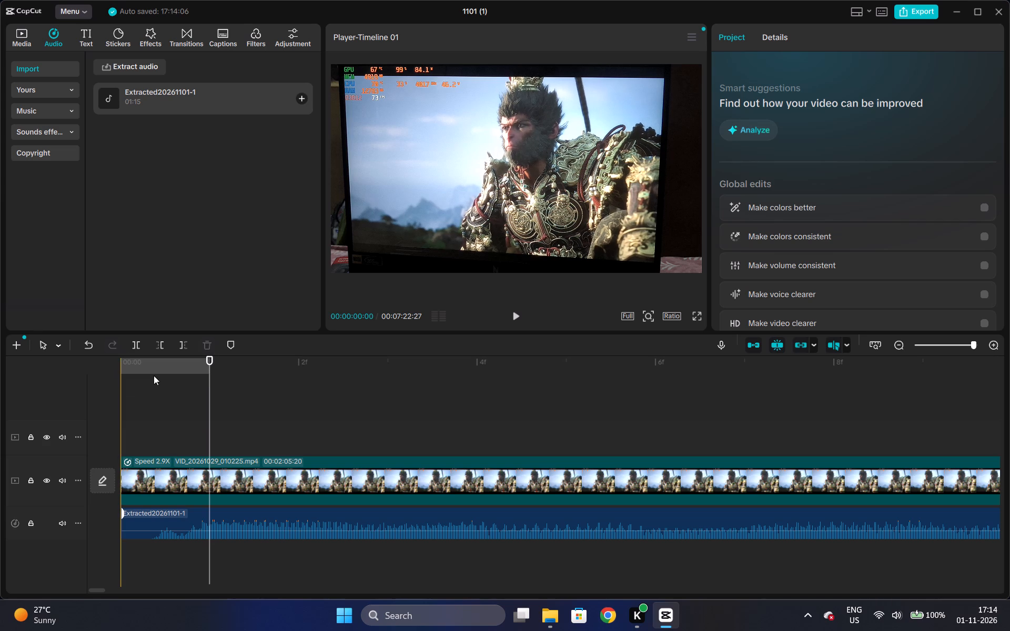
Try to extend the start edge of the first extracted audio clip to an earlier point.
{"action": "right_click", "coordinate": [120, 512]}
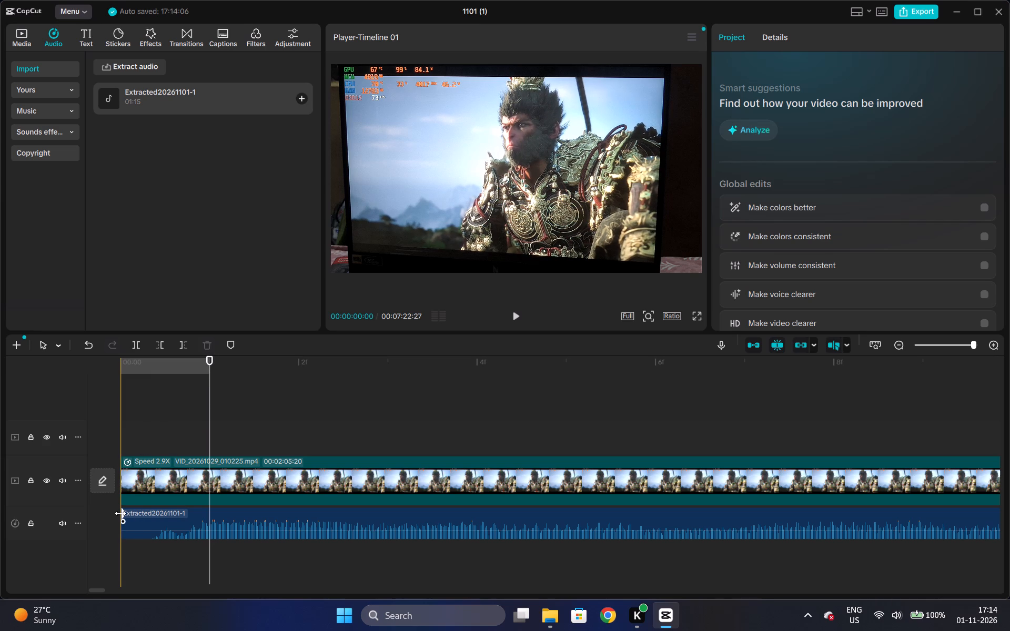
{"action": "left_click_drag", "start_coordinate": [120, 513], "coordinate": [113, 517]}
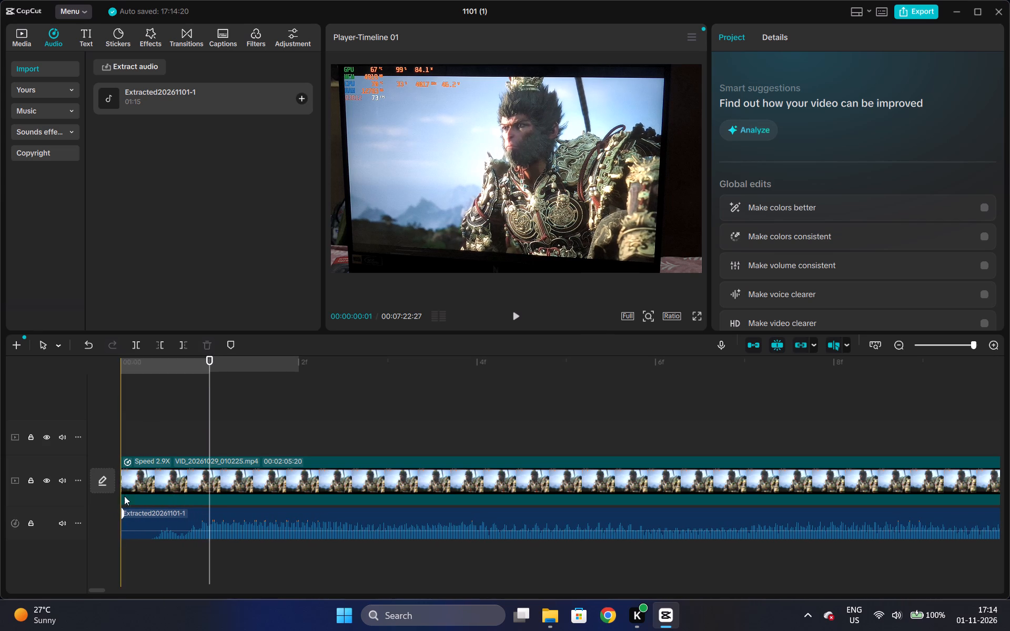
Scrub through the first few frames of the edit and return the playhead to the beginning.
{"action": "left_click", "coordinate": [165, 369]}
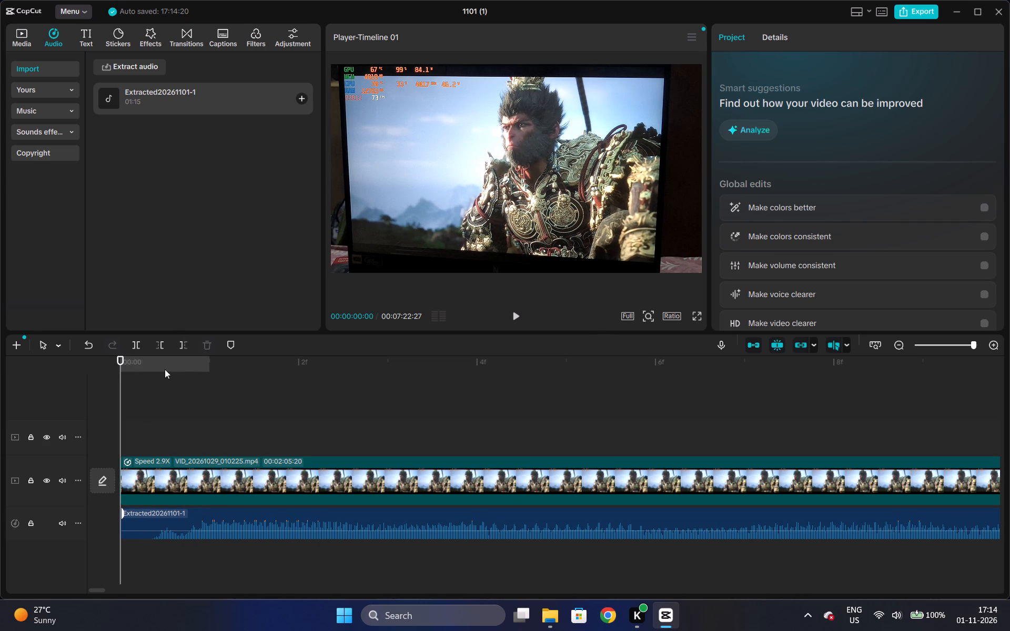
{"action": "right_click", "coordinate": [165, 369]}
{"action": "left_click_drag", "start_coordinate": [120, 358], "coordinate": [427, 359]}
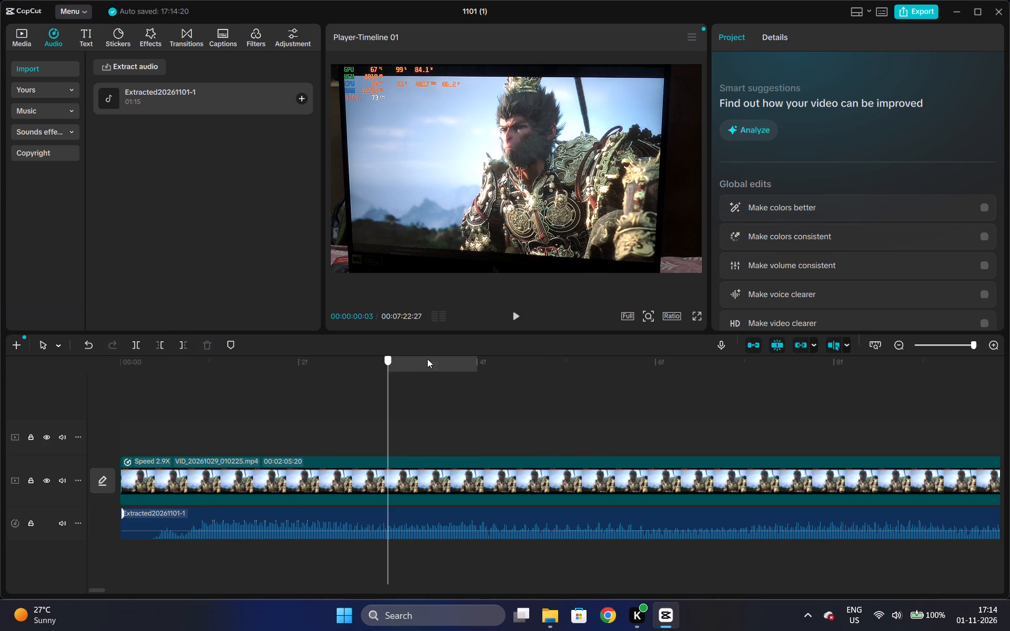
{"action": "left_click_drag", "start_coordinate": [427, 359], "coordinate": [197, 363]}
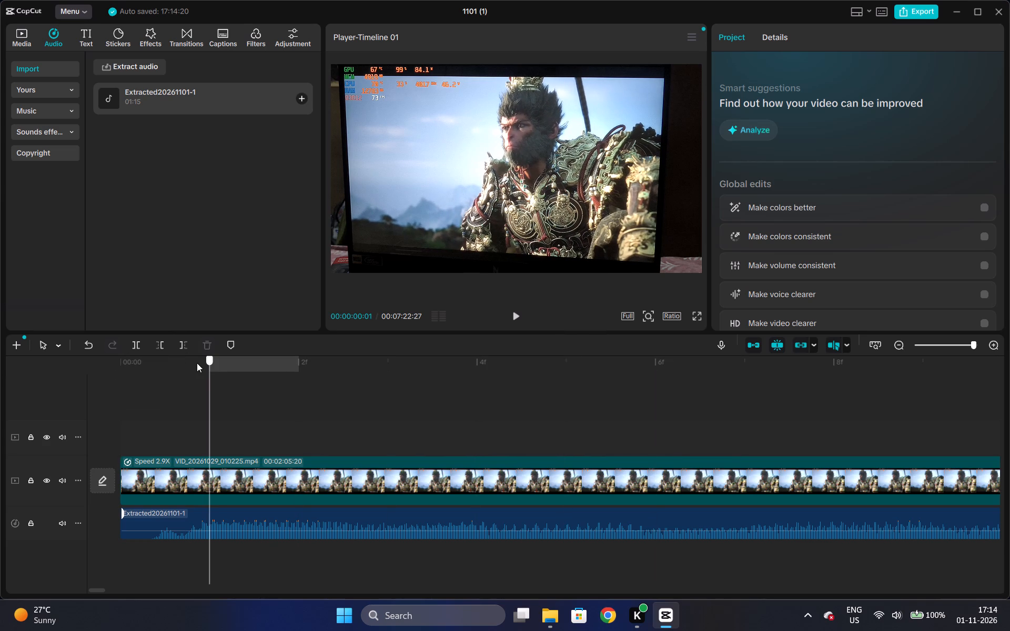
{"action": "left_click_drag", "start_coordinate": [197, 363], "coordinate": [106, 366]}
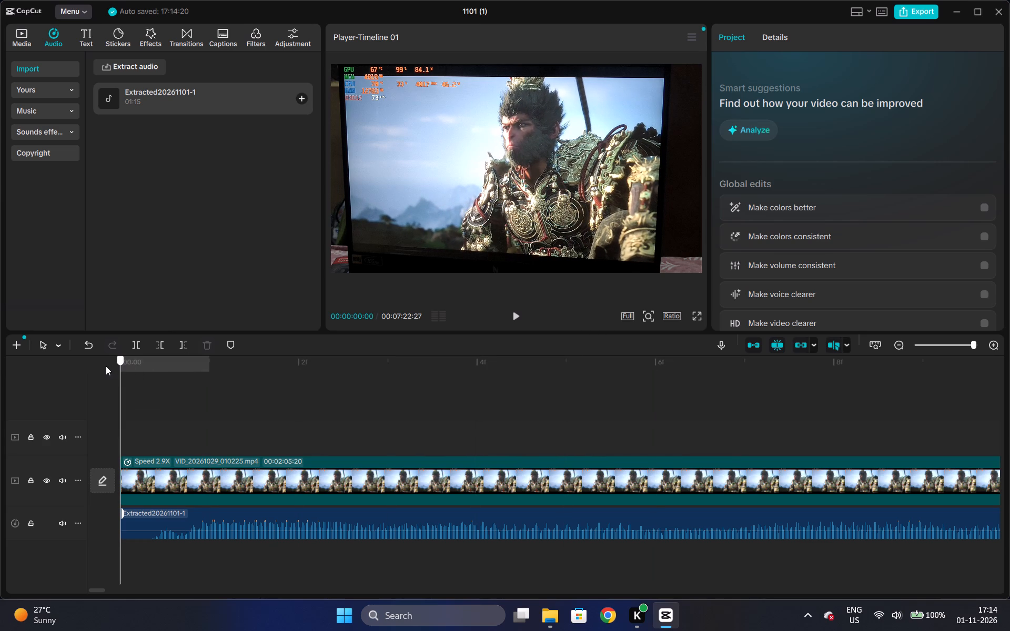
{"action": "left_click_drag", "start_coordinate": [106, 366], "coordinate": [89, 368]}
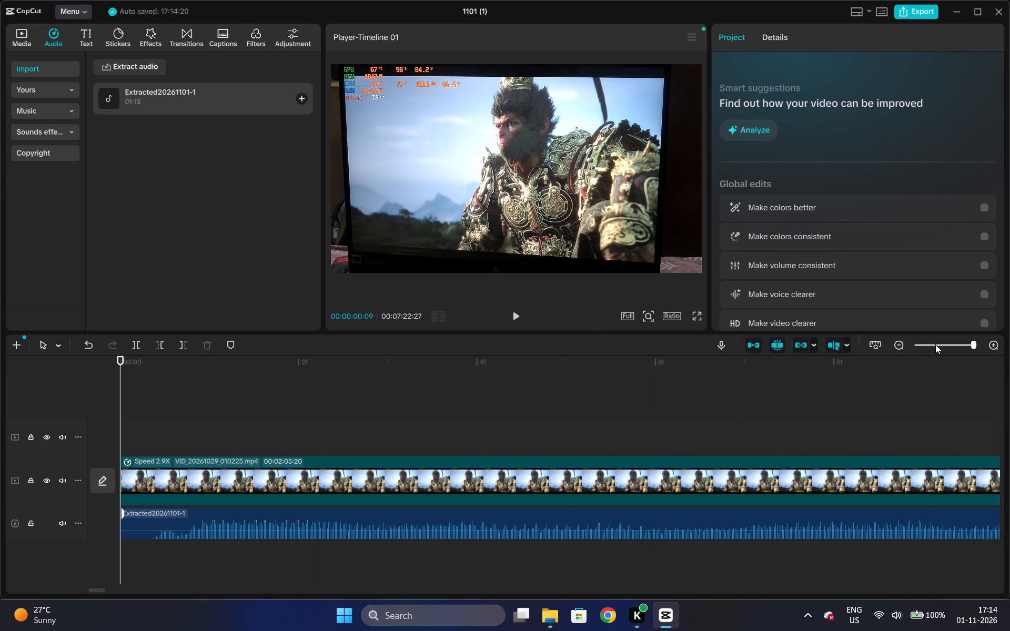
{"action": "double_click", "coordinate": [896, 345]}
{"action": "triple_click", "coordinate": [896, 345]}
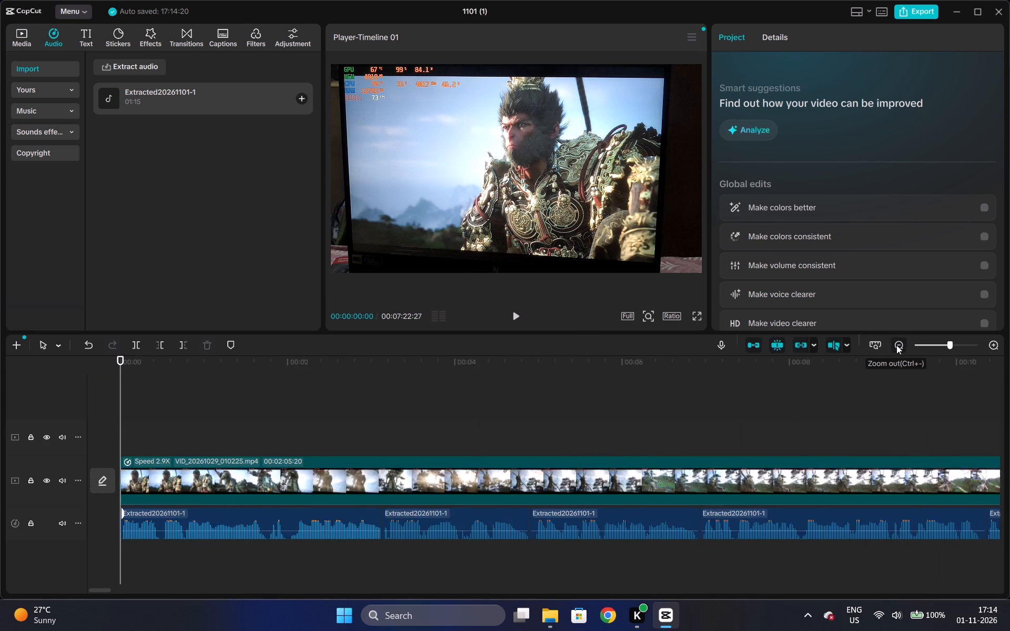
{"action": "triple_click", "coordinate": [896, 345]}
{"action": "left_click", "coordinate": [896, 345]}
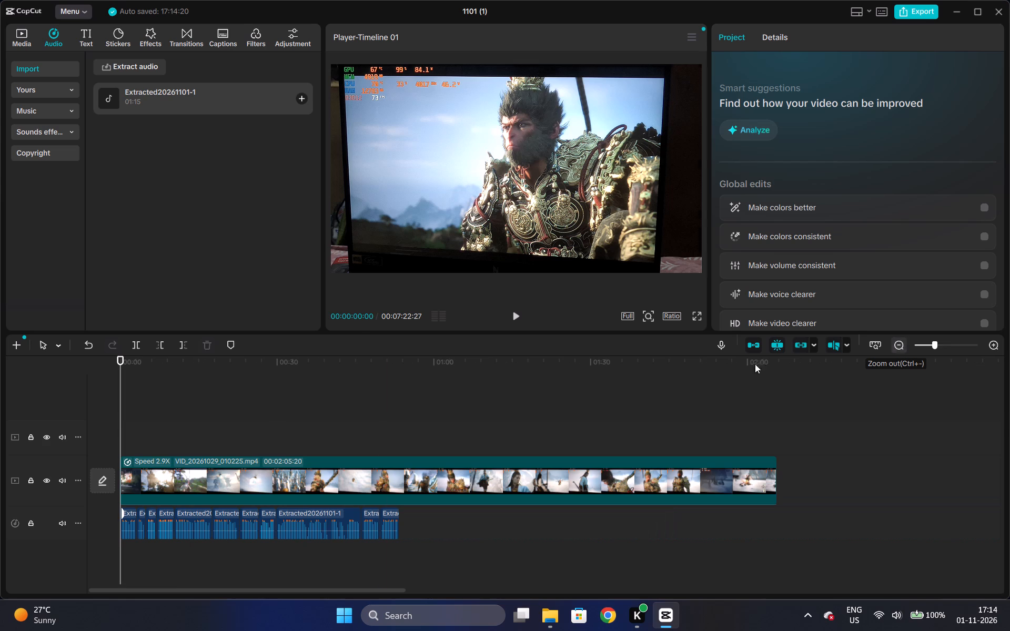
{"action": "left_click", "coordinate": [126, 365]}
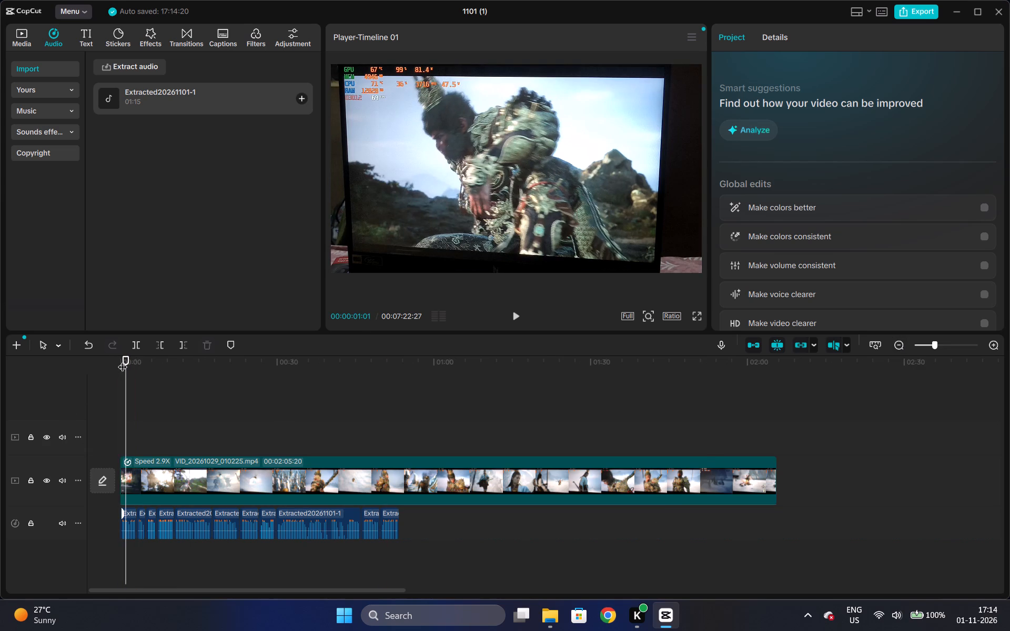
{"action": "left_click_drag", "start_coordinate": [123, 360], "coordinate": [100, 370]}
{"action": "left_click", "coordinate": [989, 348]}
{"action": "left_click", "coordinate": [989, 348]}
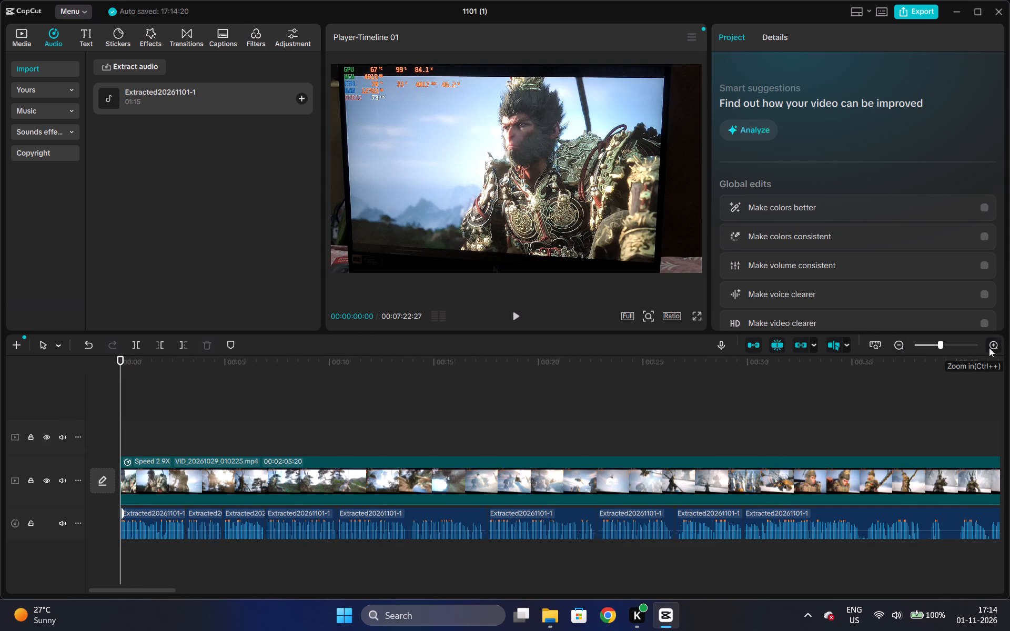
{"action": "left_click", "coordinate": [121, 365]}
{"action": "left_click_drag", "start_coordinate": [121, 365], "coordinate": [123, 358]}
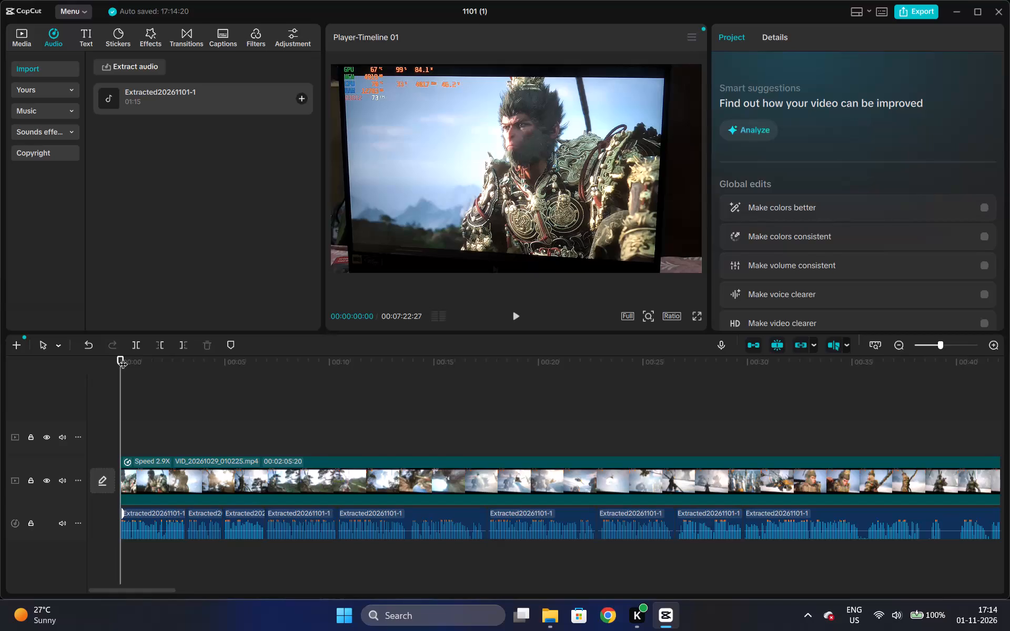
Play back about the first second of the edit twice, returning the playhead to the beginning each time.
{"action": "double_click", "coordinate": [988, 345]}
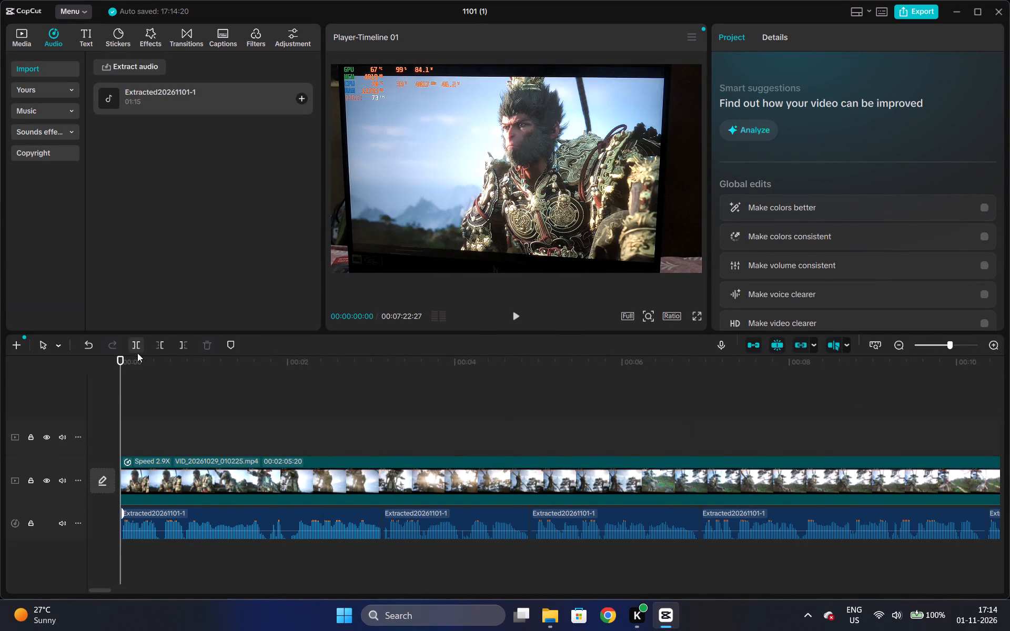
{"action": "left_click_drag", "start_coordinate": [122, 362], "coordinate": [117, 368]}
{"action": "left_click", "coordinate": [999, 340]}
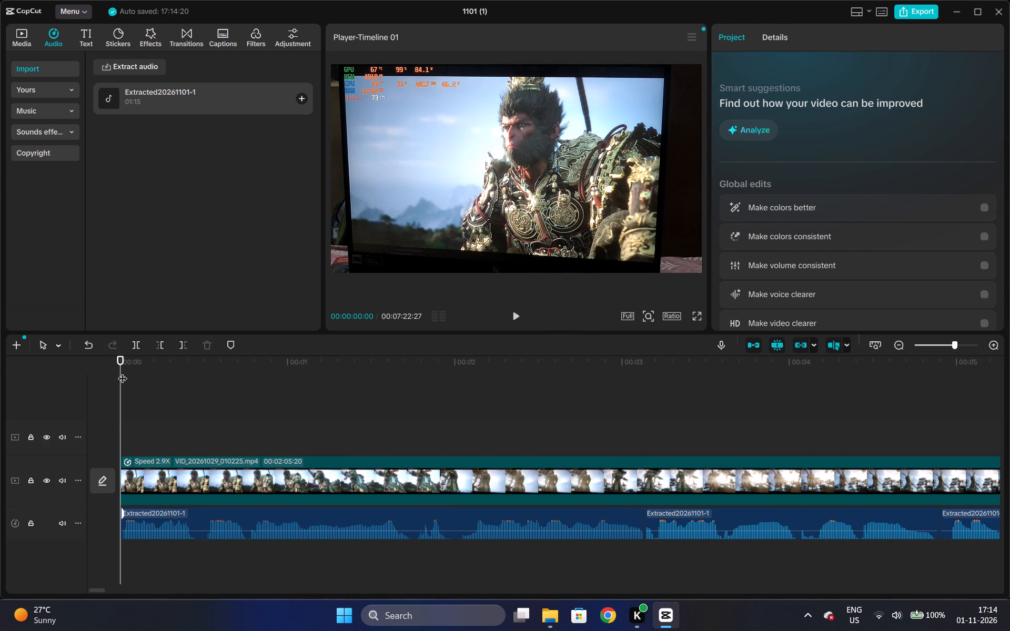
{"action": "key", "text": "space"}
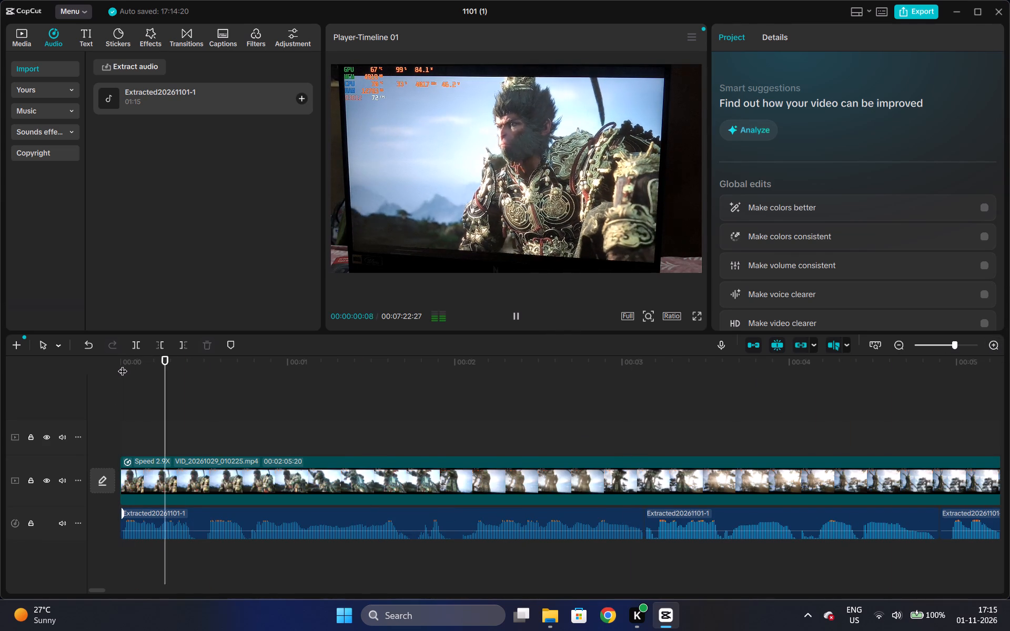
{"action": "key", "text": "space"}
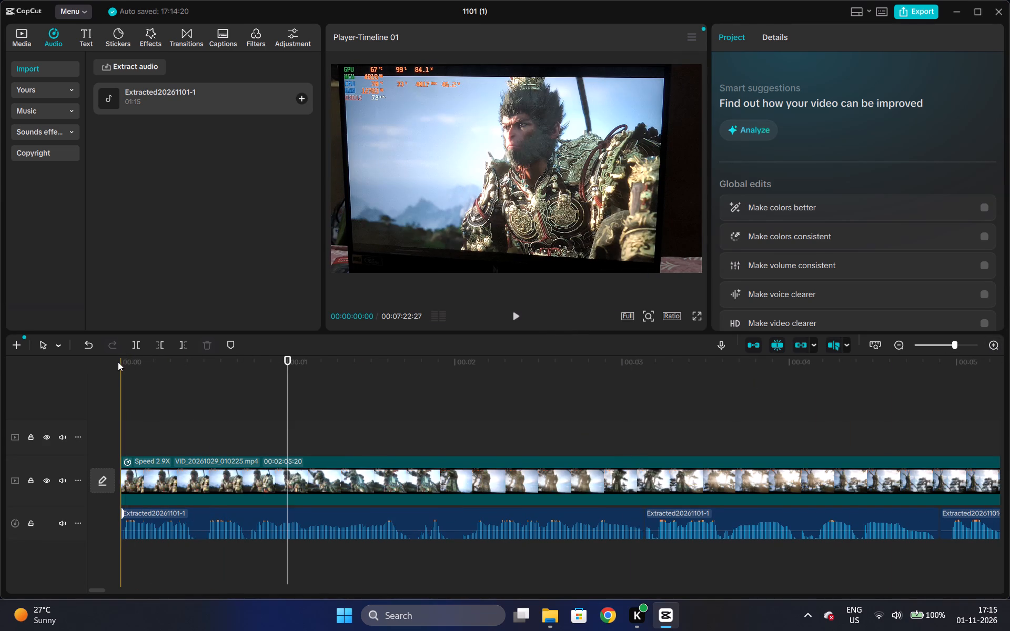
{"action": "left_click", "coordinate": [121, 362]}
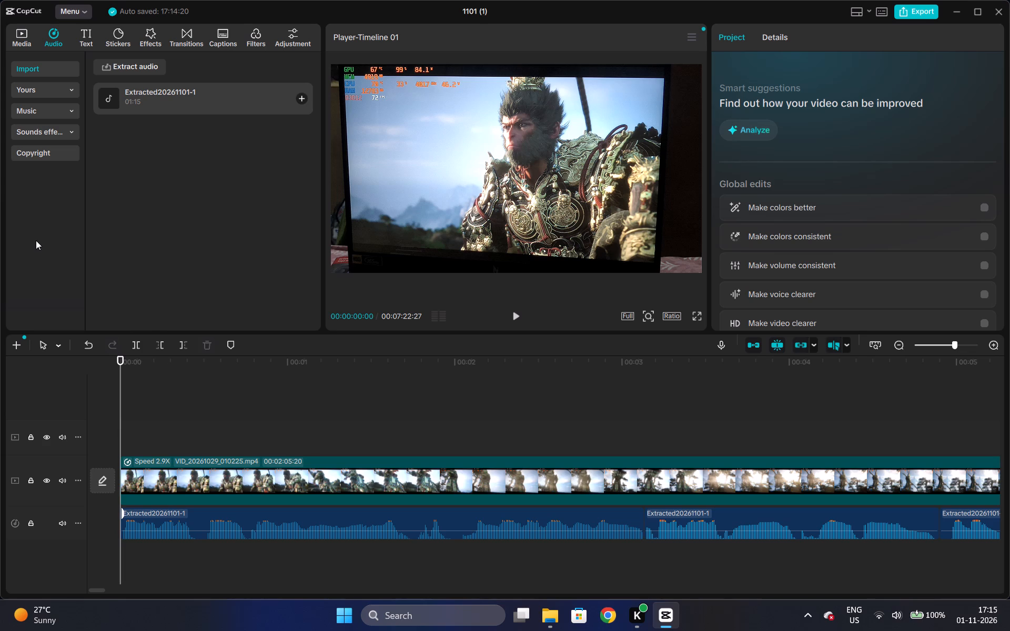
{"action": "key", "text": "space"}
{"action": "key", "text": "space"}
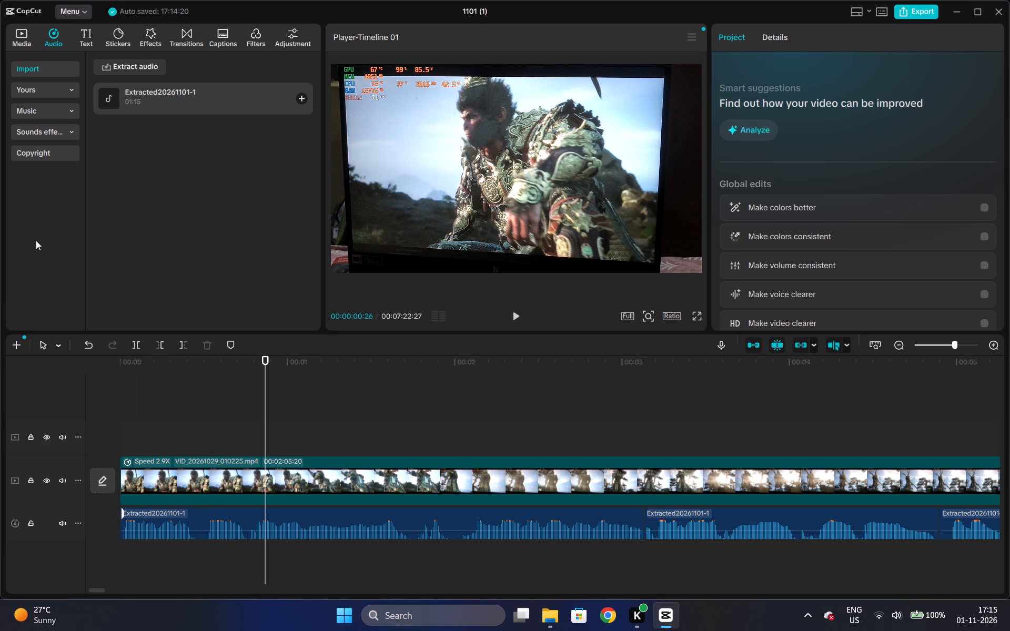
{"action": "left_click", "coordinate": [121, 362]}
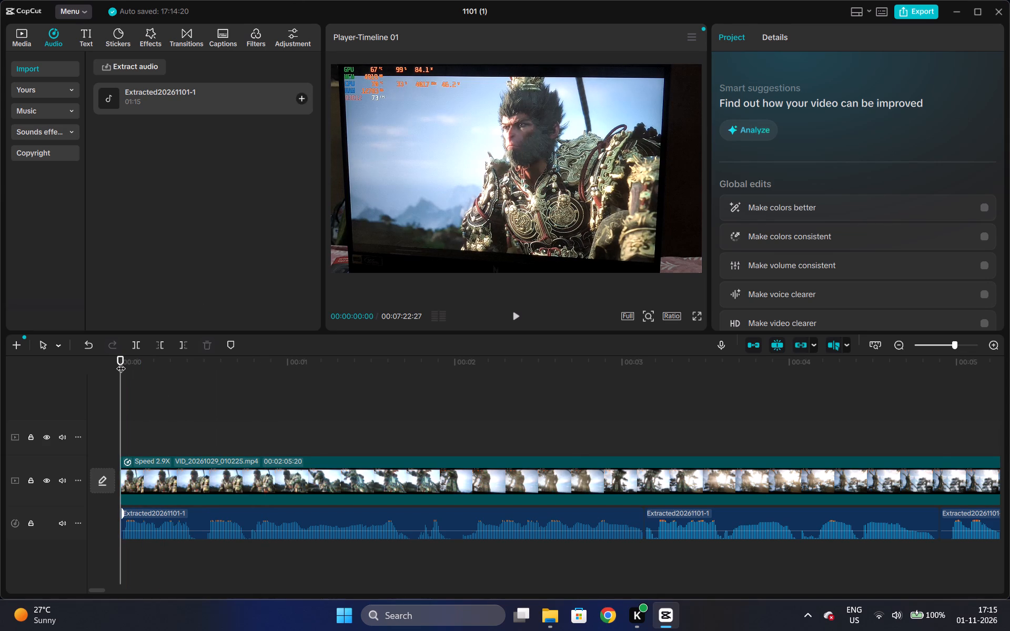
Play back the edit from the beginning to about 9 seconds to check the voice against the footage.
{"action": "key", "text": "space"}
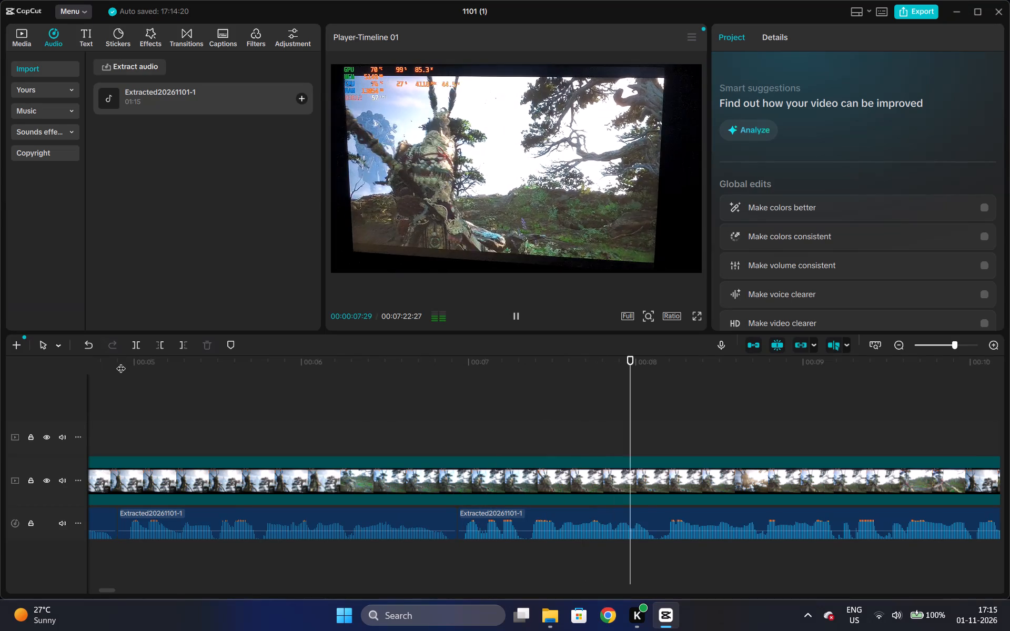
{"action": "key", "text": "space"}
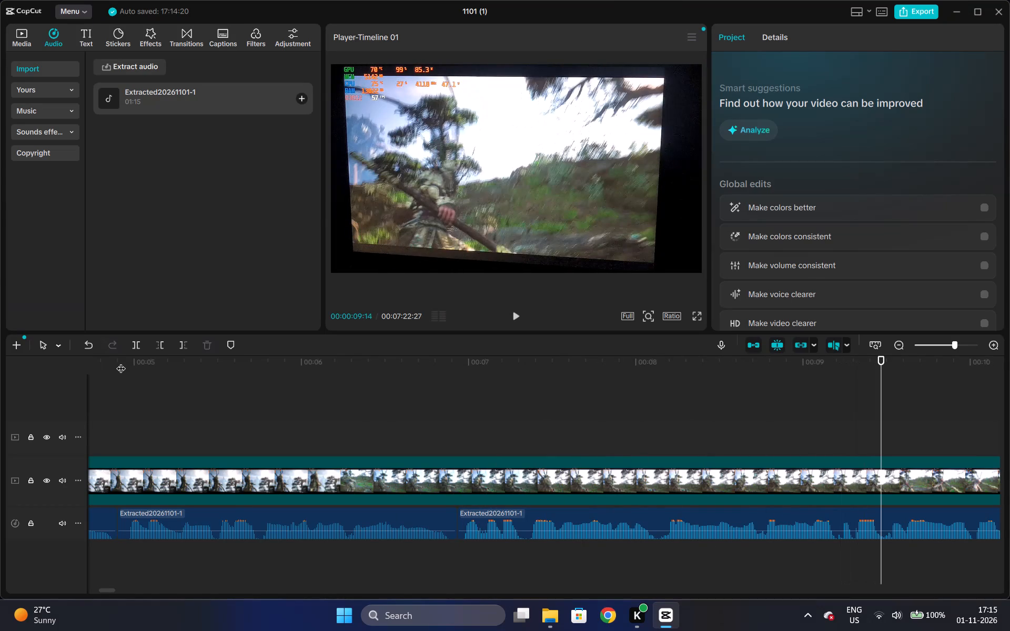
{"action": "triple_click", "coordinate": [900, 344]}
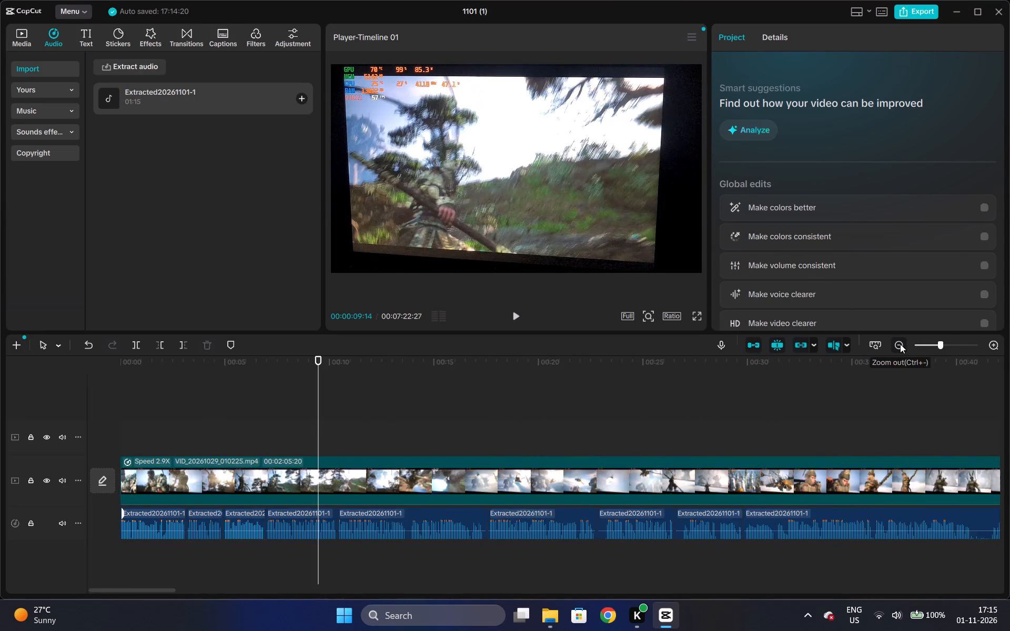
Scrub the sped-up footage from the beginning to about 1:51 and return the playhead to the beginning.
{"action": "double_click", "coordinate": [900, 344]}
{"action": "left_click", "coordinate": [121, 364]}
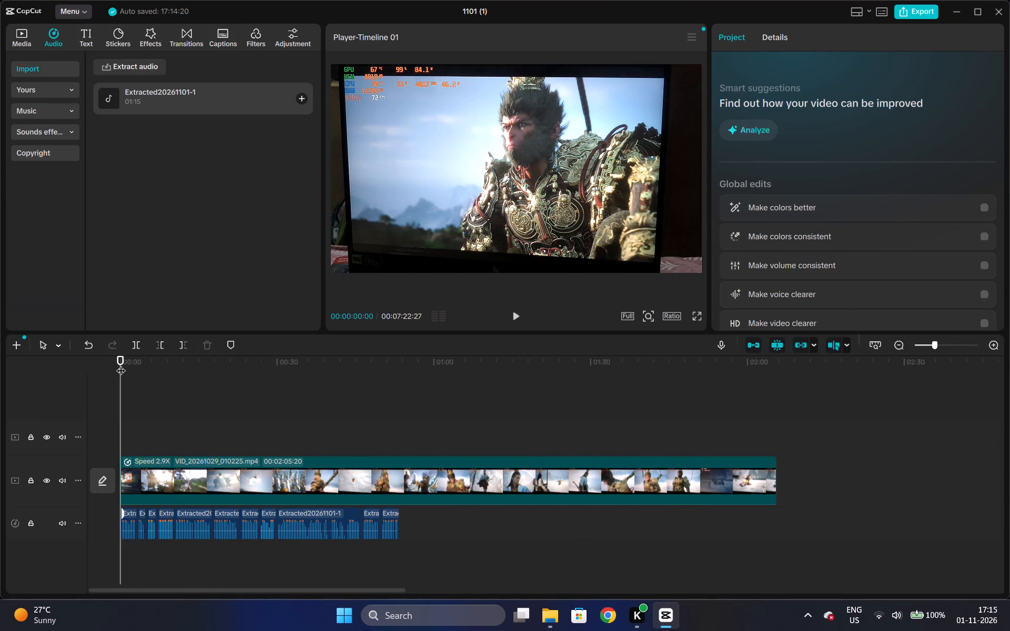
{"action": "left_click_drag", "start_coordinate": [121, 364], "coordinate": [92, 372]}
{"action": "left_click_drag", "start_coordinate": [123, 365], "coordinate": [90, 382]}
{"action": "left_click_drag", "start_coordinate": [120, 366], "coordinate": [117, 358]}
{"action": "left_click_drag", "start_coordinate": [119, 358], "coordinate": [703, 385]}
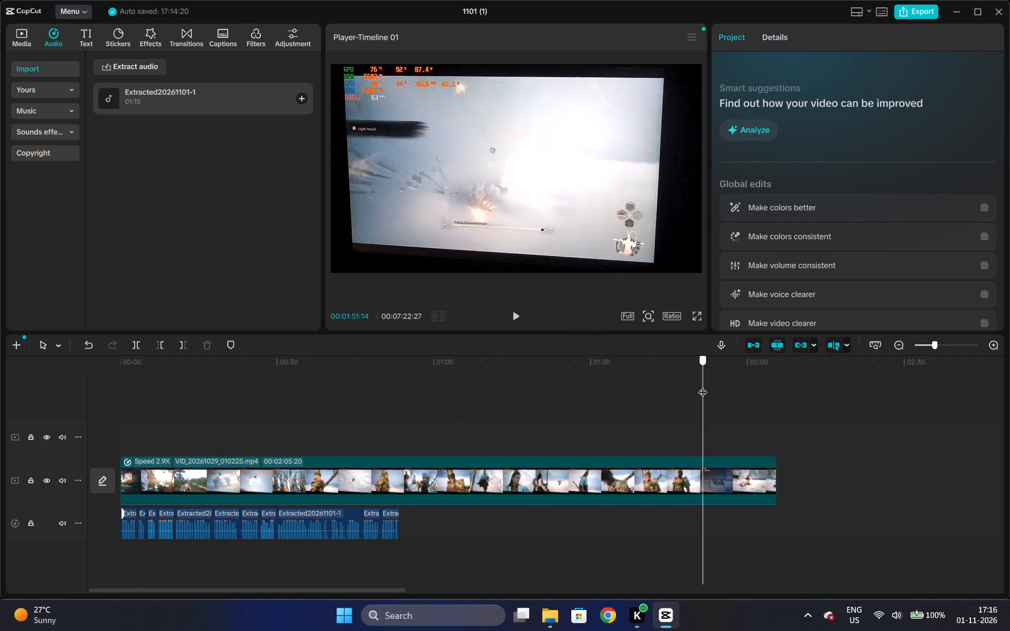
{"action": "left_click_drag", "start_coordinate": [703, 385], "coordinate": [119, 361]}
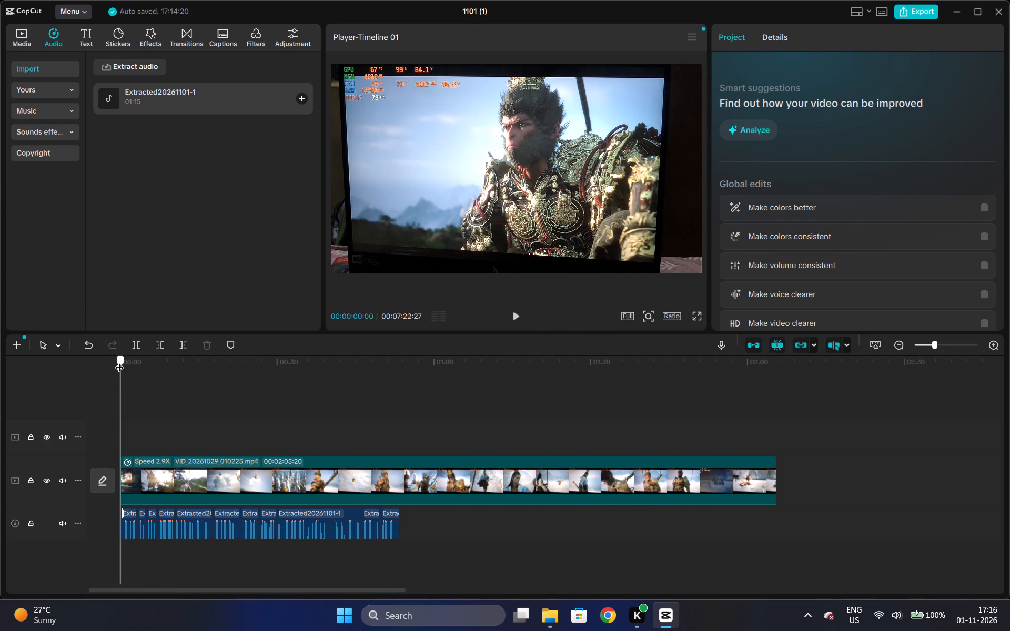
{"action": "left_click_drag", "start_coordinate": [119, 361], "coordinate": [0, 349]}
{"action": "left_click_drag", "start_coordinate": [0, 349], "coordinate": [81, 361]}
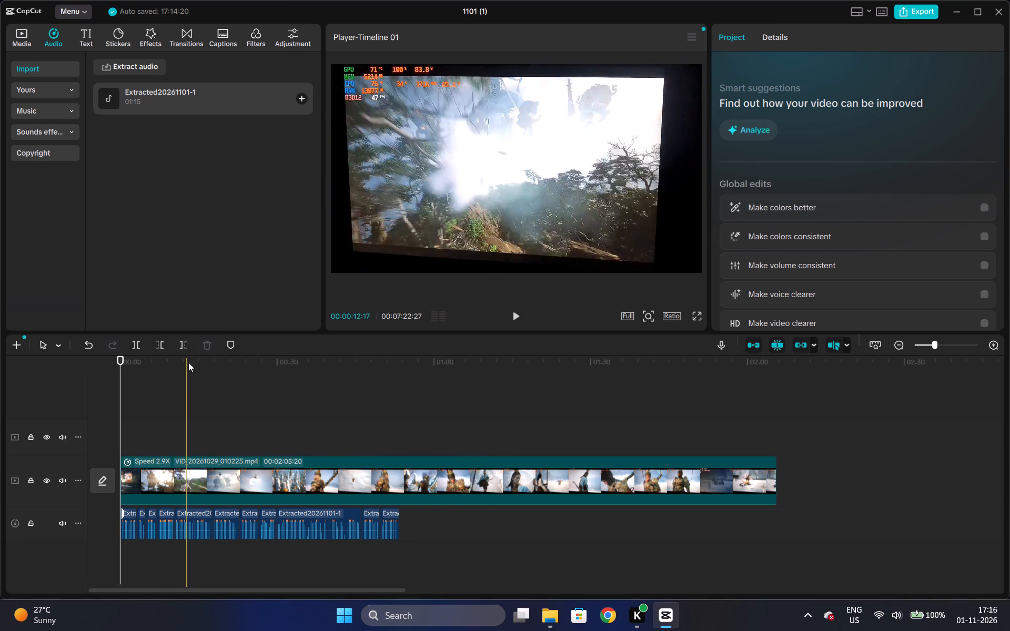
Inspect frames at several points in roughly the first 48 seconds of the edit, returning the playhead to the beginning.
{"action": "left_click", "coordinate": [240, 372]}
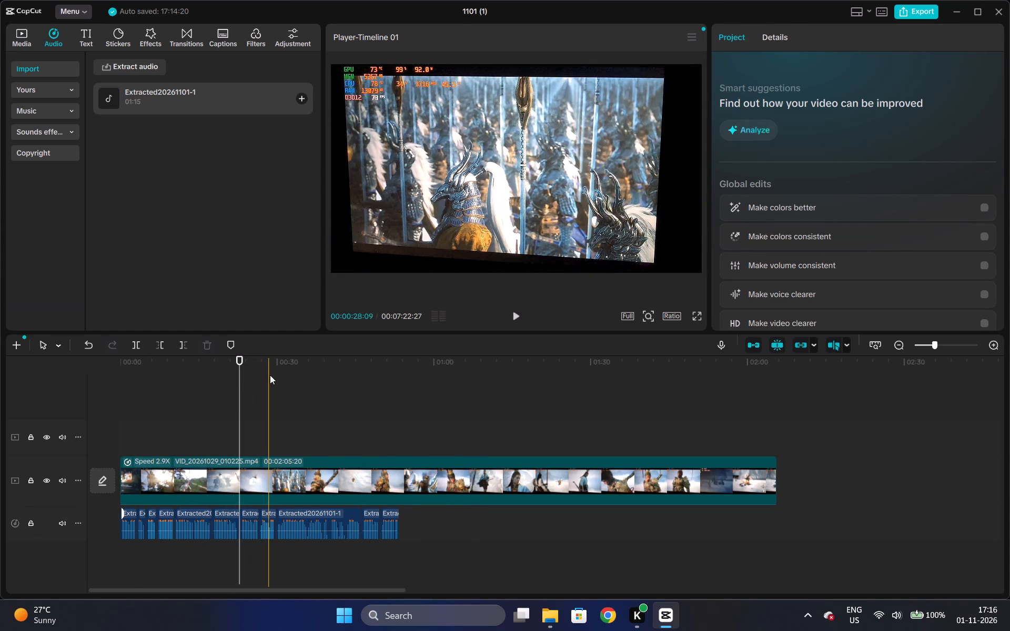
{"action": "left_click", "coordinate": [276, 375]}
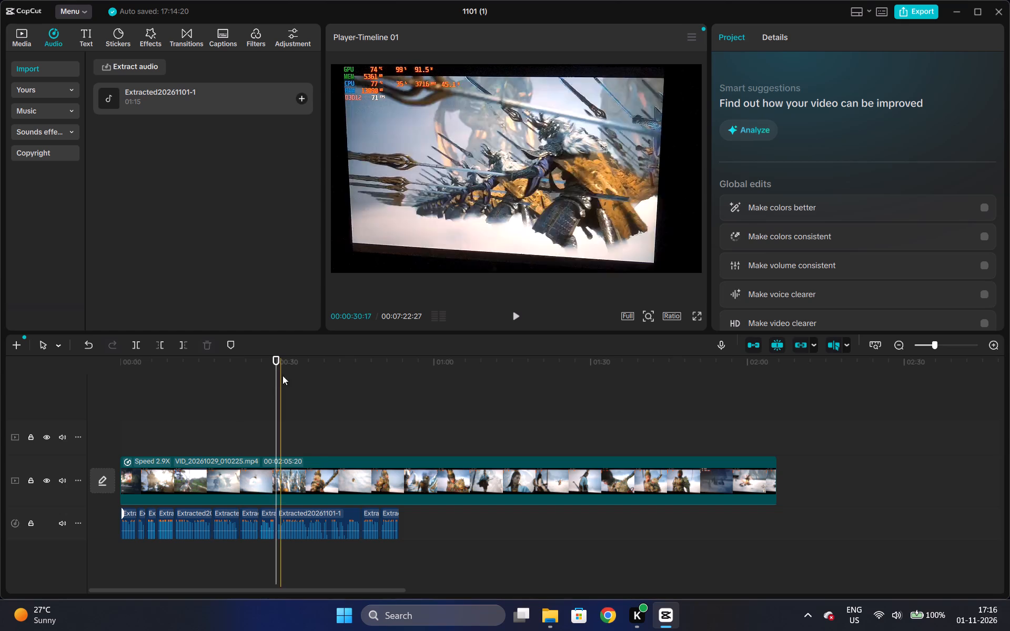
{"action": "left_click", "coordinate": [304, 374]}
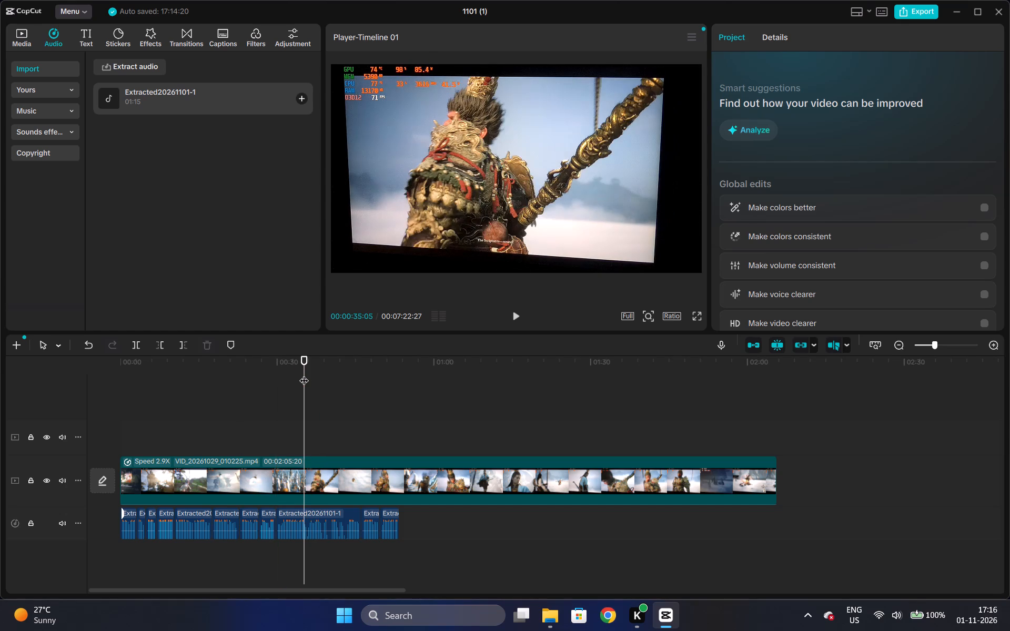
{"action": "left_click", "coordinate": [231, 367]}
{"action": "left_click", "coordinate": [210, 367]}
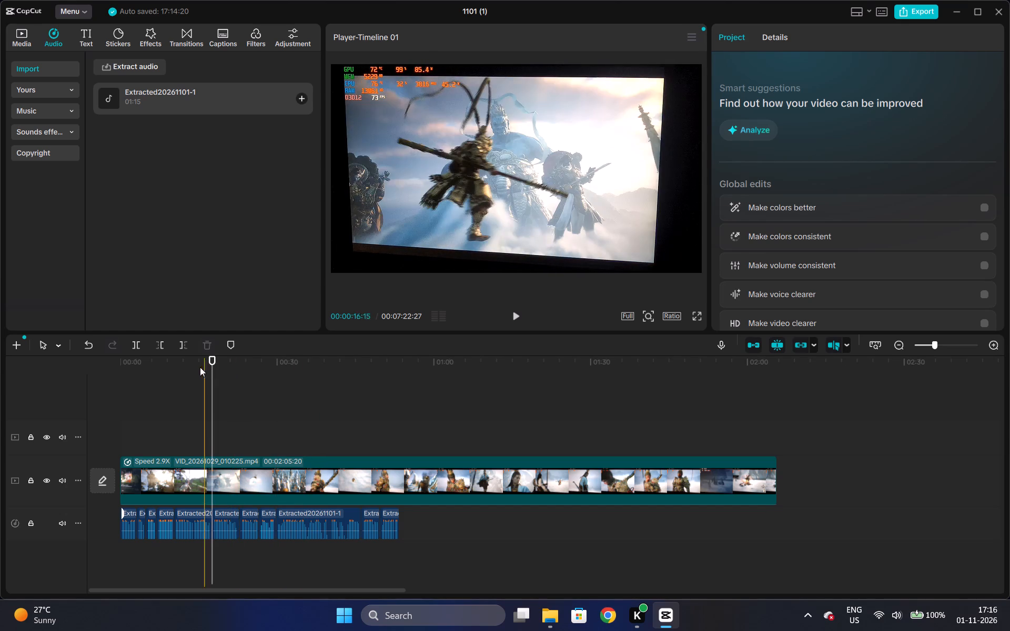
{"action": "left_click", "coordinate": [196, 367]}
{"action": "left_click", "coordinate": [168, 369]}
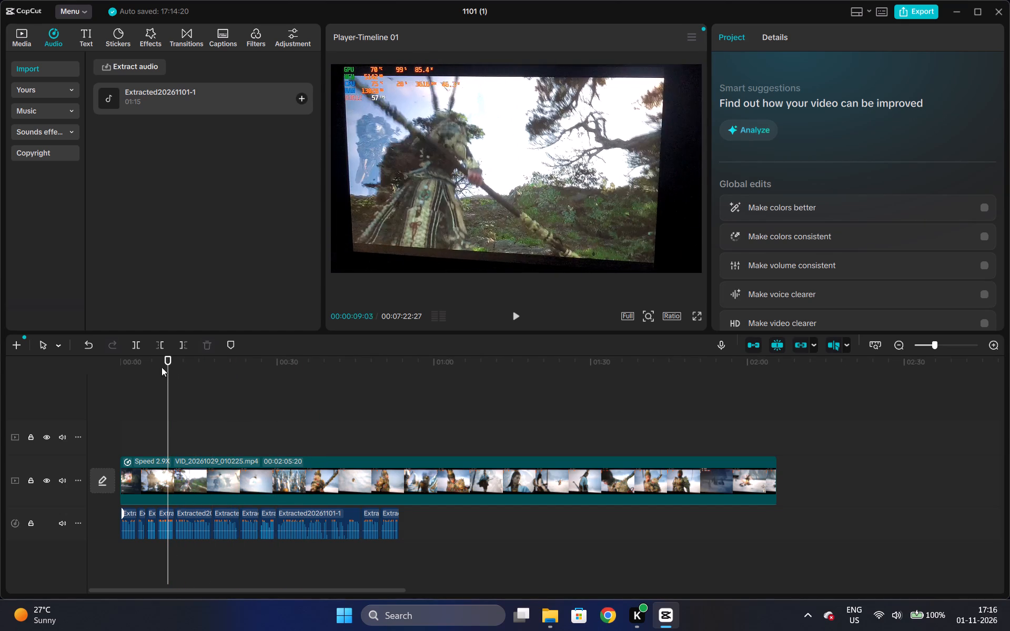
{"action": "left_click", "coordinate": [121, 370]}
{"action": "left_click_drag", "start_coordinate": [104, 361], "coordinate": [98, 363]}
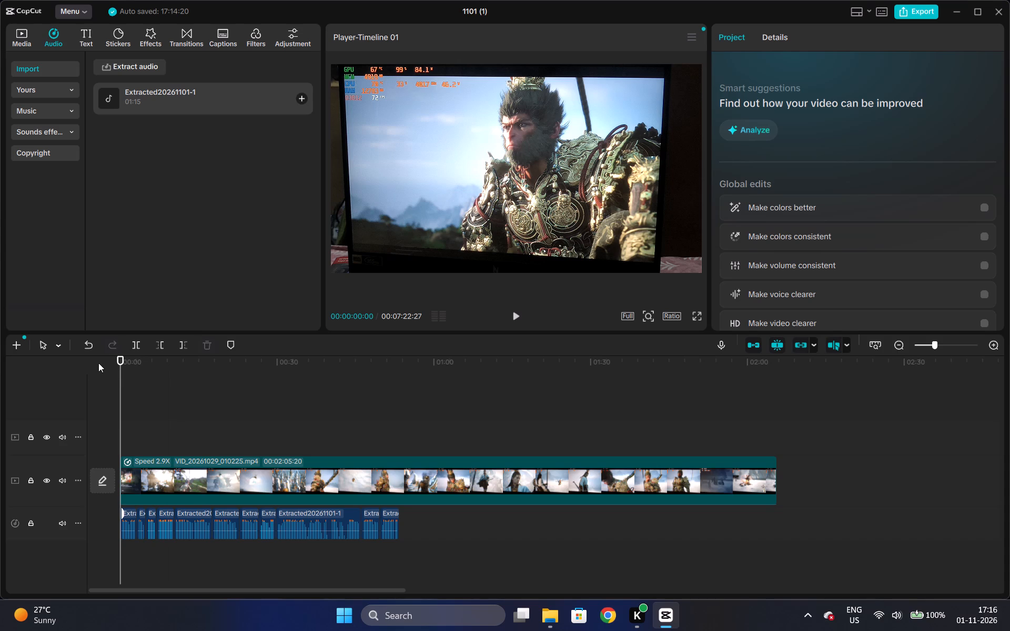
{"action": "left_click_drag", "start_coordinate": [98, 363], "coordinate": [94, 363]}
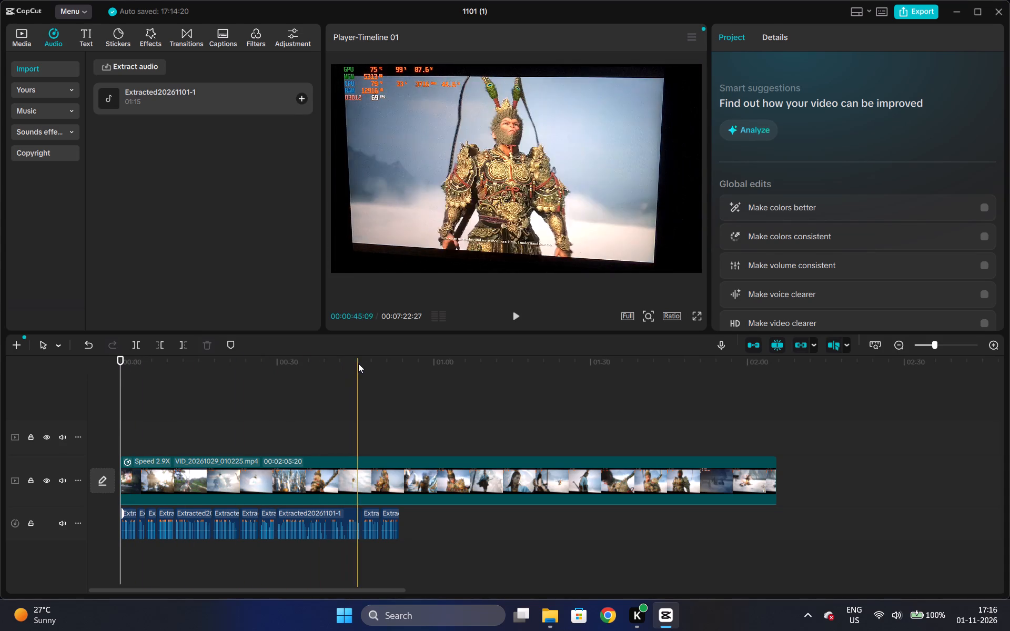
{"action": "left_click", "coordinate": [370, 363]}
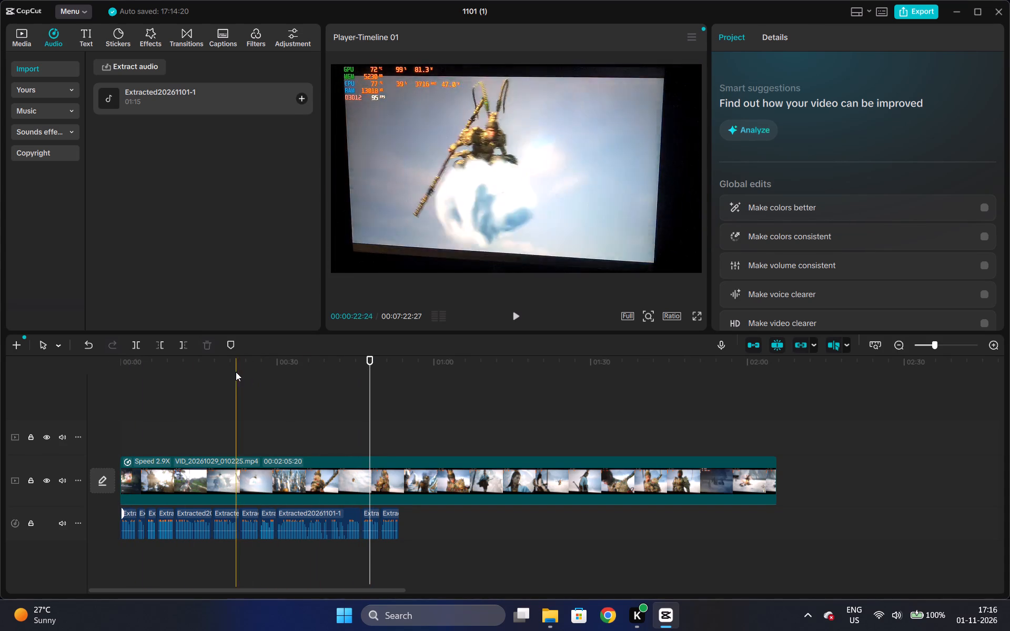
{"action": "left_click_drag", "start_coordinate": [236, 372], "coordinate": [0, 372]}
Play back about the first two seconds of the edit to check the footage's pace.
{"action": "left_click", "coordinate": [1002, 342]}
{"action": "double_click", "coordinate": [993, 344]}
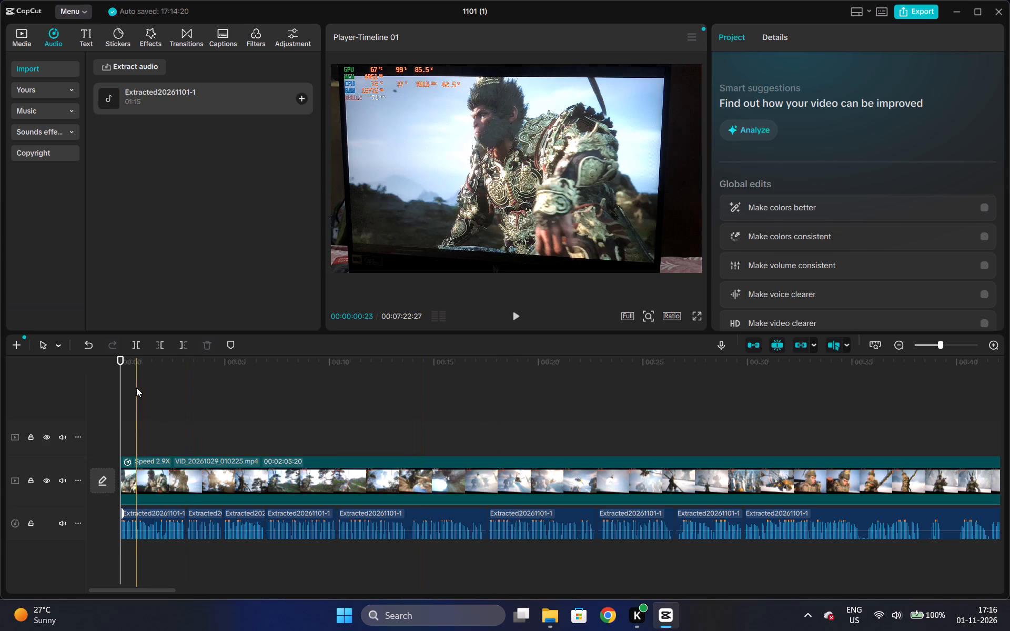
{"action": "key", "text": "space"}
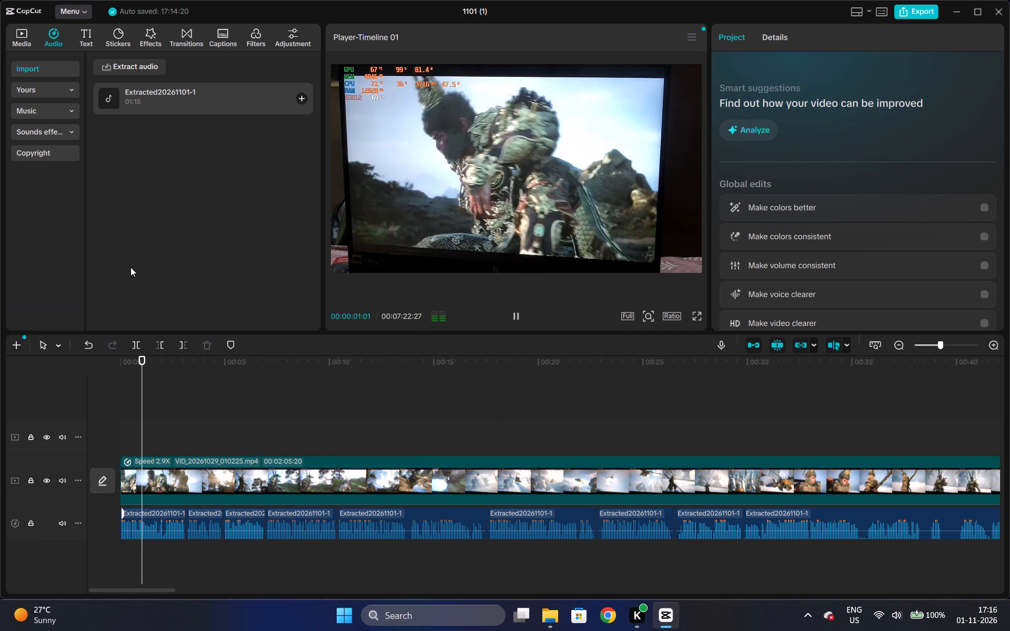
{"action": "key", "text": "space"}
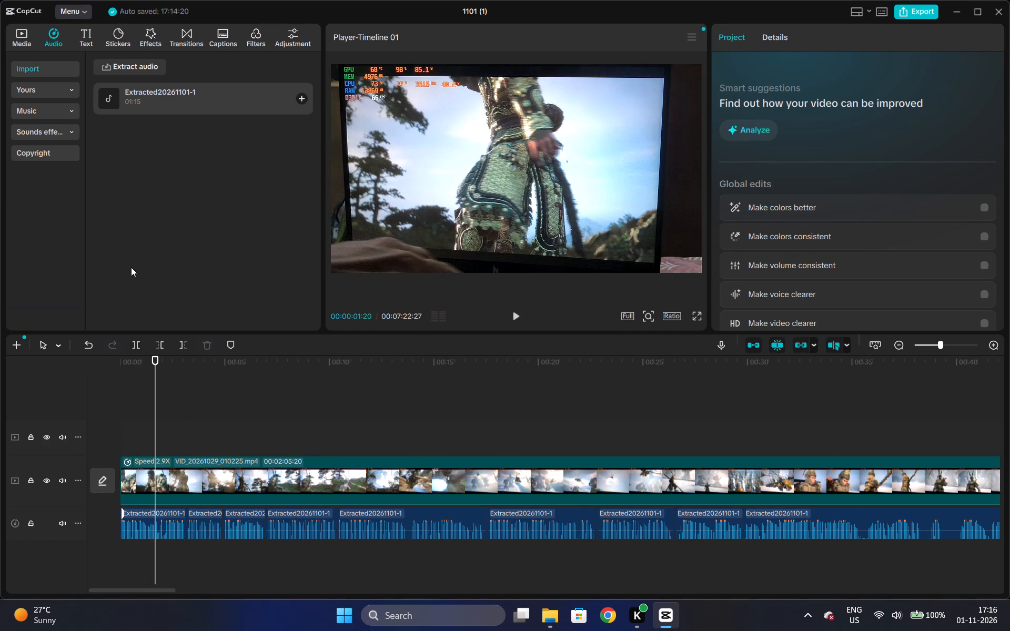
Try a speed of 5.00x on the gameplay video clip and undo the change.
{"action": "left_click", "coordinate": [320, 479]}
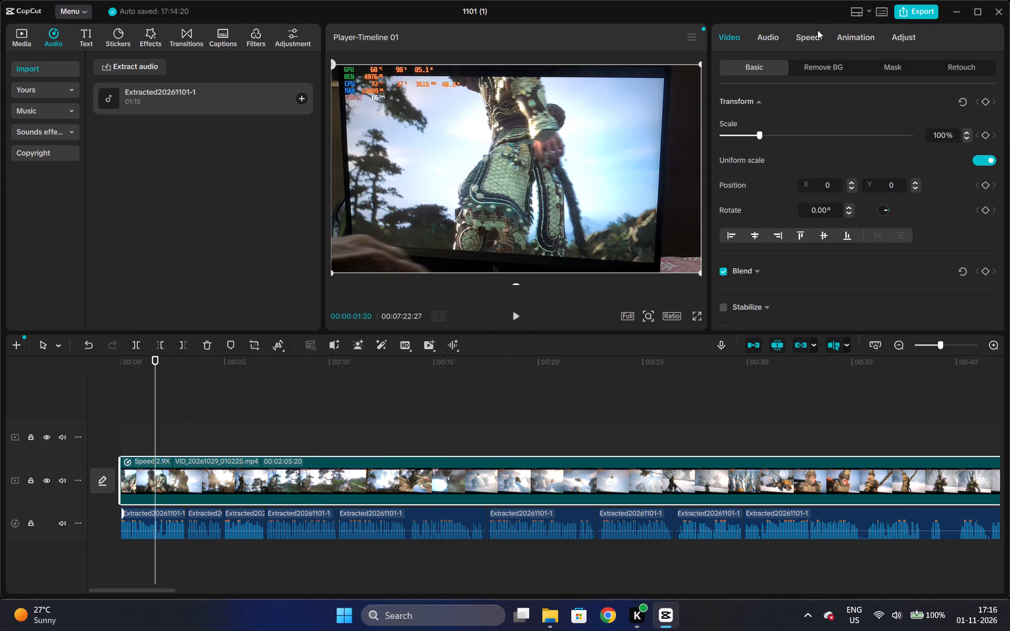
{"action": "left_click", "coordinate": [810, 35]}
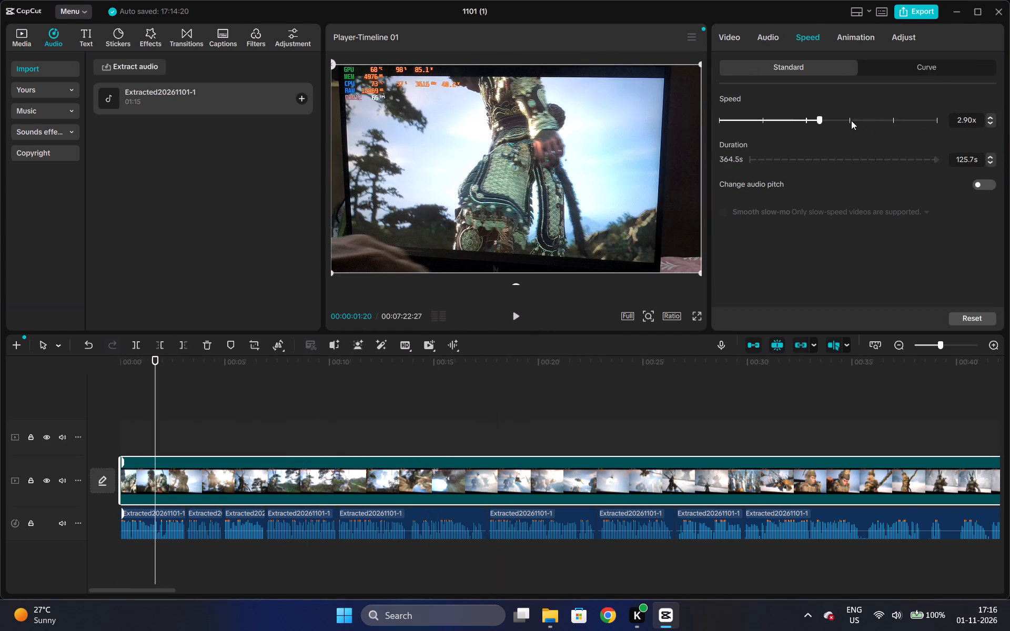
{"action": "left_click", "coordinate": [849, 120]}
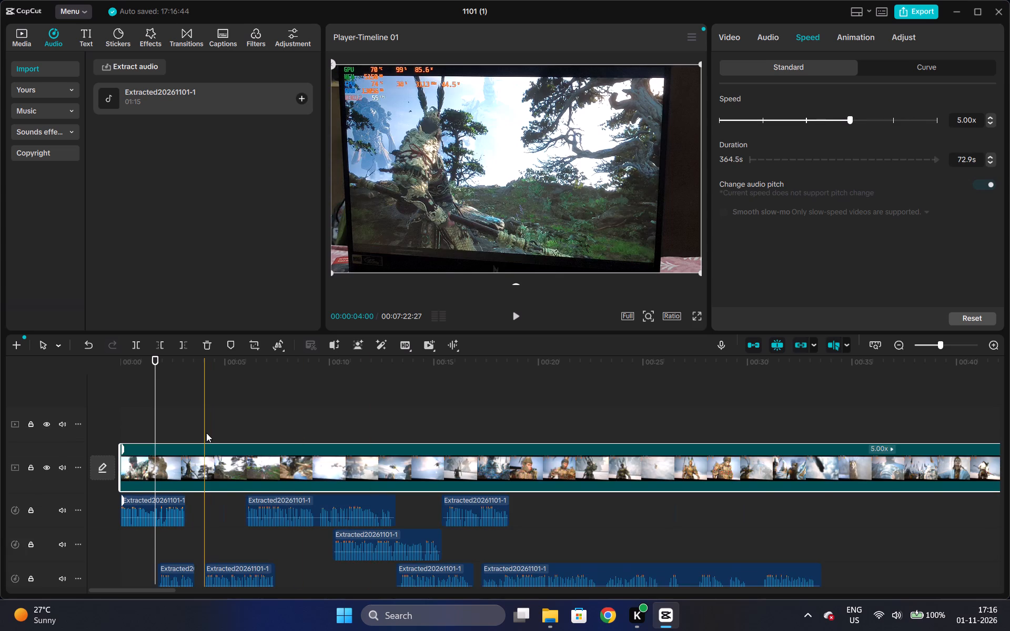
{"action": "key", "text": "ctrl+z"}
Lock the extracted audio track.
{"action": "left_click", "coordinate": [29, 518]}
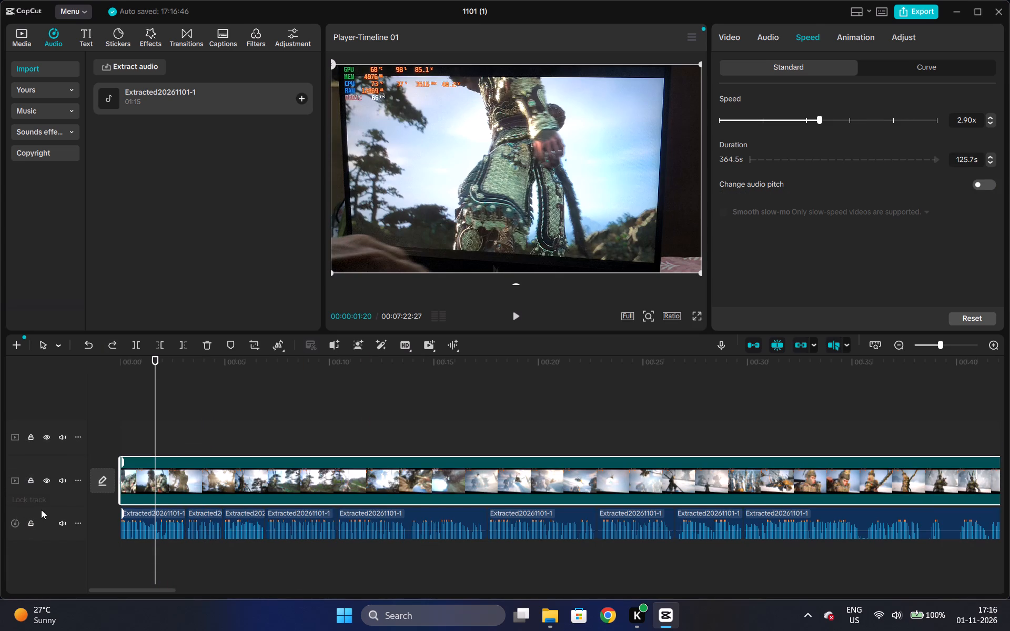
{"action": "left_click", "coordinate": [33, 521]}
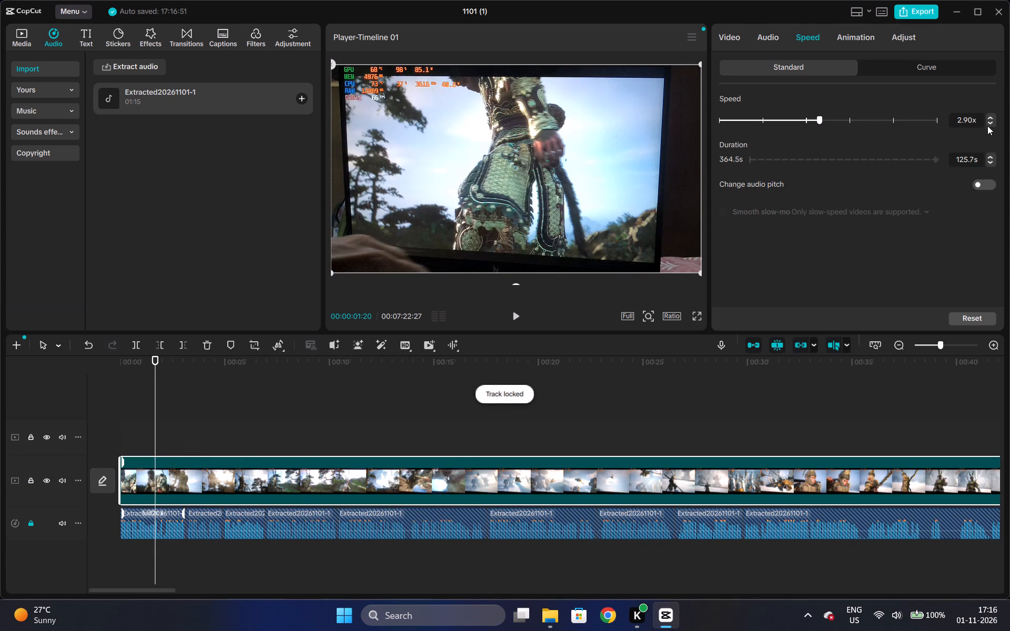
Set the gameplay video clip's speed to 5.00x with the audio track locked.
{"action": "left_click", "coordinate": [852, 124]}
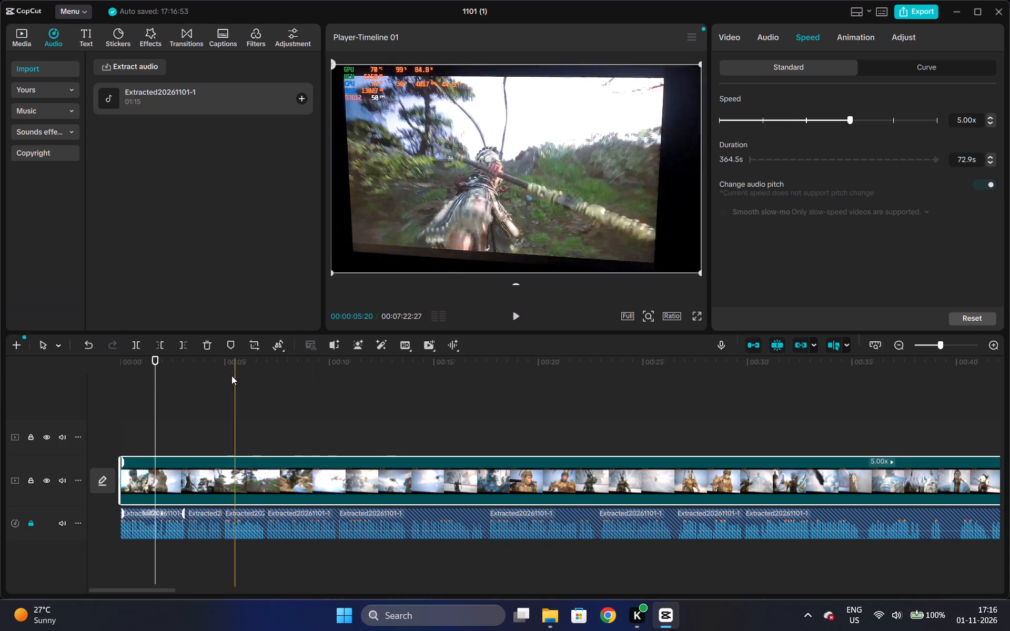
Play back the edit from the beginning to about 8 seconds to check the 5.00x footage against the voice.
{"action": "left_click_drag", "start_coordinate": [133, 364], "coordinate": [120, 365]}
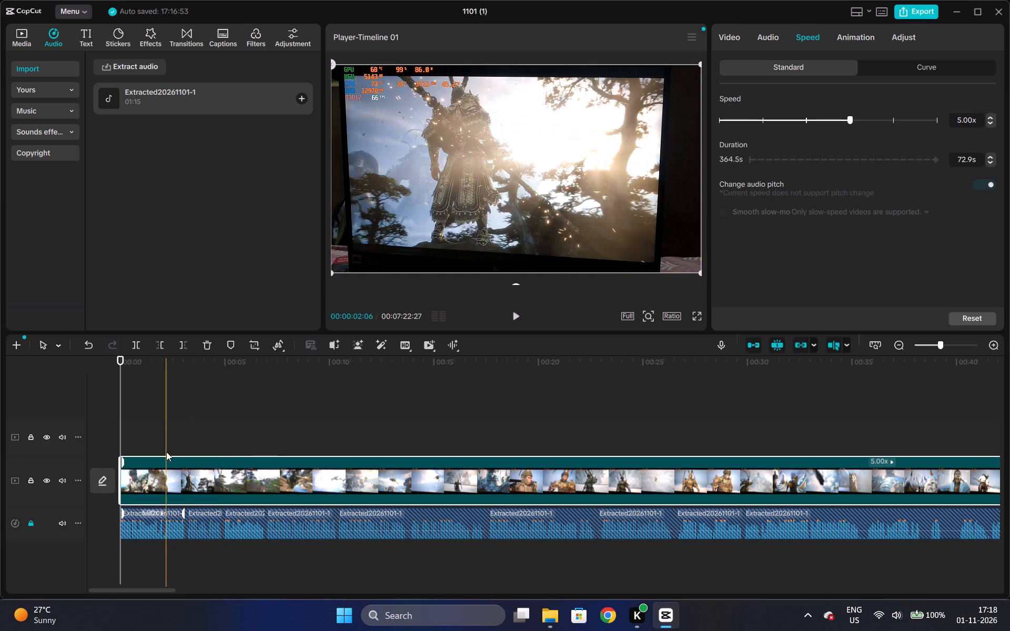
{"action": "left_click", "coordinate": [120, 366]}
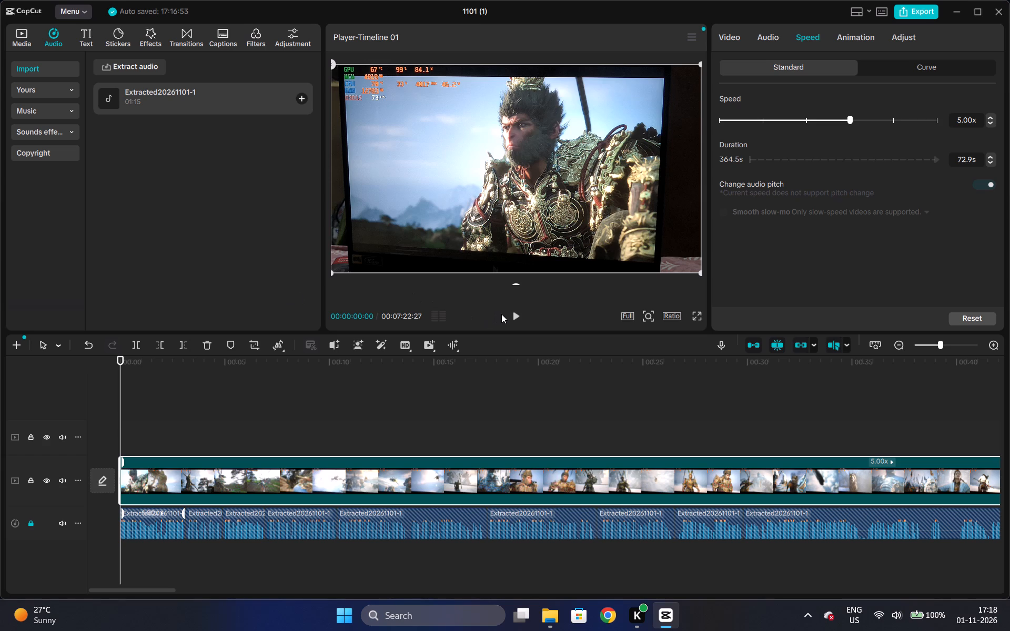
{"action": "left_click", "coordinate": [511, 314]}
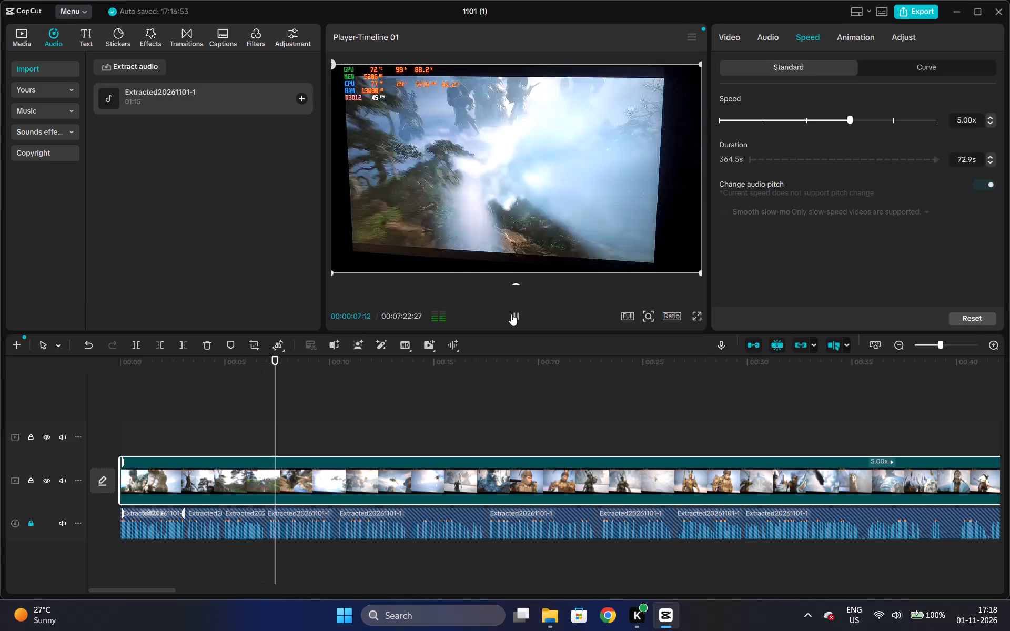
{"action": "key", "text": "space"}
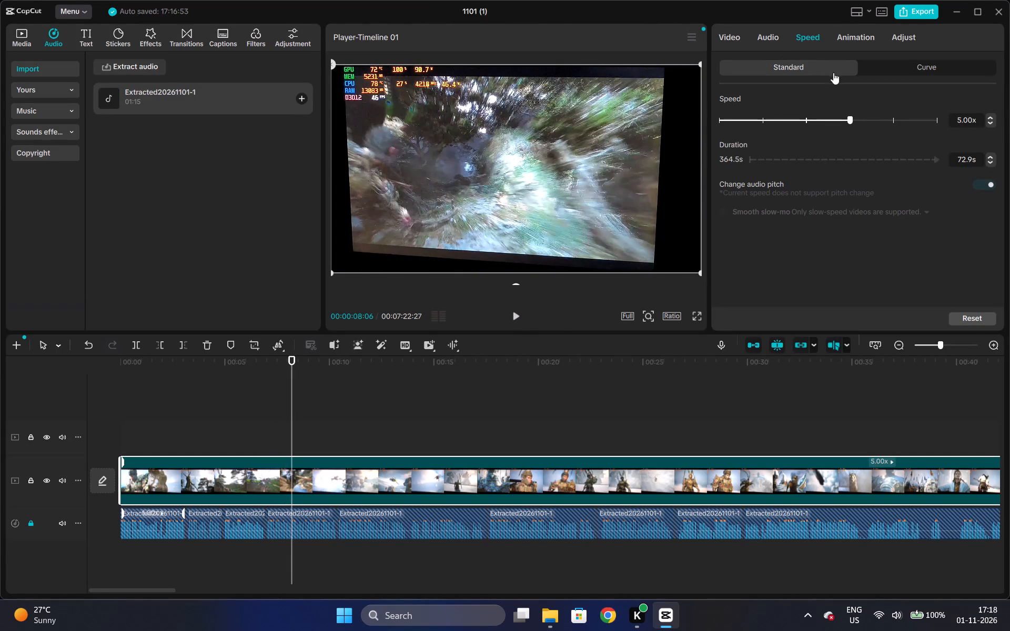
Reduce the gameplay video clip's speed to 3.20x.
{"action": "triple_click", "coordinate": [988, 123]}
{"action": "triple_click", "coordinate": [988, 123]}
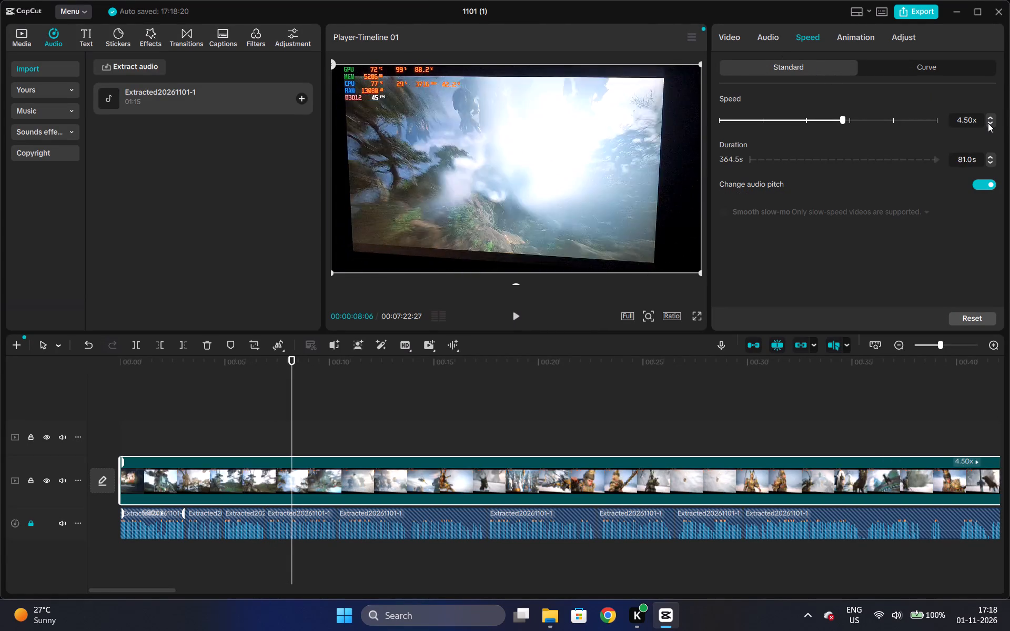
{"action": "triple_click", "coordinate": [988, 123]}
{"action": "triple_click", "coordinate": [988, 123]}
{"action": "triple_click", "coordinate": [988, 123]}
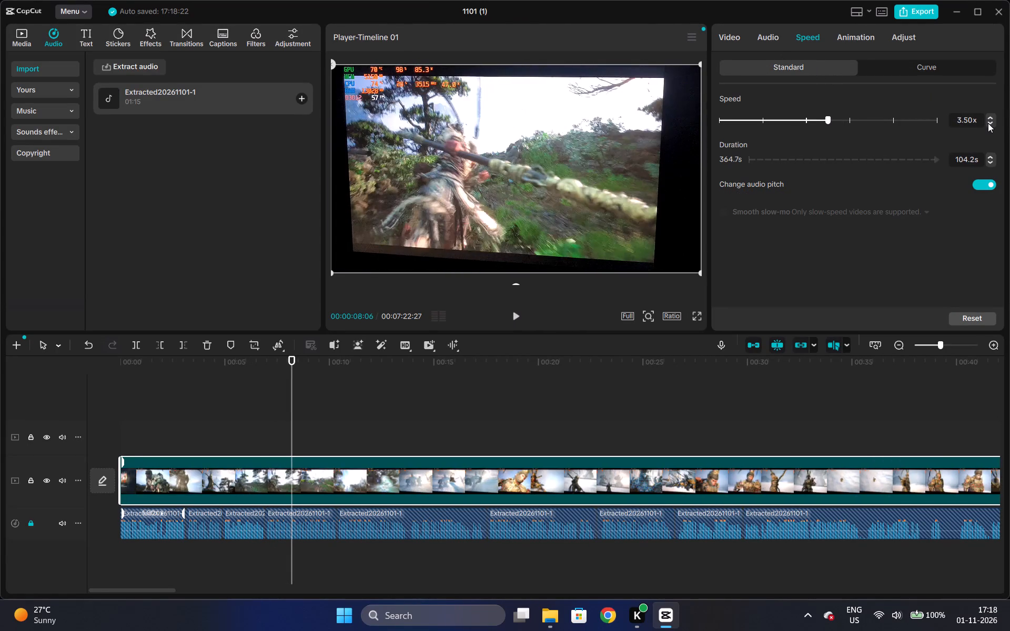
{"action": "triple_click", "coordinate": [988, 123]}
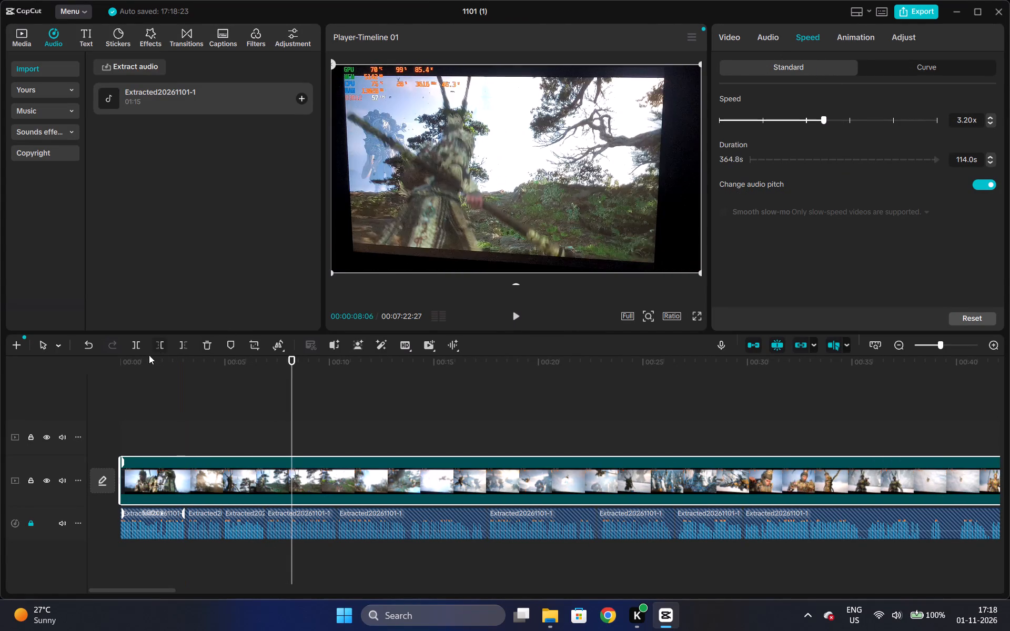
Play back the edit from the beginning to about 9 seconds to check the 3.20x footage against the voice.
{"action": "left_click", "coordinate": [115, 364]}
{"action": "left_click", "coordinate": [121, 364]}
{"action": "key", "text": "space"}
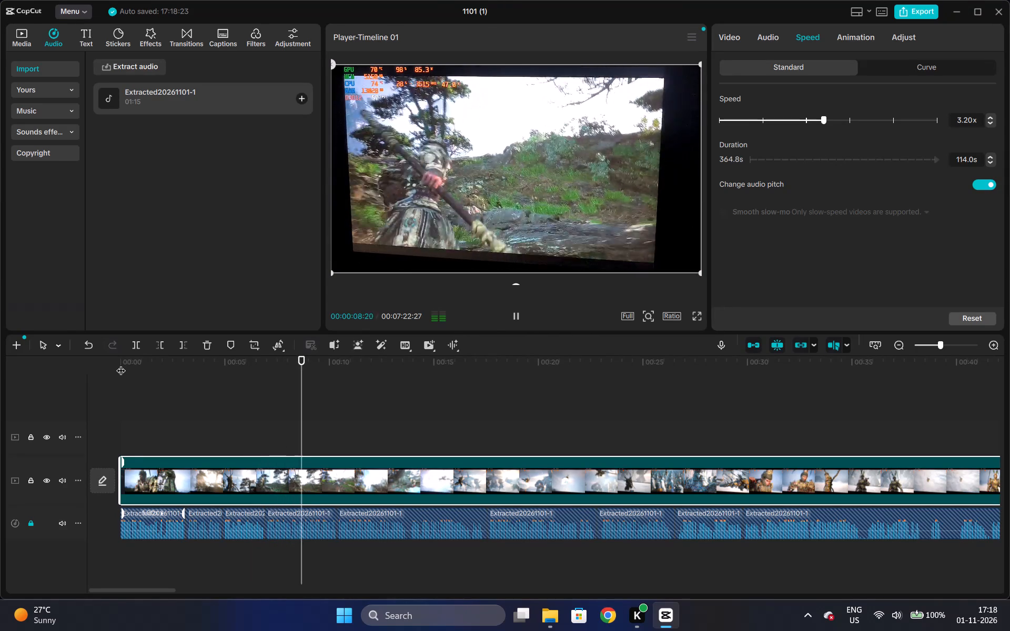
{"action": "key", "text": "space"}
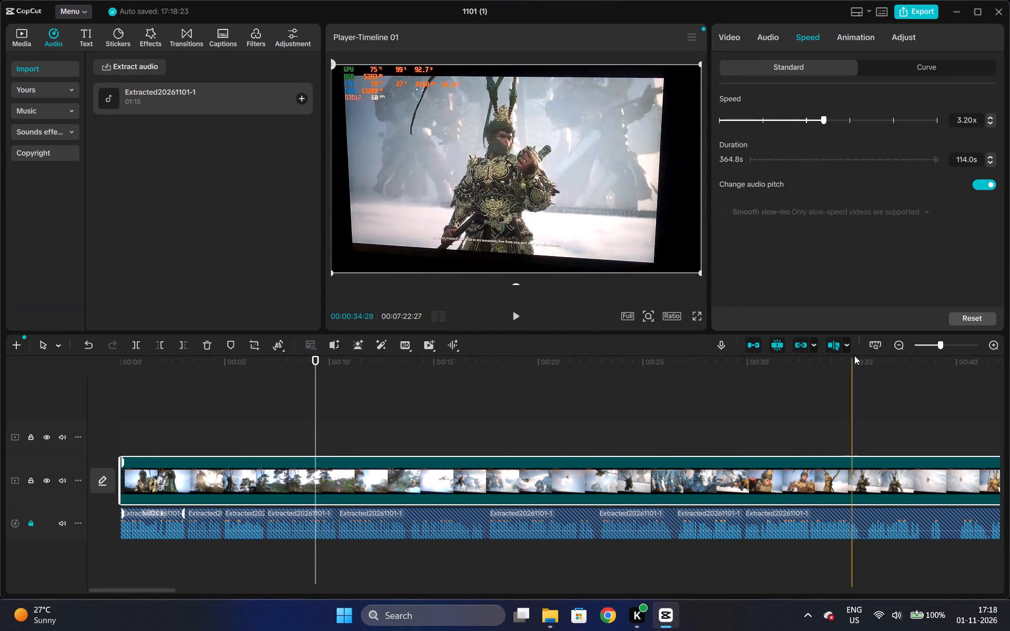
{"action": "triple_click", "coordinate": [903, 341]}
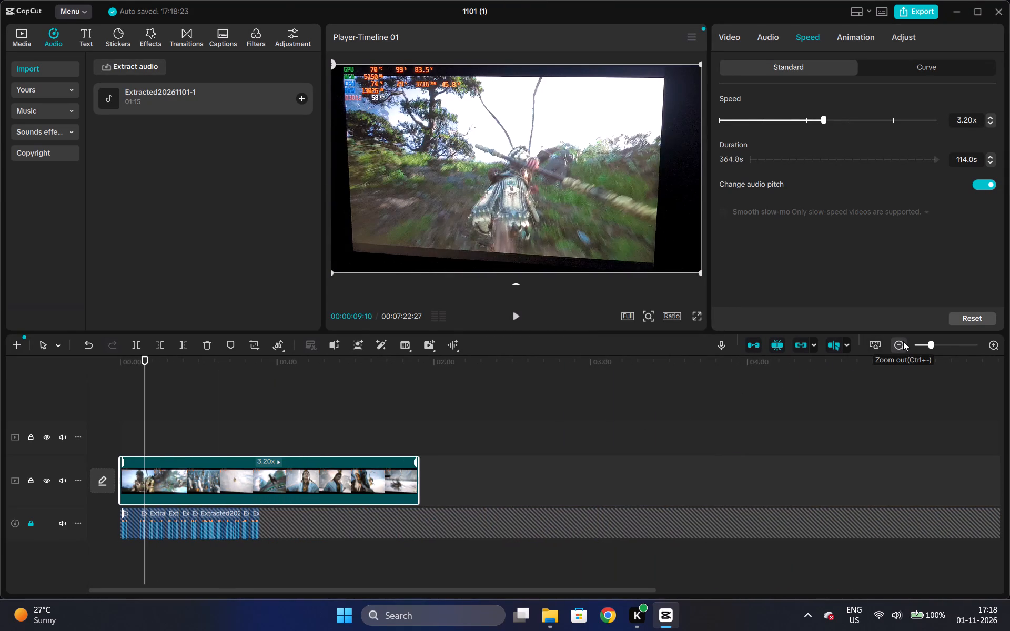
Check the stray clip near 7:06, and play back the edit from the beginning to about 21 seconds.
{"action": "double_click", "coordinate": [903, 341]}
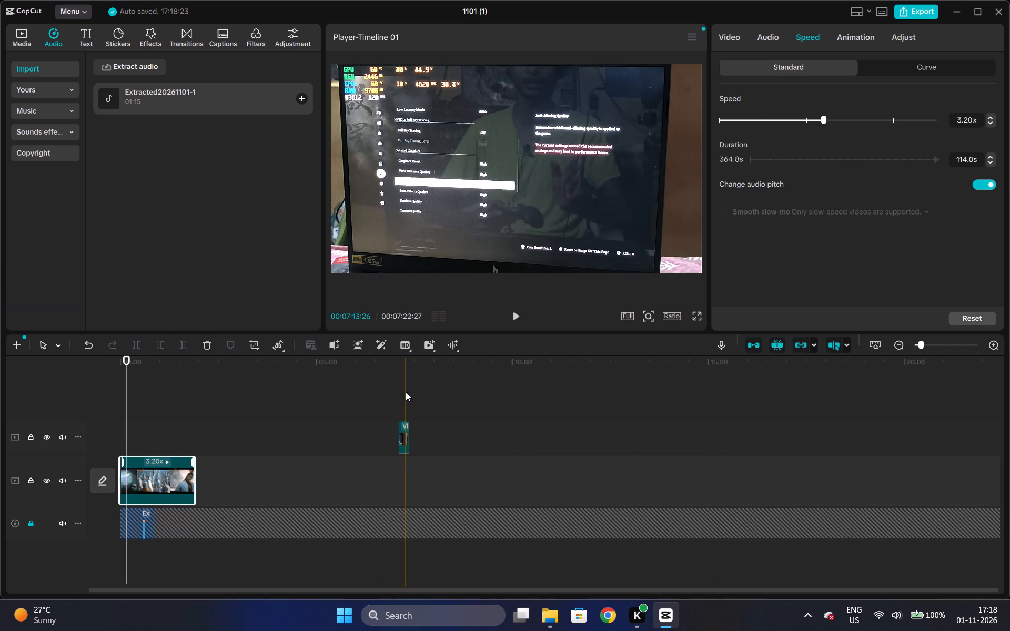
{"action": "left_click", "coordinate": [401, 392]}
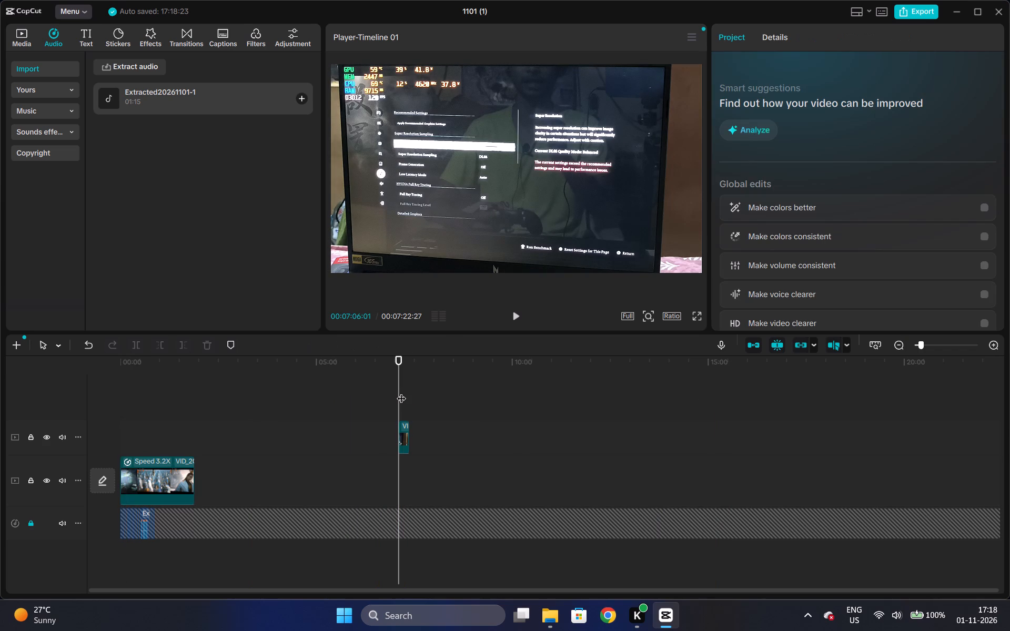
{"action": "left_click", "coordinate": [127, 367]}
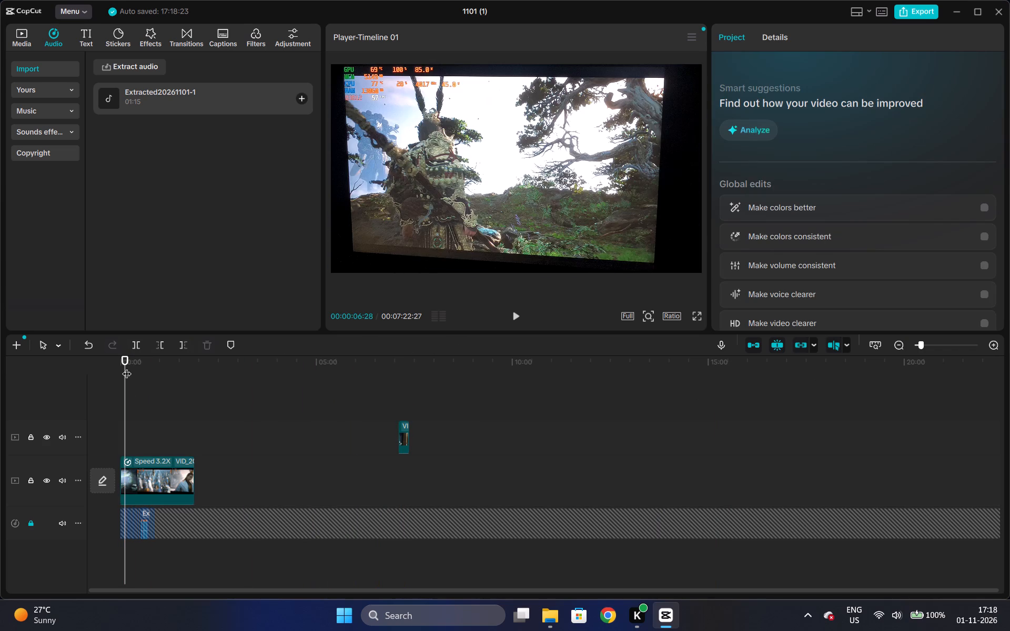
{"action": "triple_click", "coordinate": [997, 348]}
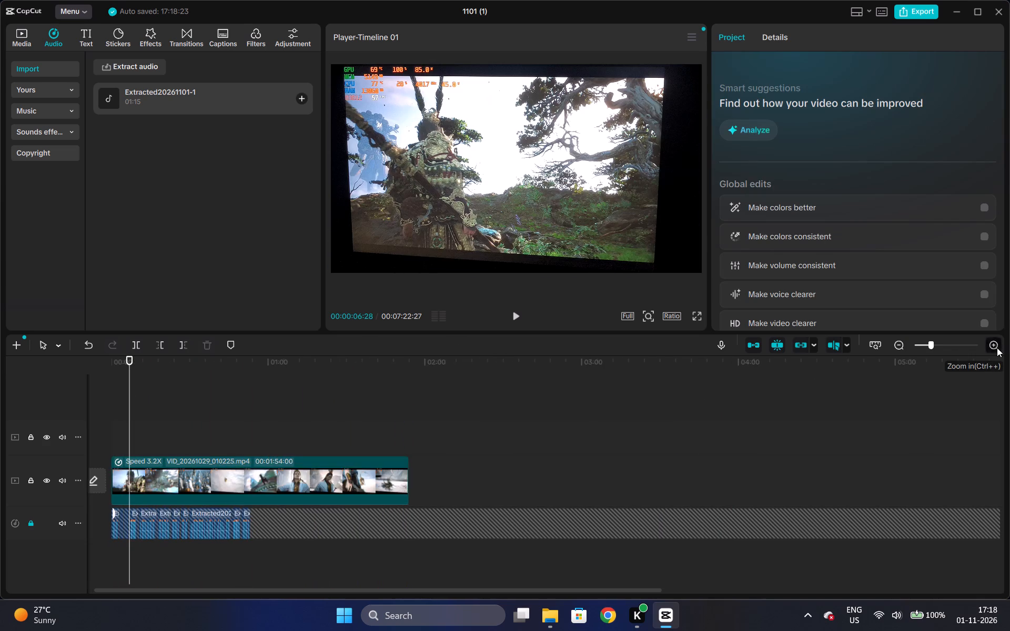
{"action": "key", "text": "space"}
{"action": "left_click", "coordinate": [96, 356]}
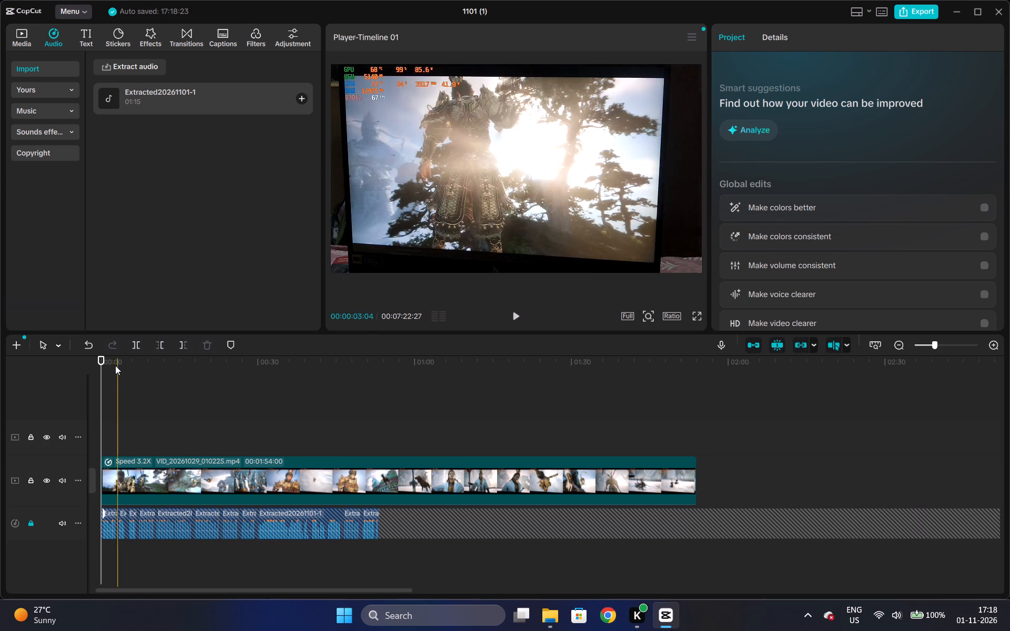
{"action": "key", "text": "space"}
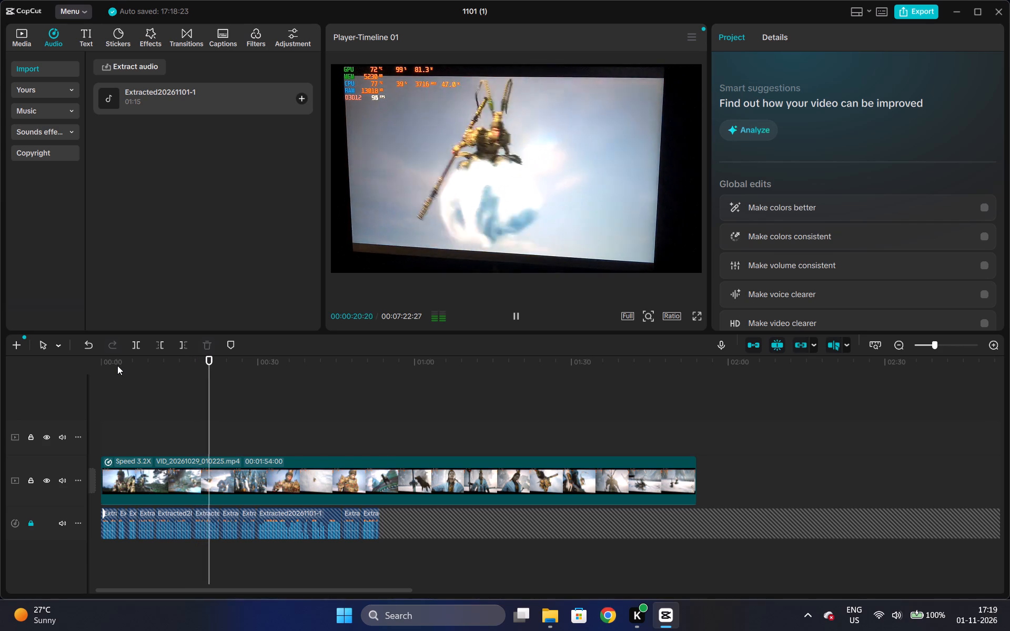
{"action": "key", "text": "space"}
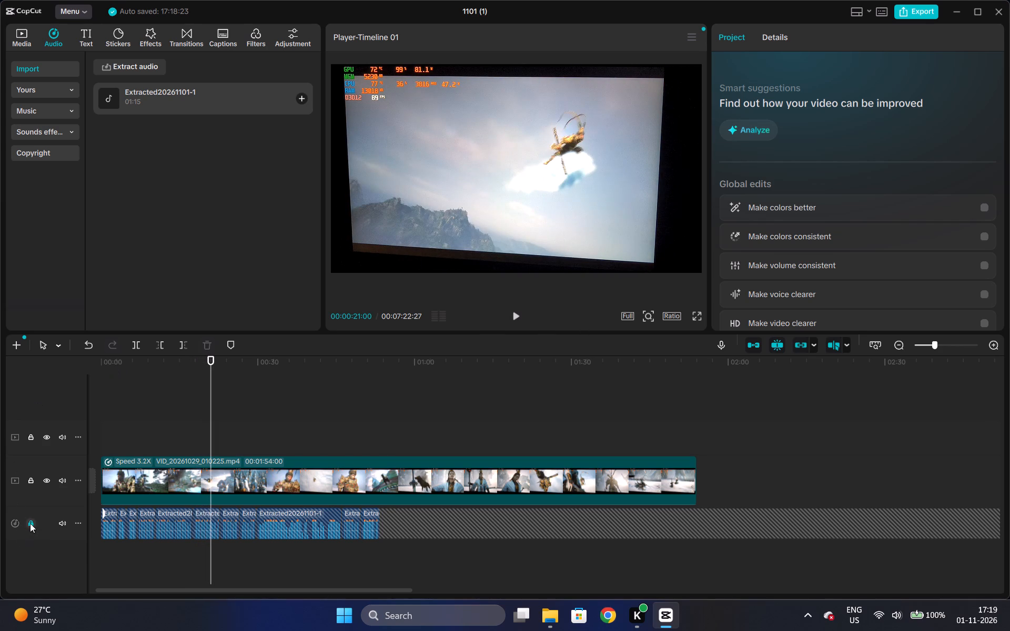
Unlock the extracted voice audio track and lock the gameplay video track instead.
{"action": "left_click", "coordinate": [30, 523]}
{"action": "left_click", "coordinate": [31, 482]}
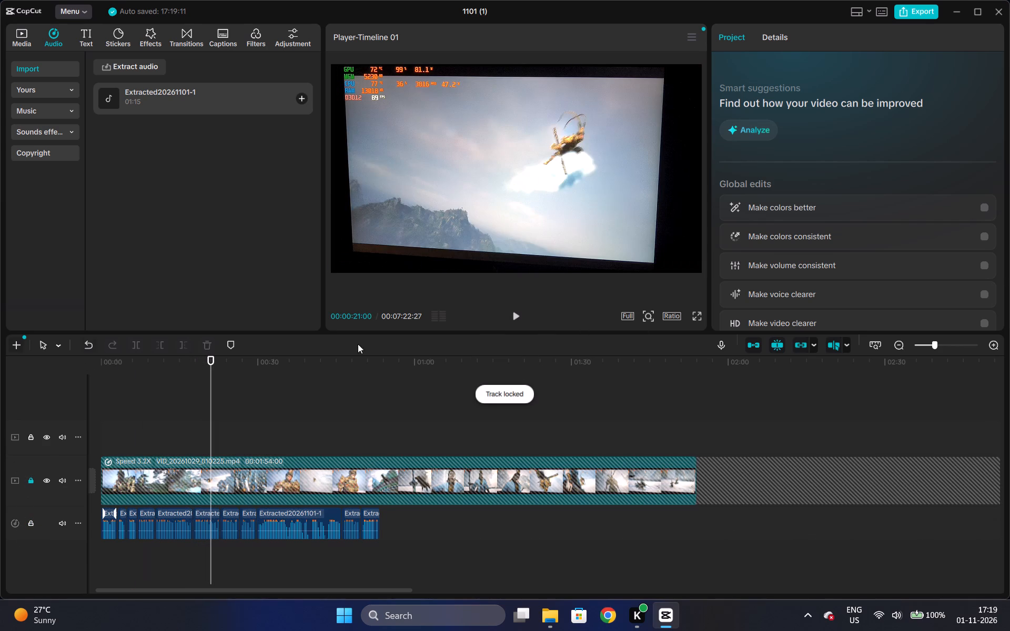
Trim the end of the voice clip that starts near 10 seconds to about 00:00:13:25 and move the following clip against it.
{"action": "double_click", "coordinate": [989, 343]}
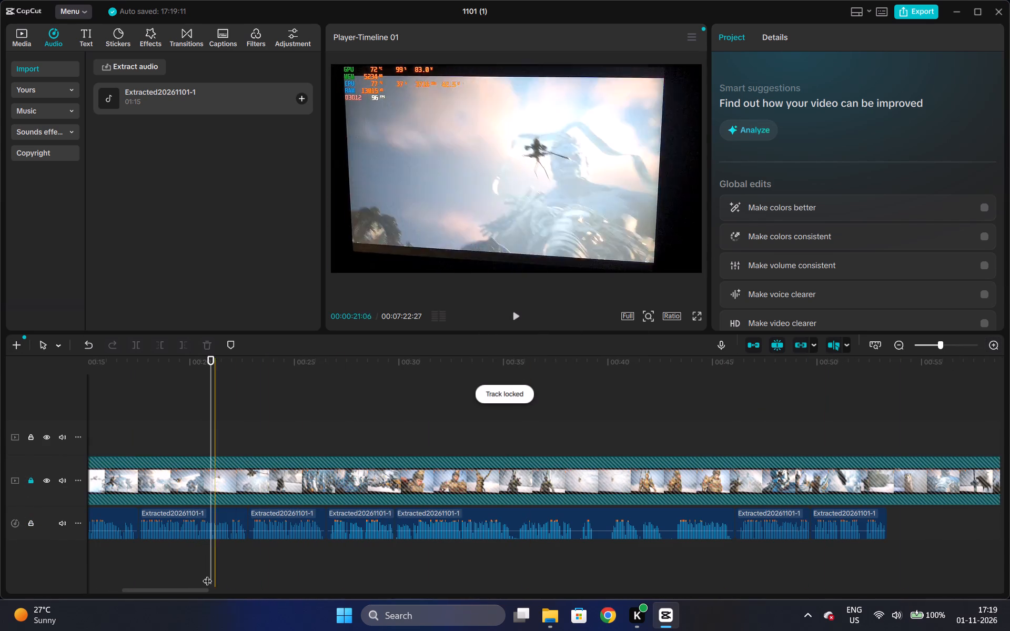
{"action": "left_click_drag", "start_coordinate": [190, 587], "coordinate": [163, 589]}
{"action": "left_click", "coordinate": [277, 364]}
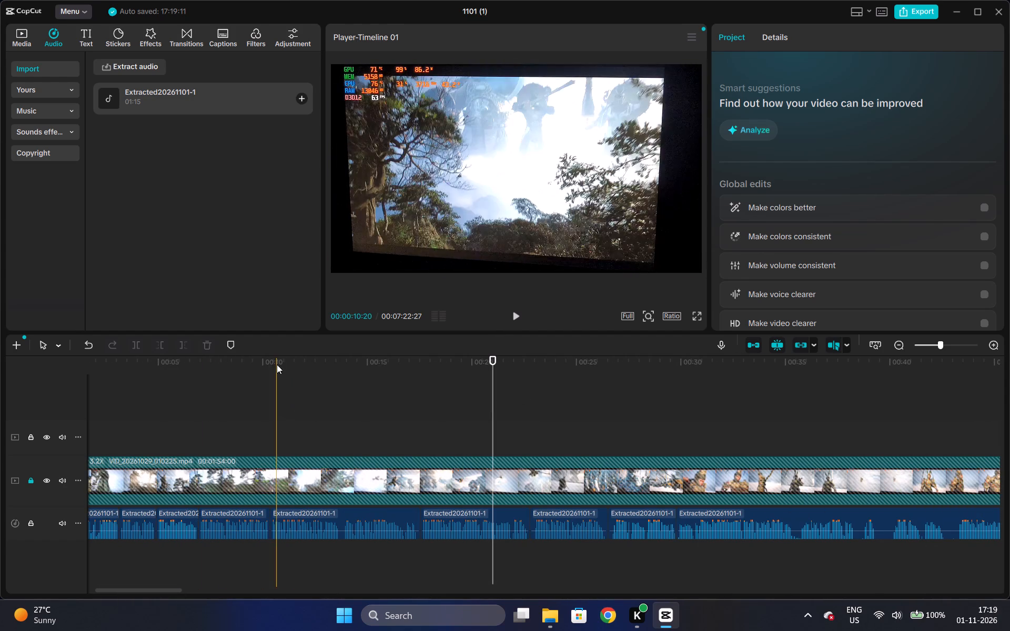
{"action": "key", "text": "space"}
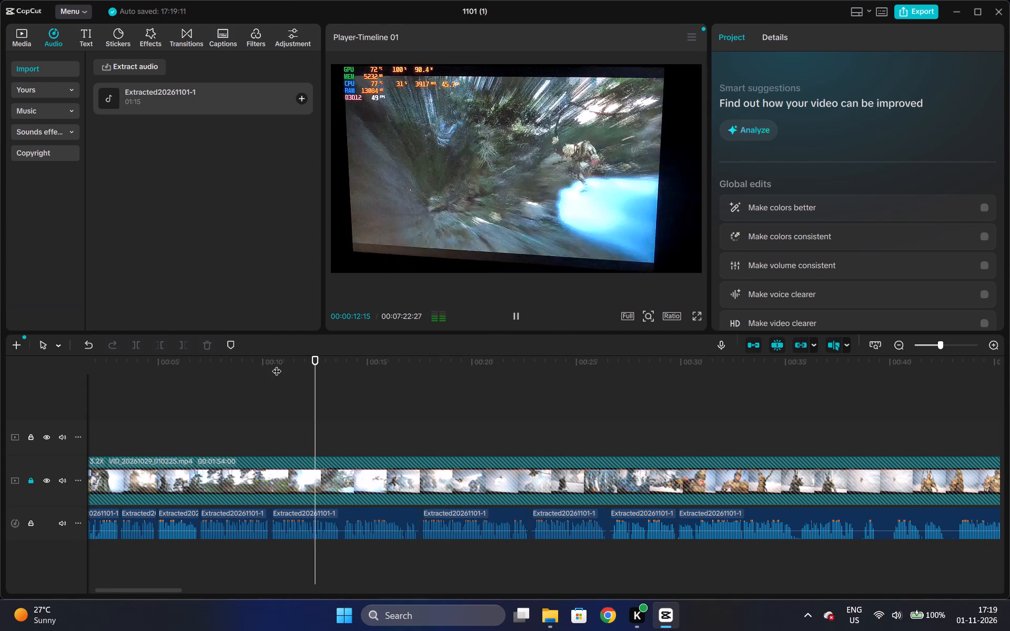
{"action": "key", "text": "space"}
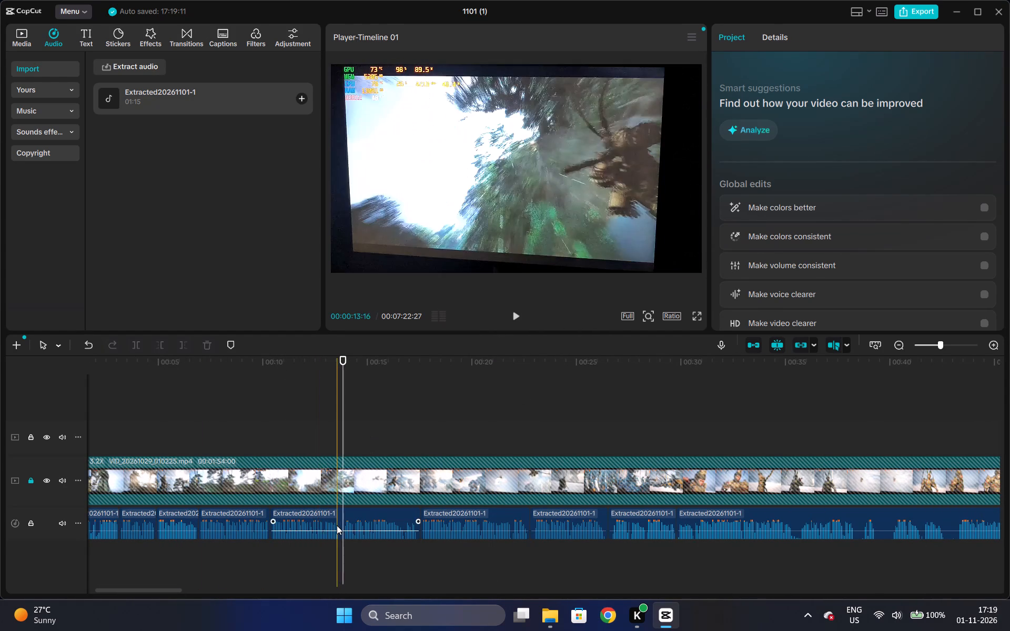
{"action": "left_click", "coordinate": [337, 525]}
{"action": "left_click", "coordinate": [340, 525]}
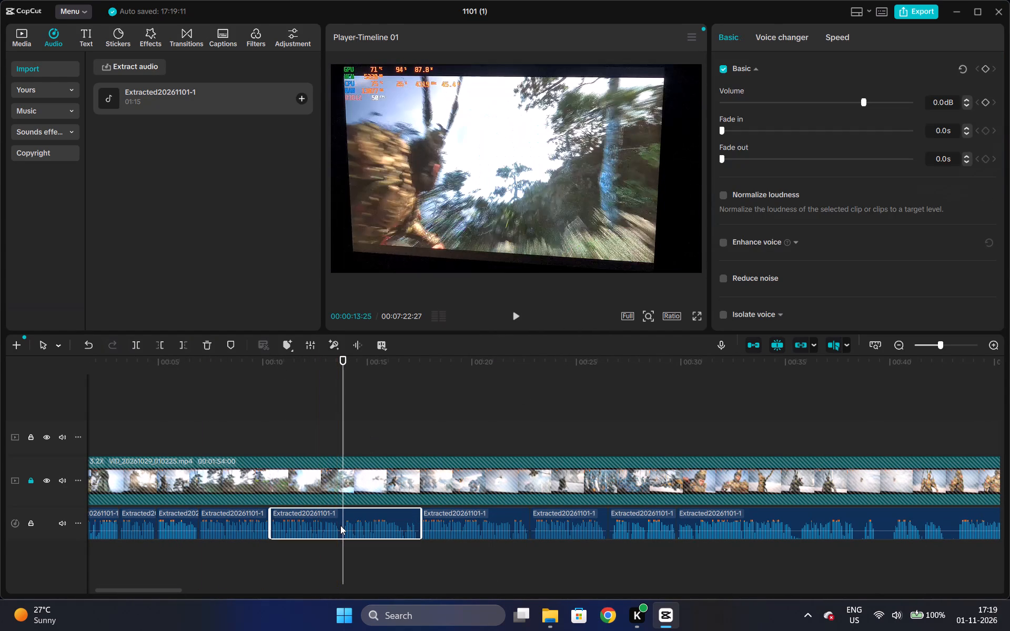
{"action": "key", "text": "w"}
{"action": "left_click_drag", "start_coordinate": [453, 510], "coordinate": [396, 510]}
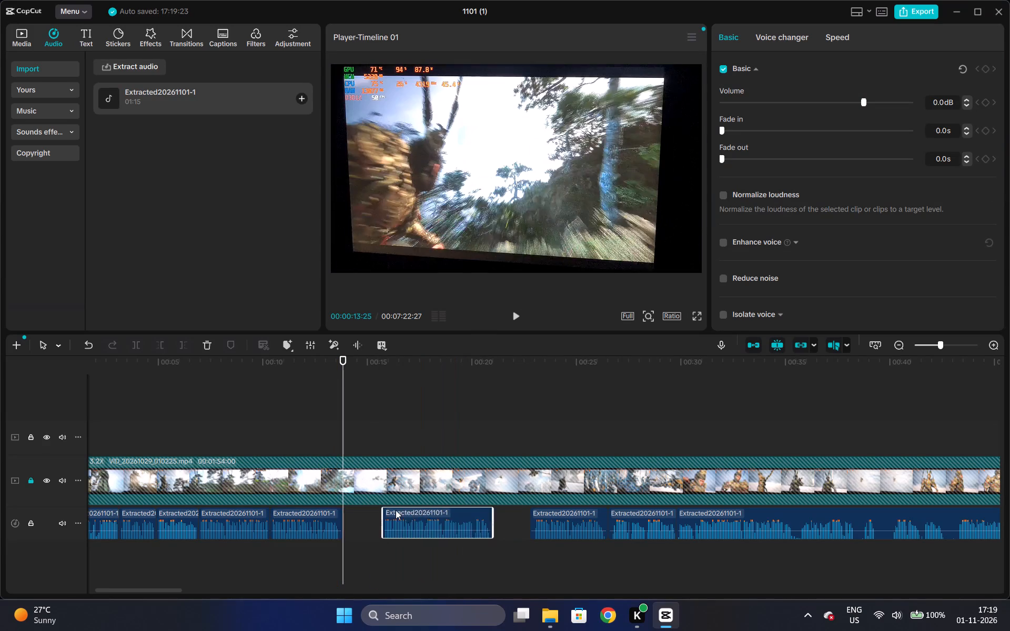
{"action": "left_click_drag", "start_coordinate": [396, 510], "coordinate": [378, 510]}
Trim the same voice clip's end back to about 00:00:13:16 and close the gap with the following clip.
{"action": "left_click", "coordinate": [324, 455]}
{"action": "key", "text": "space"}
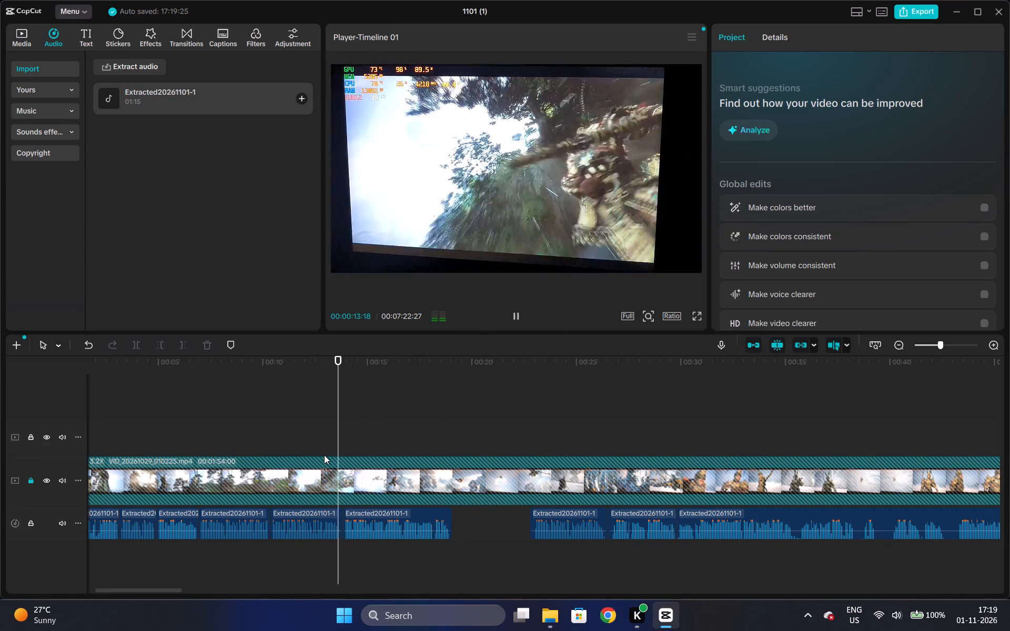
{"action": "key", "text": "space"}
{"action": "left_click", "coordinate": [339, 521]}
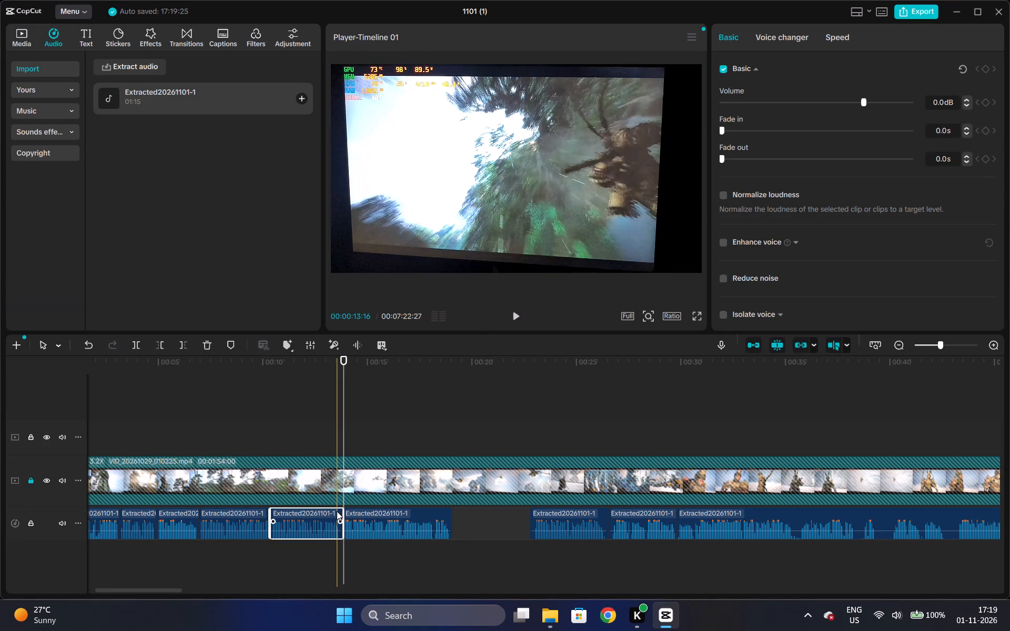
{"action": "key", "text": "w"}
{"action": "left_click_drag", "start_coordinate": [351, 514], "coordinate": [346, 513]}
Play back the tightened voice from about 13 to 18 seconds to find the next part to cut.
{"action": "left_click", "coordinate": [334, 452]}
{"action": "key", "text": "space"}
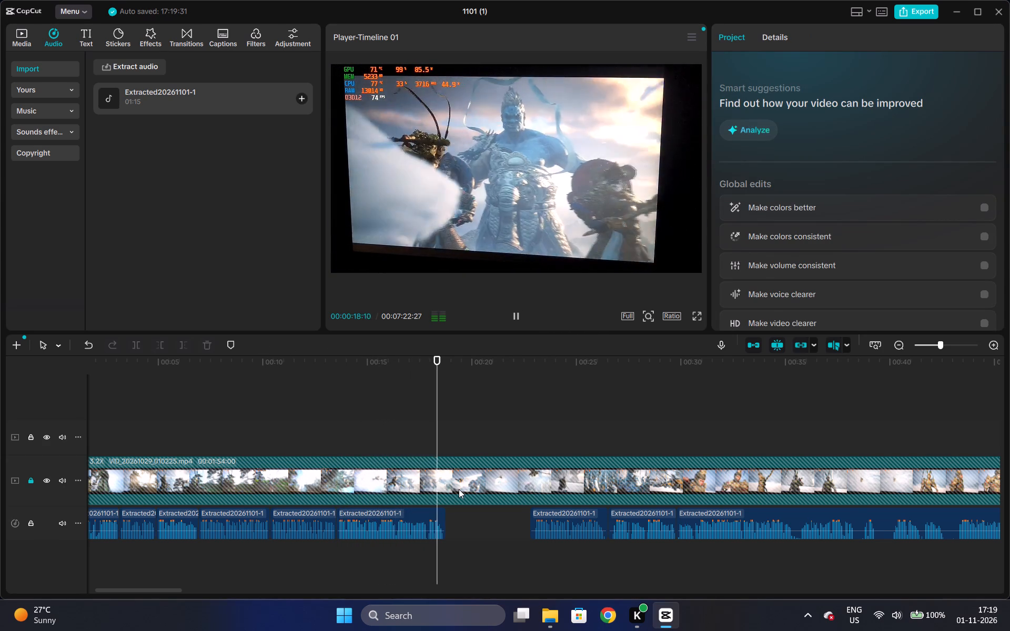
{"action": "key", "text": "space"}
{"action": "left_click", "coordinate": [371, 404]}
{"action": "key", "text": "space"}
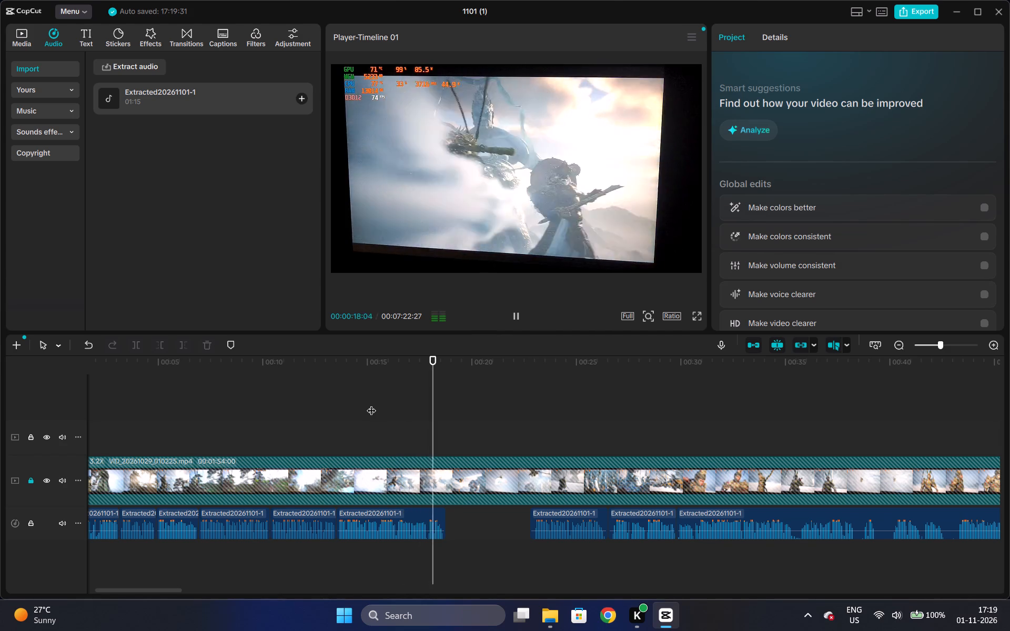
{"action": "key", "text": "space"}
Locate the cut point by replaying around 17 seconds and split the voice clip at 00:00:17:15.
{"action": "left_click", "coordinate": [417, 416]}
{"action": "key", "text": "space"}
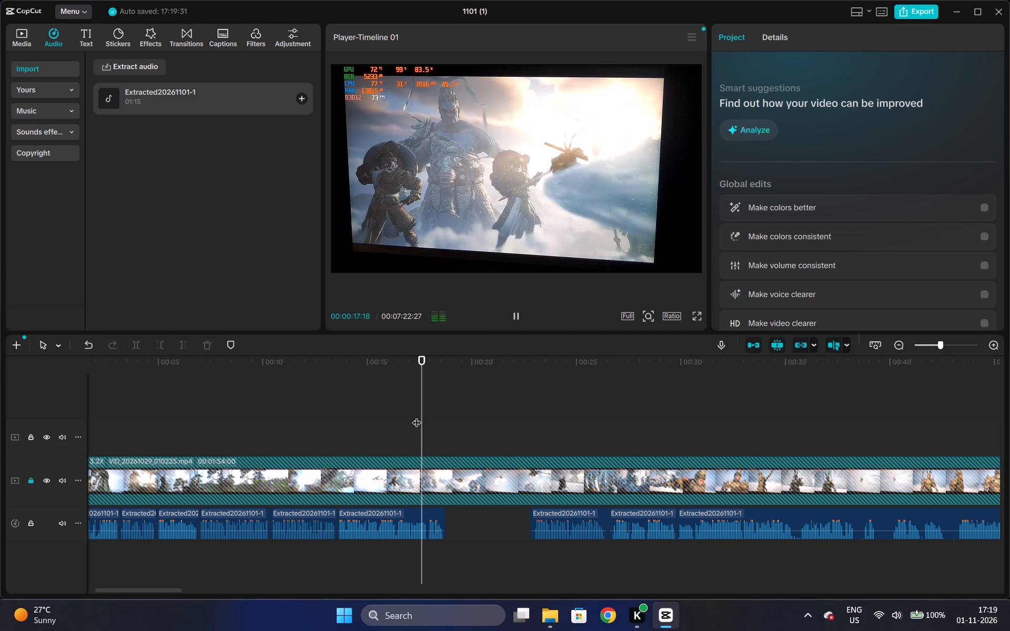
{"action": "key", "text": "space"}
{"action": "left_click", "coordinate": [417, 416]}
{"action": "key", "text": "space"}
{"action": "key", "text": "space"}
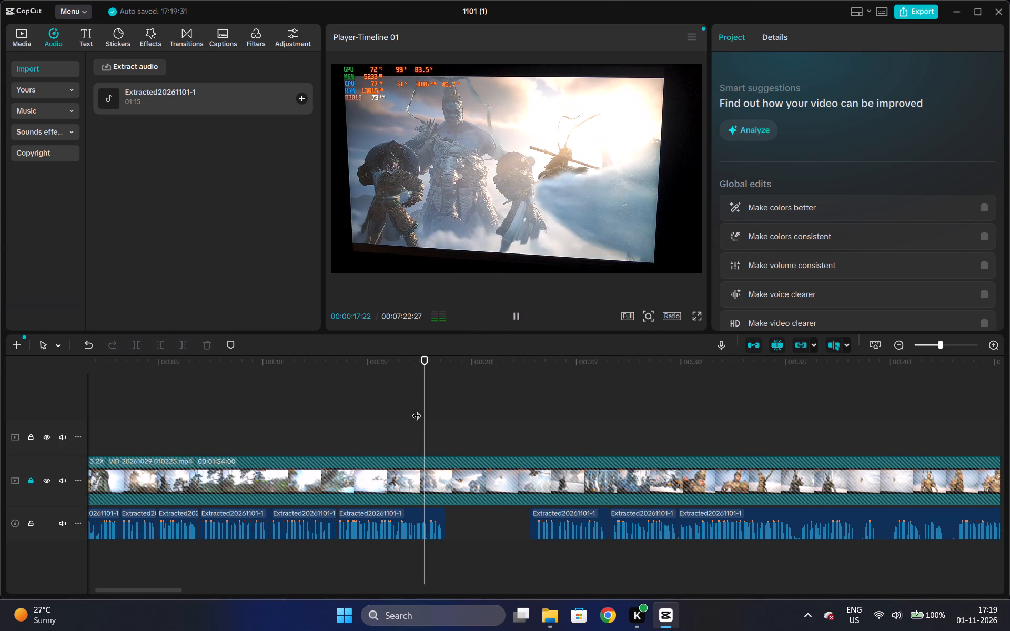
{"action": "key", "text": "space"}
{"action": "key", "text": "space"}
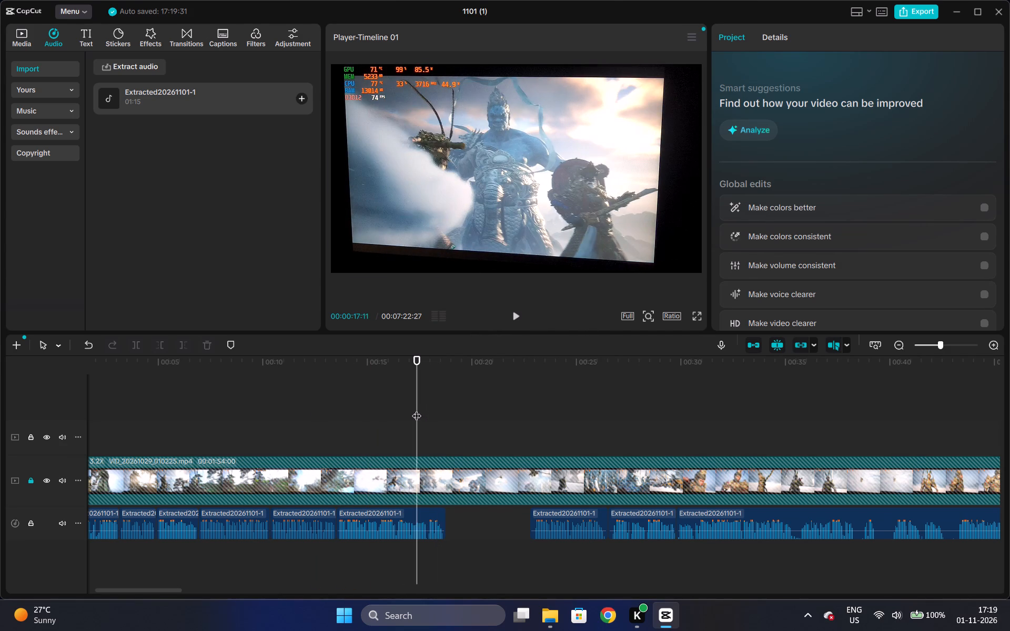
{"action": "key", "text": "Right"}
{"action": "key", "text": "Right"}
{"action": "key", "text": "Right"}
{"action": "key", "text": "Right"}
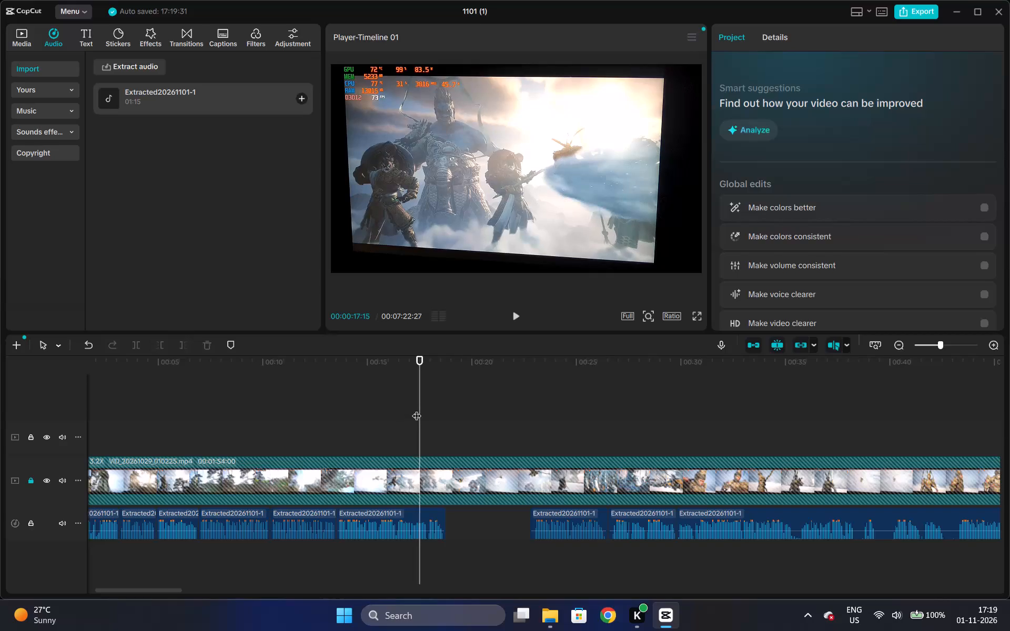
{"action": "left_click", "coordinate": [420, 526]}
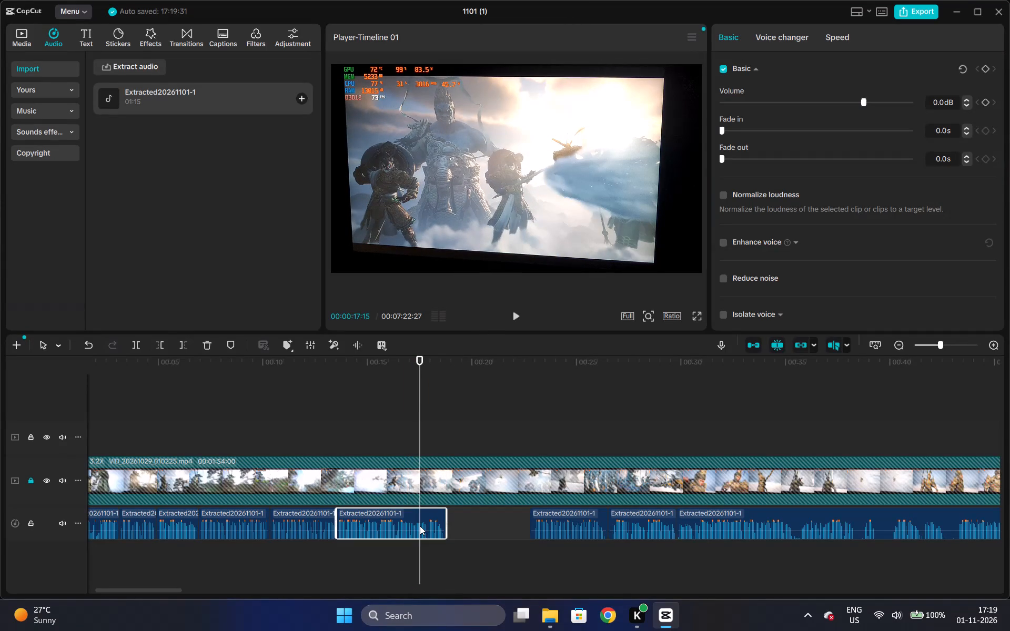
{"action": "key", "text": "ctrl+b"}
Trim the start of the piece after the split to just before 18 seconds, move it against the preceding piece, and replay the join.
{"action": "key", "text": "space"}
{"action": "key", "text": "space"}
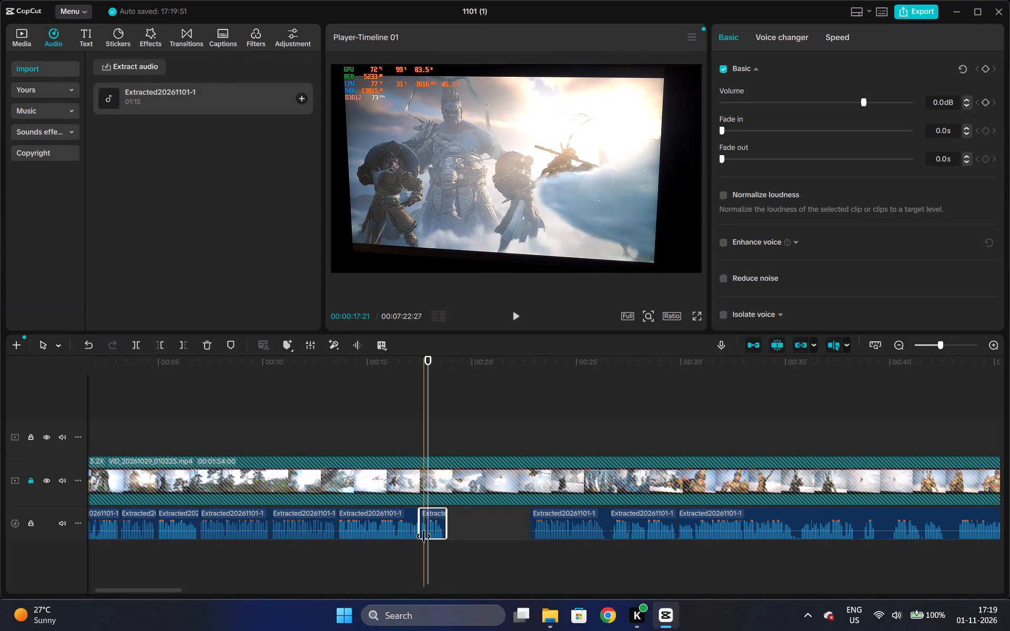
{"action": "key", "text": "q"}
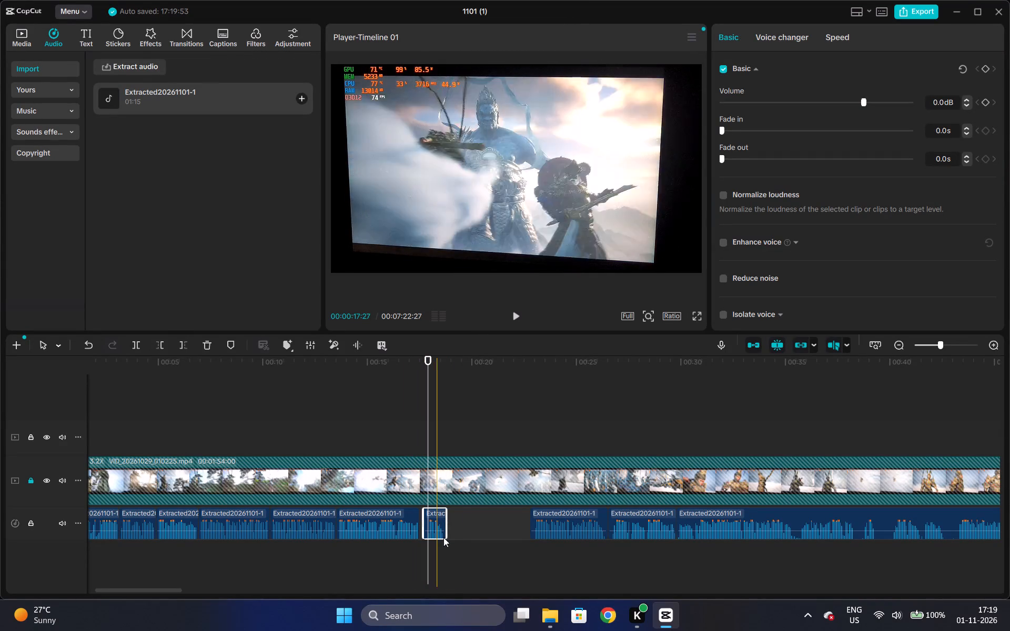
{"action": "key", "text": "ctrl+z"}
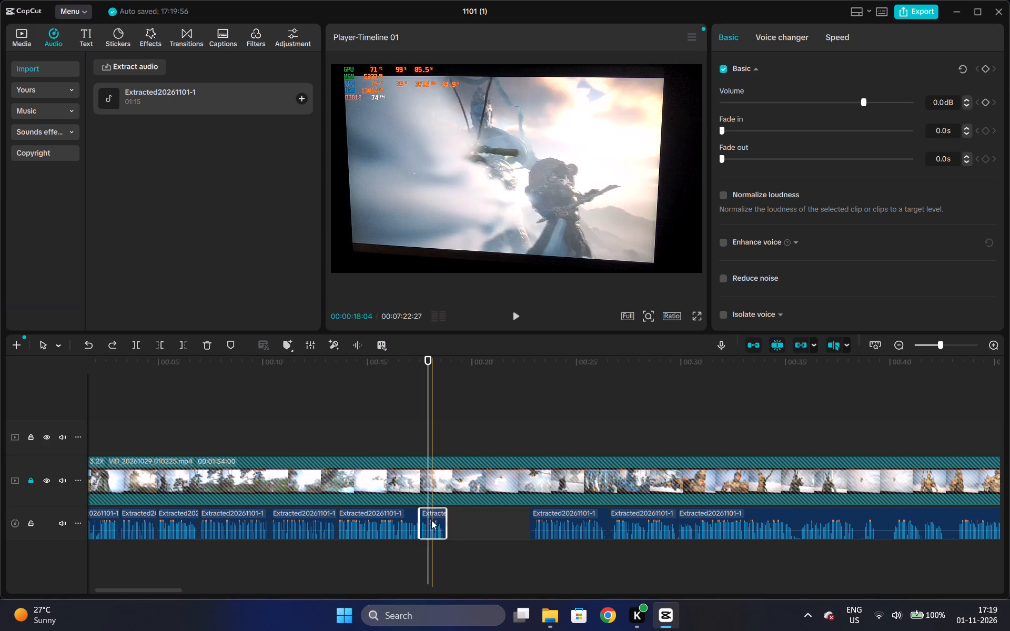
{"action": "key", "text": "q"}
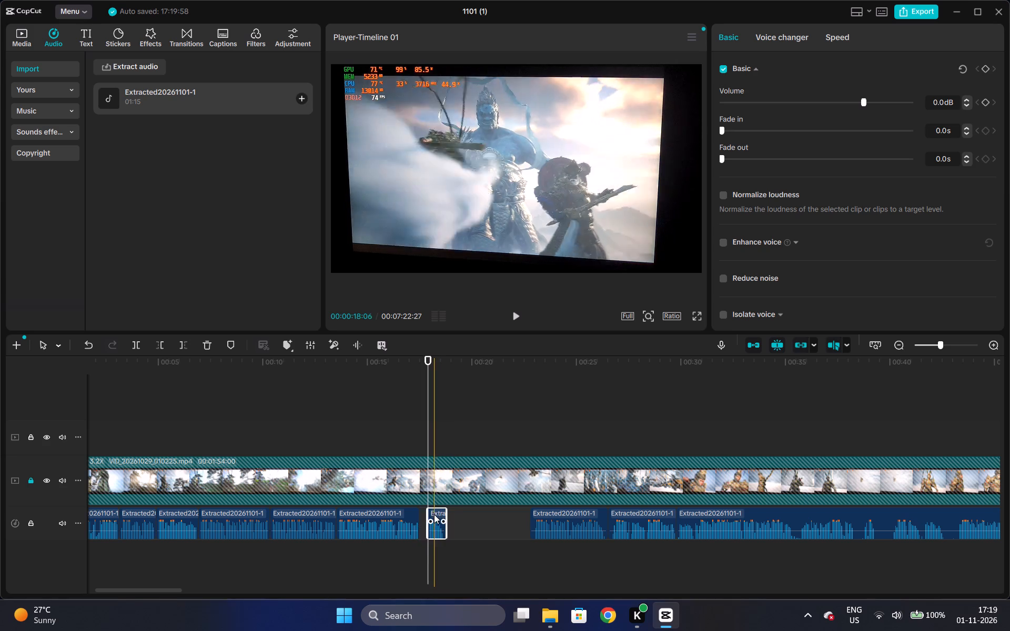
{"action": "left_click_drag", "start_coordinate": [436, 510], "coordinate": [429, 511]}
{"action": "left_click", "coordinate": [388, 439]}
{"action": "key", "text": "space"}
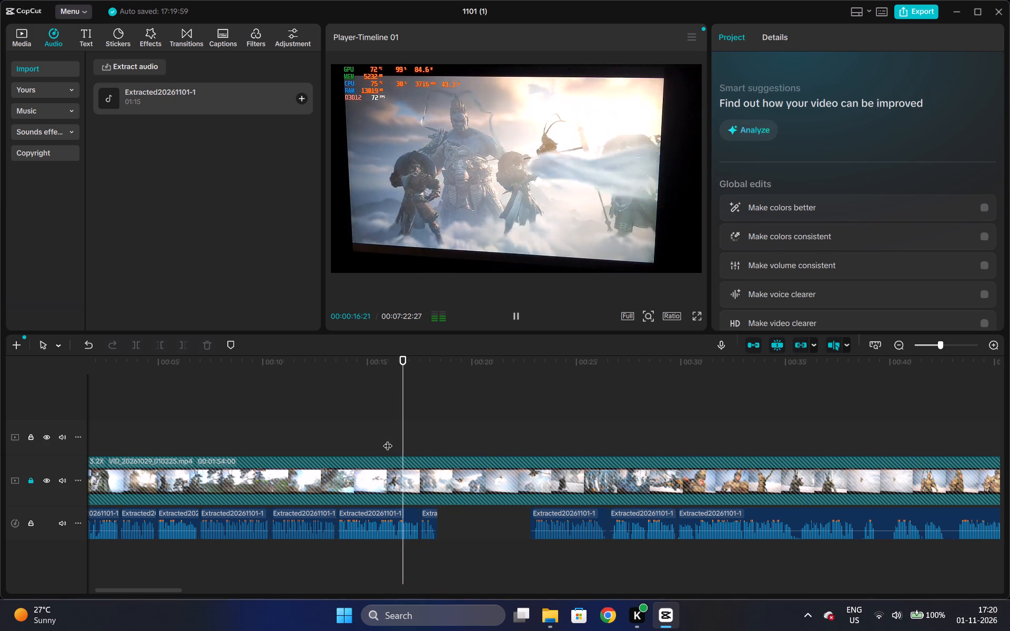
{"action": "key", "text": "space"}
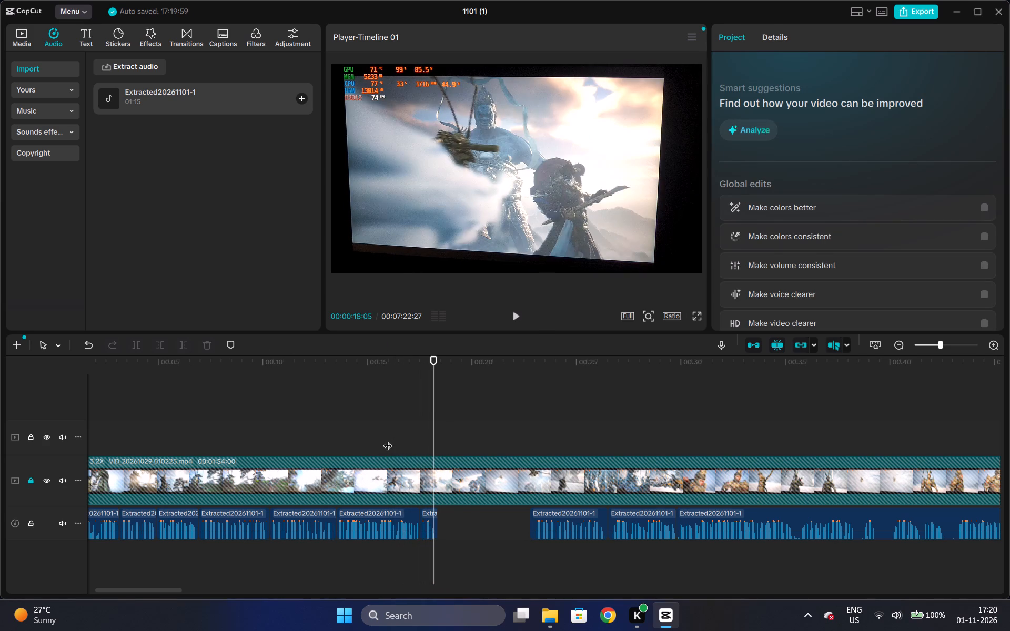
Move the voice clip starting near 23 seconds back against the short piece that ends at about 18 seconds, and replay the join.
{"action": "left_click_drag", "start_coordinate": [547, 516], "coordinate": [459, 516]}
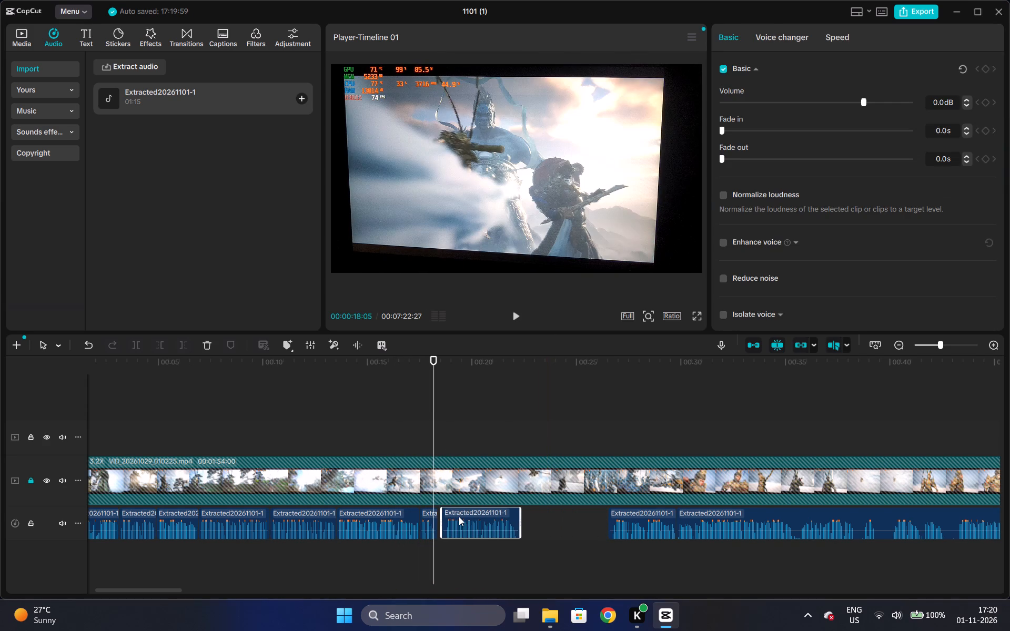
{"action": "left_click_drag", "start_coordinate": [459, 516], "coordinate": [457, 516]}
{"action": "key", "text": "space"}
{"action": "key", "text": "space"}
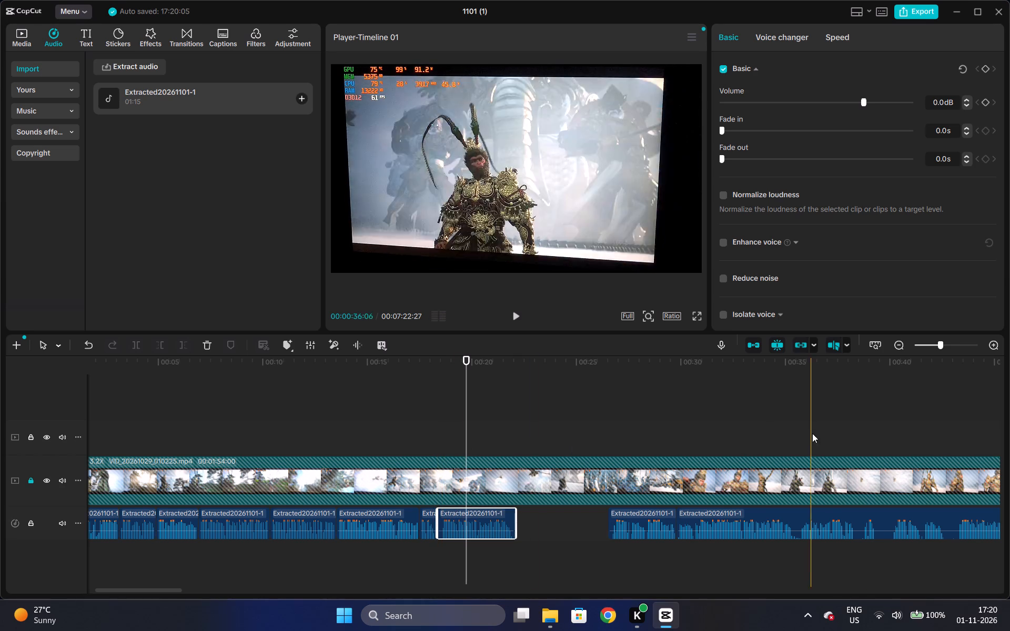
Trim the moved voice clip's start at about 00:00:18:17 and move it back against the short piece.
{"action": "left_click", "coordinate": [988, 343]}
{"action": "left_click", "coordinate": [988, 344]}
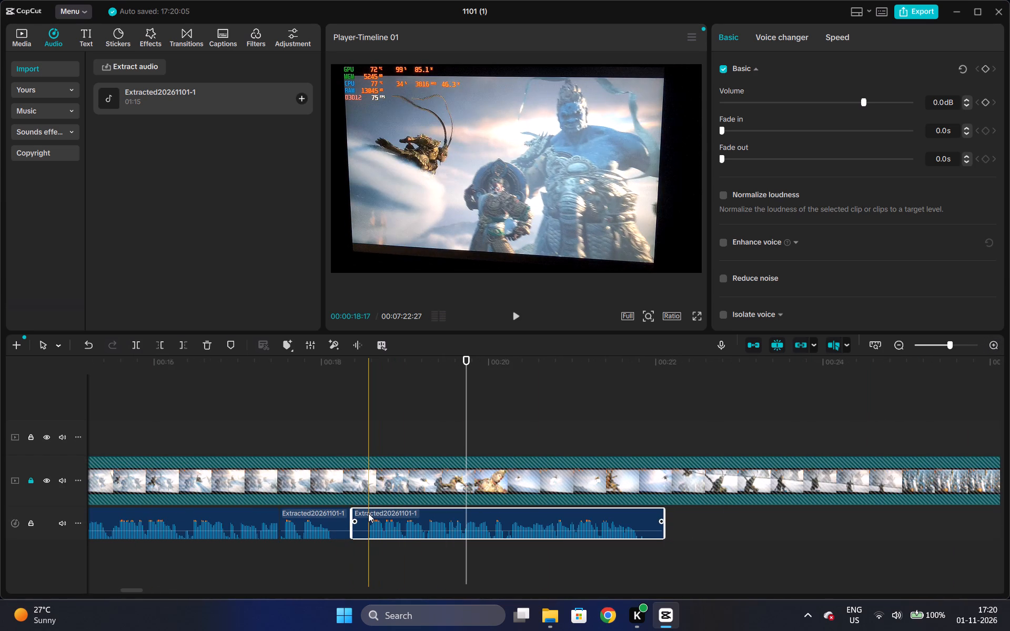
{"action": "key", "text": "q"}
{"action": "left_click_drag", "start_coordinate": [376, 513], "coordinate": [359, 515]}
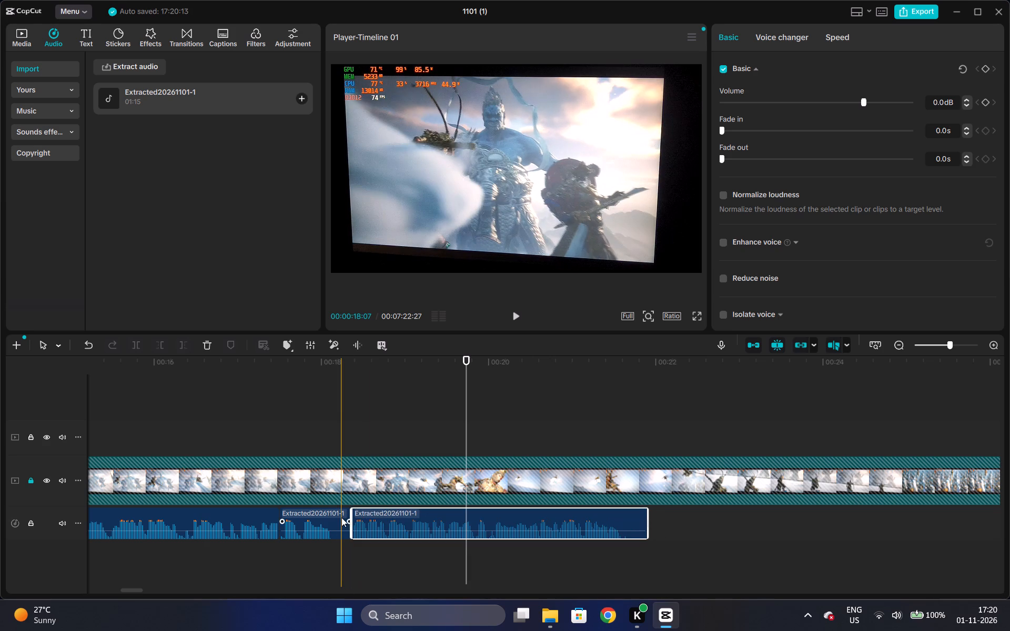
Trim the silent end of the short voice piece to about 00:00:18:05.
{"action": "left_click", "coordinate": [341, 517]}
{"action": "key", "text": "w"}
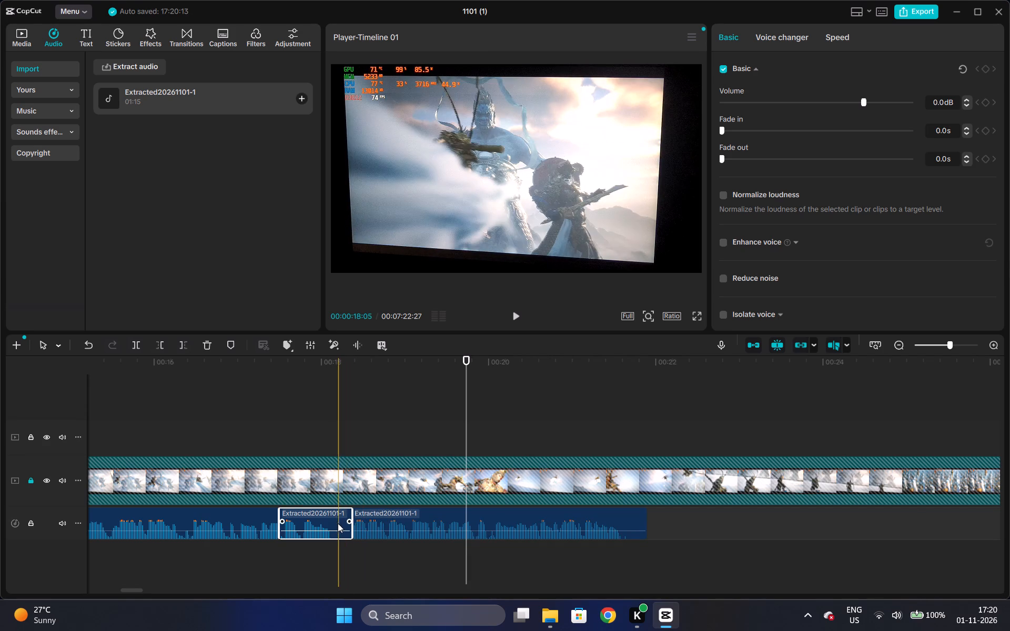
{"action": "key", "text": "w"}
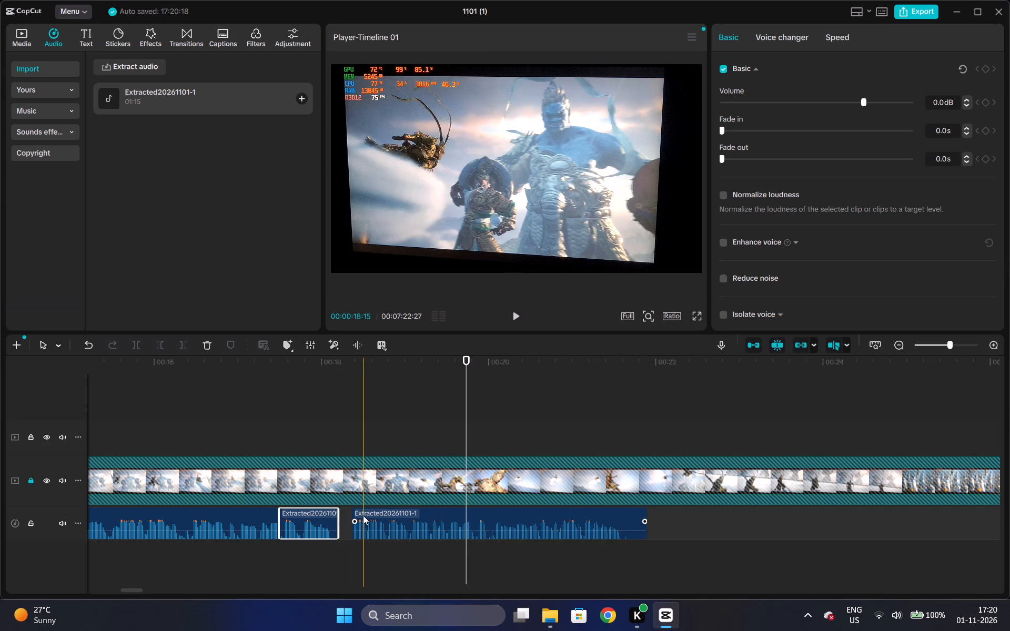
Move the voice clip starting after 18 seconds back against the short piece and replay the join.
{"action": "left_click_drag", "start_coordinate": [363, 515], "coordinate": [347, 516]}
{"action": "left_click", "coordinate": [330, 416]}
{"action": "key", "text": "space"}
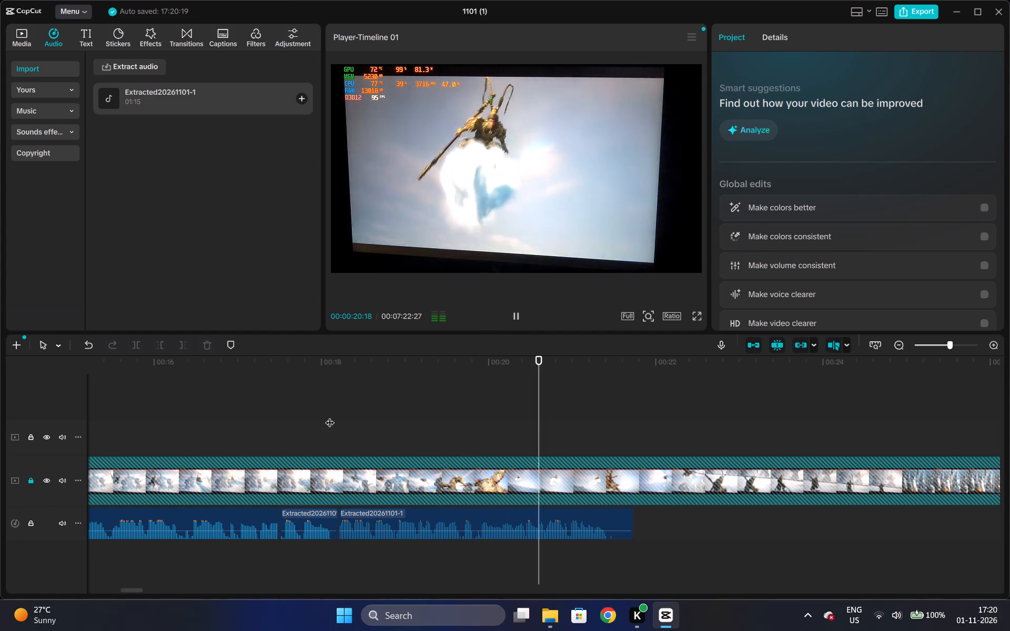
{"action": "key", "text": "space"}
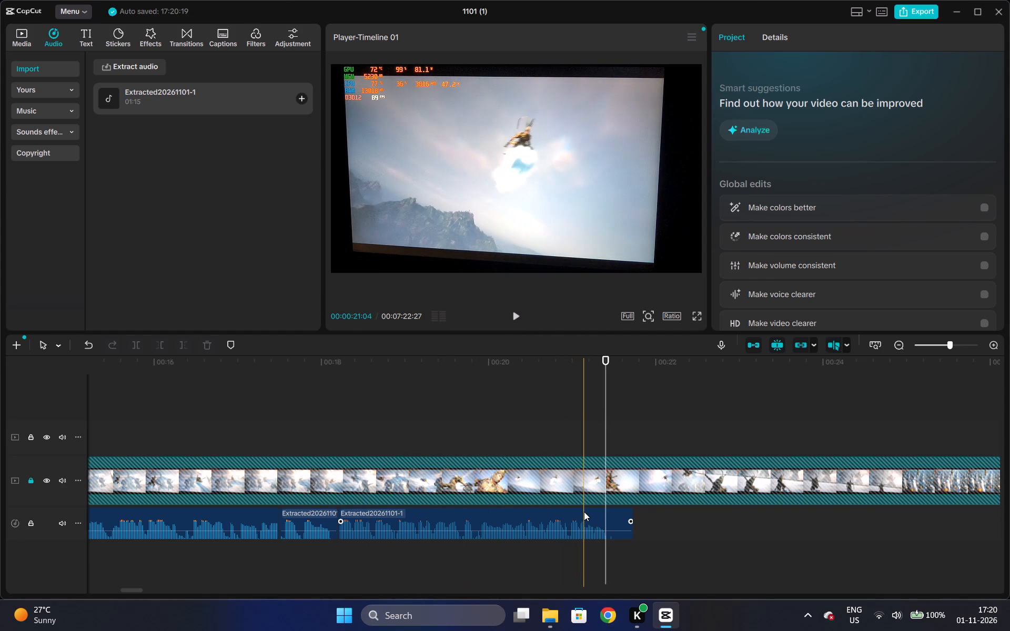
Trim the silent end of that voice clip to about 00:00:21:13.
{"action": "key", "text": "Right"}
{"action": "left_click", "coordinate": [608, 517]}
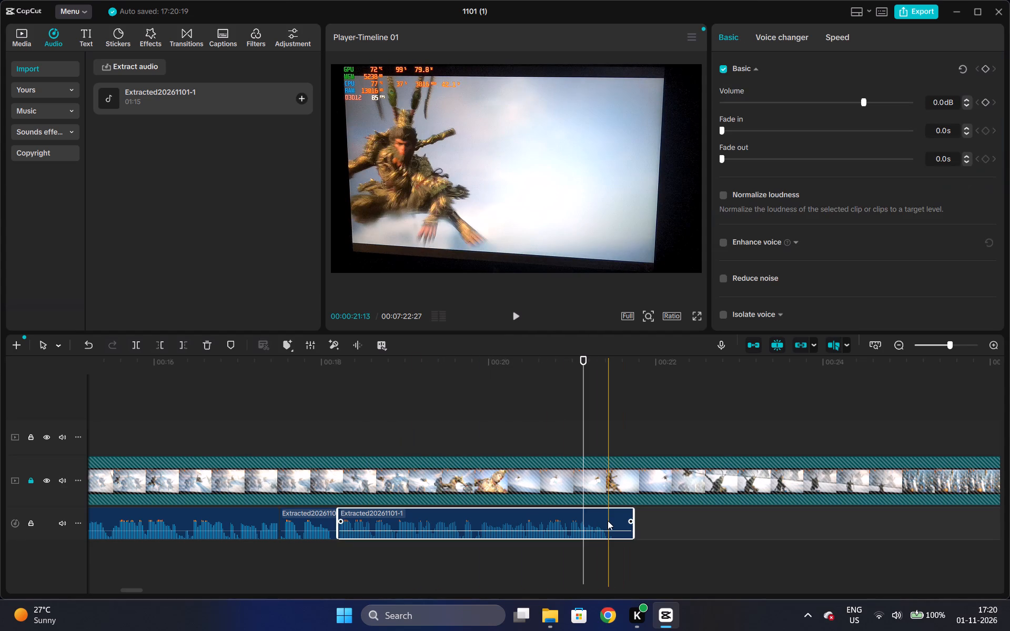
{"action": "key", "text": "w"}
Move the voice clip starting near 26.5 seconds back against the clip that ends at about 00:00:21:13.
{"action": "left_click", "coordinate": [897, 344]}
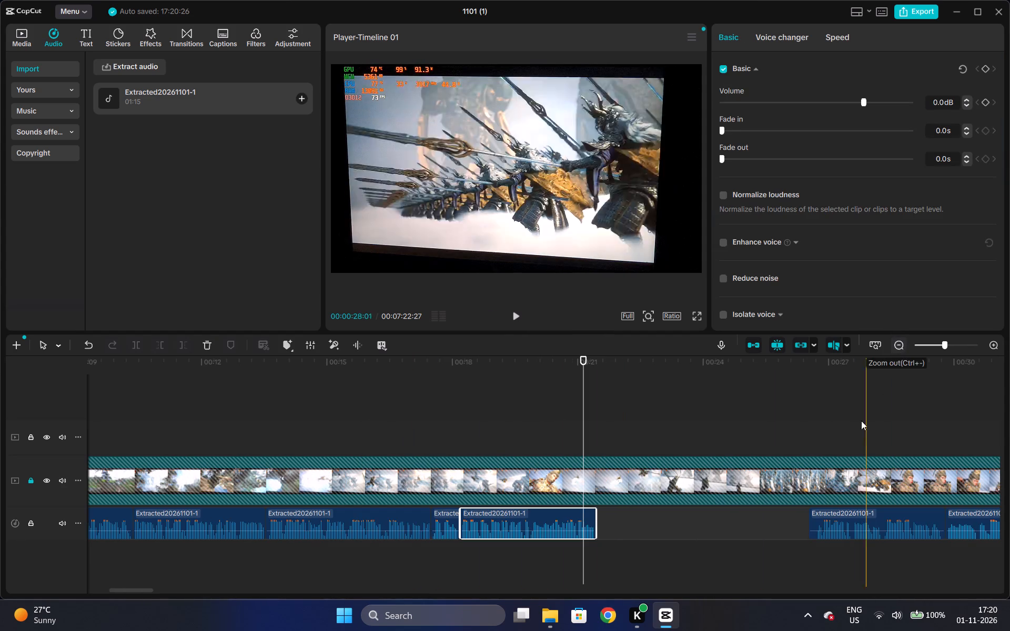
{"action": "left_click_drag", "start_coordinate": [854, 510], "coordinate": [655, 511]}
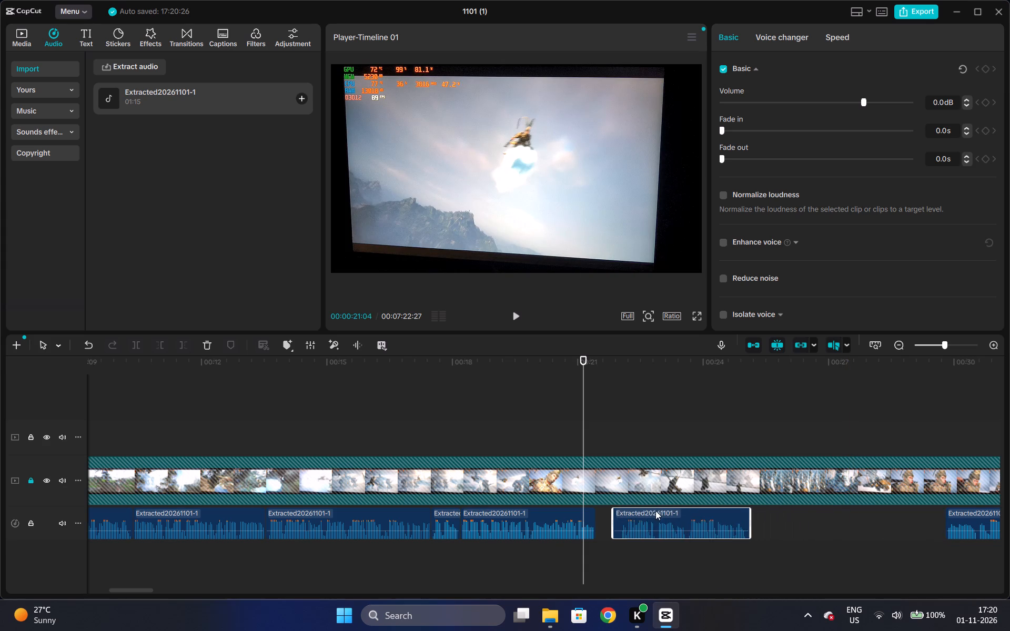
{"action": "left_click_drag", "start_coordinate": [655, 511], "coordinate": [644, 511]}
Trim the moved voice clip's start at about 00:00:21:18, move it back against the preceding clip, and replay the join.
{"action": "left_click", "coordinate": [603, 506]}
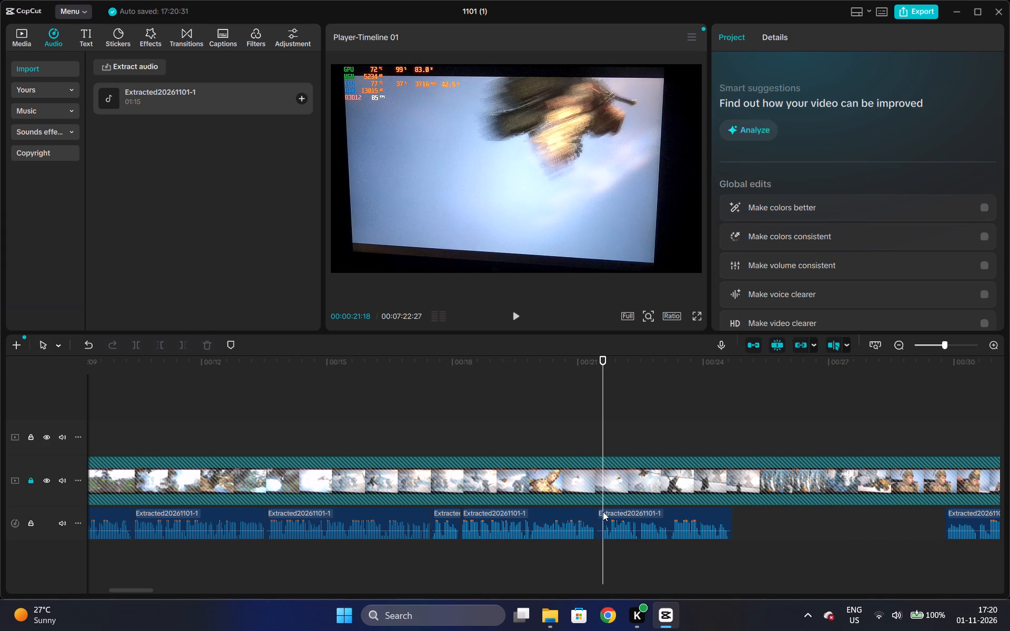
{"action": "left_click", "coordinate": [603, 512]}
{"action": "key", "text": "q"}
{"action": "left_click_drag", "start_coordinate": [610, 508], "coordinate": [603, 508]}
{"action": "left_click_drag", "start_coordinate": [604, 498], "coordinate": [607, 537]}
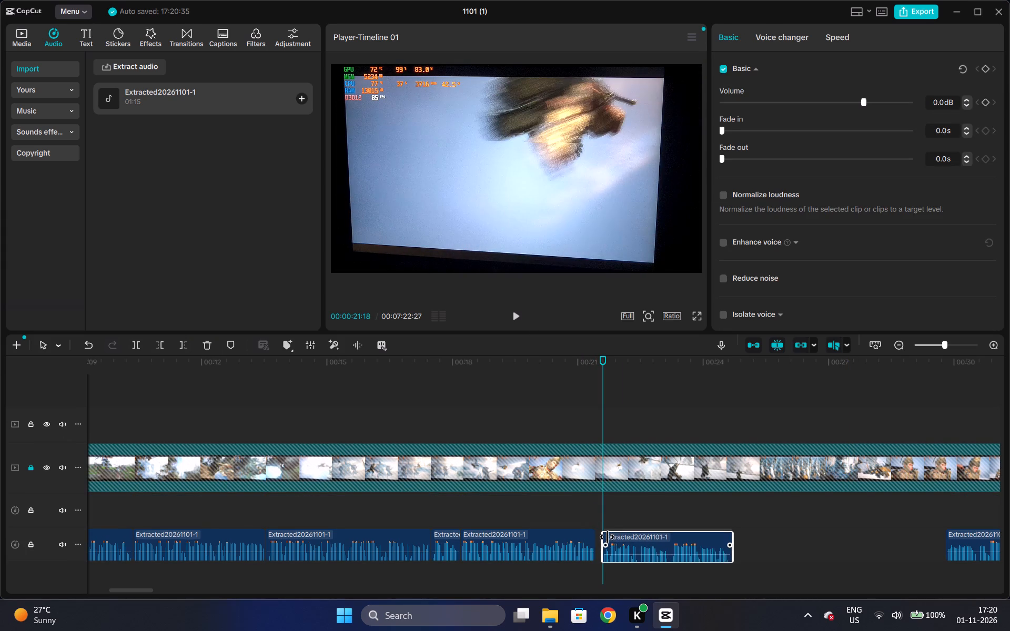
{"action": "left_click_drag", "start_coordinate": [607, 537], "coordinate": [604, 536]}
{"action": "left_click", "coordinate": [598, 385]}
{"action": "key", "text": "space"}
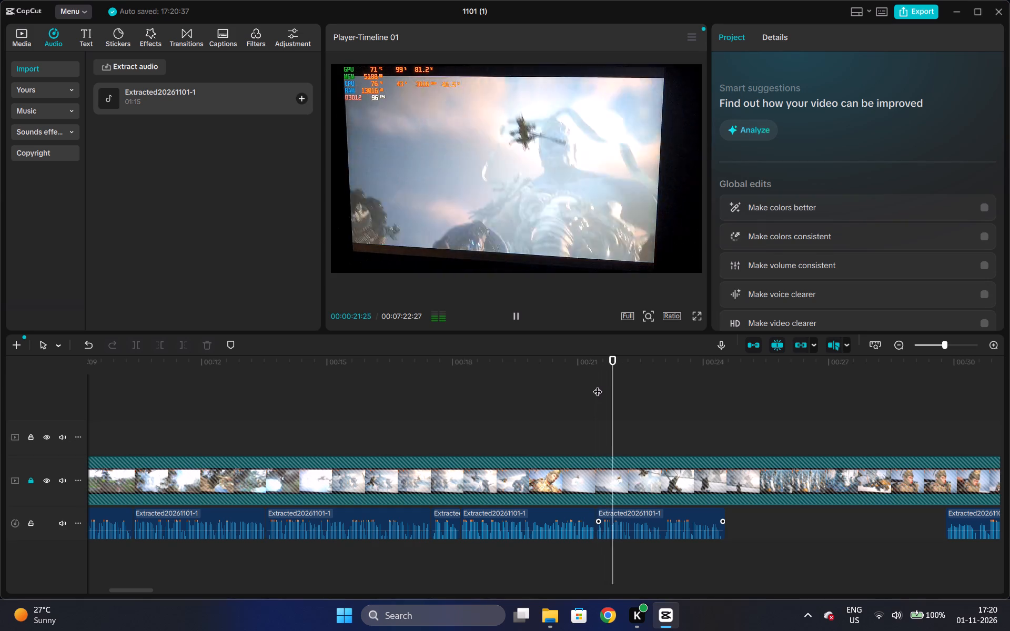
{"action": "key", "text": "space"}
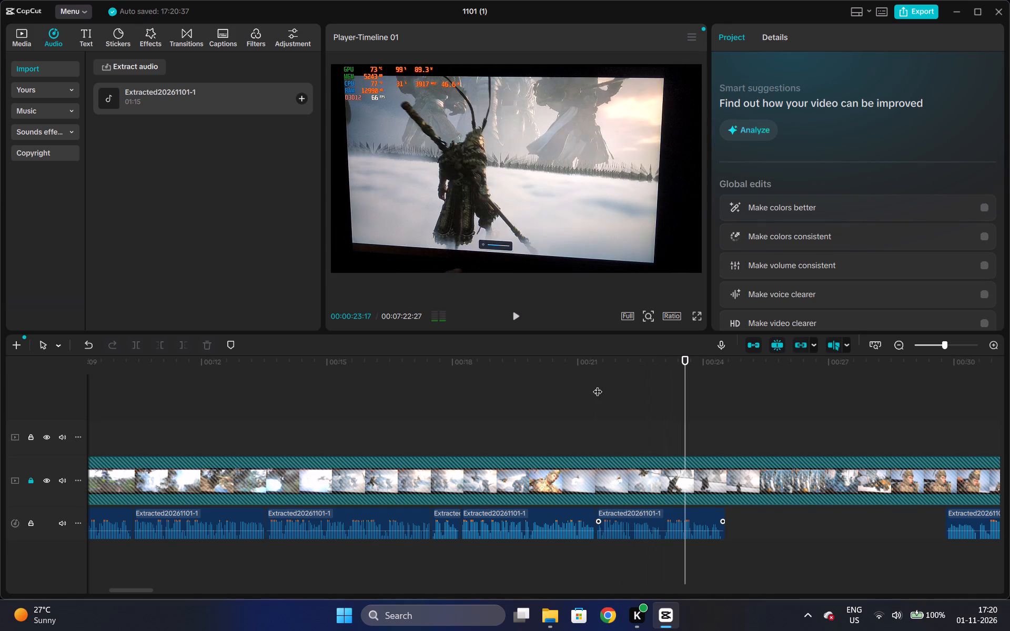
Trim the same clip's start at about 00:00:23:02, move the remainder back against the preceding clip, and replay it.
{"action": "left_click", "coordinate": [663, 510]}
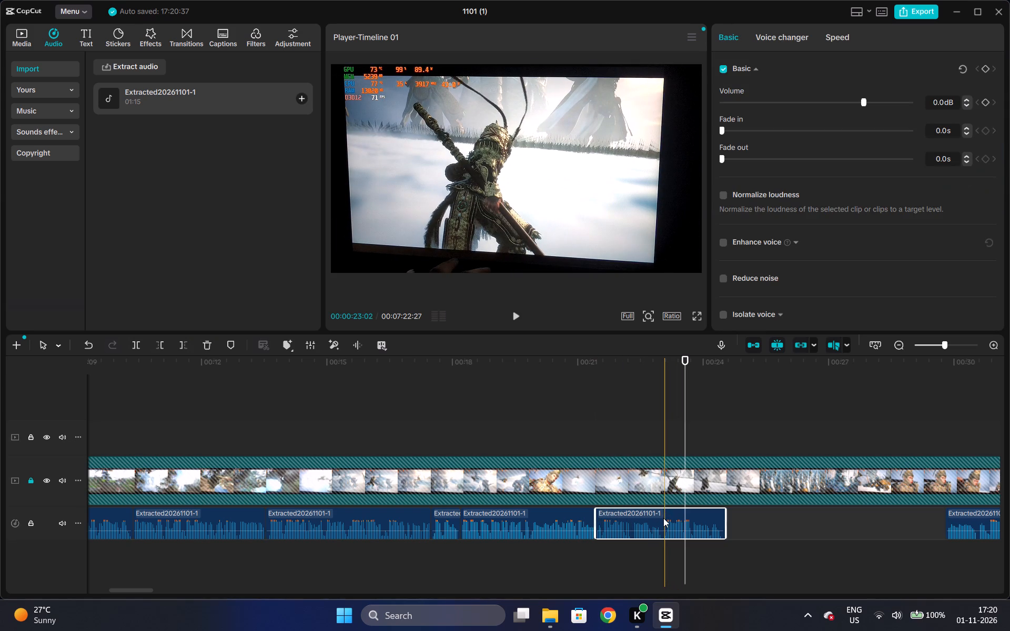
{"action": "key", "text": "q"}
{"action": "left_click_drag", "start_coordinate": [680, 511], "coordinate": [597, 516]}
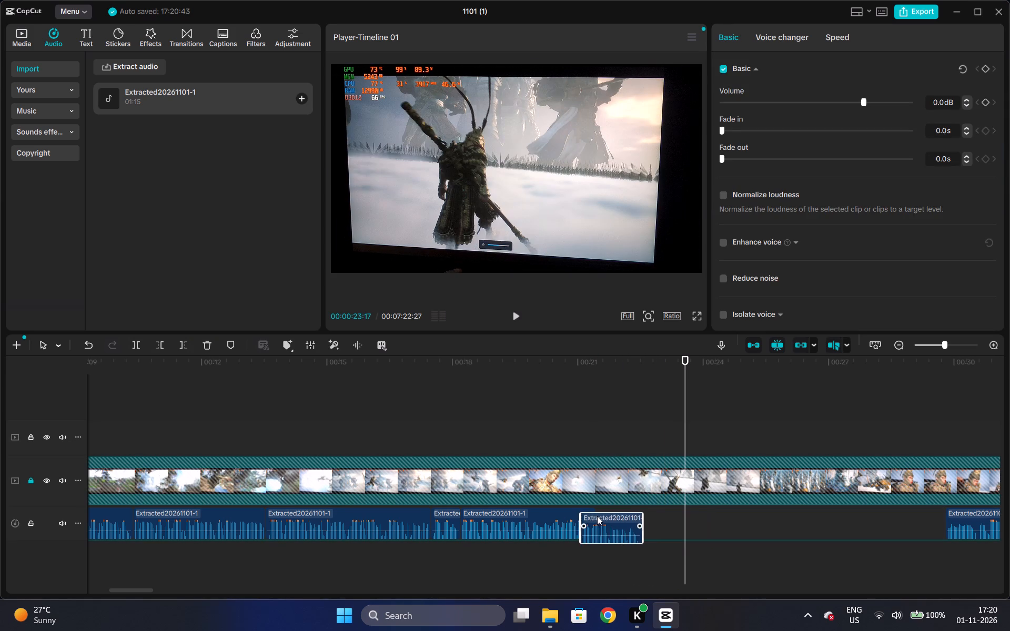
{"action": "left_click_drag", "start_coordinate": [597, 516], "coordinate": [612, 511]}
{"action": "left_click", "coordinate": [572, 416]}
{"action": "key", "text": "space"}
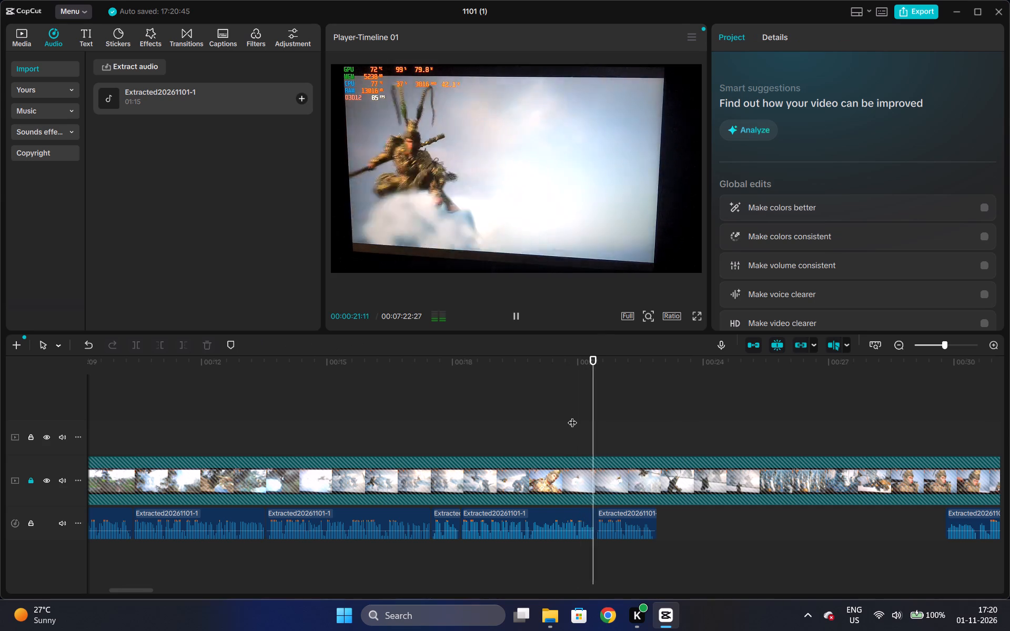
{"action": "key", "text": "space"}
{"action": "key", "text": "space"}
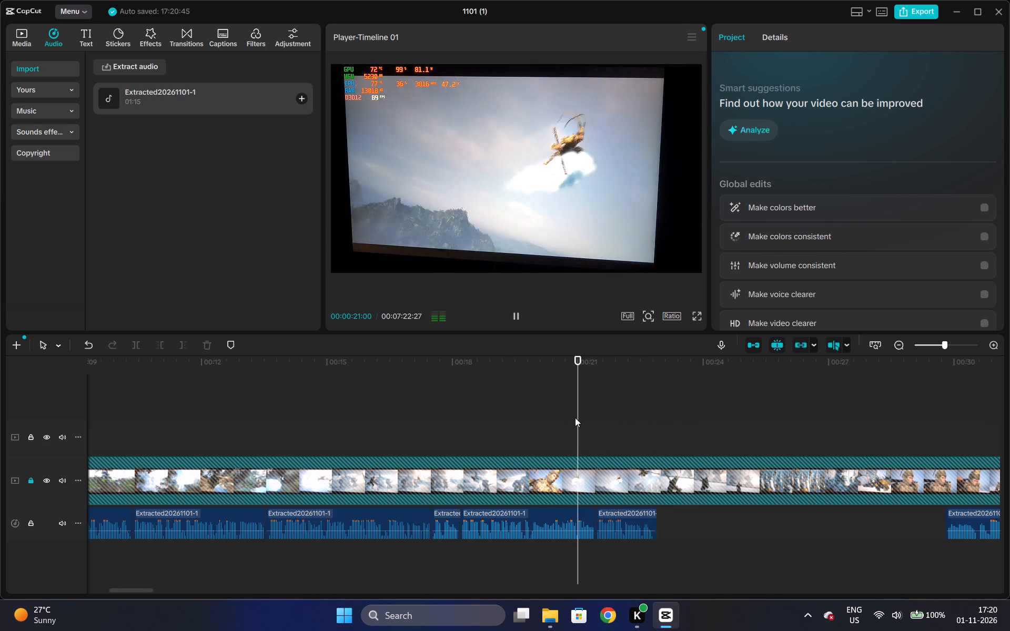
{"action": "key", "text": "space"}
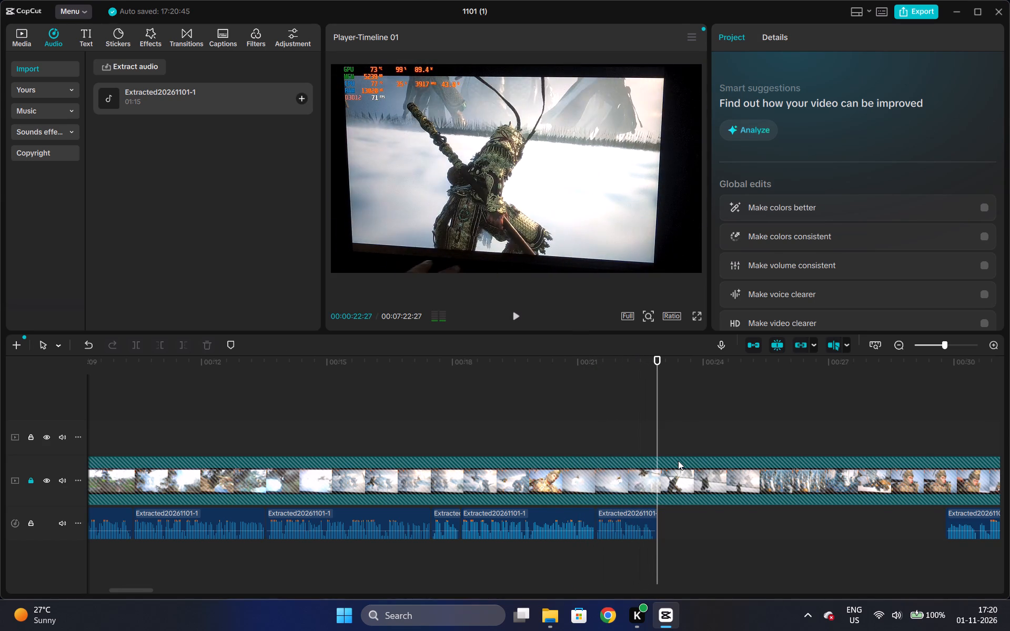
Move the long voice clip starting near 30 seconds back to about 00:00:22:27, after the short piece, and replay the join.
{"action": "left_click_drag", "start_coordinate": [961, 513], "coordinate": [671, 517]}
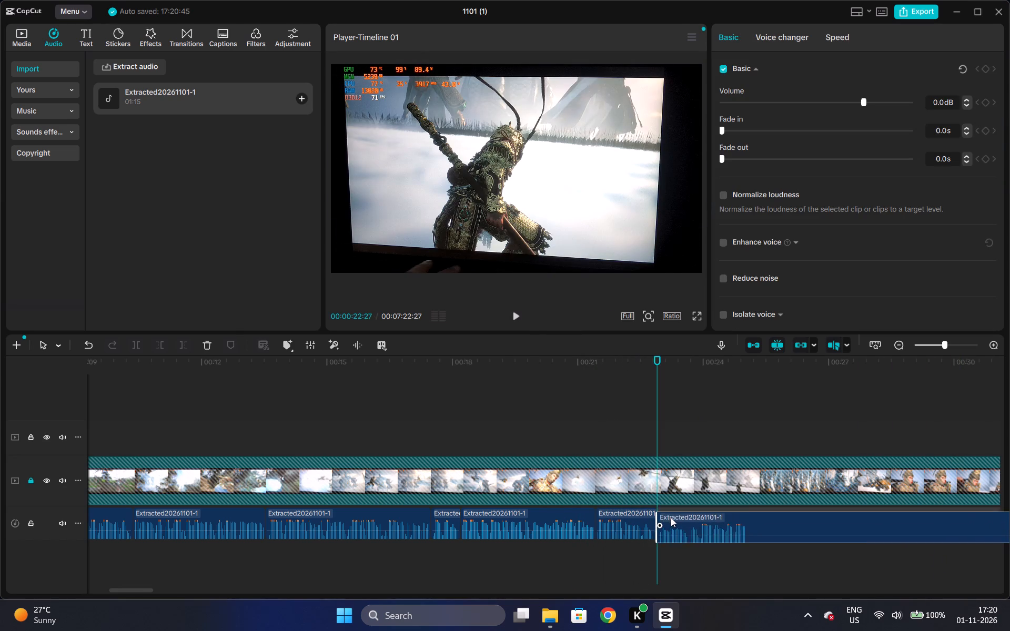
{"action": "left_click_drag", "start_coordinate": [671, 517], "coordinate": [672, 515]}
{"action": "left_click", "coordinate": [650, 416]}
{"action": "key", "text": "space"}
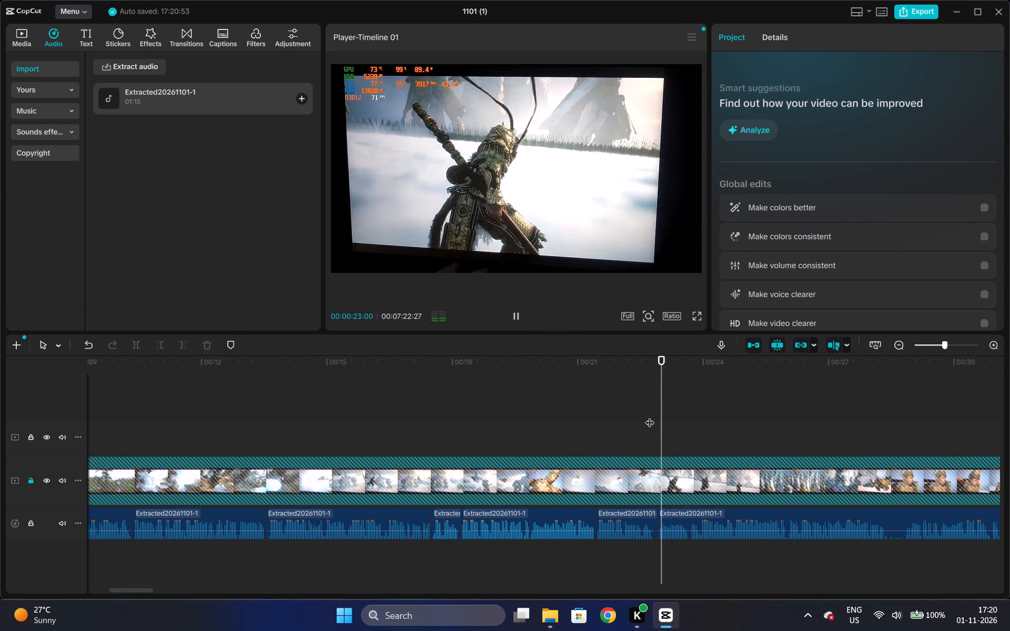
{"action": "key", "text": "space"}
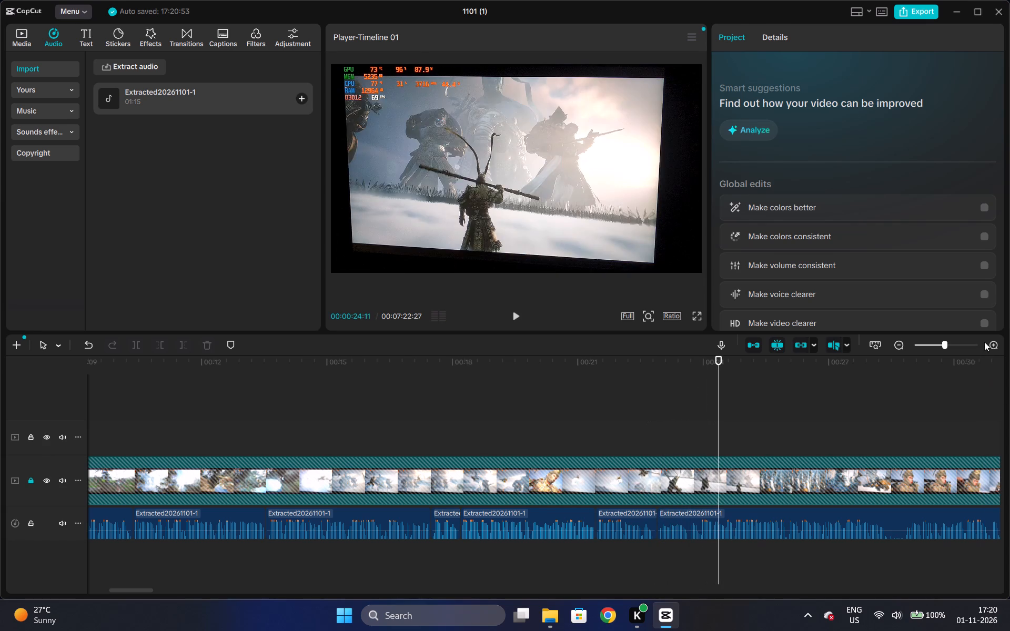
Replay the joined voice pieces from about 00:00:21:09 and again from just before 18 seconds.
{"action": "left_click", "coordinate": [991, 341]}
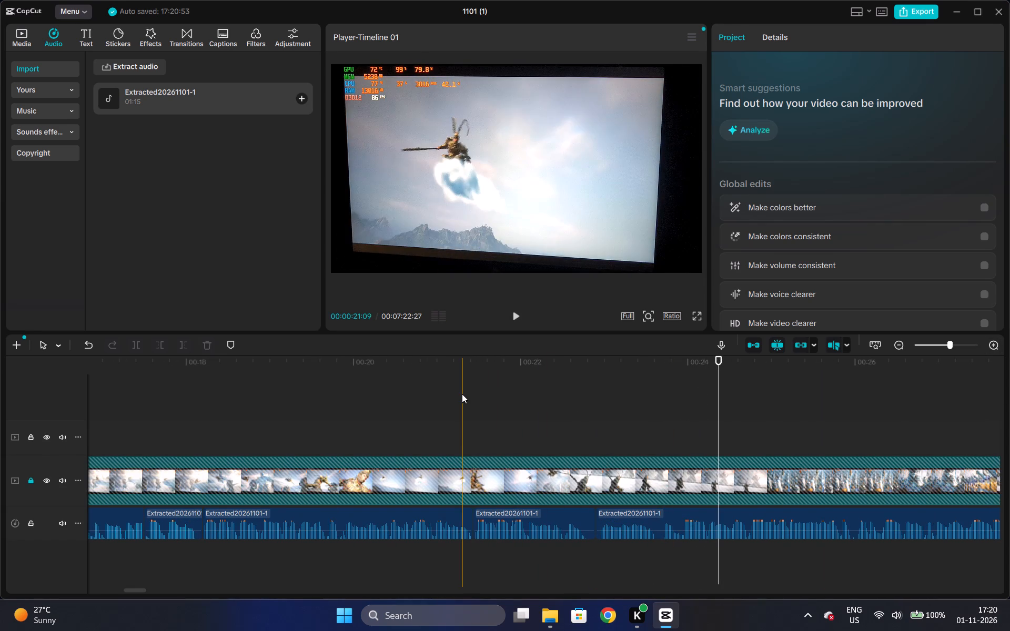
{"action": "left_click", "coordinate": [462, 394]}
{"action": "key", "text": "space"}
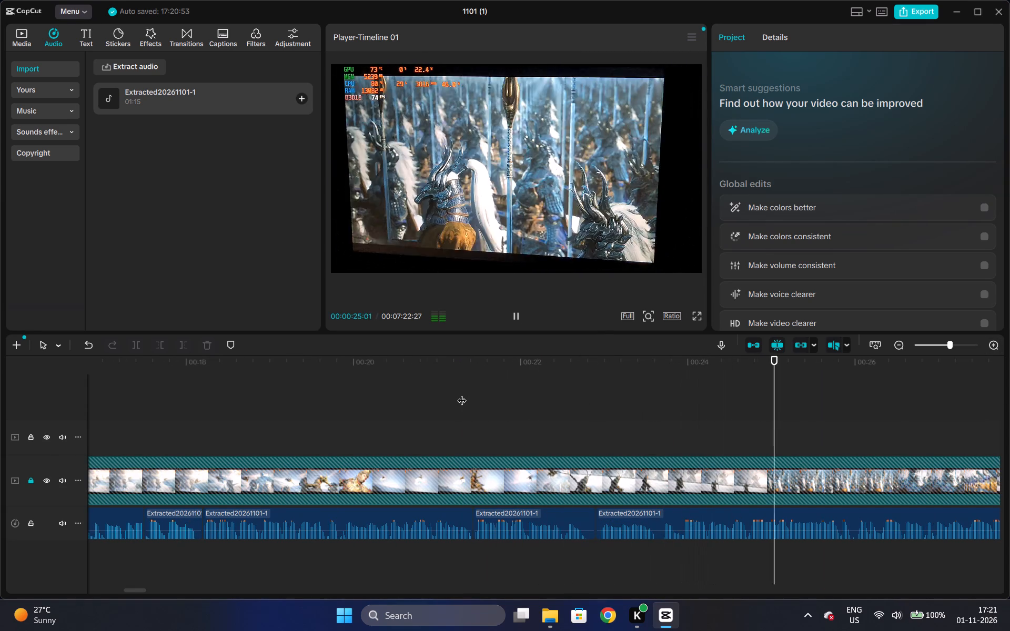
{"action": "key", "text": "space"}
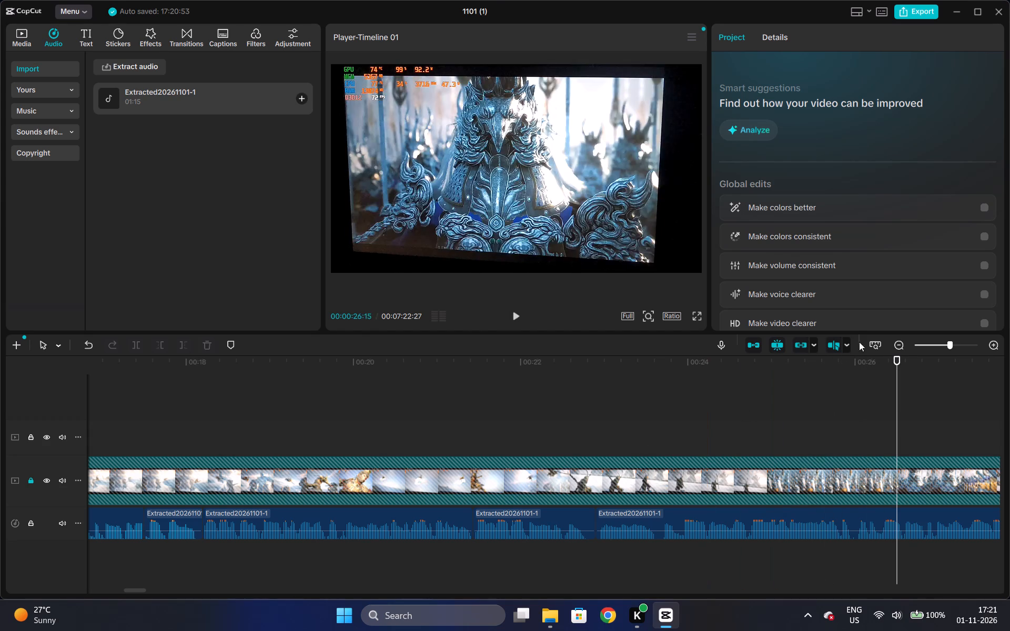
{"action": "left_click", "coordinate": [661, 521]}
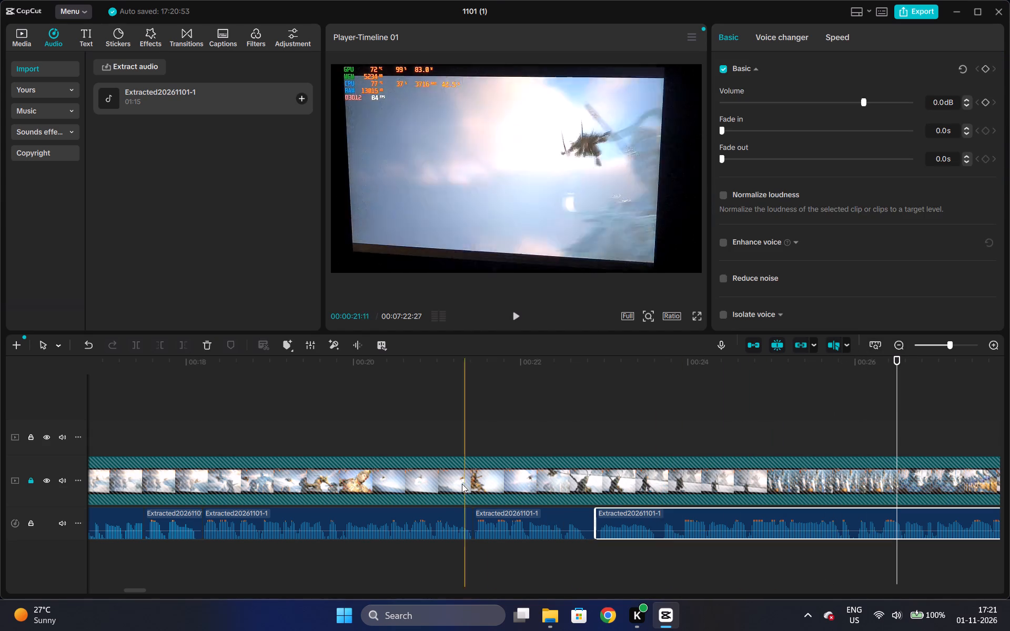
{"action": "left_click", "coordinate": [152, 371]}
{"action": "key", "text": "space"}
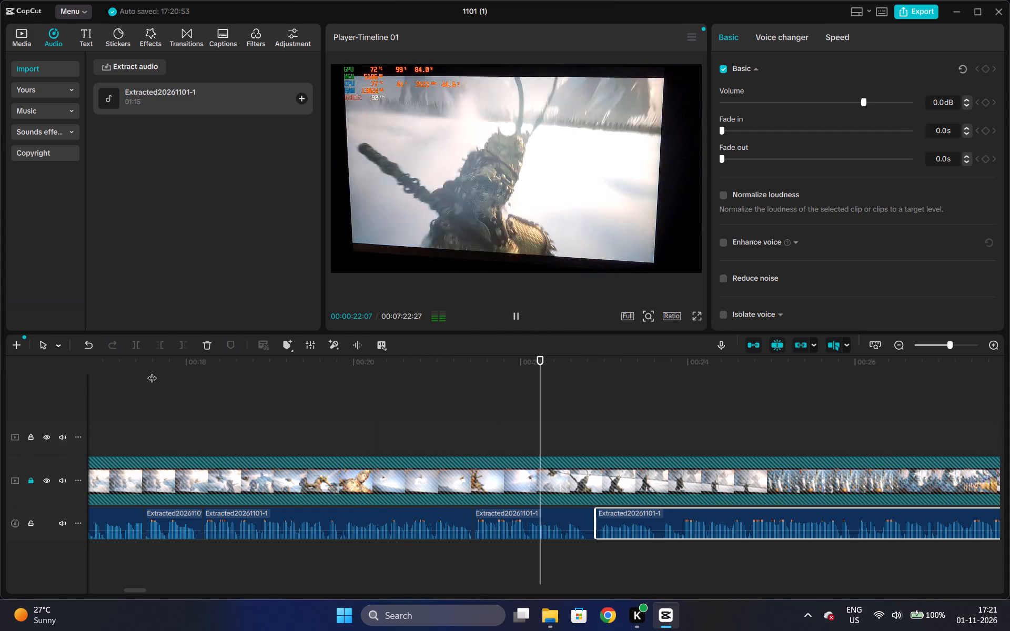
{"action": "key", "text": "space"}
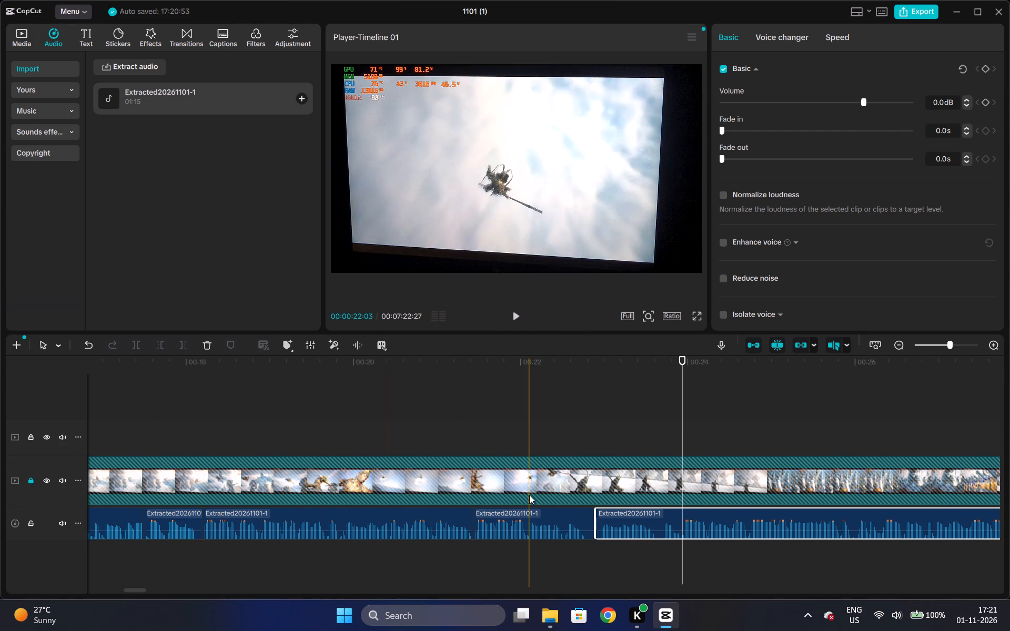
Cut out the short voice piece between about 21.5 and 23 seconds.
{"action": "left_click", "coordinate": [538, 513]}
{"action": "key", "text": "ctrl+x"}
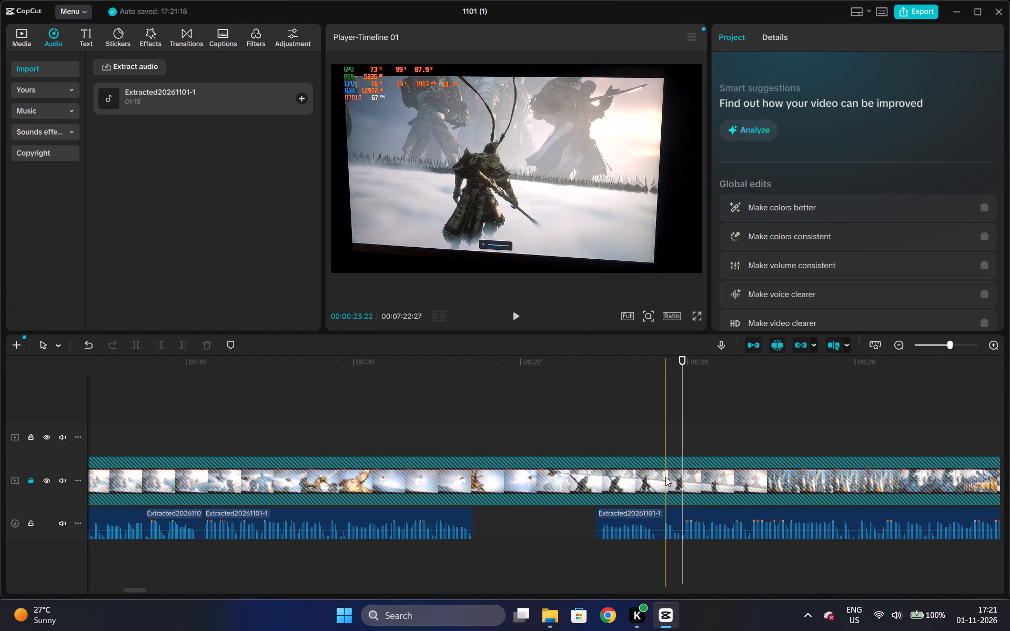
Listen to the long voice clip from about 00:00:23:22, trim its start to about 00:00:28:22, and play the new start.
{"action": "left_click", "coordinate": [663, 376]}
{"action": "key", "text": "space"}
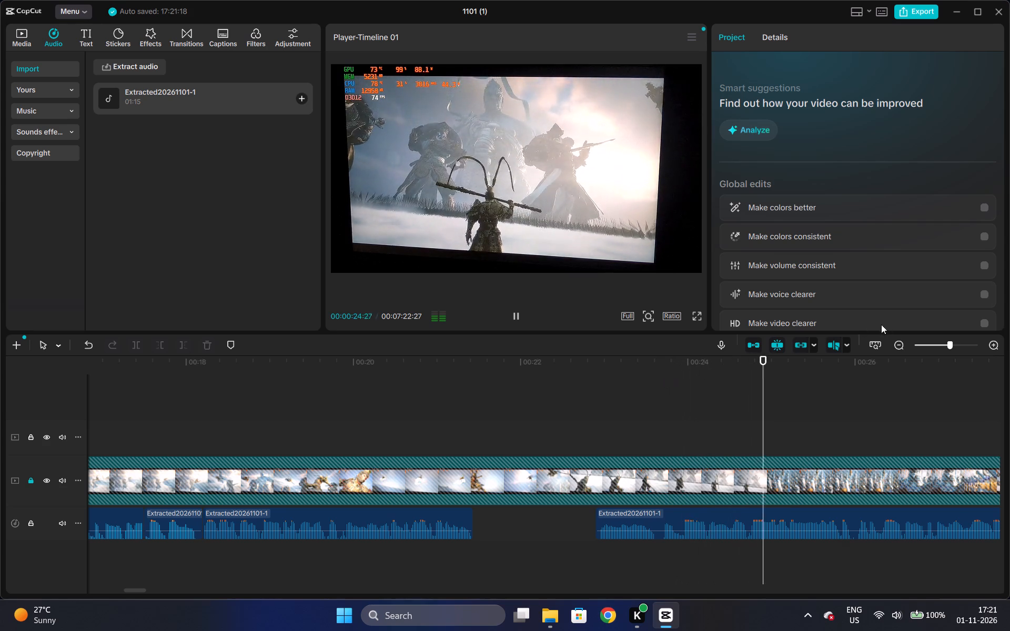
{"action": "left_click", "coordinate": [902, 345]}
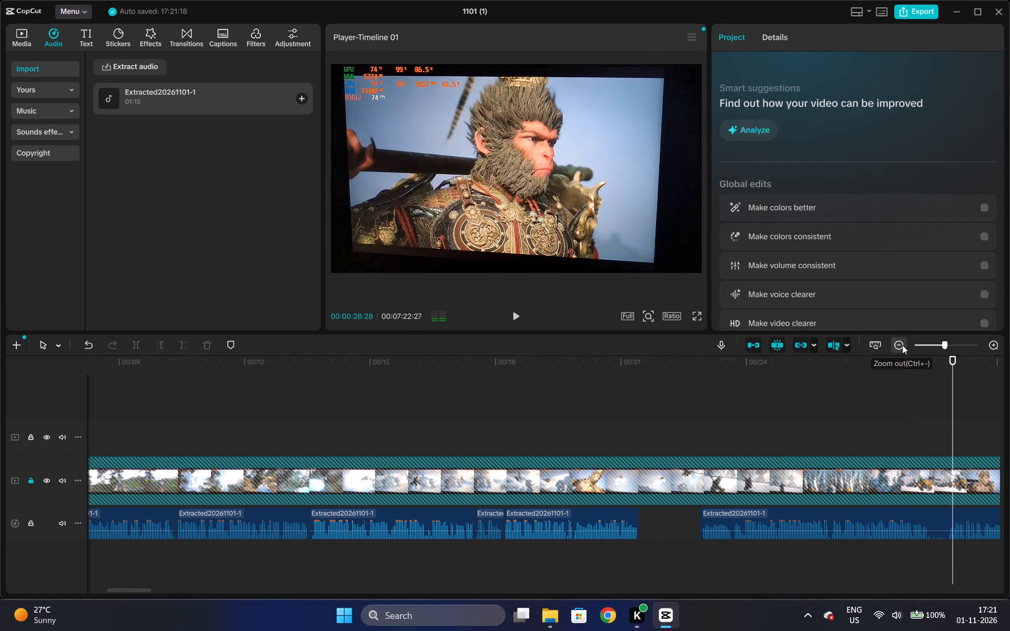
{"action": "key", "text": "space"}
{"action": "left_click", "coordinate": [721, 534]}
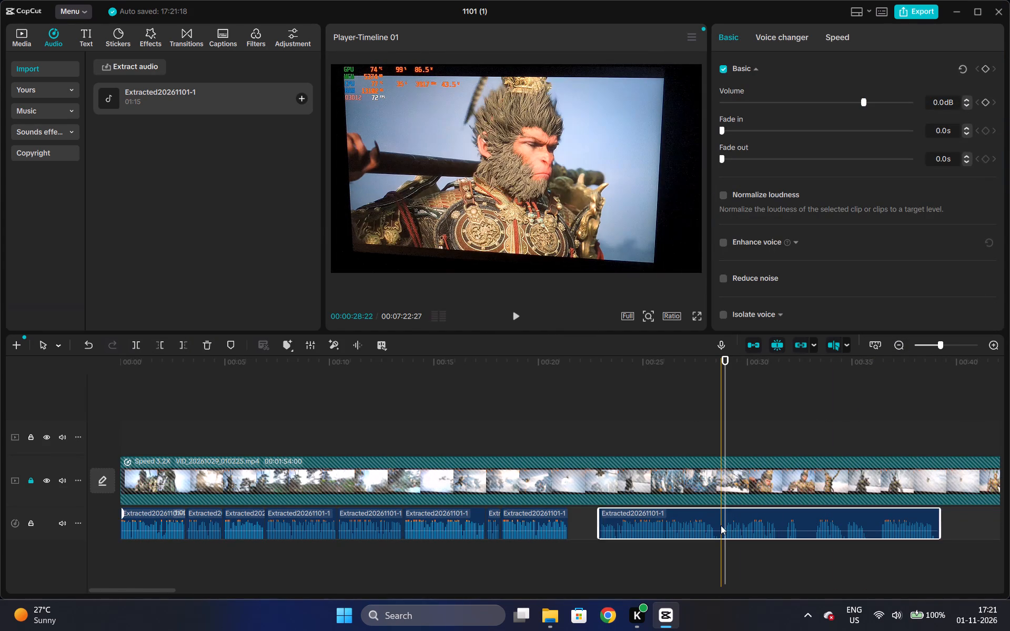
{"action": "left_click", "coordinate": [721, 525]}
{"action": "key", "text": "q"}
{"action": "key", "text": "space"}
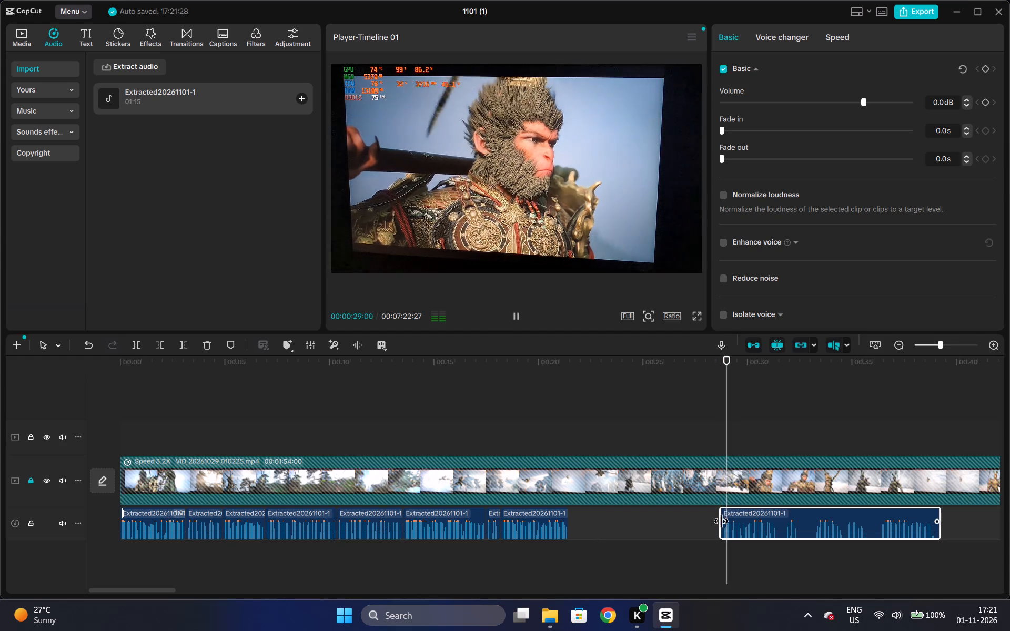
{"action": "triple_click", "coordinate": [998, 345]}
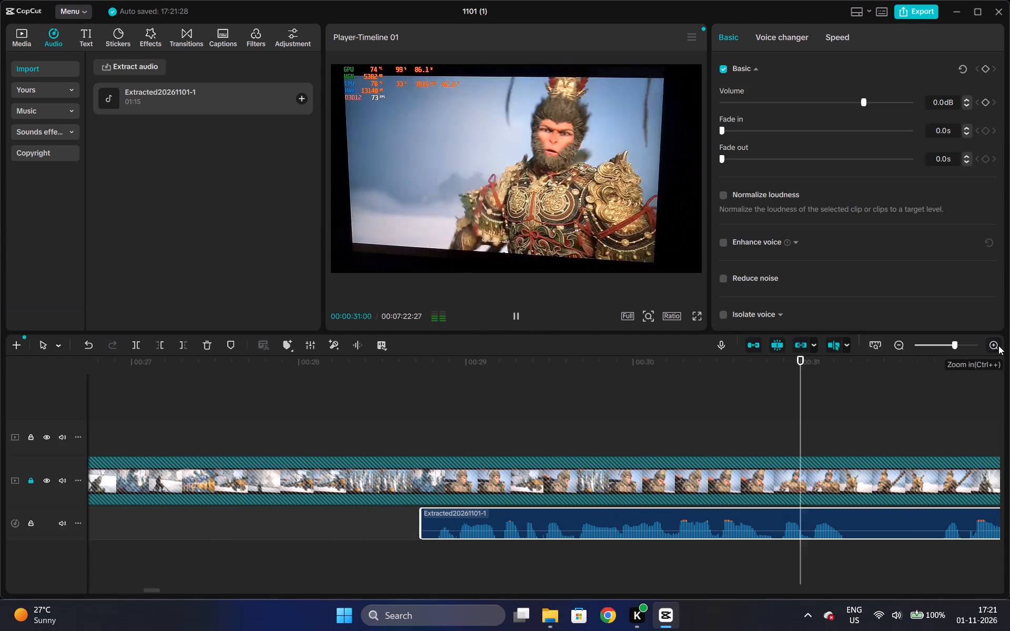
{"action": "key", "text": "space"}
Replay the long voice clip's opening, trim its start to about 00:00:30:08, and listen to the remainder.
{"action": "left_click", "coordinate": [582, 391]}
{"action": "key", "text": "space"}
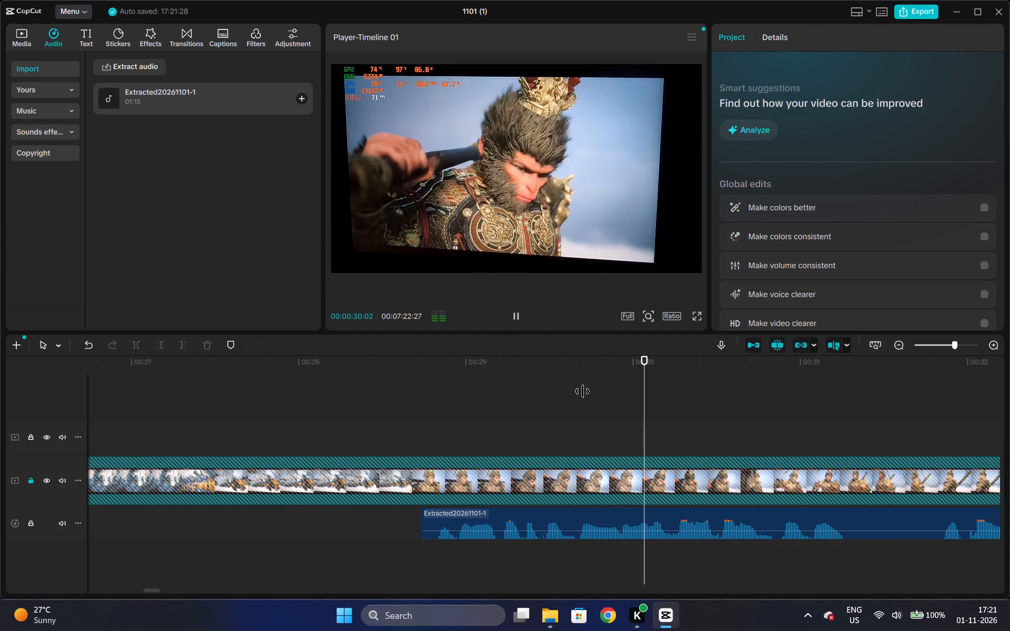
{"action": "key", "text": "space"}
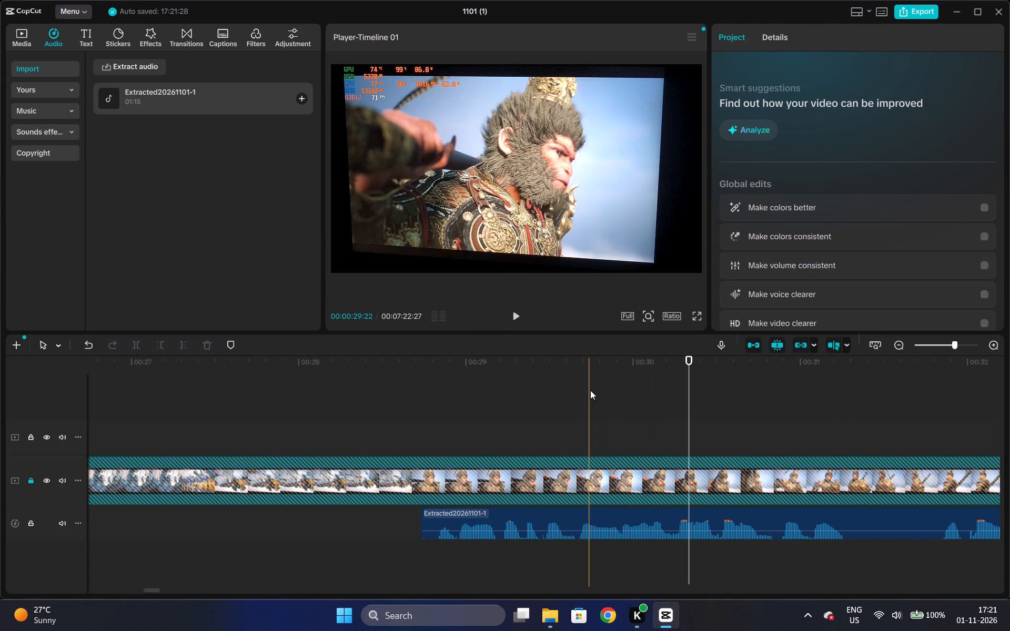
{"action": "key", "text": "space"}
{"action": "key", "text": "space"}
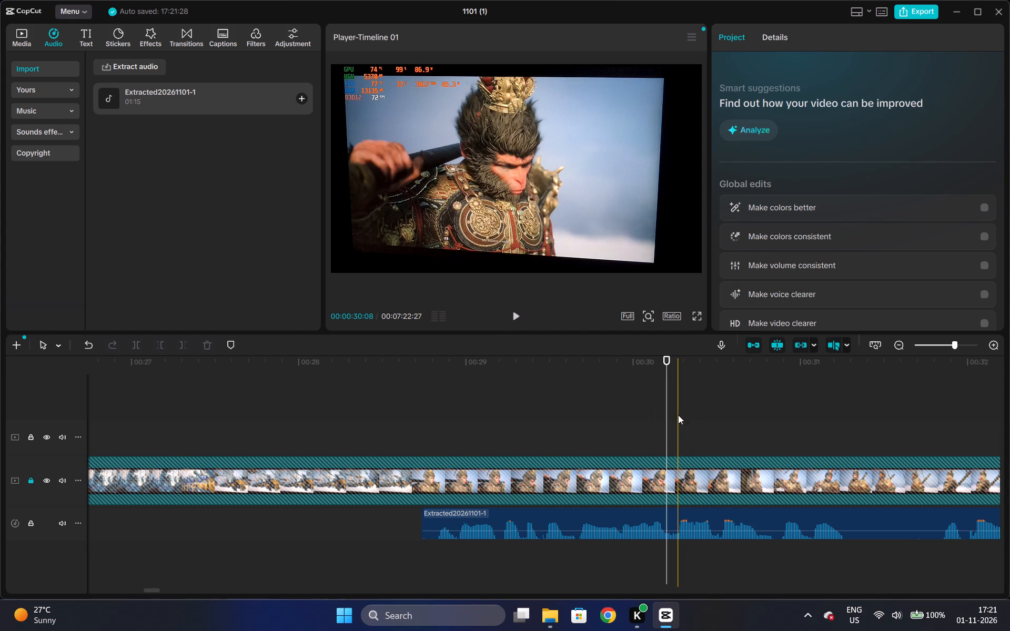
{"action": "left_click", "coordinate": [678, 415]}
{"action": "left_click", "coordinate": [678, 526]}
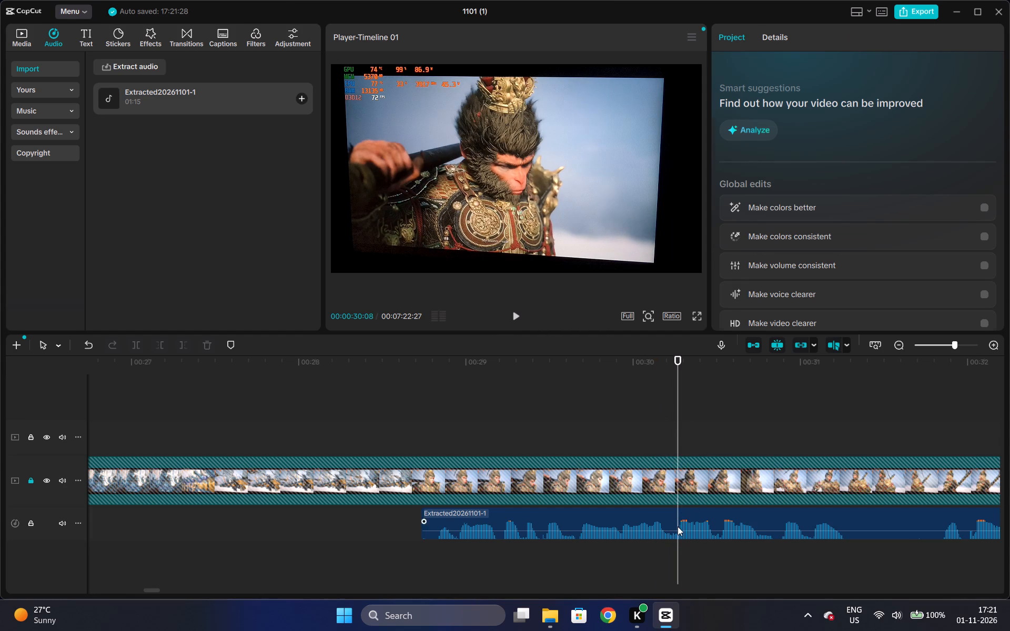
{"action": "type", "text": "q"}
{"action": "key", "text": "space"}
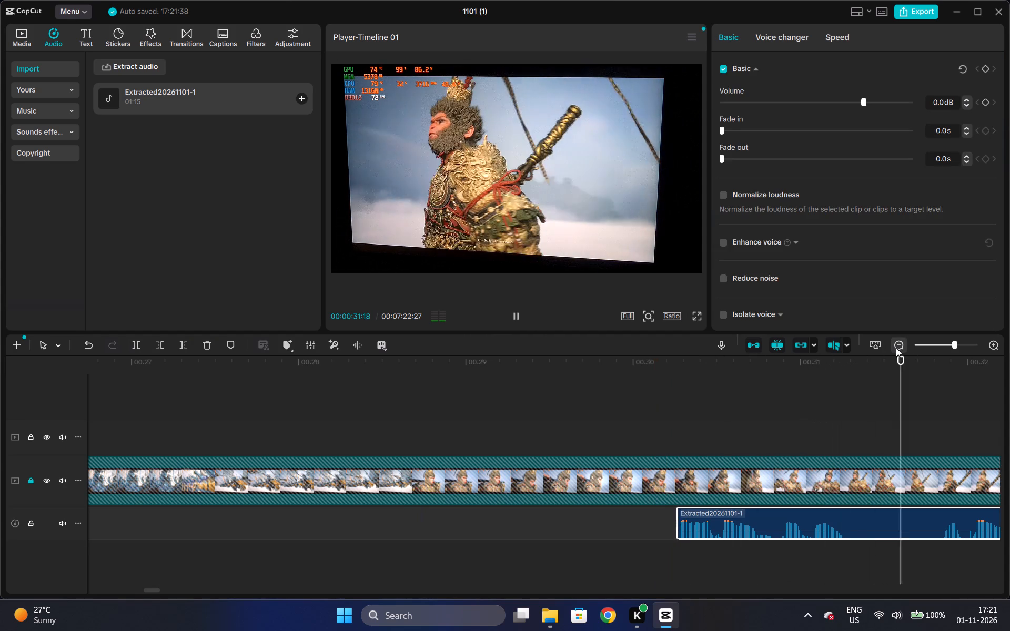
{"action": "key", "text": "space"}
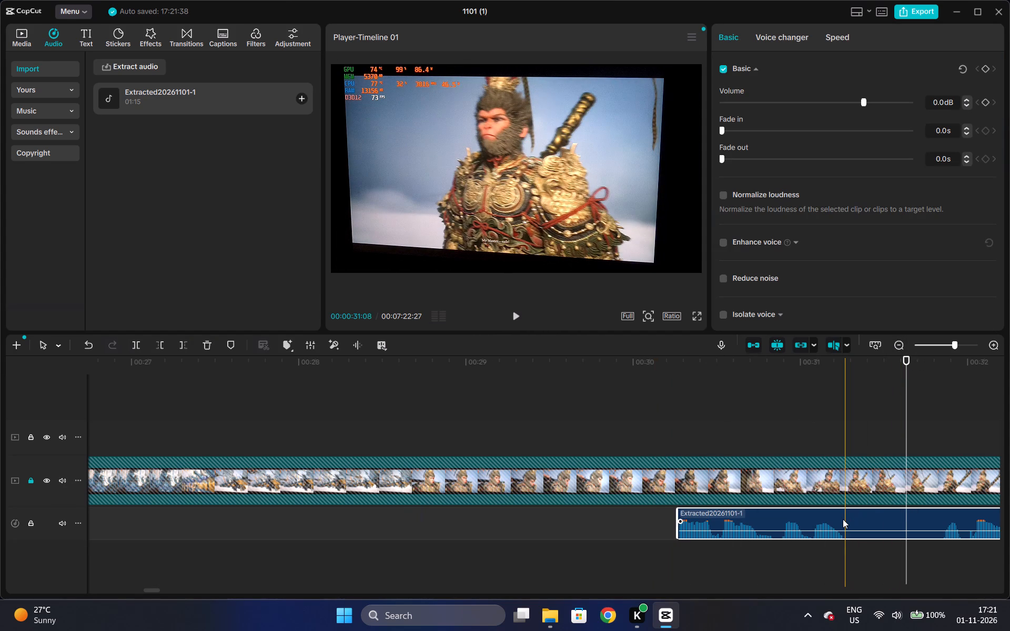
Cut the pause between about 00:00:31:06 and 00:00:31:25 from the long voice clip, close the gap, and play the join.
{"action": "key", "text": "ctrl+b"}
{"action": "key", "text": "space"}
{"action": "key", "text": "space"}
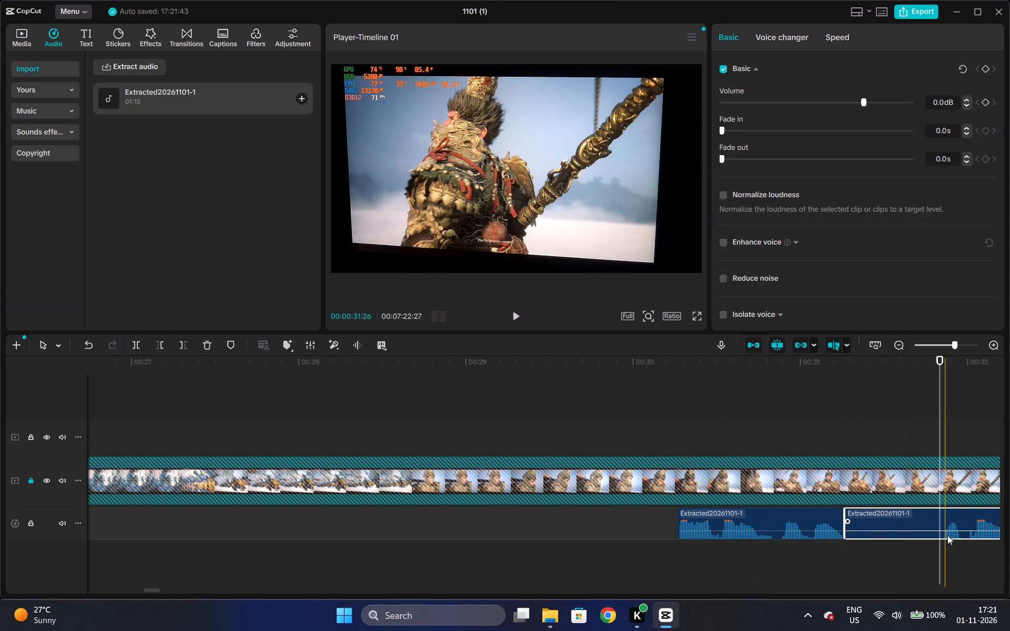
{"action": "key", "text": "ctrl+b"}
{"action": "left_click", "coordinate": [926, 532]}
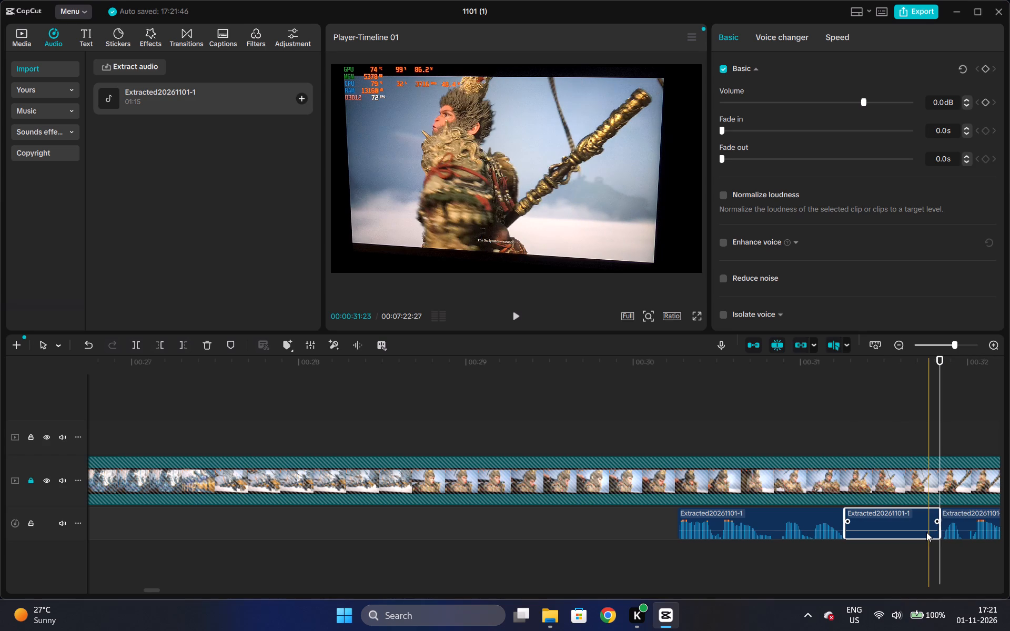
{"action": "key", "text": "ctrl+x"}
{"action": "left_click_drag", "start_coordinate": [959, 523], "coordinate": [864, 523]}
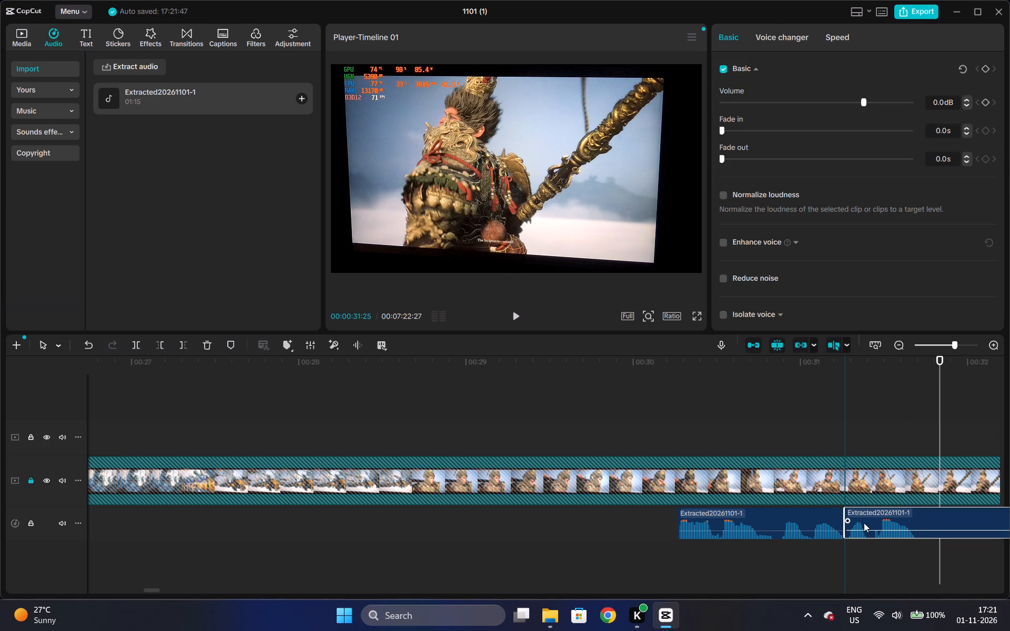
{"action": "left_click", "coordinate": [827, 477]}
{"action": "key", "text": "space"}
{"action": "key", "text": "space"}
Cut the pause between about 00:00:31:20 and 00:00:32:20 from the voice clip and close the gap.
{"action": "double_click", "coordinate": [897, 347]}
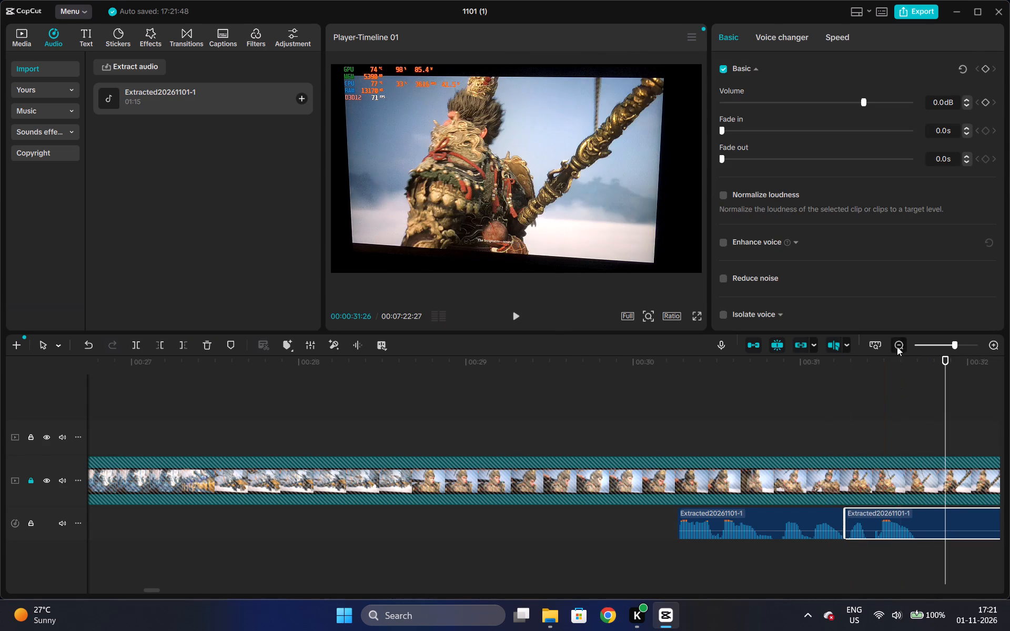
{"action": "left_click_drag", "start_coordinate": [149, 588], "coordinate": [165, 587]}
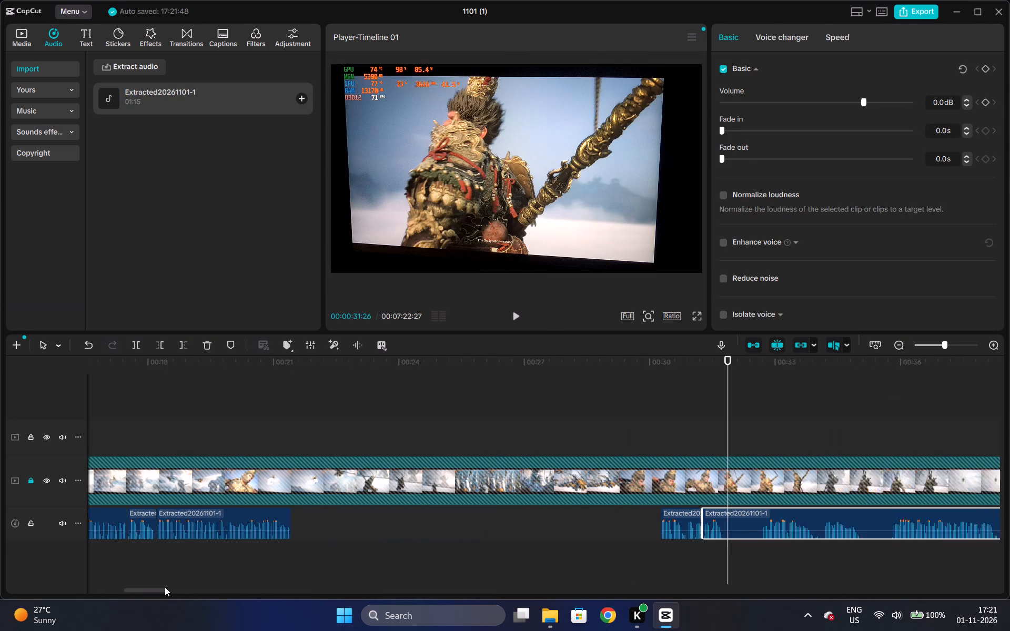
{"action": "left_click_drag", "start_coordinate": [165, 587], "coordinate": [178, 588]}
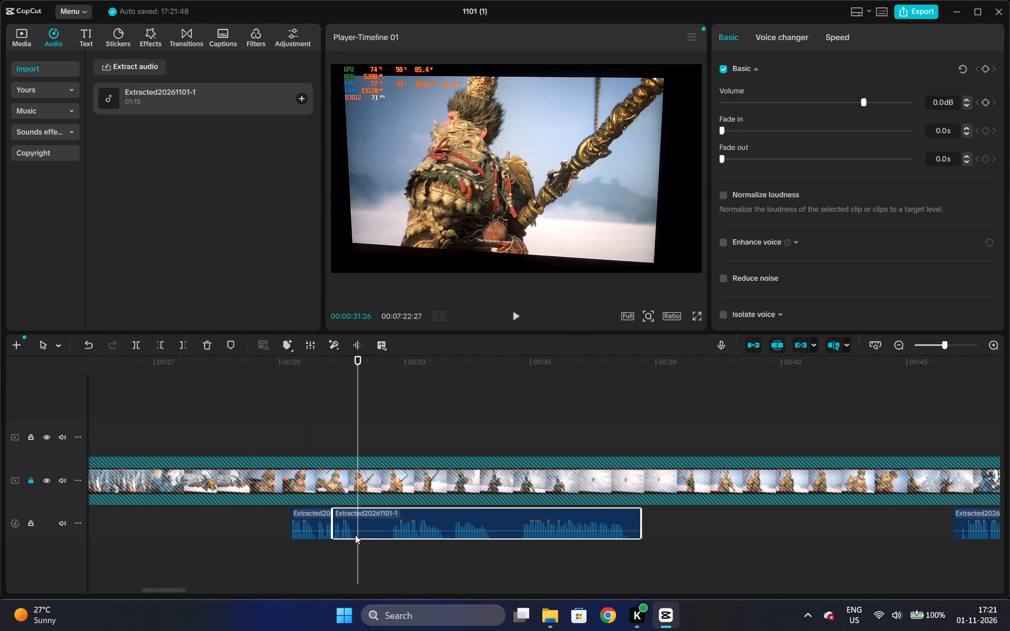
{"action": "left_click", "coordinate": [354, 525]}
{"action": "key", "text": "ctrl+b"}
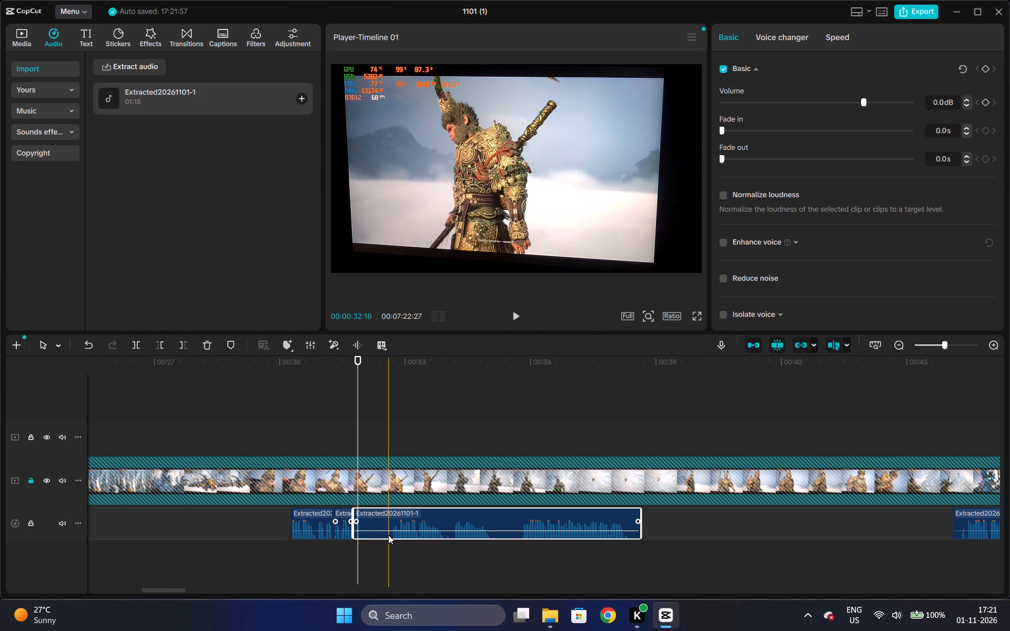
{"action": "key", "text": "ctrl+b"}
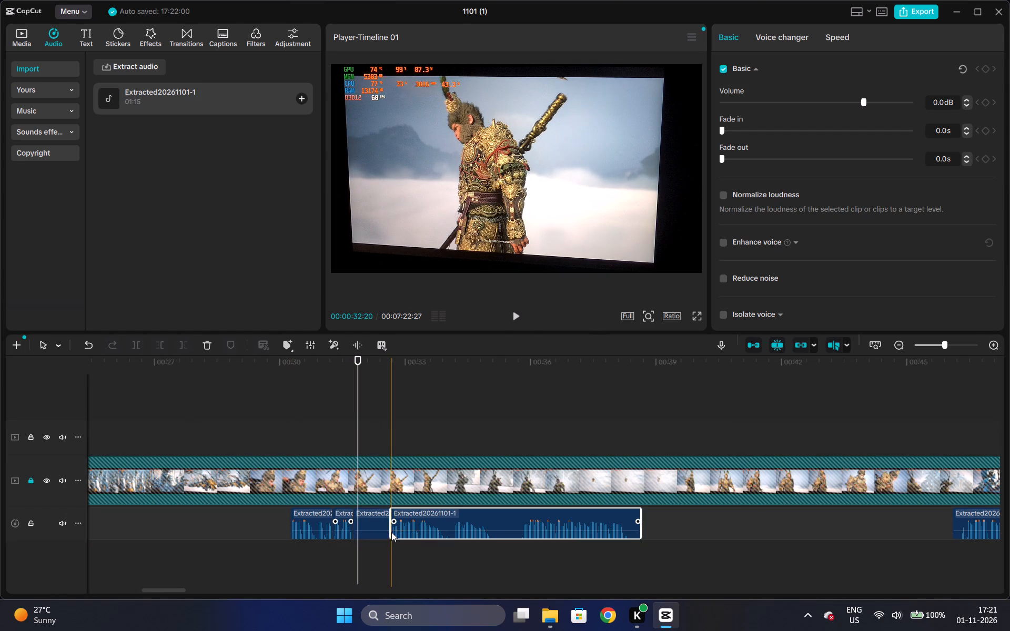
{"action": "left_click", "coordinate": [379, 522]}
{"action": "key", "text": "ctrl+x"}
{"action": "left_click_drag", "start_coordinate": [409, 511], "coordinate": [401, 513]}
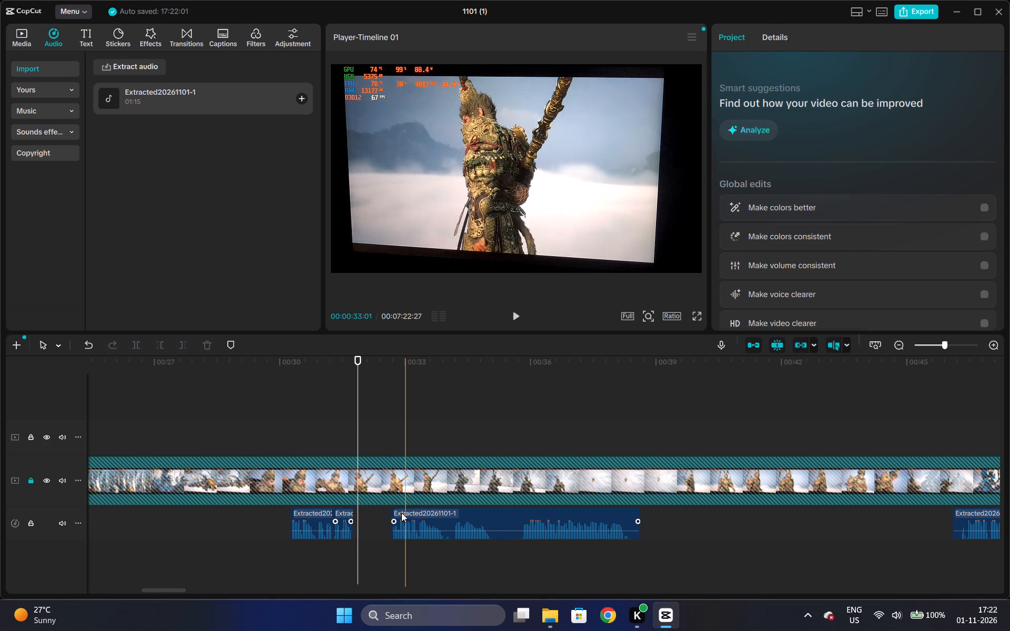
{"action": "left_click_drag", "start_coordinate": [401, 513], "coordinate": [370, 511]}
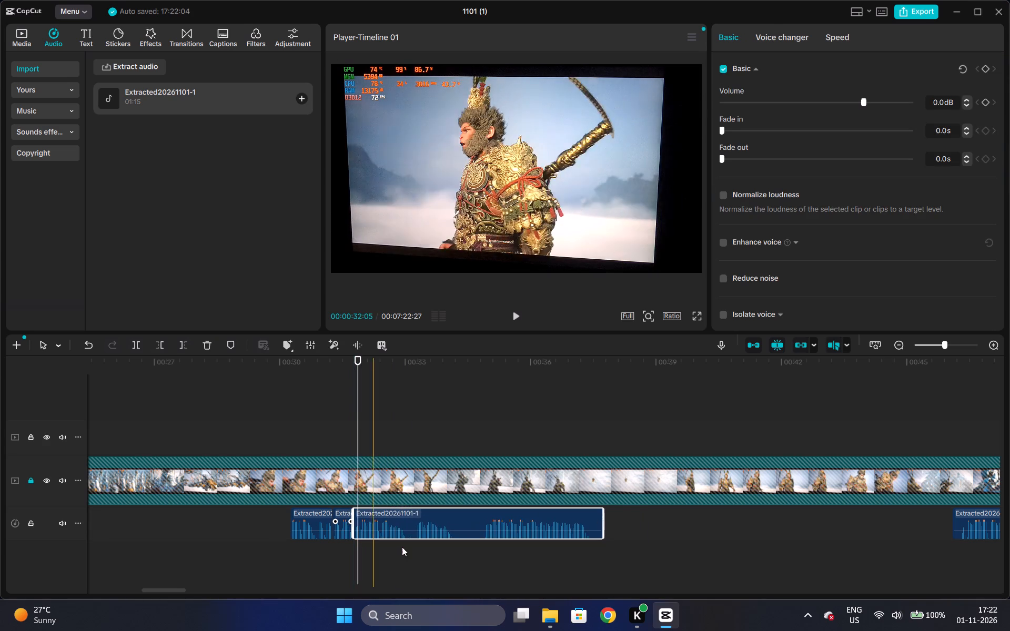
Move the three joined voice pieces from about 30 seconds back against the earlier voice audio at about 00:00:21:13, and play them.
{"action": "left_click_drag", "start_coordinate": [170, 588], "coordinate": [161, 587]}
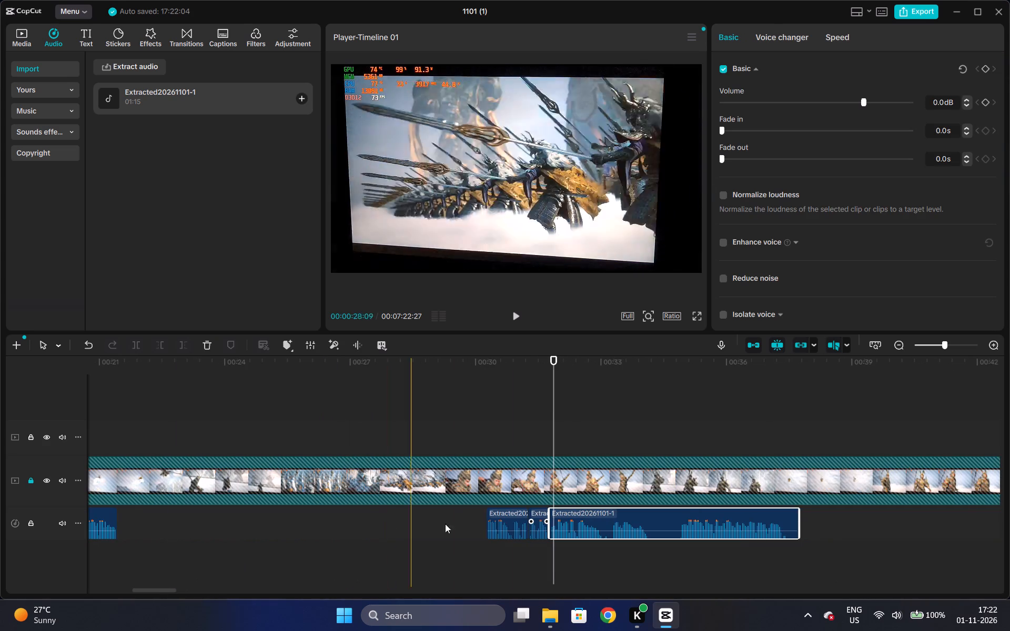
{"action": "left_click", "coordinate": [502, 512], "text": "ctrl"}
{"action": "left_click", "coordinate": [537, 518], "text": "ctrl"}
{"action": "left_click_drag", "start_coordinate": [542, 518], "coordinate": [499, 517]}
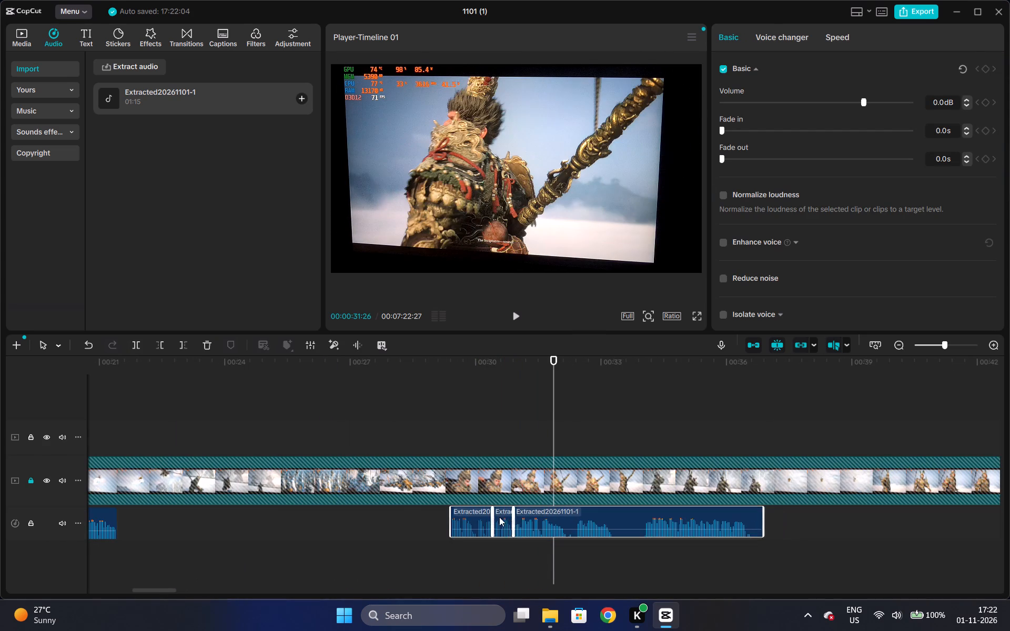
{"action": "left_click_drag", "start_coordinate": [499, 517], "coordinate": [173, 517]}
{"action": "left_click", "coordinate": [113, 414]}
{"action": "key", "text": "space"}
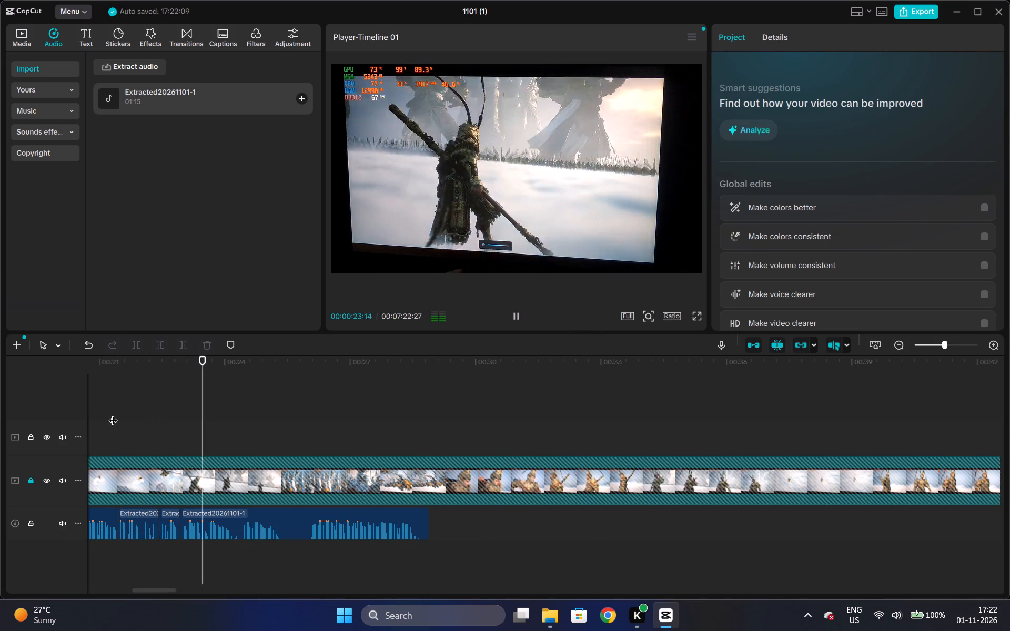
{"action": "key", "text": "space"}
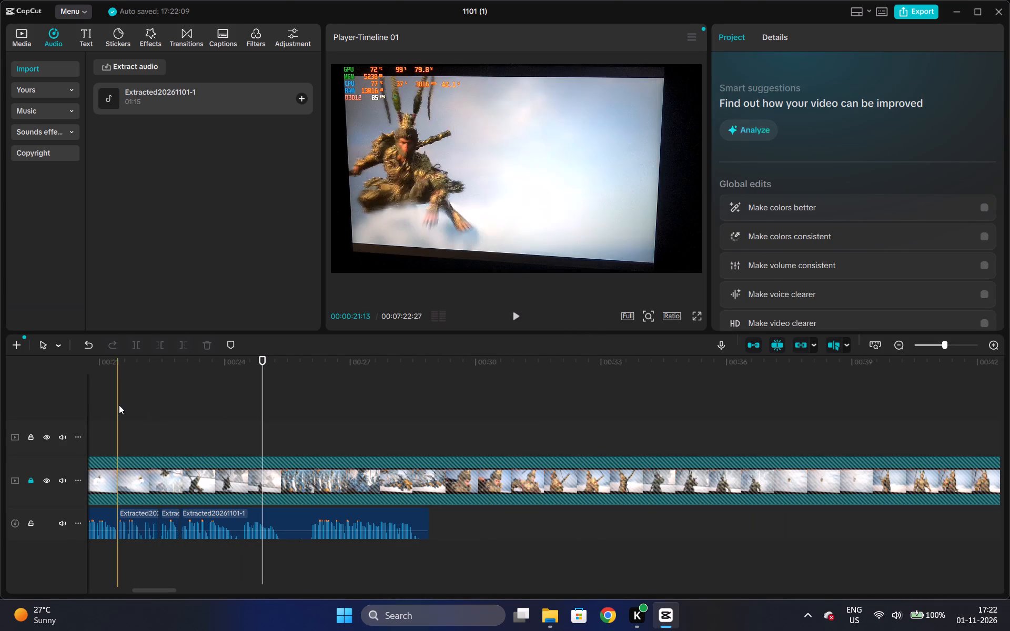
Cut the short pause between about 00:00:24:06 and 00:00:24:12 from the voice clip, close the gap, and play the join.
{"action": "left_click", "coordinate": [233, 511]}
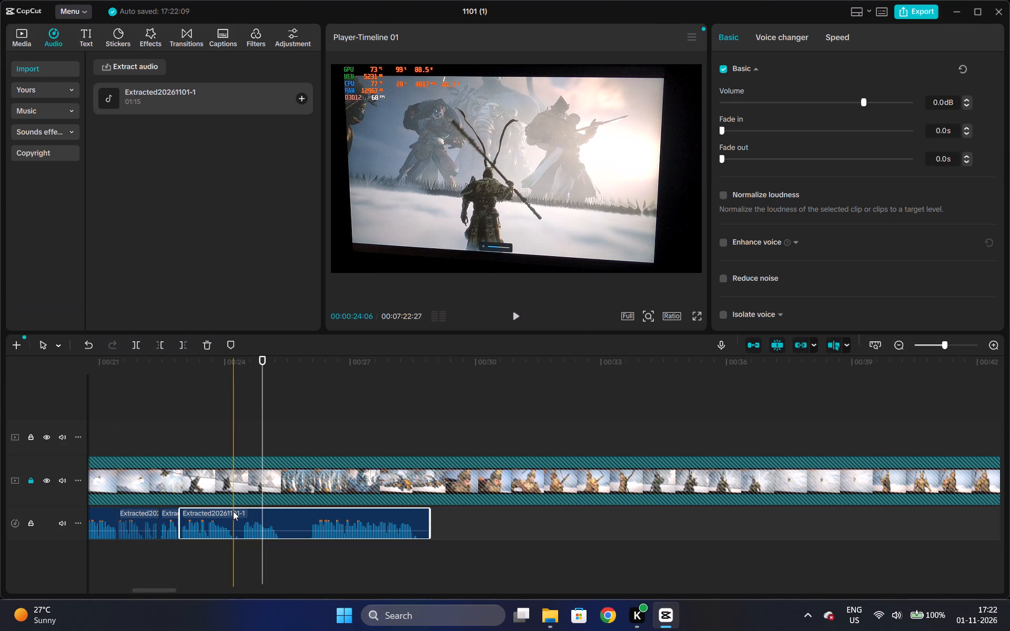
{"action": "key", "text": "ctrl+b"}
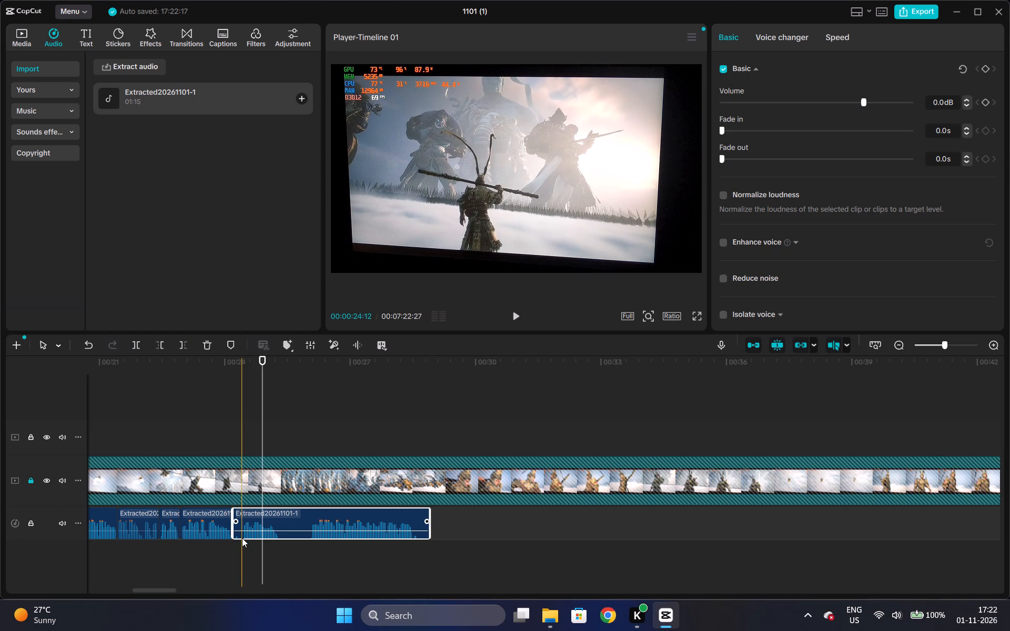
{"action": "key", "text": "ctrl+b"}
{"action": "left_click", "coordinate": [233, 532]}
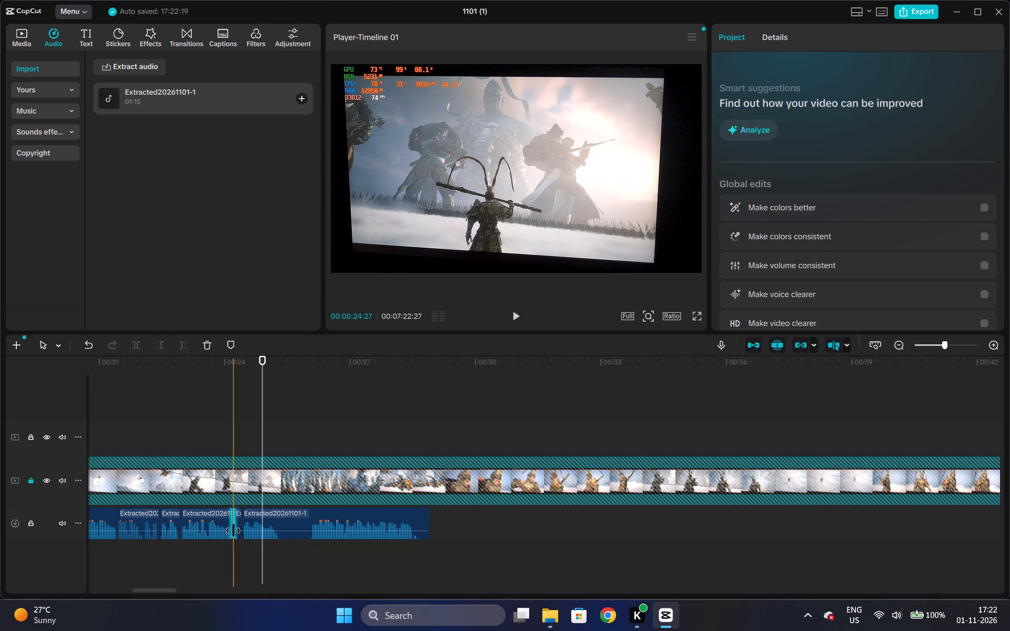
{"action": "left_click", "coordinate": [237, 524]}
{"action": "key", "text": "ctrl+x"}
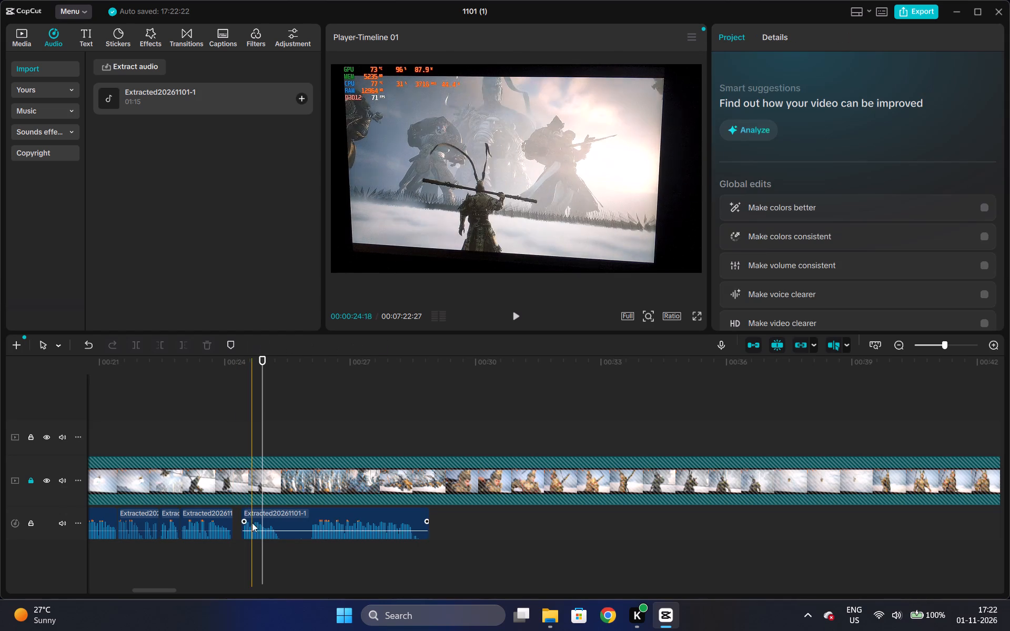
{"action": "left_click_drag", "start_coordinate": [254, 514], "coordinate": [246, 513]}
{"action": "left_click", "coordinate": [235, 433]}
{"action": "key", "text": "space"}
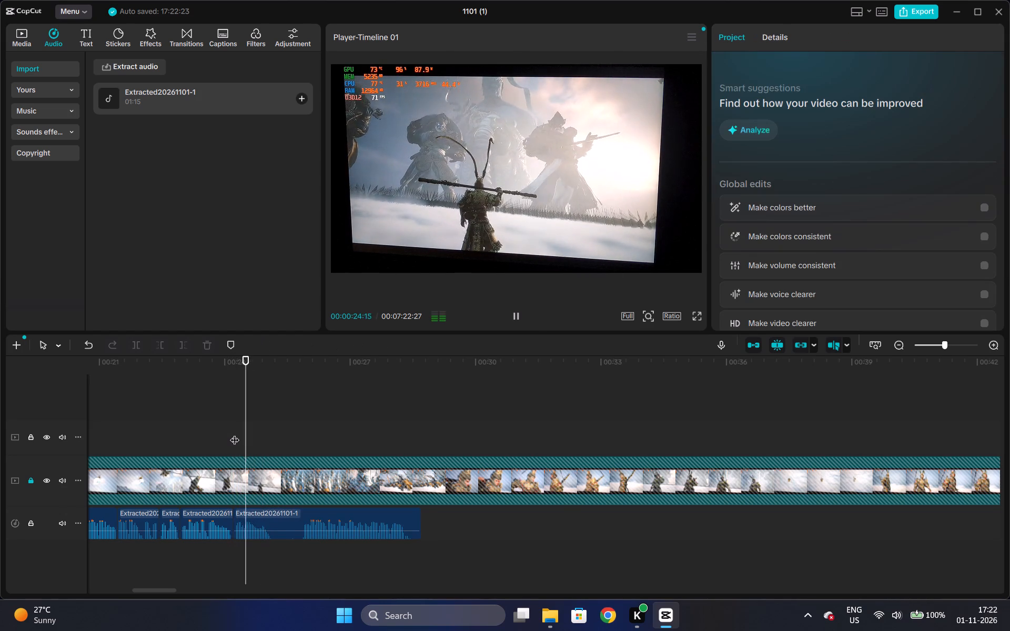
{"action": "key", "text": "space"}
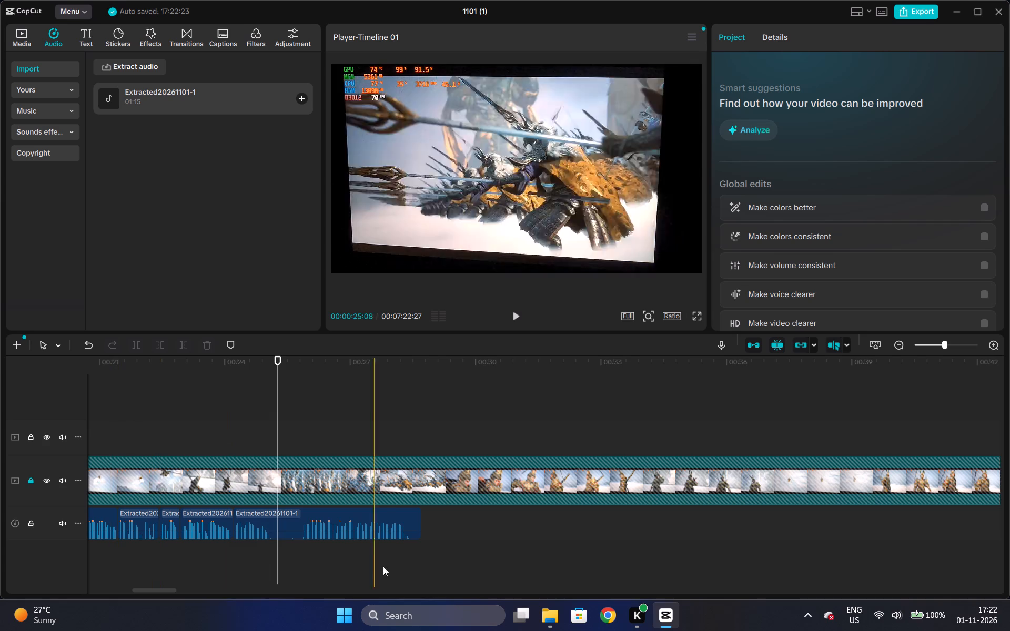
Cut the silence between about 25 and 25.8 seconds from the last joined voice piece, close the gap, and listen to the remainder.
{"action": "left_click", "coordinate": [269, 521]}
{"action": "key", "text": "ctrl+b"}
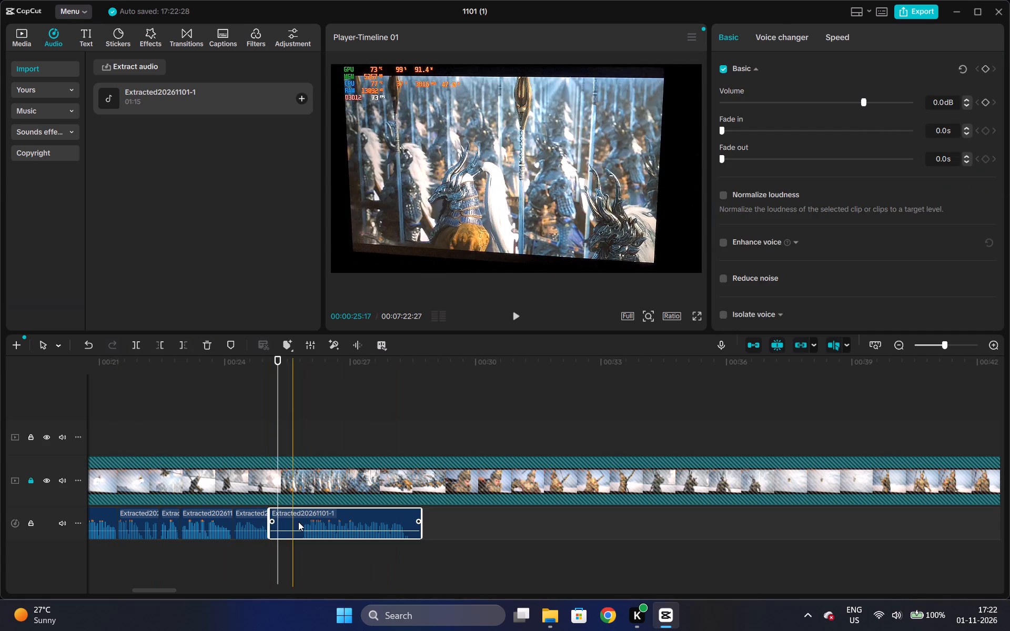
{"action": "key", "text": "ctrl+b"}
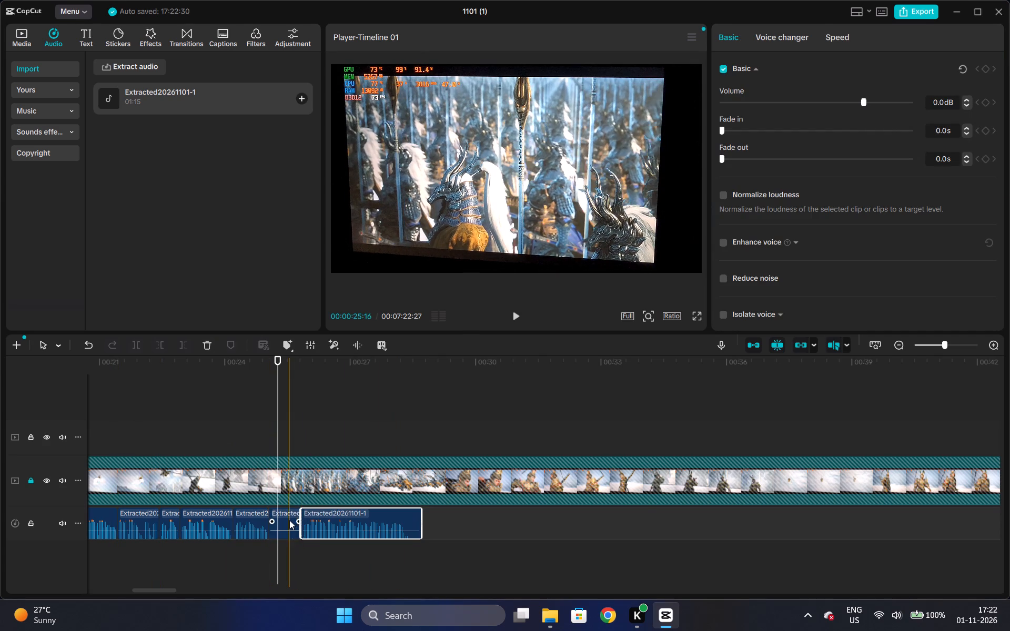
{"action": "left_click", "coordinate": [289, 520]}
{"action": "key", "text": "ctrl+x"}
{"action": "left_click_drag", "start_coordinate": [318, 509], "coordinate": [285, 511]}
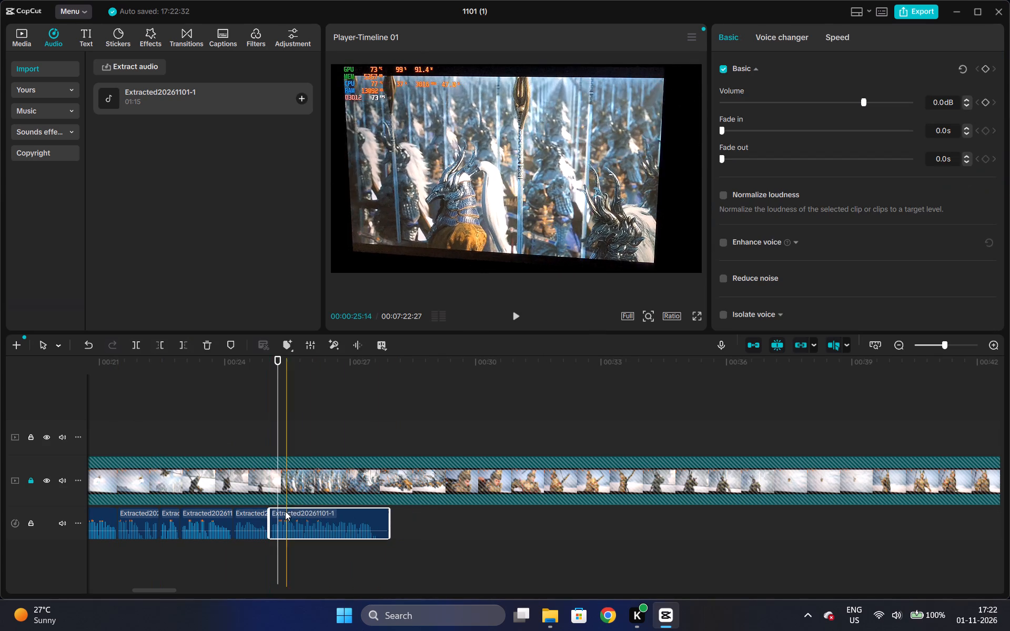
{"action": "left_click", "coordinate": [274, 416]}
{"action": "key", "text": "space"}
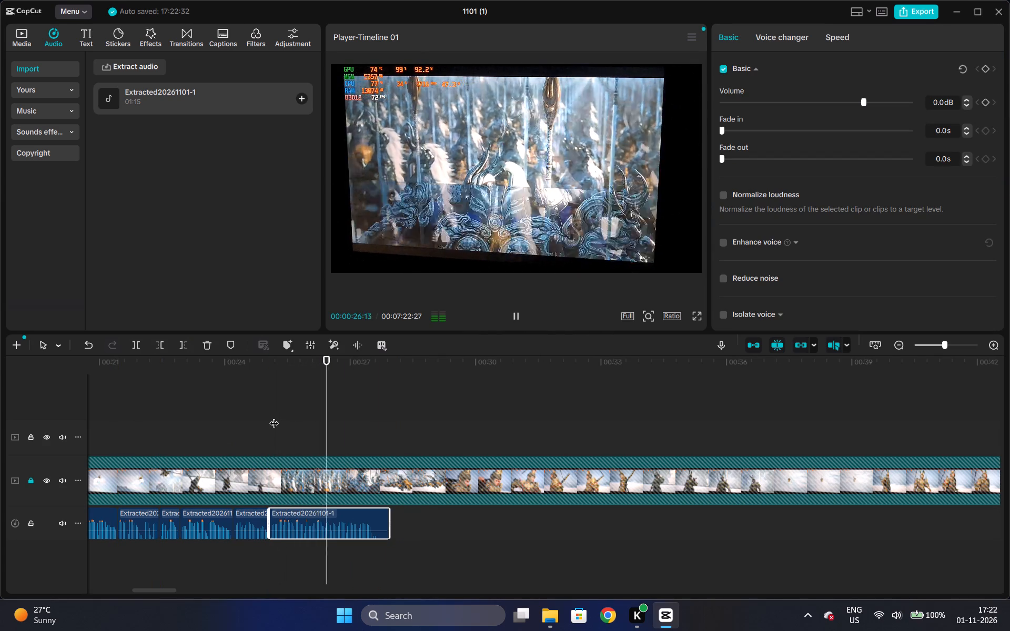
{"action": "key", "text": "space"}
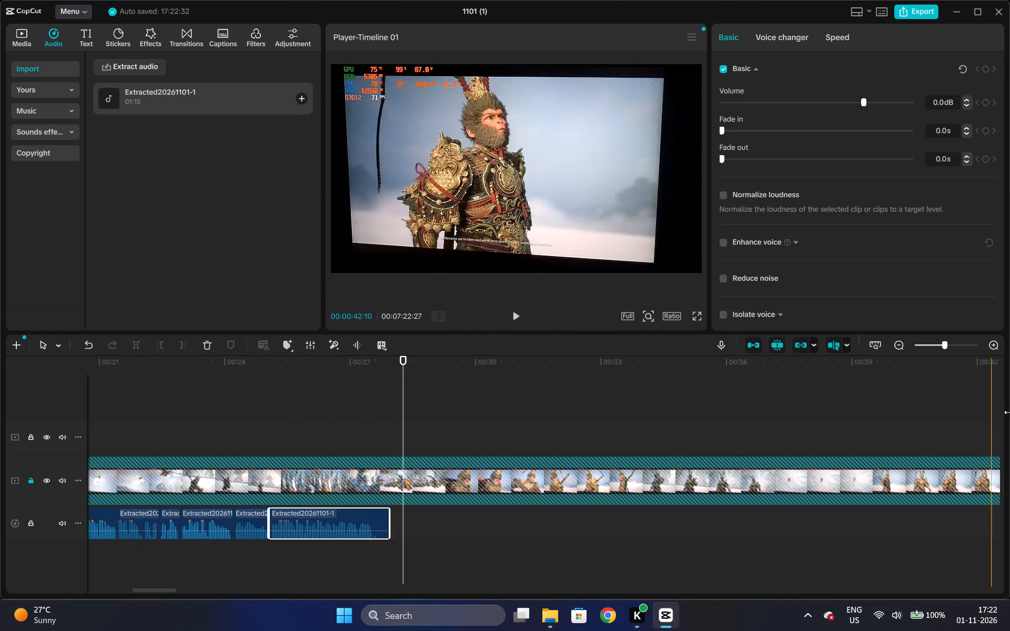
Replay the joined voice pieces from about 23 seconds and inspect the individual pieces up to about 28 seconds.
{"action": "double_click", "coordinate": [891, 345]}
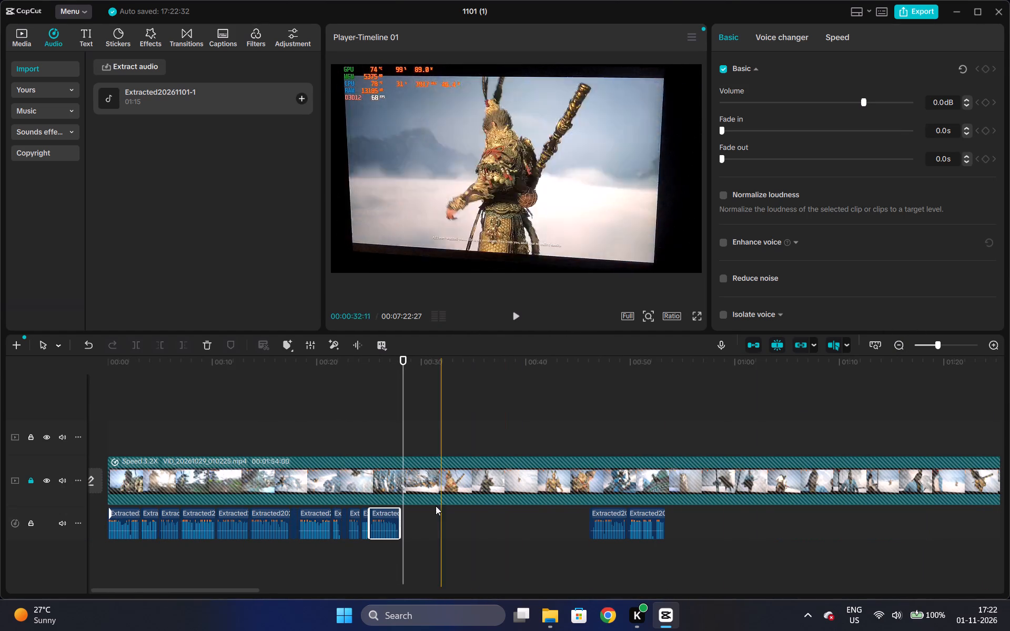
{"action": "left_click", "coordinate": [346, 371]}
{"action": "key", "text": "space"}
{"action": "key", "text": "space"}
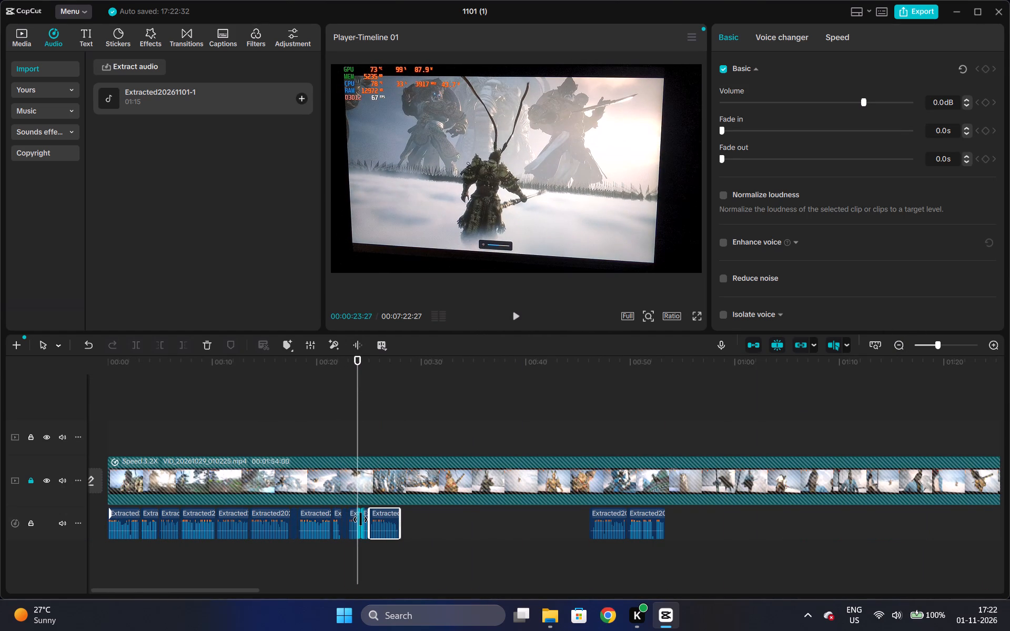
{"action": "left_click", "coordinate": [356, 515]}
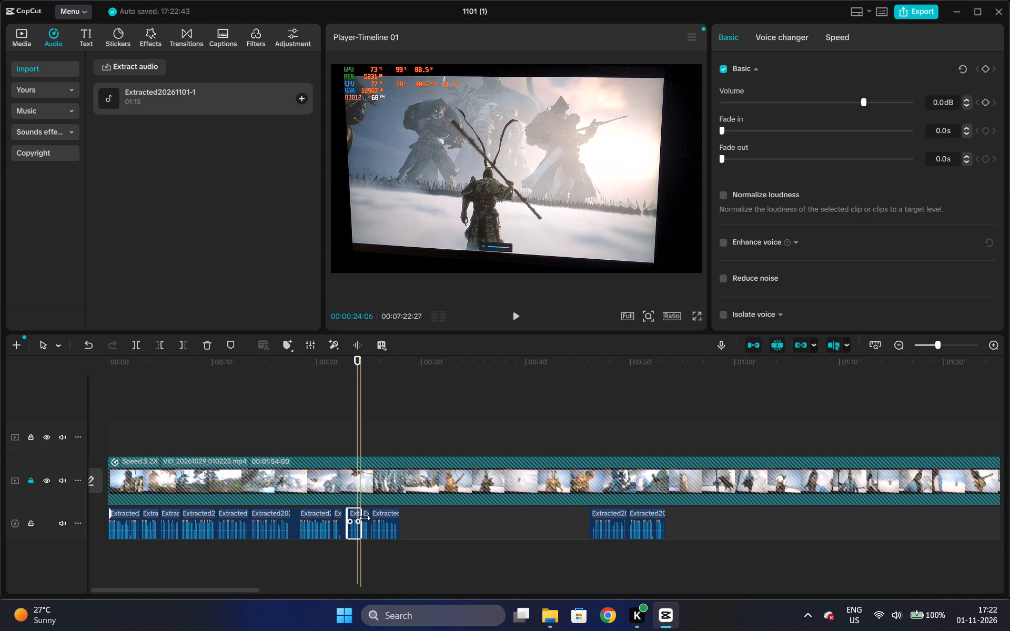
{"action": "left_click", "coordinate": [365, 521], "text": "ctrl"}
{"action": "left_click", "coordinate": [371, 521], "text": "ctrl"}
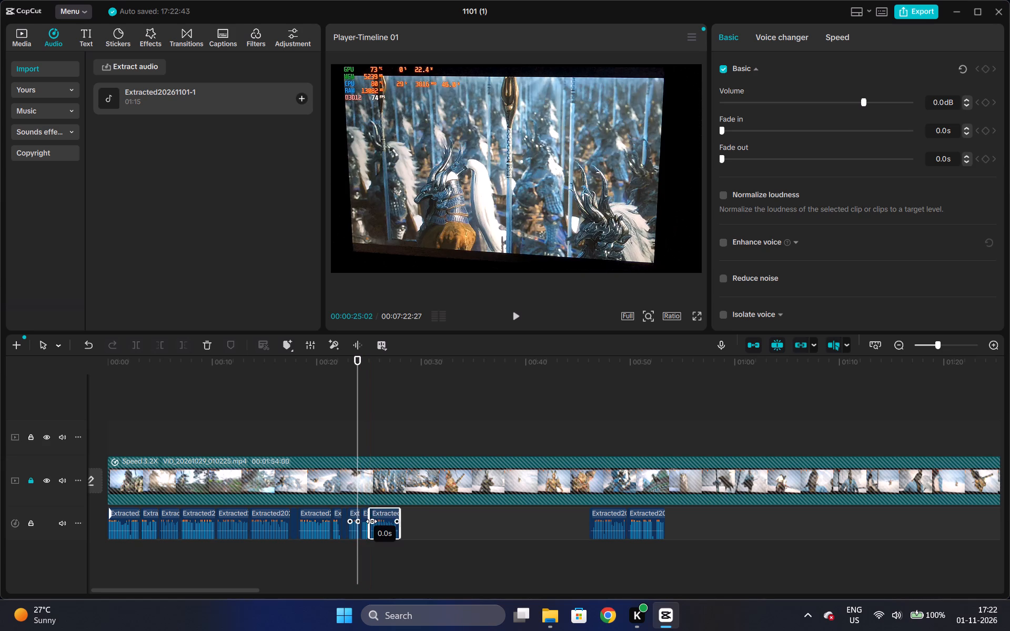
{"action": "left_click", "coordinate": [991, 346]}
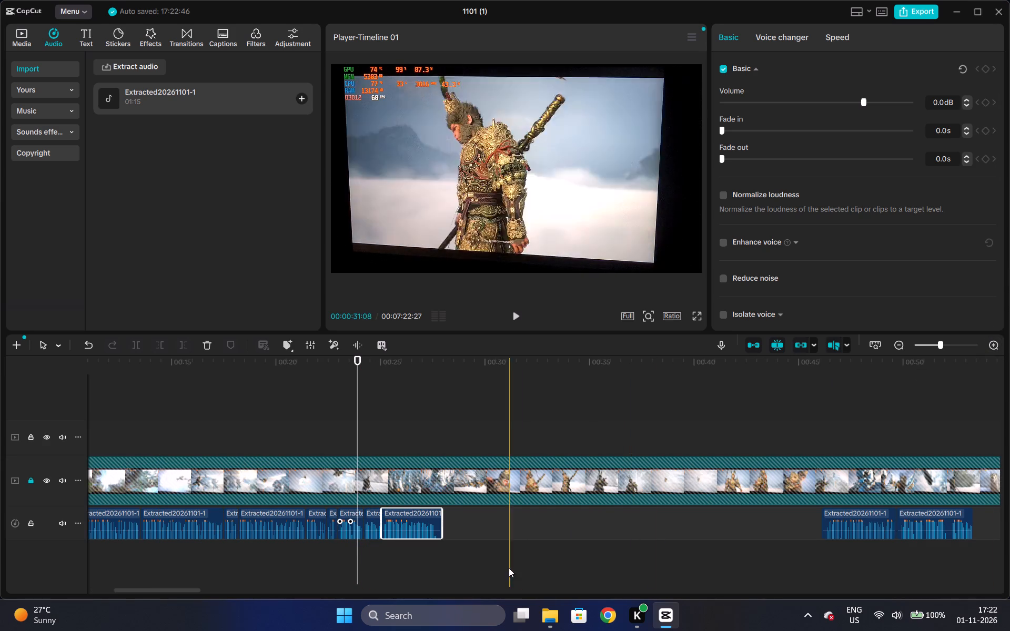
Open the source recording VID_20261029_010225.mp4 in VLC media player, skim its opening, and return playback to the start.
{"action": "left_click", "coordinate": [558, 614]}
{"action": "double_click", "coordinate": [231, 111]}
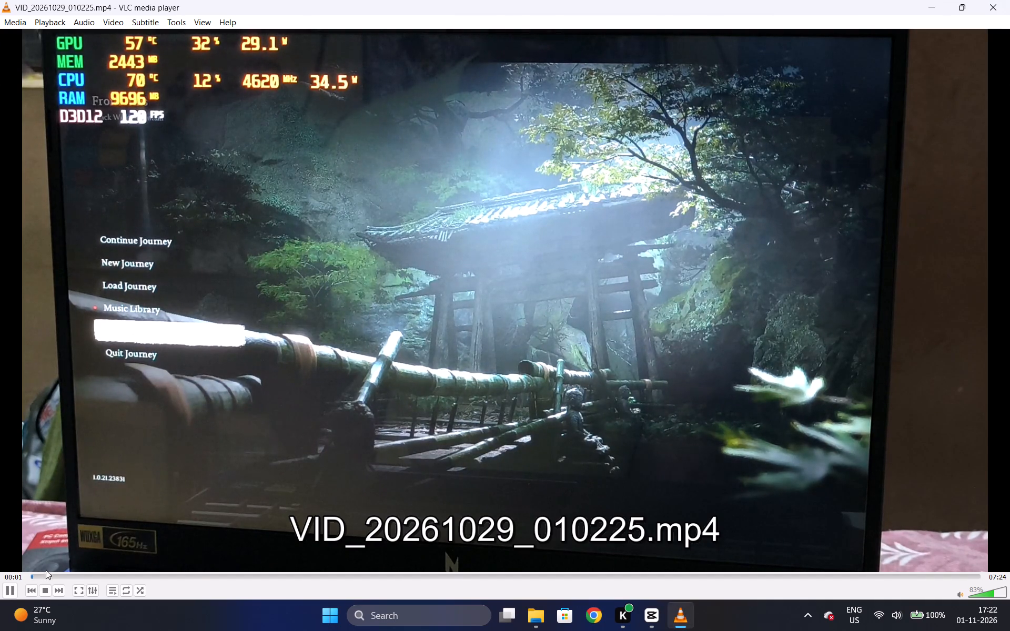
{"action": "left_click", "coordinate": [52, 575]}
{"action": "left_click", "coordinate": [72, 575]}
{"action": "left_click_drag", "start_coordinate": [72, 575], "coordinate": [16, 575]}
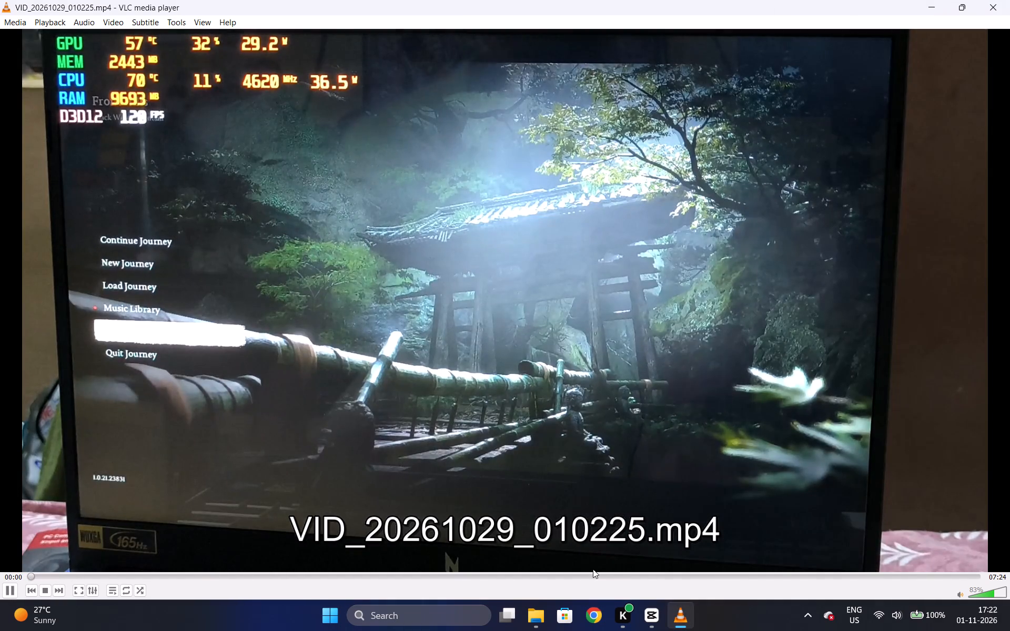
Increase the recording's playback speed by one fine step.
{"action": "left_click", "coordinate": [51, 23]}
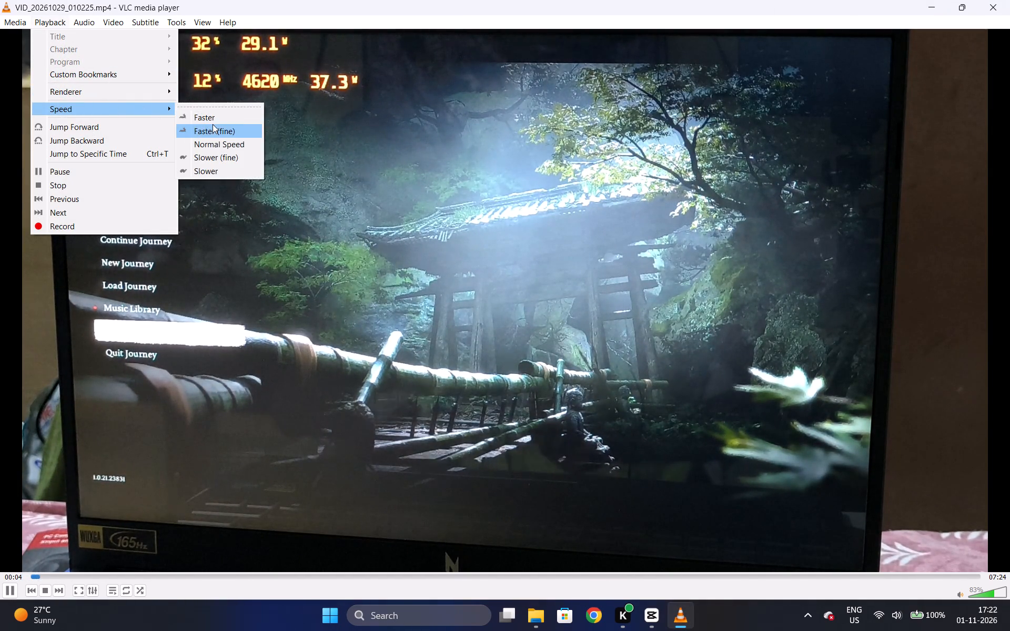
{"action": "left_click", "coordinate": [213, 131]}
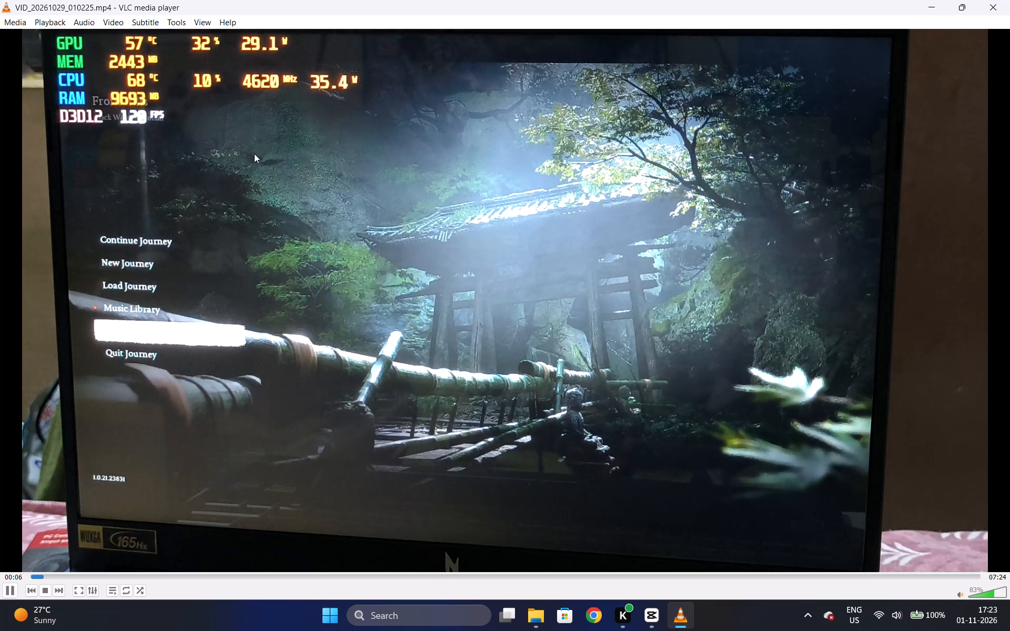
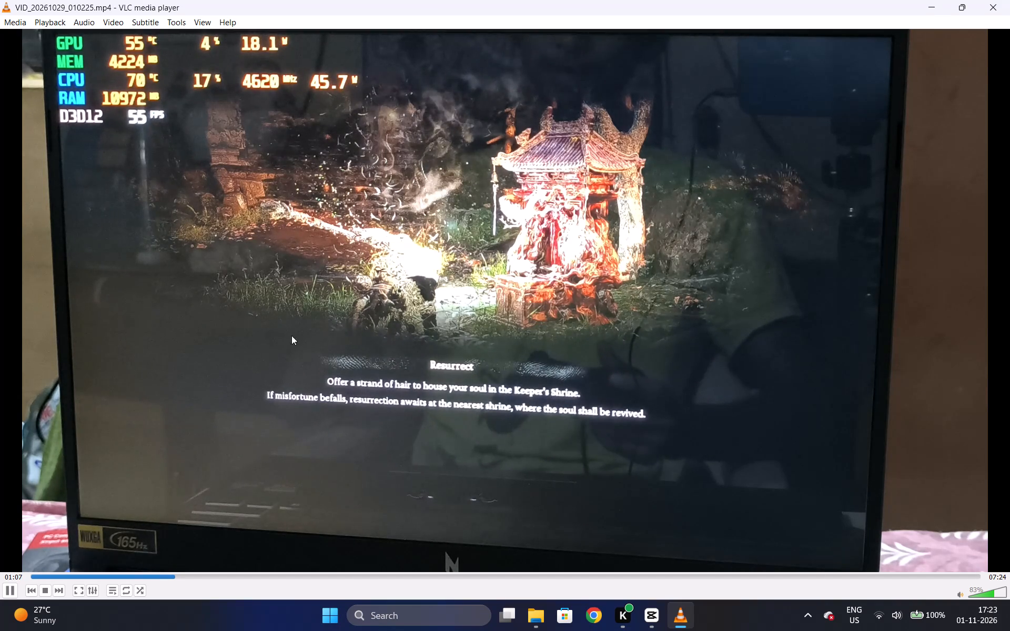
Pause the source recording, switch to CapCut, and listen to the detached voice pieces from about 46 to 48 seconds.
{"action": "left_click", "coordinate": [6, 586]}
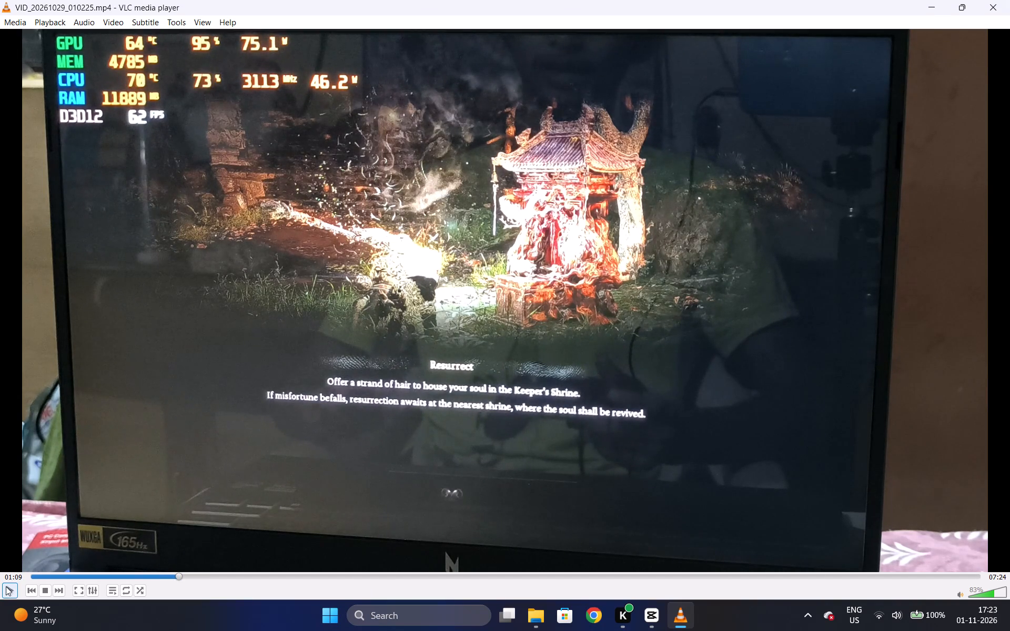
{"action": "left_click", "coordinate": [643, 614]}
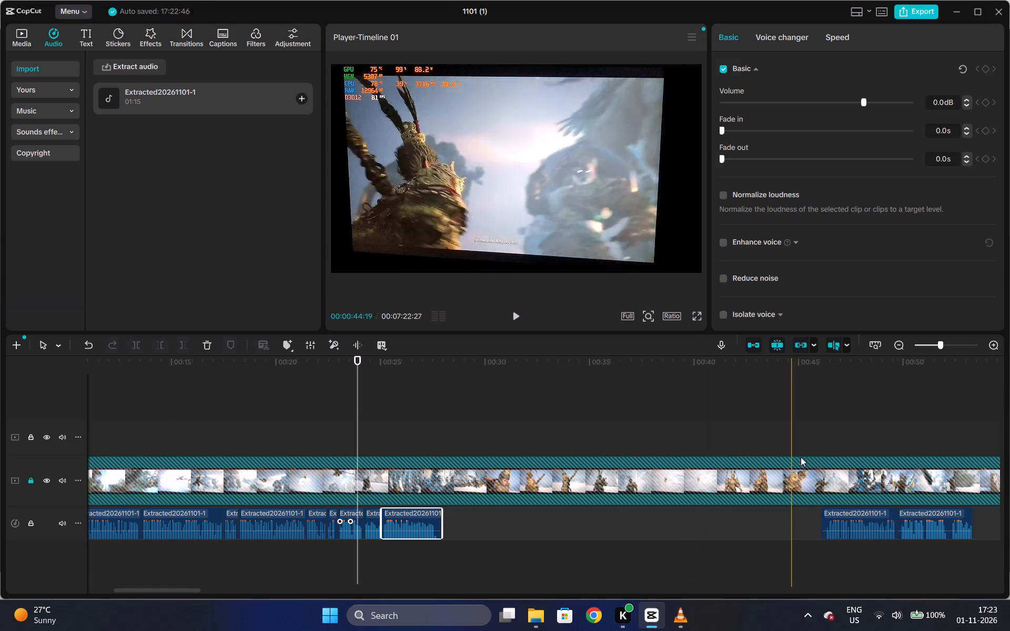
{"action": "left_click", "coordinate": [829, 405]}
{"action": "key", "text": "space"}
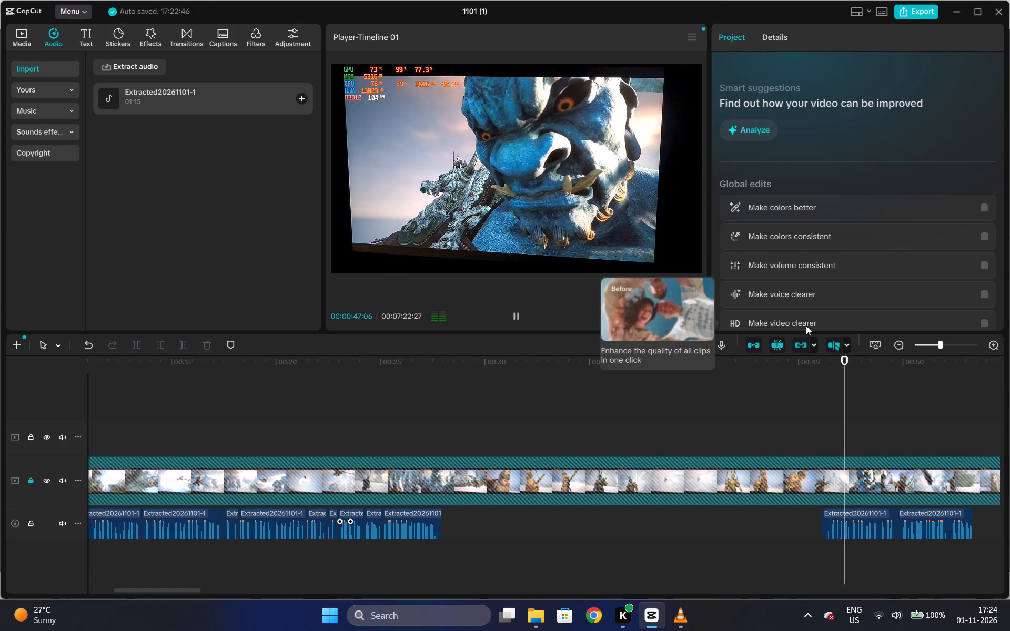
{"action": "key", "text": "space"}
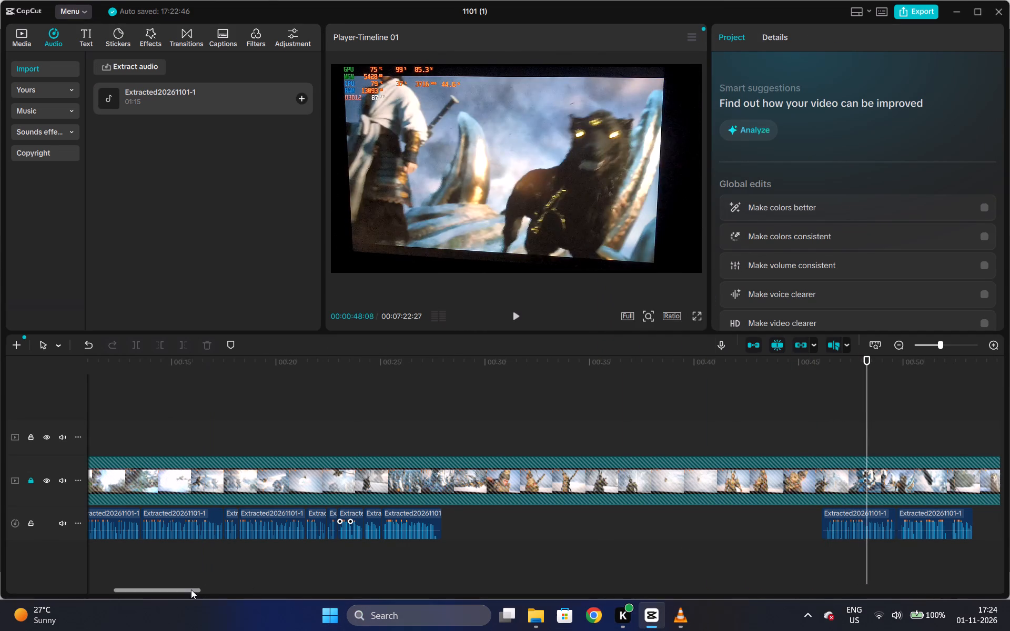
Replay the joined voice pieces from the start of the timeline to about 26 seconds.
{"action": "left_click_drag", "start_coordinate": [191, 589], "coordinate": [0, 587]}
{"action": "left_click", "coordinate": [123, 364]}
{"action": "key", "text": "space"}
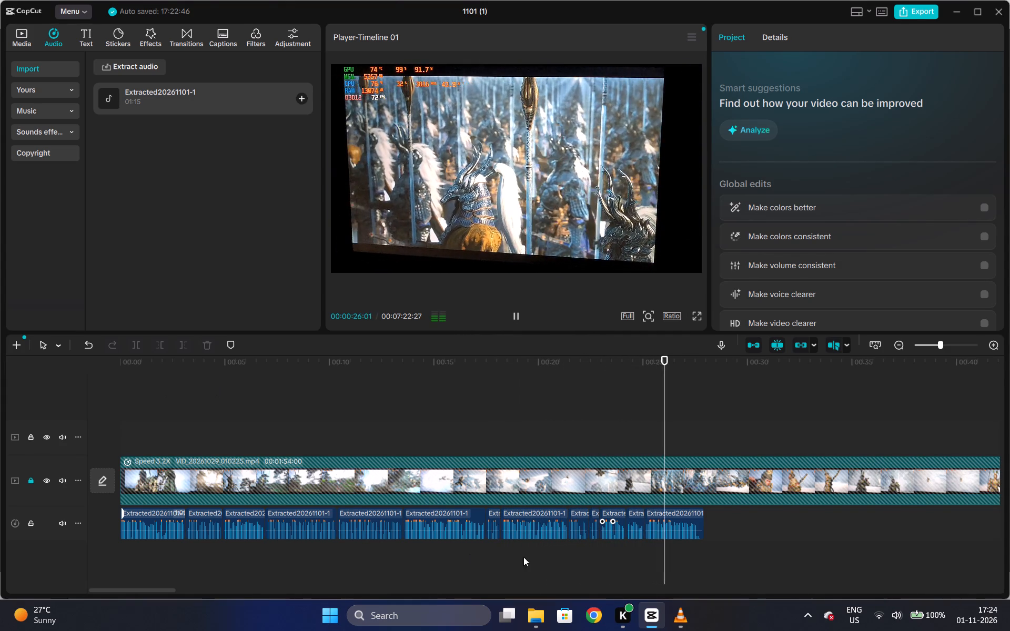
{"action": "key", "text": "space"}
Cut the three voice pieces between about 23 and 28 seconds out of the timeline.
{"action": "left_click", "coordinate": [610, 513]}
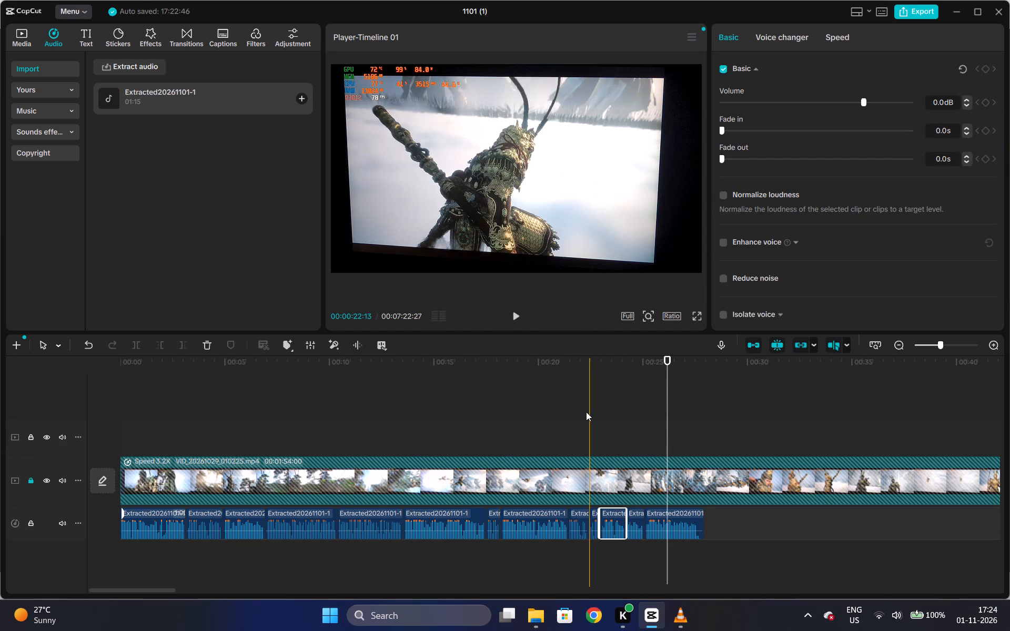
{"action": "left_click", "coordinate": [593, 408]}
{"action": "left_click", "coordinate": [616, 520]}
{"action": "left_click", "coordinate": [638, 514], "text": "ctrl"}
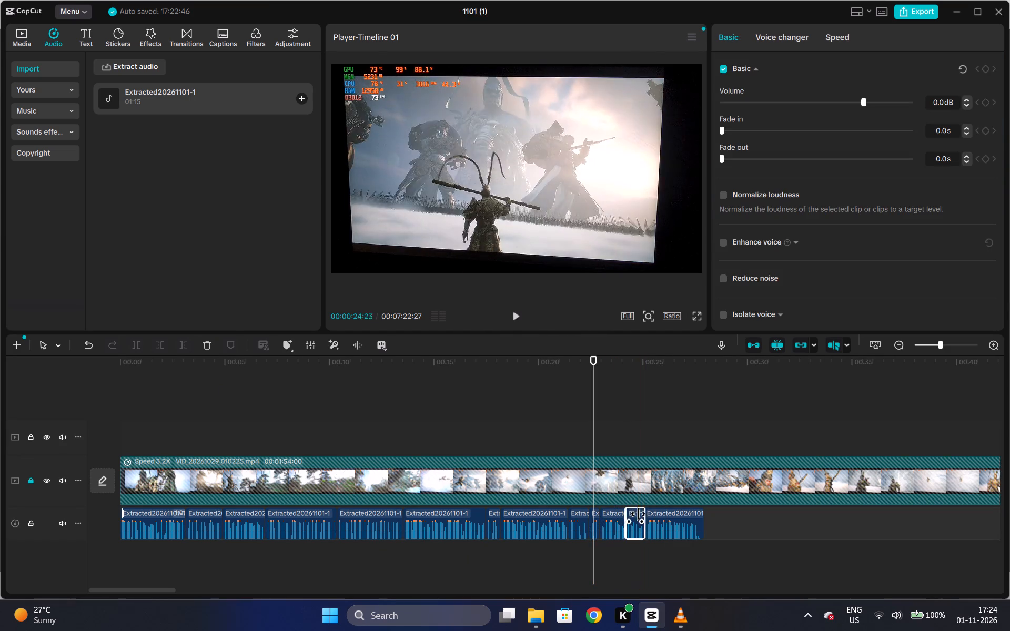
{"action": "left_click", "coordinate": [669, 515], "text": "ctrl"}
{"action": "left_click", "coordinate": [621, 515], "text": "ctrl"}
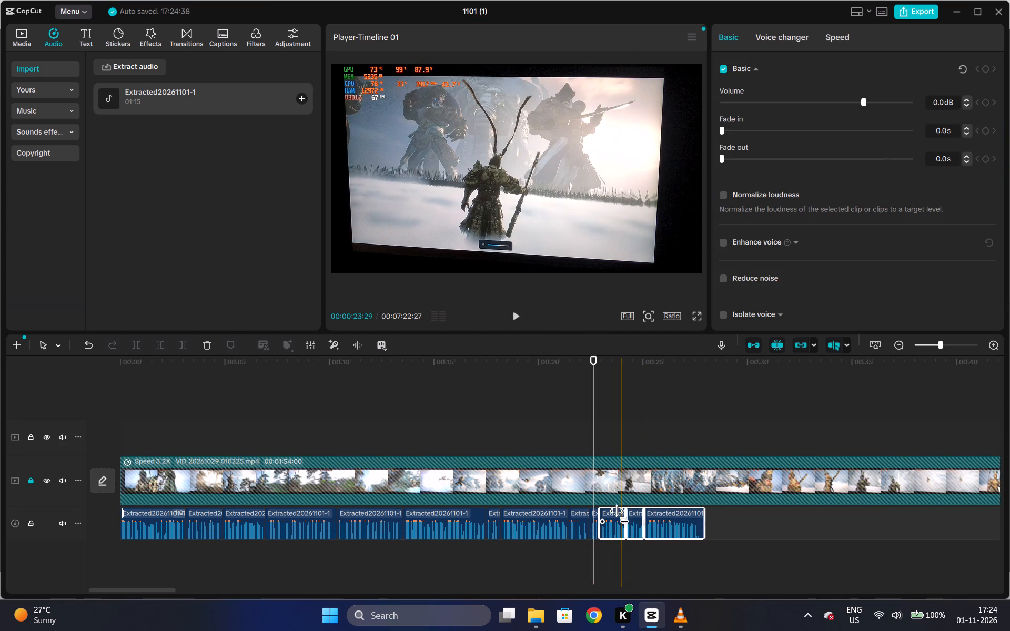
{"action": "key", "text": "ctrl+x"}
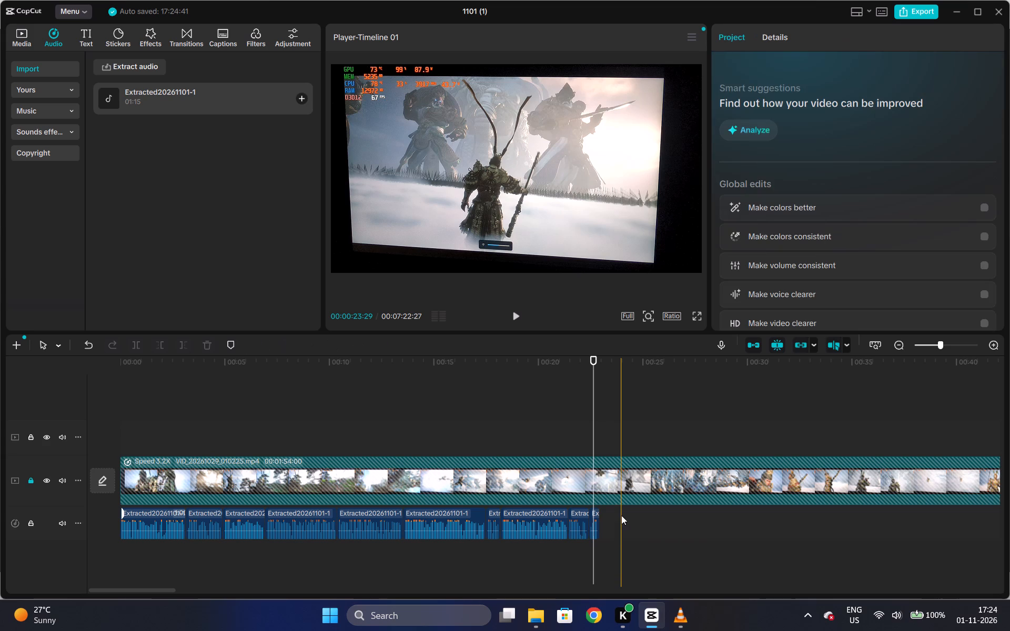
Move the two detached voice pieces from about 46 seconds back to about 23 seconds, joined end to end after the last remaining piece.
{"action": "double_click", "coordinate": [894, 347]}
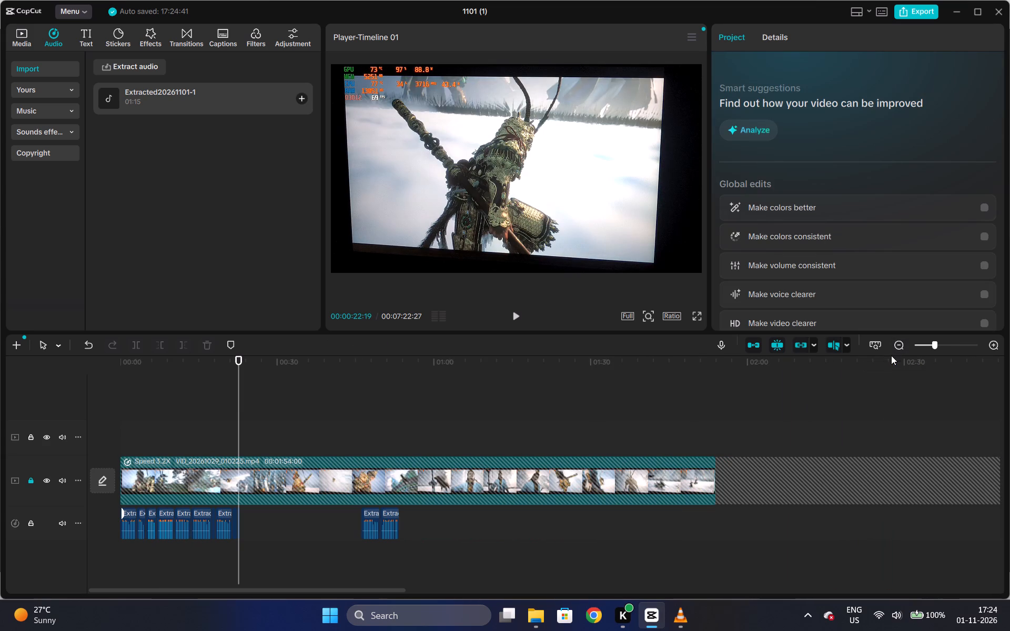
{"action": "left_click", "coordinate": [377, 524]}
{"action": "left_click_drag", "start_coordinate": [369, 512], "coordinate": [248, 510]}
{"action": "left_click_drag", "start_coordinate": [389, 498], "coordinate": [267, 503]}
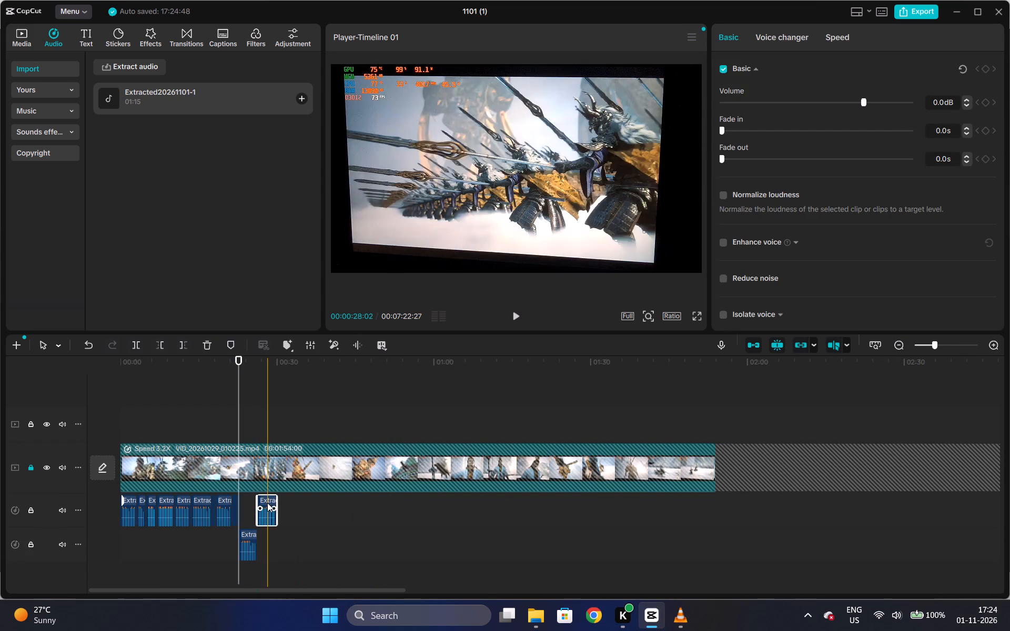
{"action": "triple_click", "coordinate": [992, 341]}
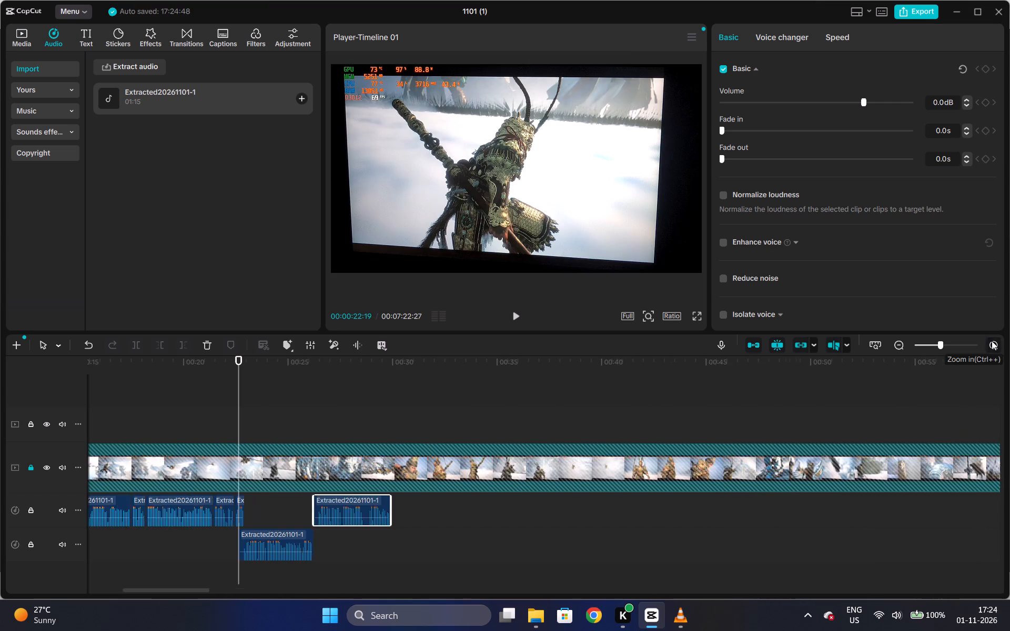
{"action": "left_click_drag", "start_coordinate": [486, 493], "coordinate": [496, 495]}
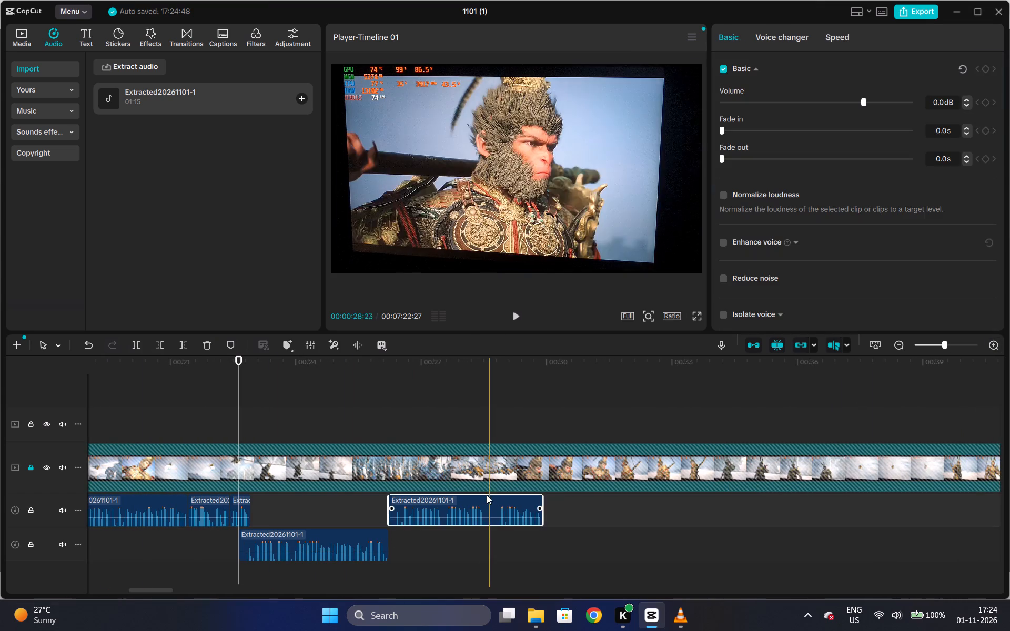
{"action": "left_click_drag", "start_coordinate": [487, 495], "coordinate": [507, 496]}
{"action": "left_click_drag", "start_coordinate": [319, 533], "coordinate": [332, 501]}
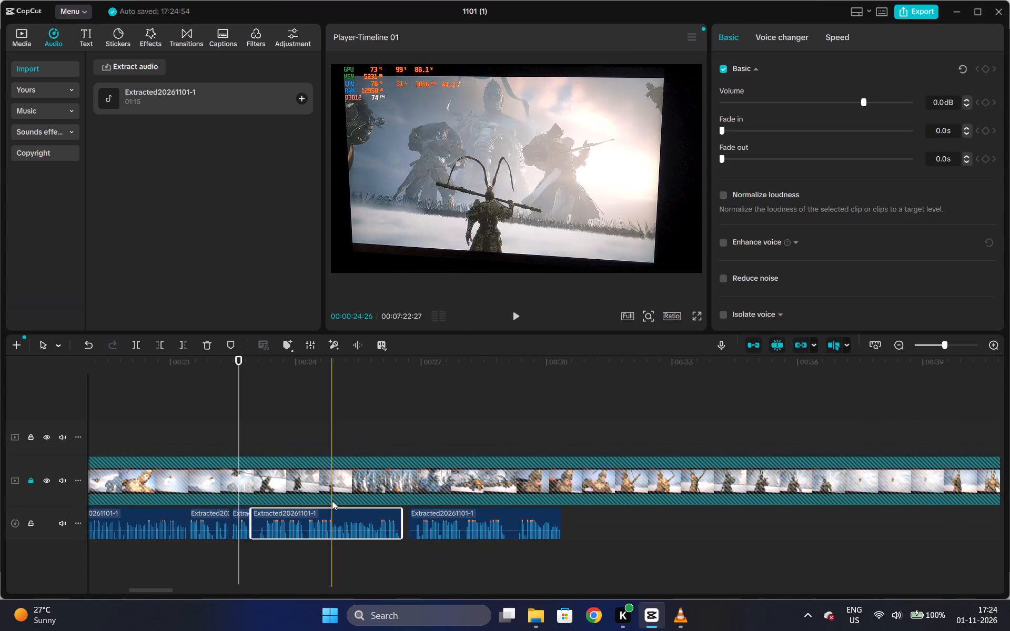
{"action": "left_click", "coordinate": [410, 511]}
{"action": "left_click_drag", "start_coordinate": [426, 511], "coordinate": [419, 510]}
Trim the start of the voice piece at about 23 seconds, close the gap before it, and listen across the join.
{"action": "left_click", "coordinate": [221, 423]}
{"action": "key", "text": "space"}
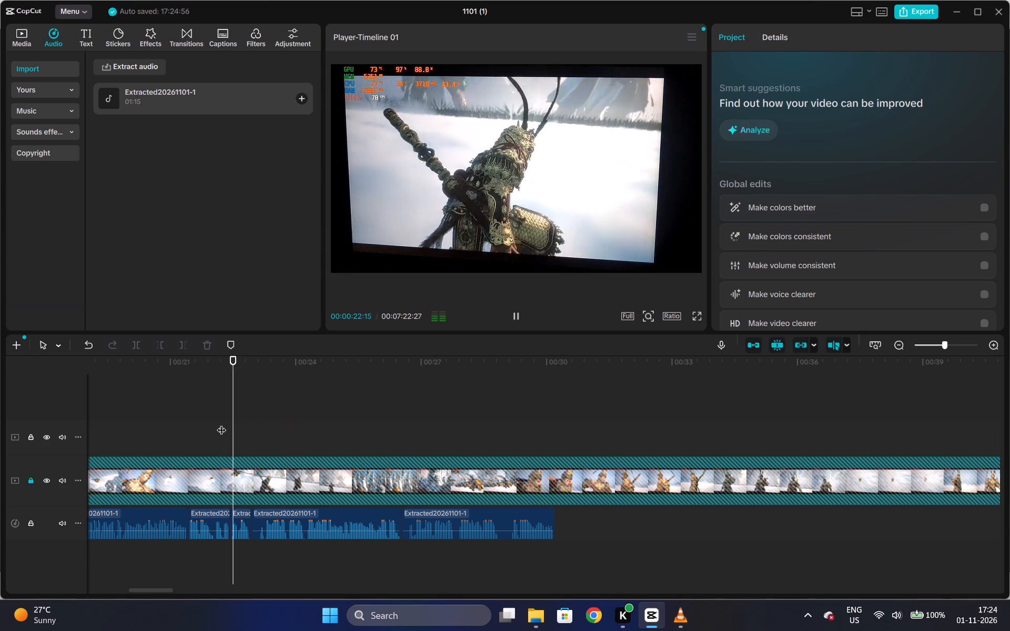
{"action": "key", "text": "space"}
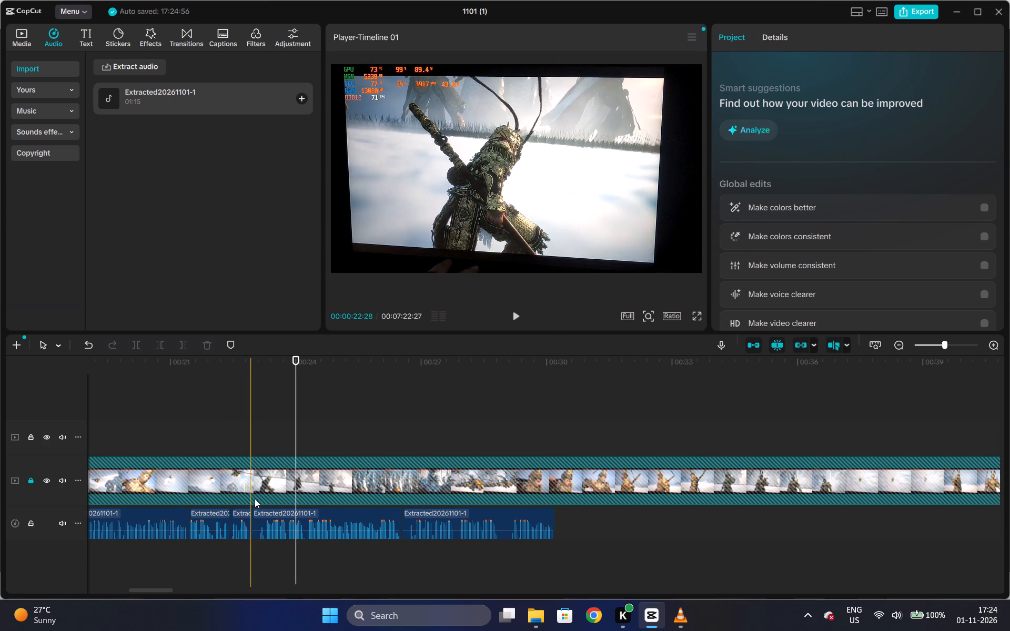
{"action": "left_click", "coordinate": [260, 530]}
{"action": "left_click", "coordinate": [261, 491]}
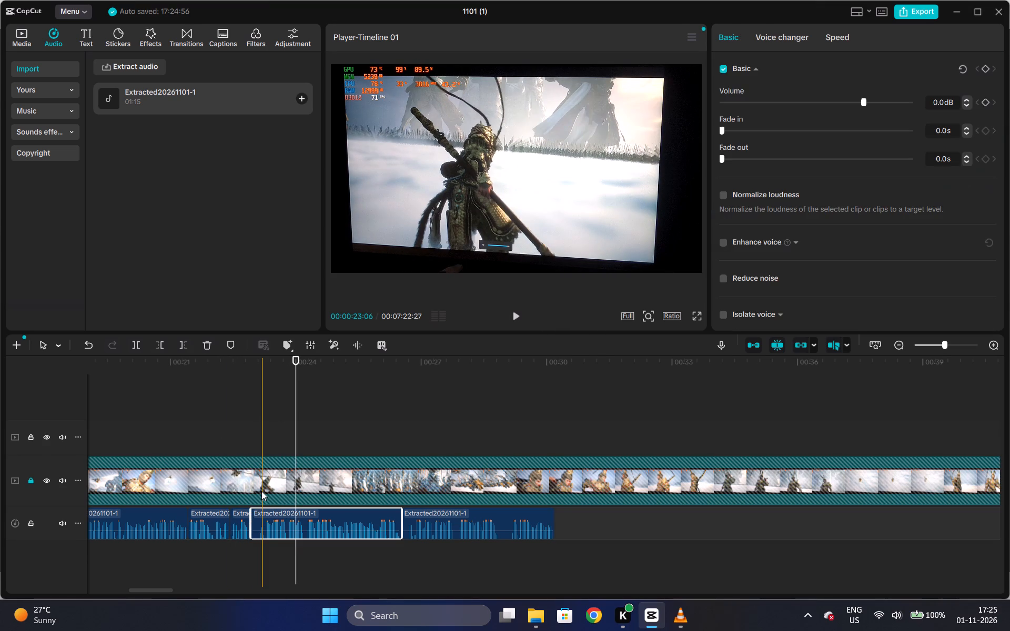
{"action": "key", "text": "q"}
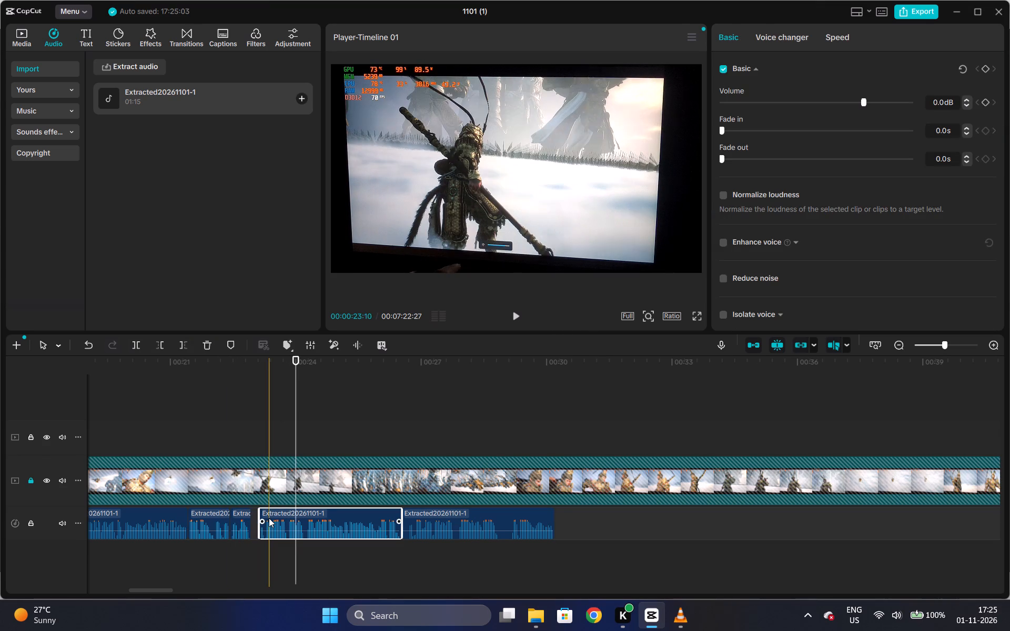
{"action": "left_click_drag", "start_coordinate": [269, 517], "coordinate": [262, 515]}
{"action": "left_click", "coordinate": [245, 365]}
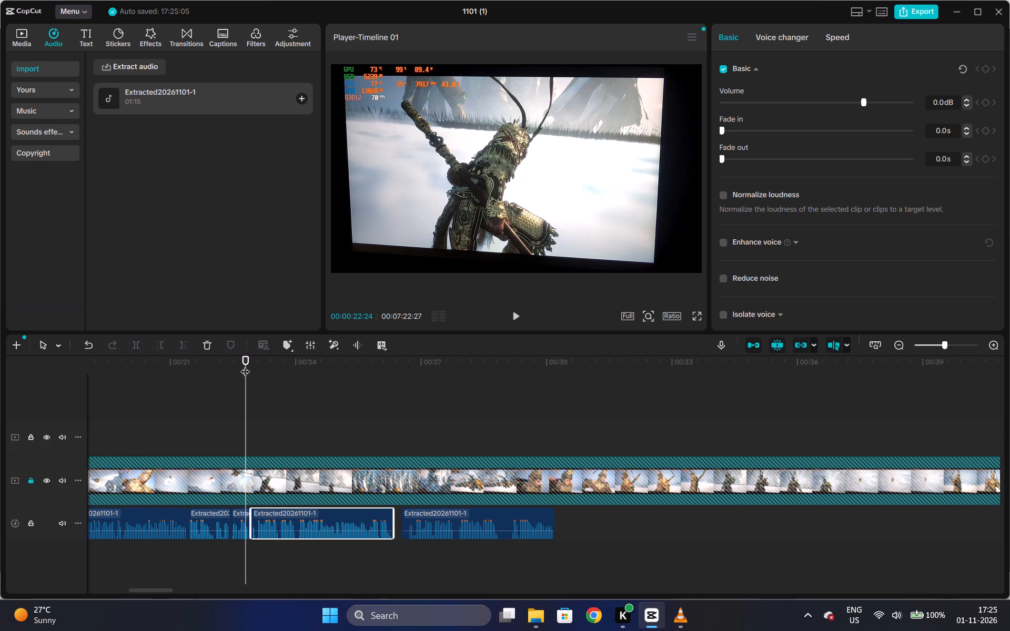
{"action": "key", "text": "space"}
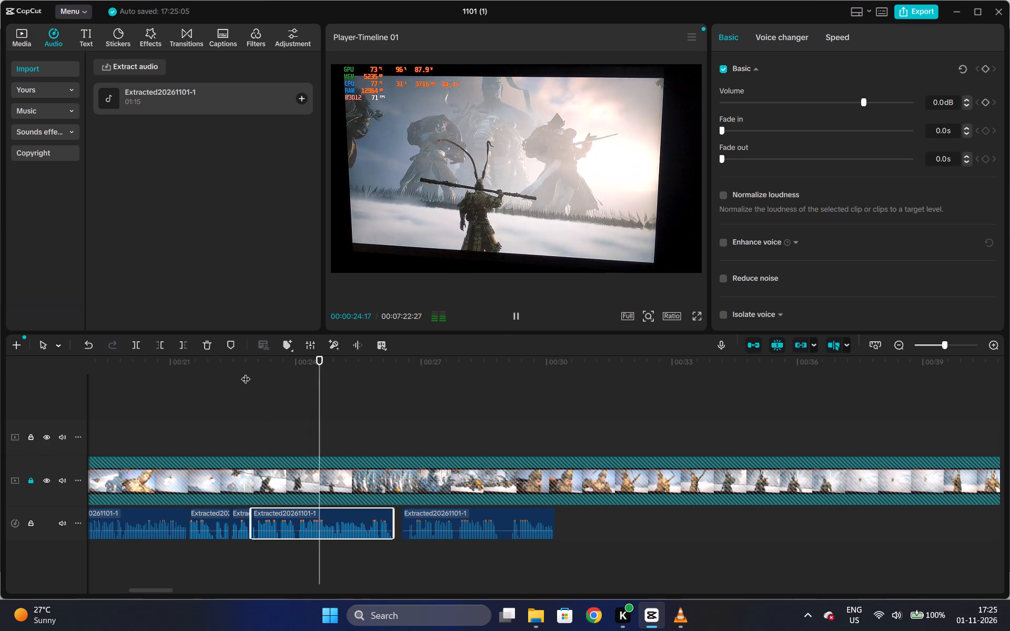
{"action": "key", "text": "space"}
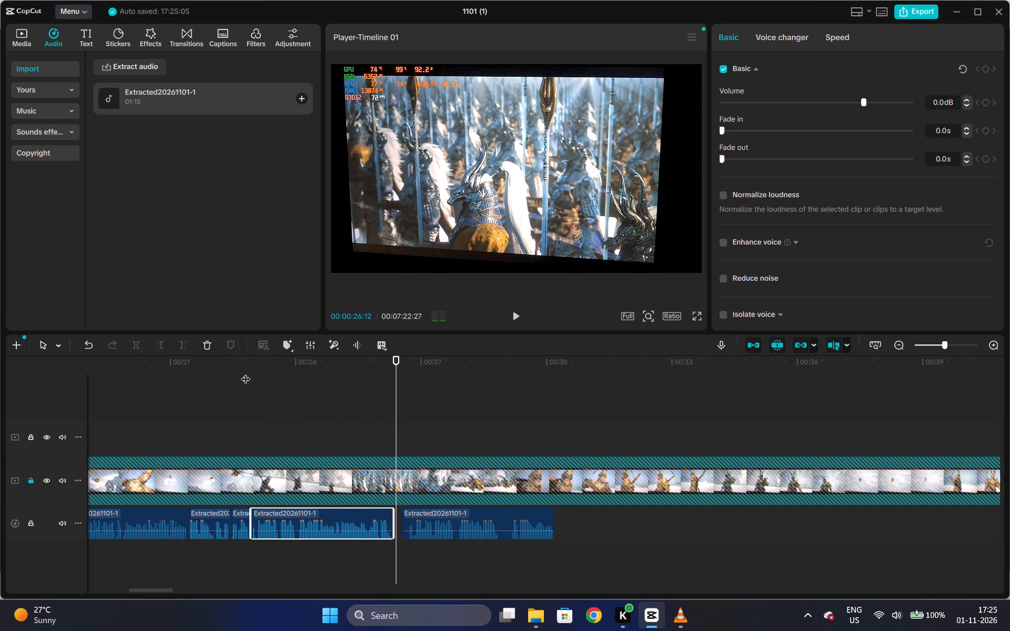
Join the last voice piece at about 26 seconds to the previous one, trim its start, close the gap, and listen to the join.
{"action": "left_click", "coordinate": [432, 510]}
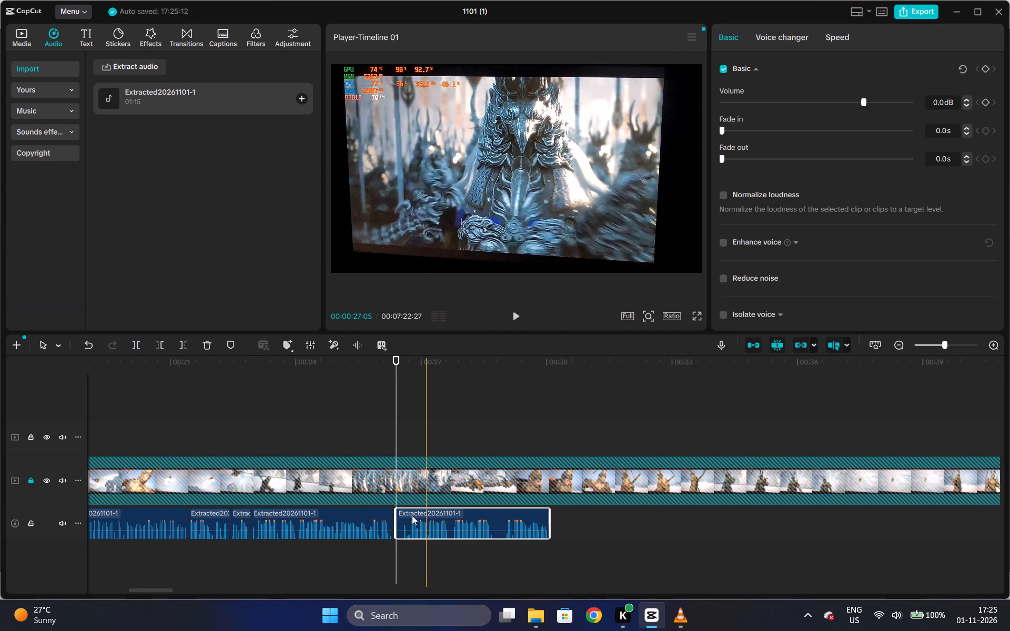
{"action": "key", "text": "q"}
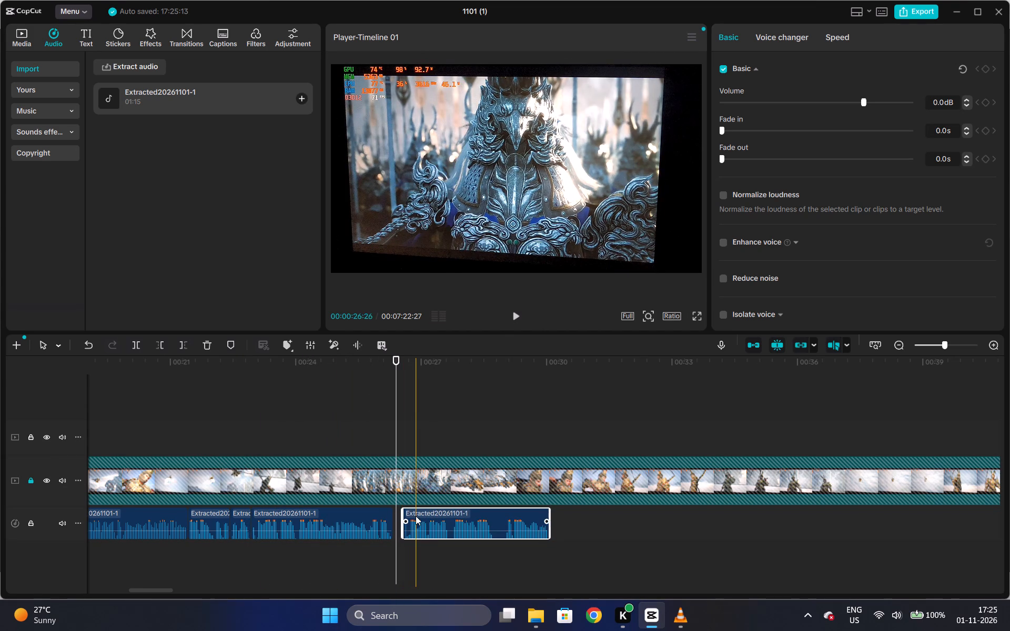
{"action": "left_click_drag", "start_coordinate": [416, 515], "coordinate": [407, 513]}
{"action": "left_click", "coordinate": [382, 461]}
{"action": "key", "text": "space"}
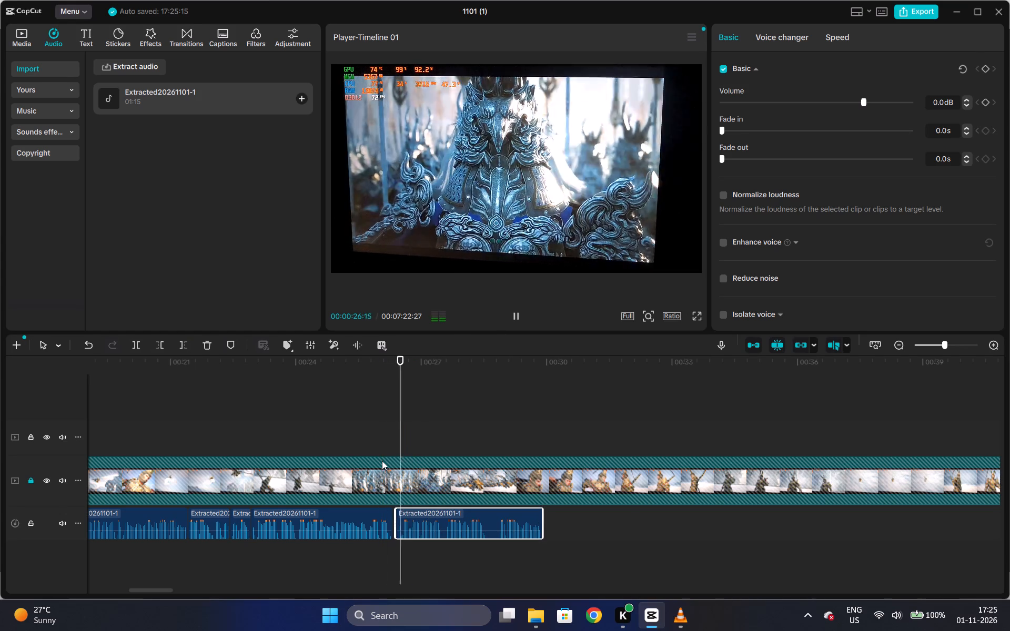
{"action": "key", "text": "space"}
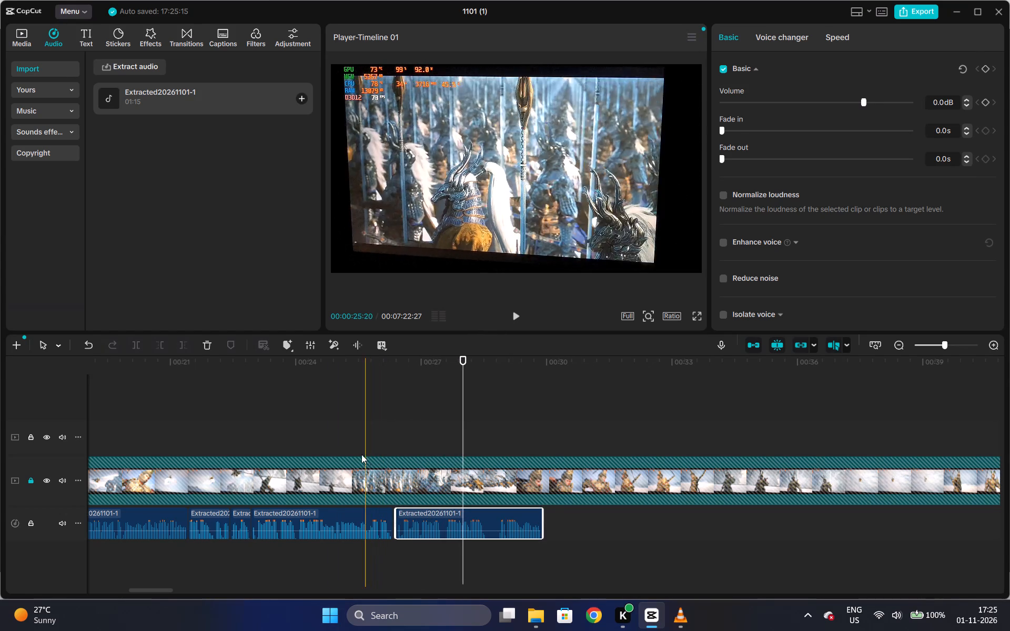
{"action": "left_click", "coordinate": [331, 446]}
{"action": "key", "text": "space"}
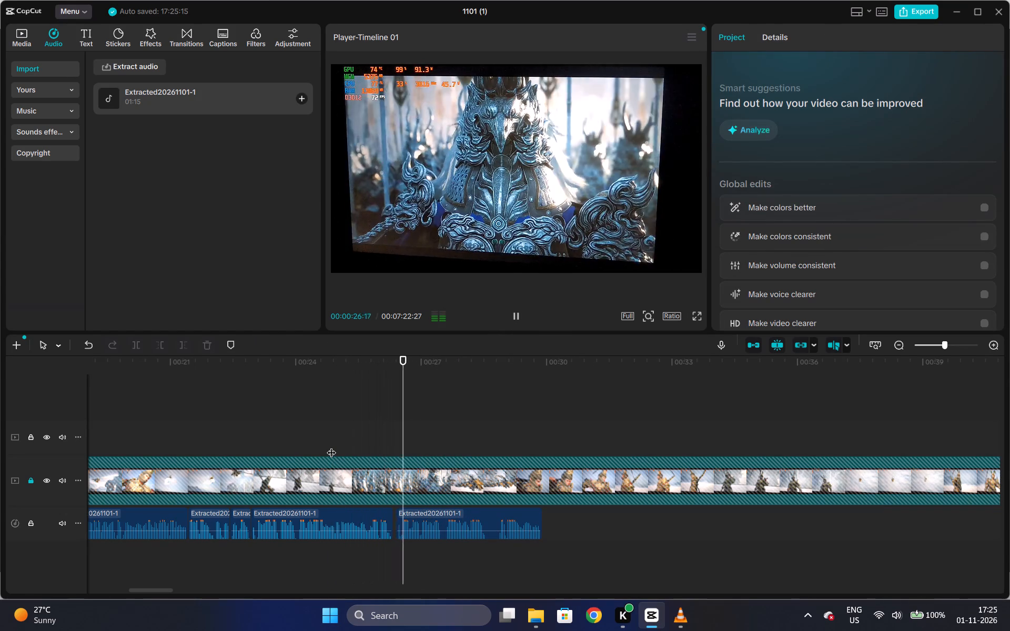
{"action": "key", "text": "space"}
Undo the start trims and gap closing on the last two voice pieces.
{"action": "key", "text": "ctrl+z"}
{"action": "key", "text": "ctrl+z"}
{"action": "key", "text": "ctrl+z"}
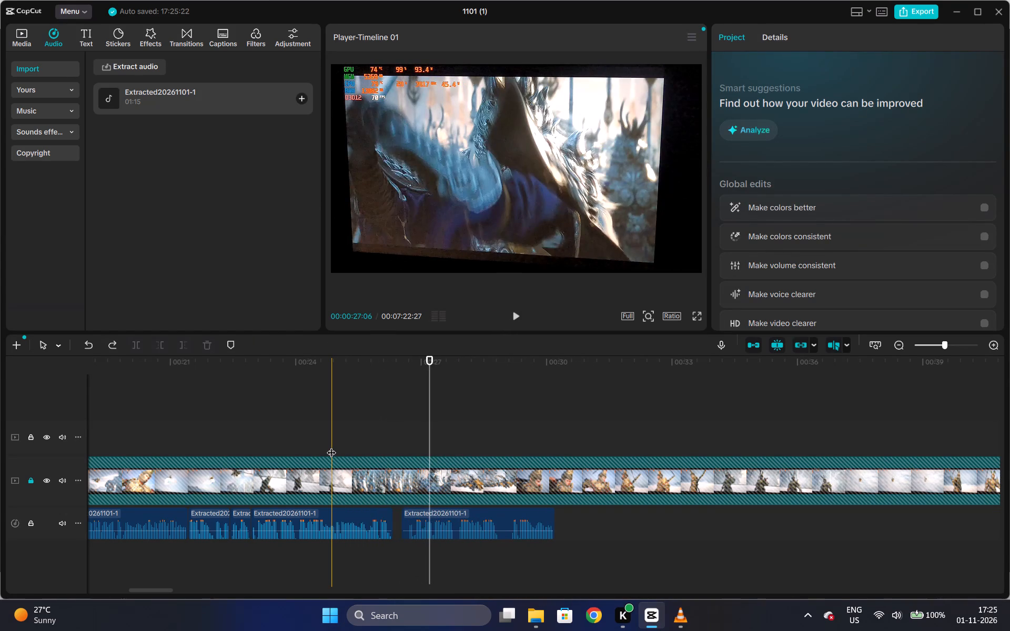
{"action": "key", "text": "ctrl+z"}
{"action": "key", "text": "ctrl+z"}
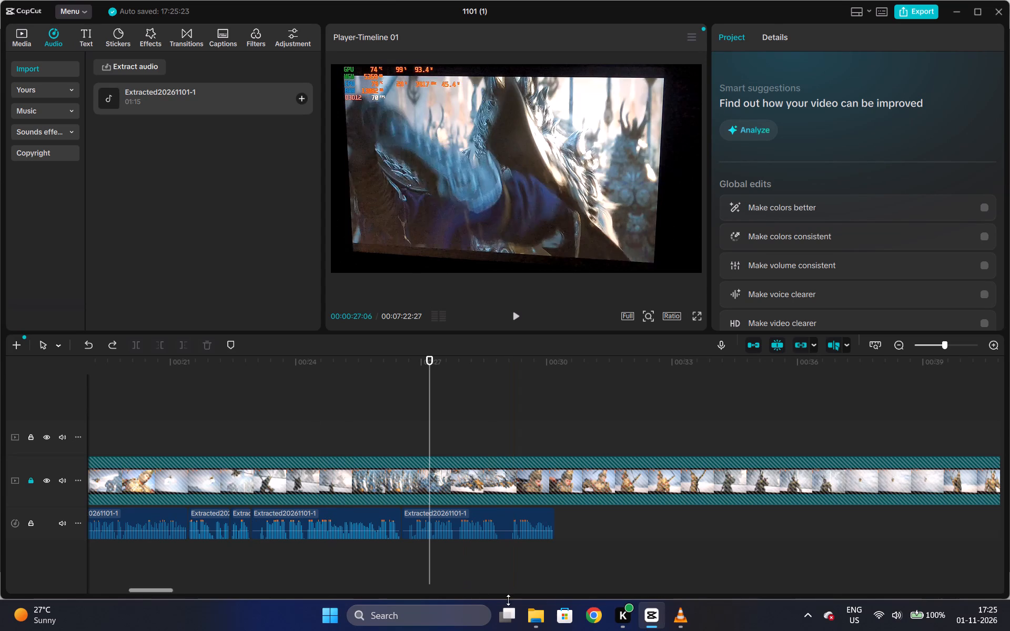
Switch to VLC media player and listen to the source recording from about 0:46 to 1:08.
{"action": "left_click", "coordinate": [685, 610]}
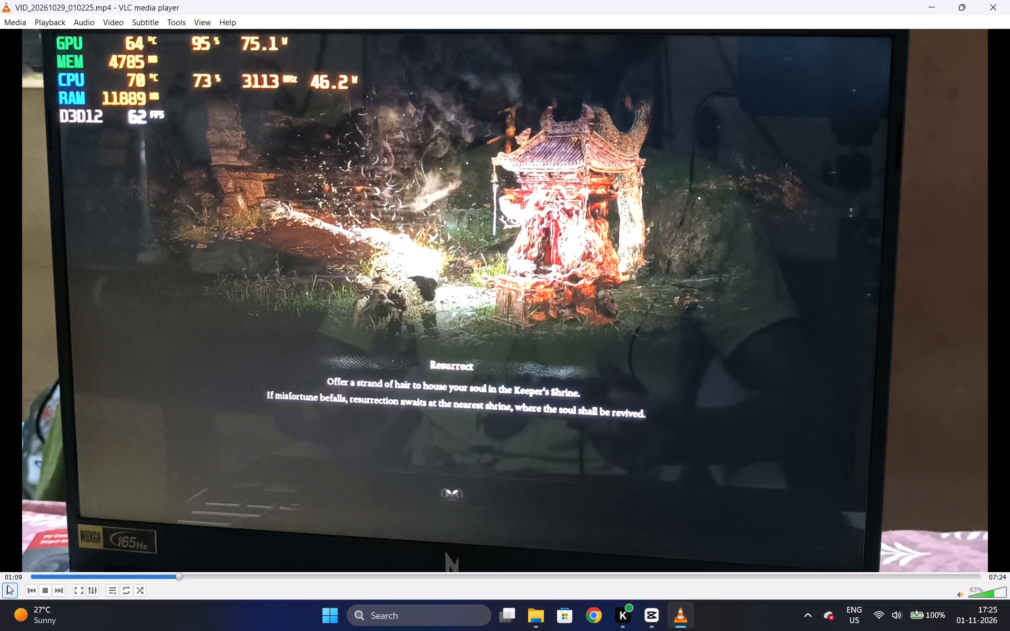
{"action": "left_click", "coordinate": [7, 585]}
{"action": "left_click", "coordinate": [128, 579]}
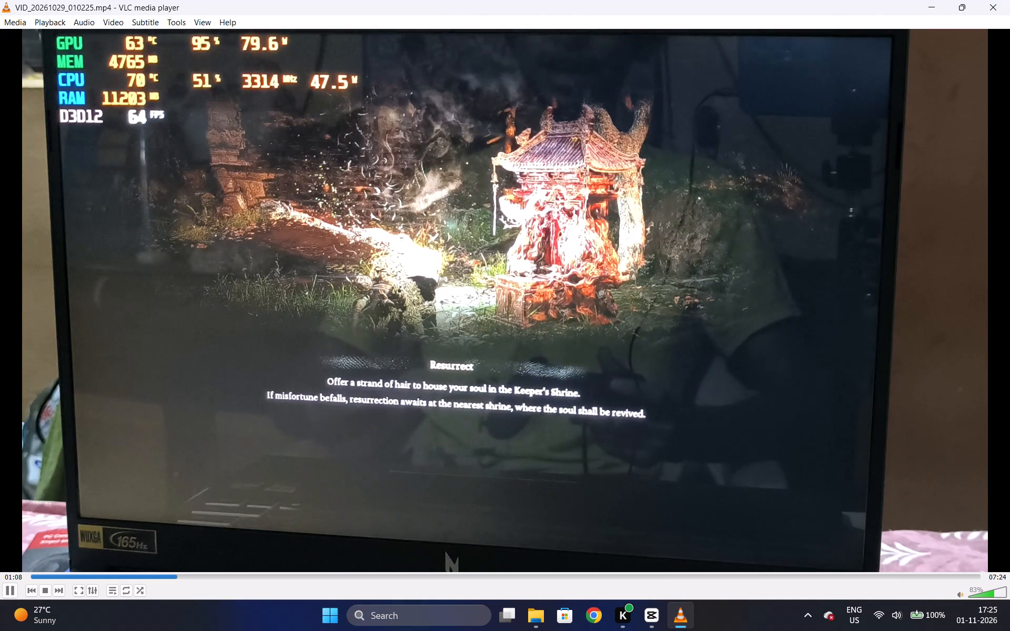
{"action": "key", "text": "space"}
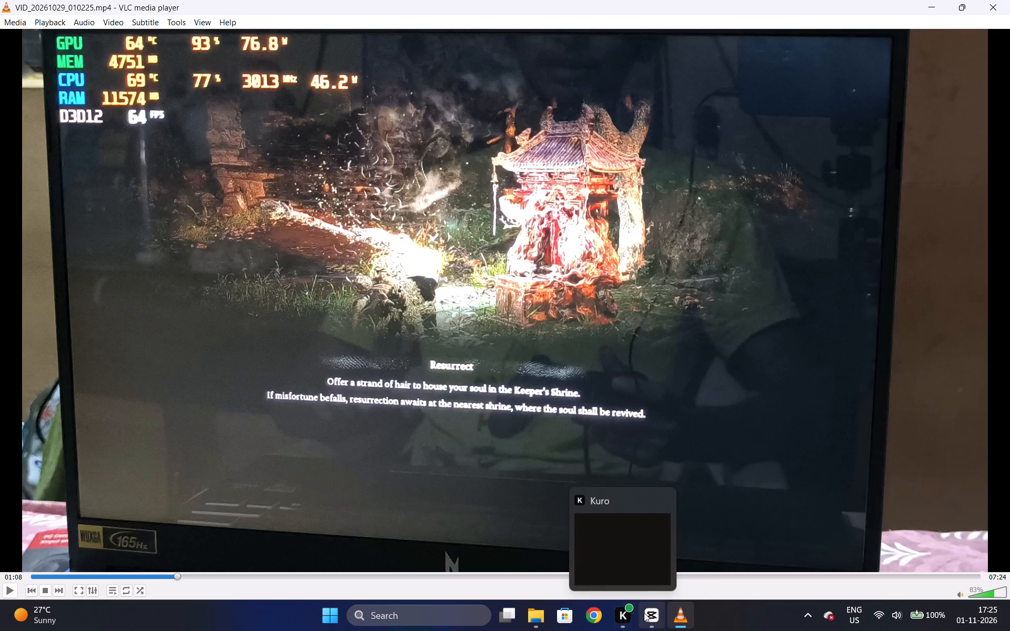
Return to CapCut and replay the joined voice audio from the start of the timeline to about 30 seconds.
{"action": "left_click", "coordinate": [644, 613]}
{"action": "double_click", "coordinate": [903, 344]}
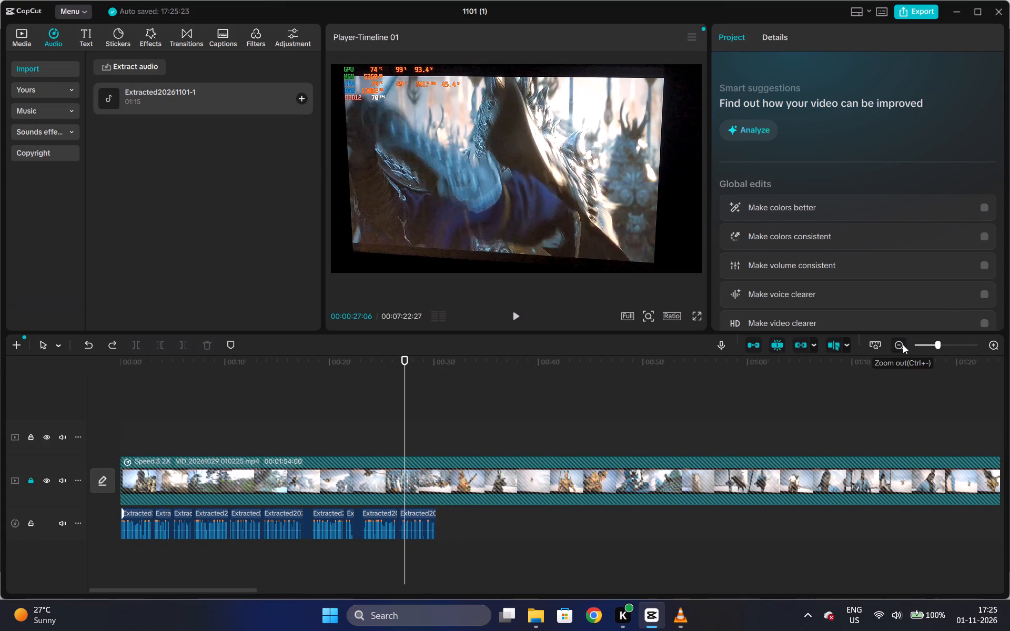
{"action": "left_click", "coordinate": [125, 364]}
{"action": "key", "text": "space"}
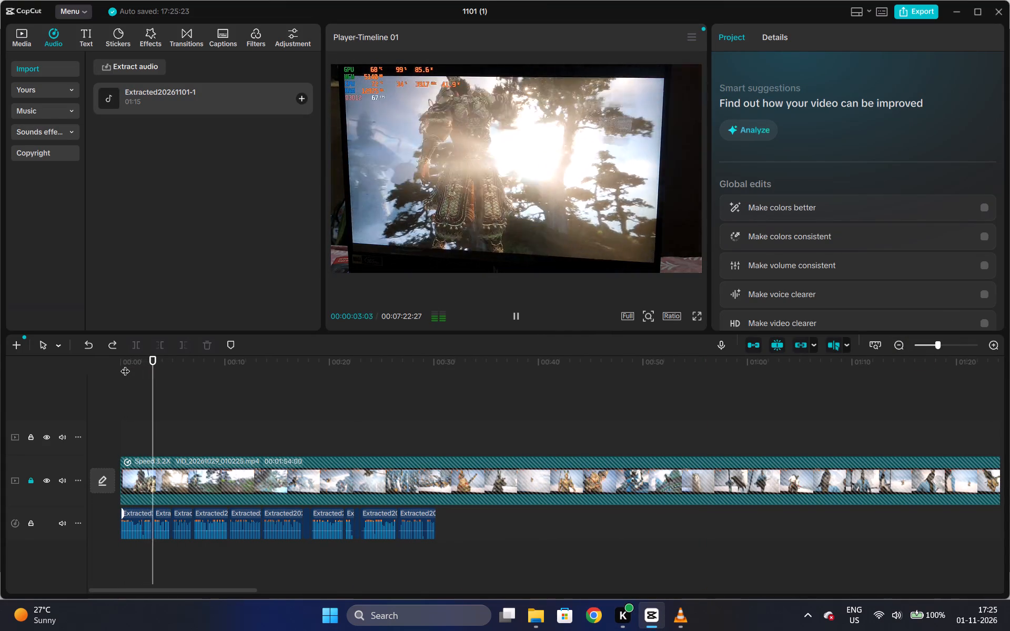
{"action": "left_click", "coordinate": [124, 364]}
{"action": "key", "text": "space"}
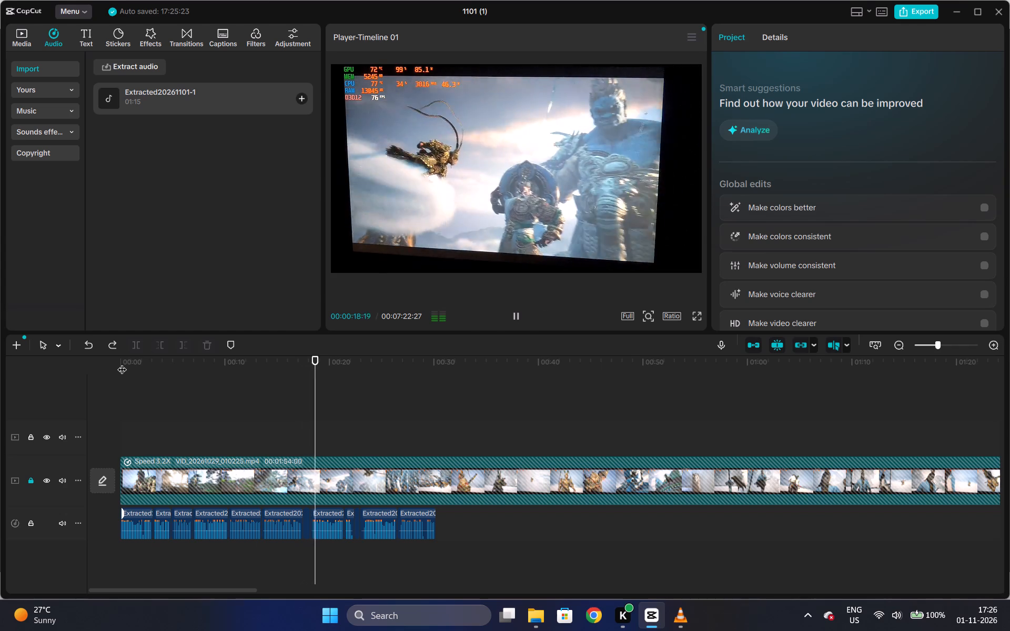
{"action": "key", "text": "space"}
{"action": "key", "text": "space"}
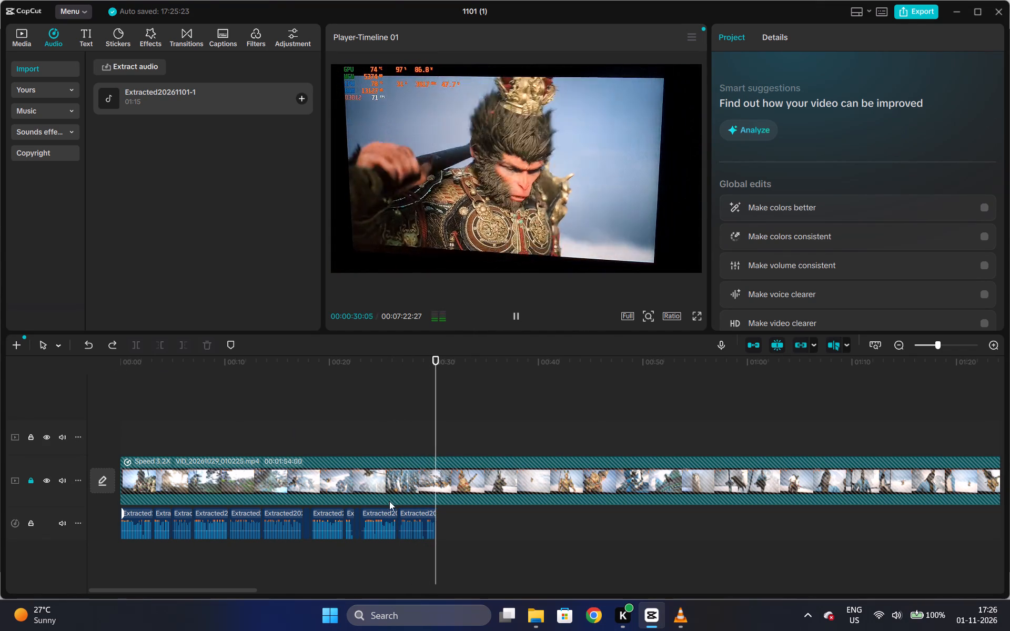
Cut off the end of the last voice piece at about 00:28:25 and shift the piece about 0.8 seconds later.
{"action": "key", "text": "space"}
{"action": "left_click", "coordinate": [409, 513]}
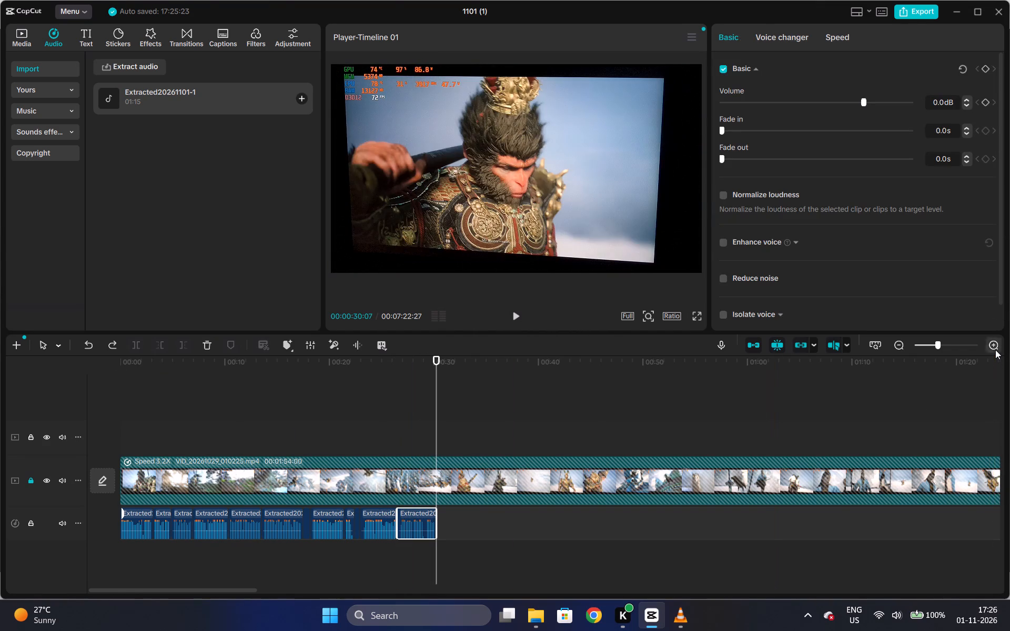
{"action": "triple_click", "coordinate": [995, 350]}
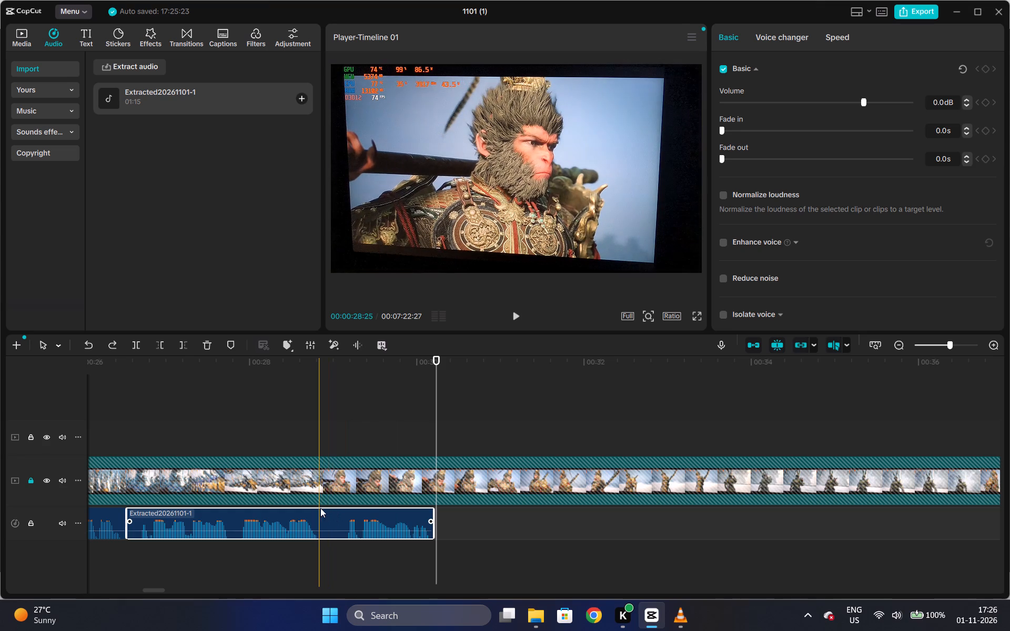
{"action": "key", "text": "w"}
{"action": "left_click_drag", "start_coordinate": [287, 513], "coordinate": [290, 513]}
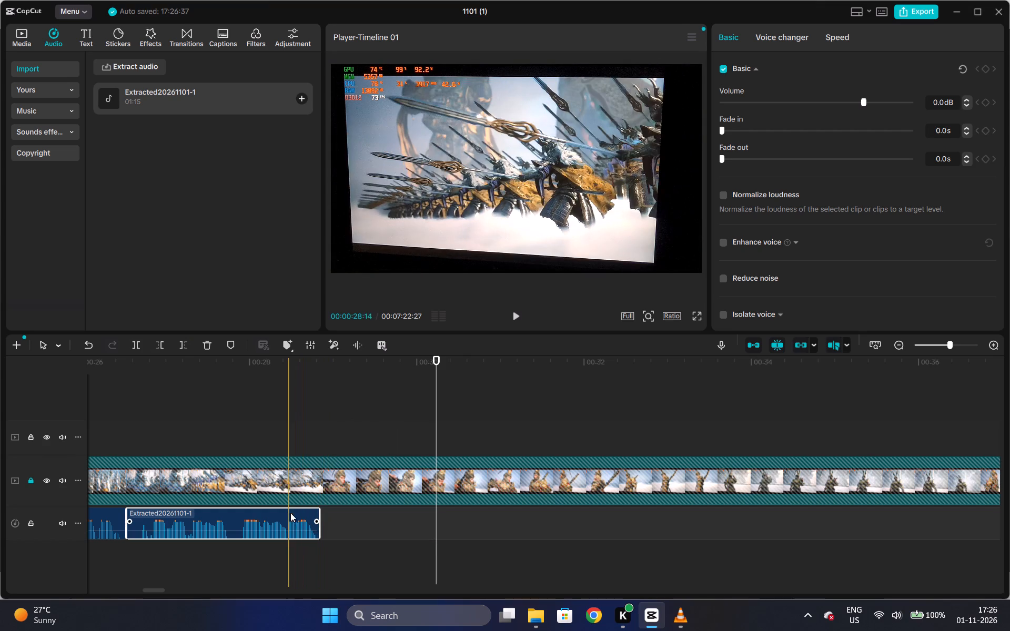
{"action": "left_click_drag", "start_coordinate": [290, 513], "coordinate": [354, 517]}
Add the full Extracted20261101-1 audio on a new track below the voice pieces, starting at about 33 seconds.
{"action": "left_click_drag", "start_coordinate": [163, 589], "coordinate": [156, 589]}
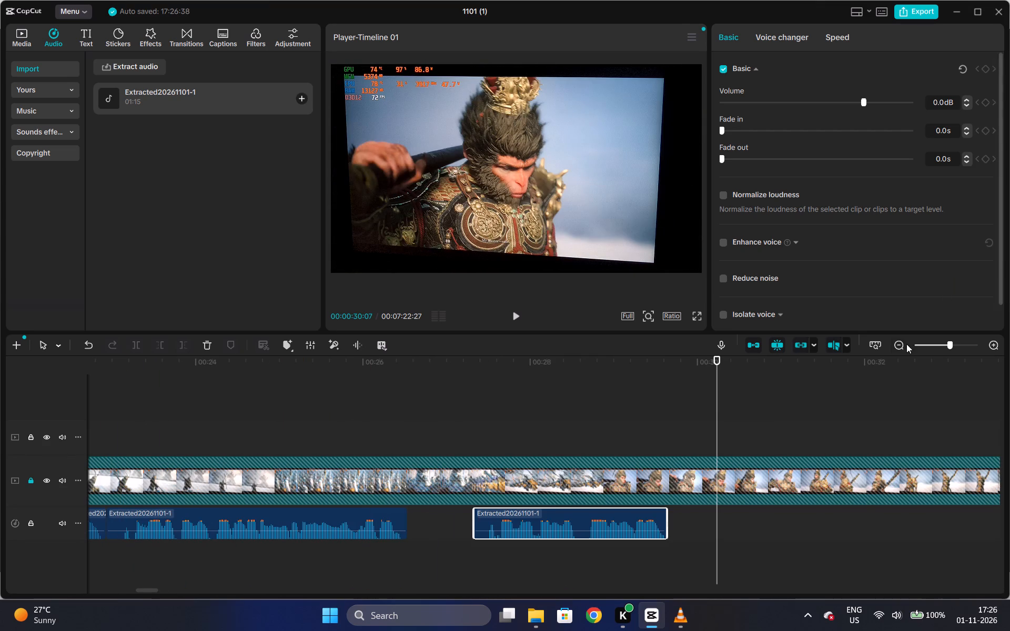
{"action": "left_click_drag", "start_coordinate": [161, 110], "coordinate": [962, 549]}
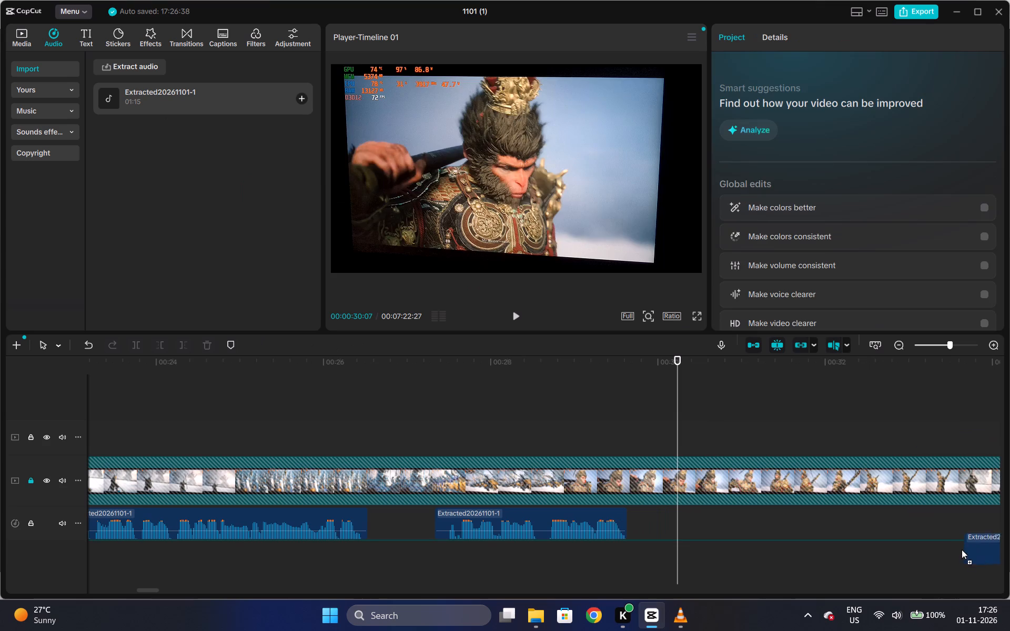
{"action": "left_click_drag", "start_coordinate": [962, 549], "coordinate": [950, 548]}
Listen to the newly added full voice audio from about 00:37:19.
{"action": "triple_click", "coordinate": [895, 343]}
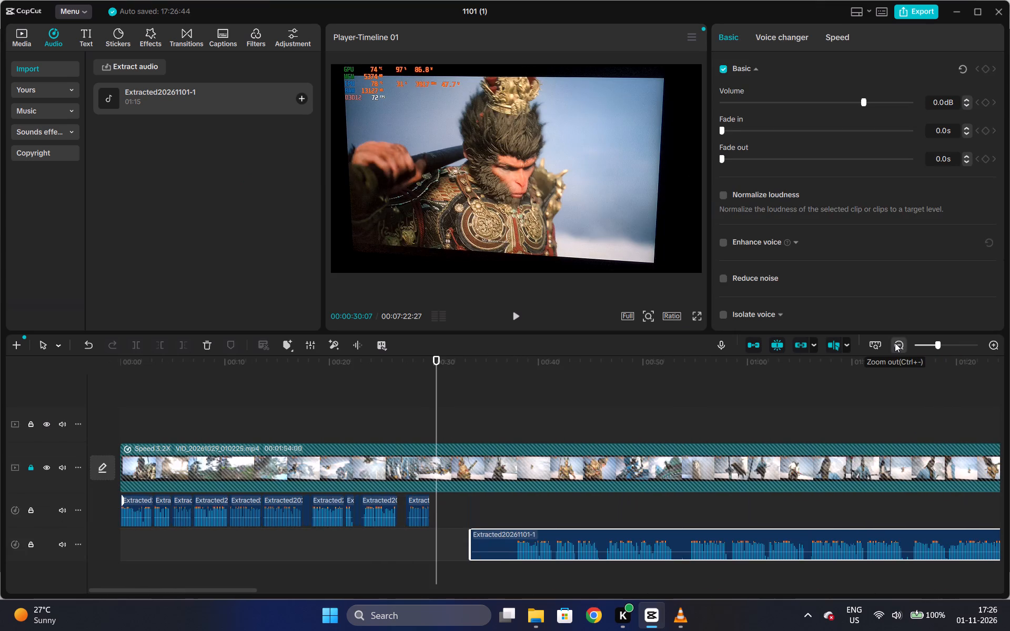
{"action": "left_click", "coordinate": [895, 343]}
{"action": "left_click", "coordinate": [317, 414]}
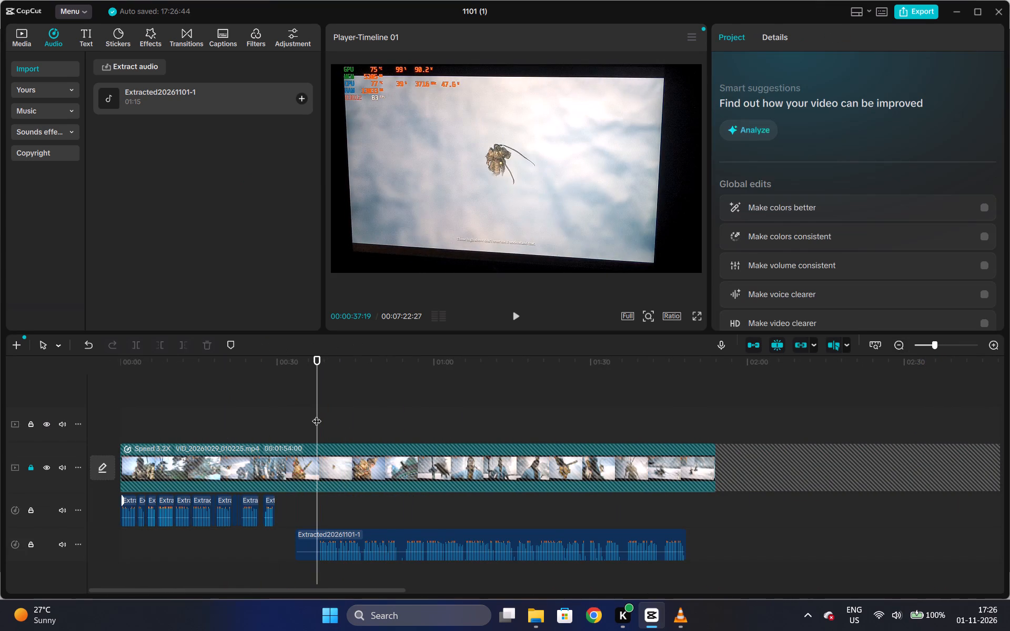
{"action": "key", "text": "space"}
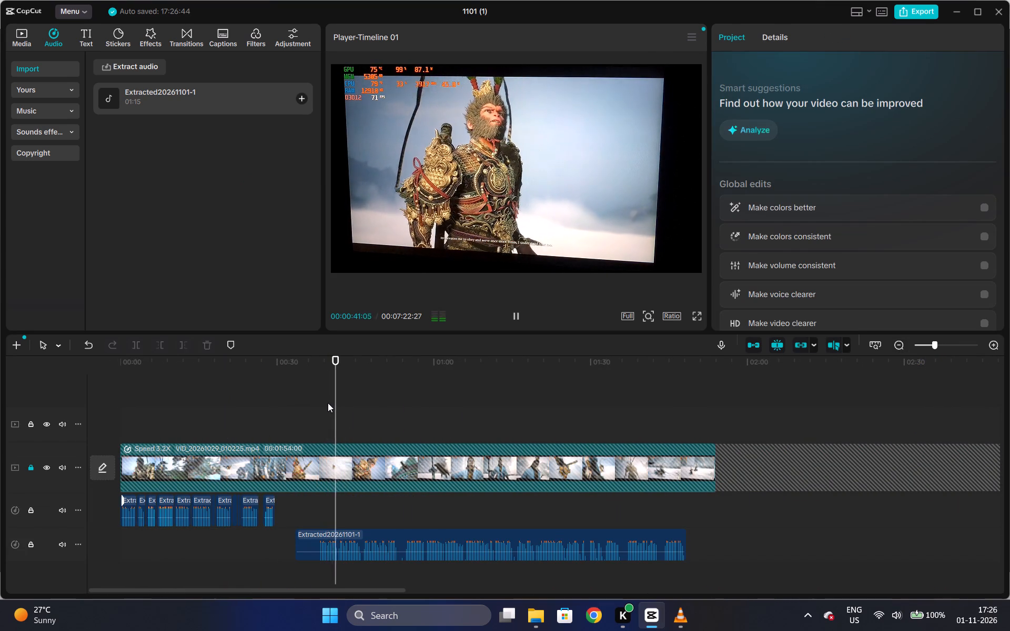
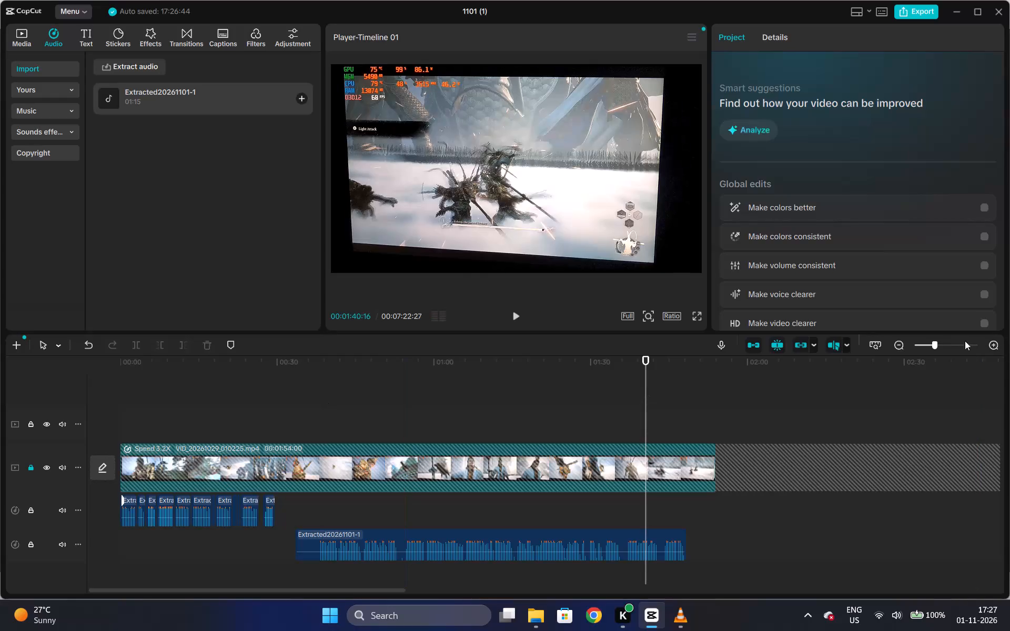
Listen to the last voice pieces from about 22 seconds and the full voice audio around 01:32 to 01:40 to locate the missing section.
{"action": "left_click", "coordinate": [259, 400]}
{"action": "key", "text": "space"}
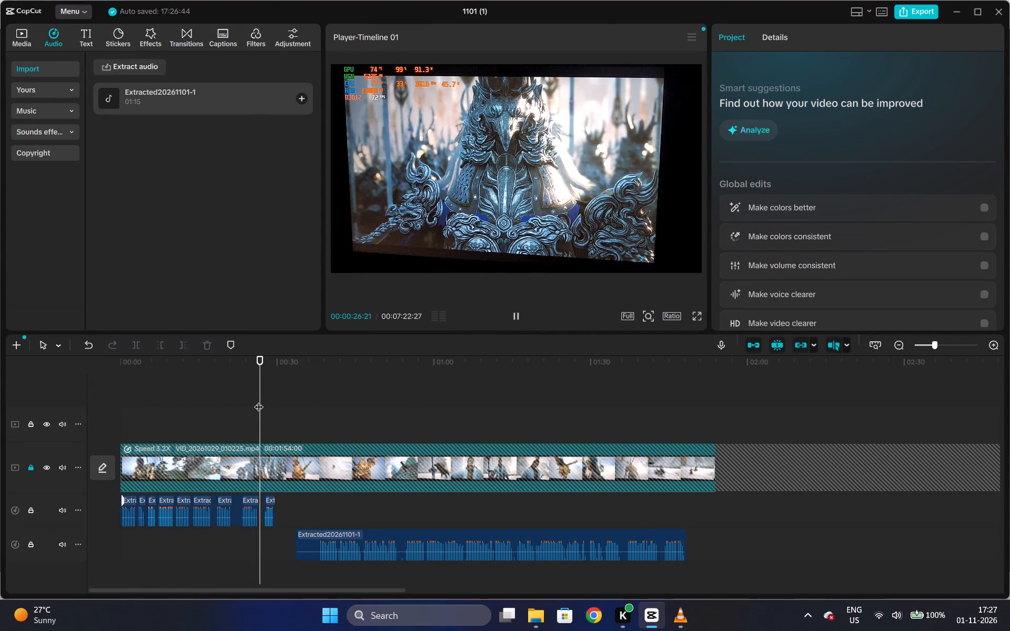
{"action": "key", "text": "space"}
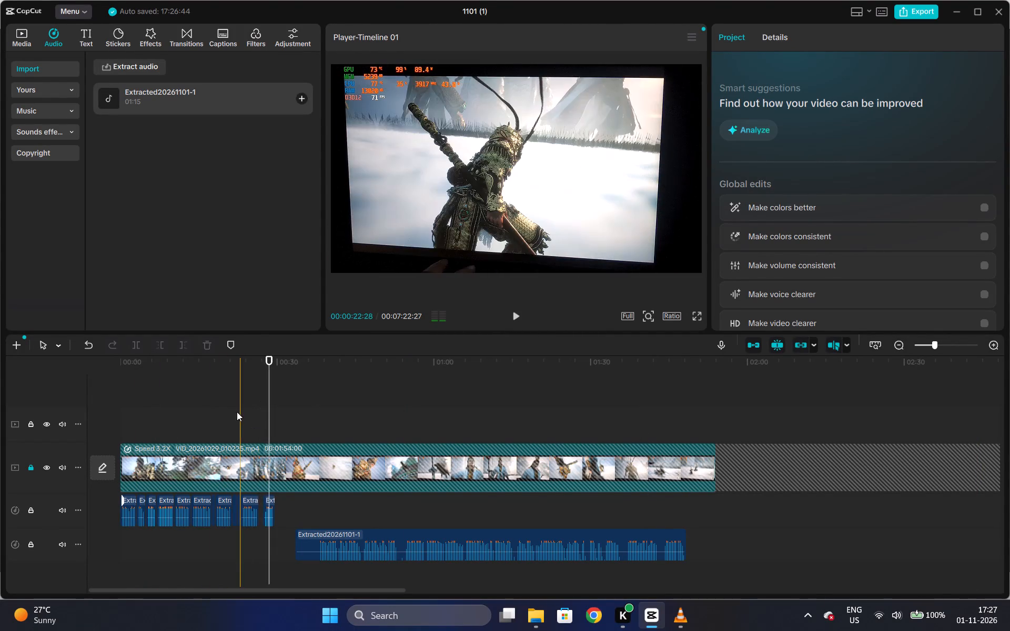
{"action": "left_click", "coordinate": [237, 412]}
{"action": "key", "text": "space"}
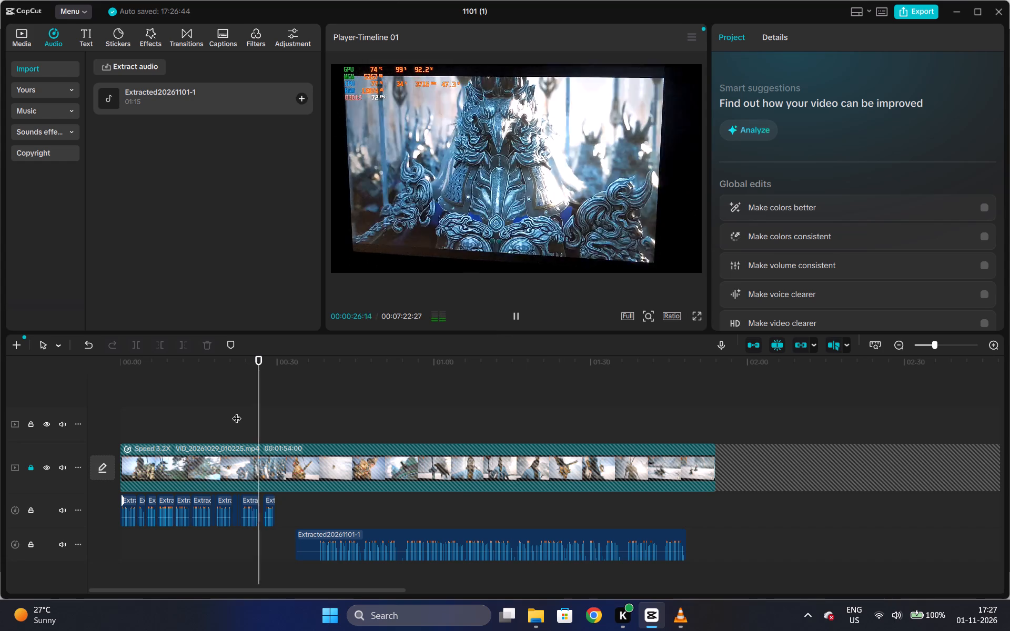
{"action": "key", "text": "space"}
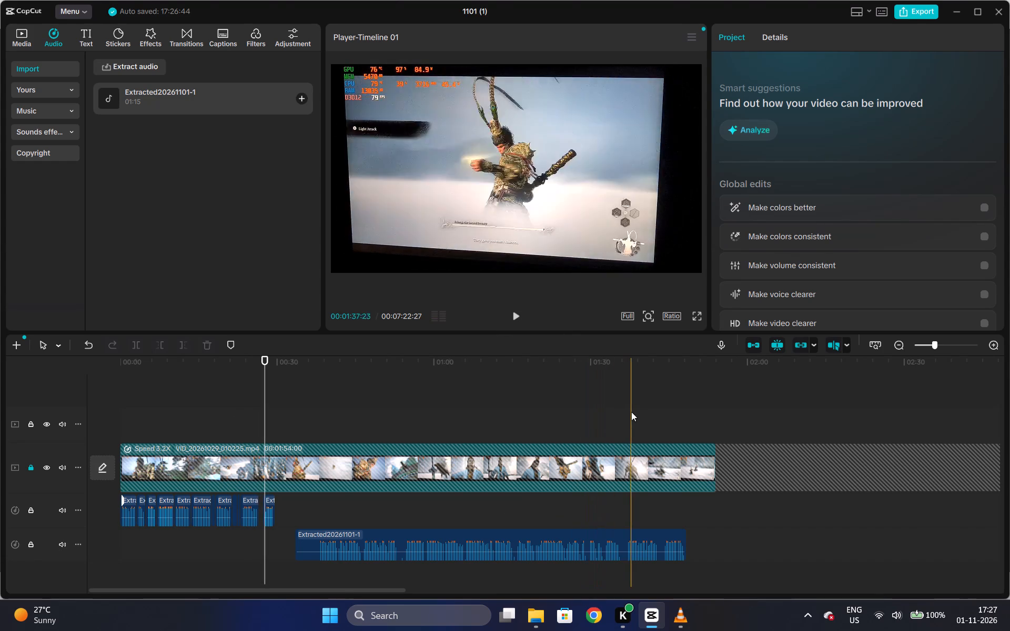
{"action": "left_click", "coordinate": [618, 408]}
{"action": "key", "text": "space"}
{"action": "left_click", "coordinate": [601, 408]}
{"action": "key", "text": "space"}
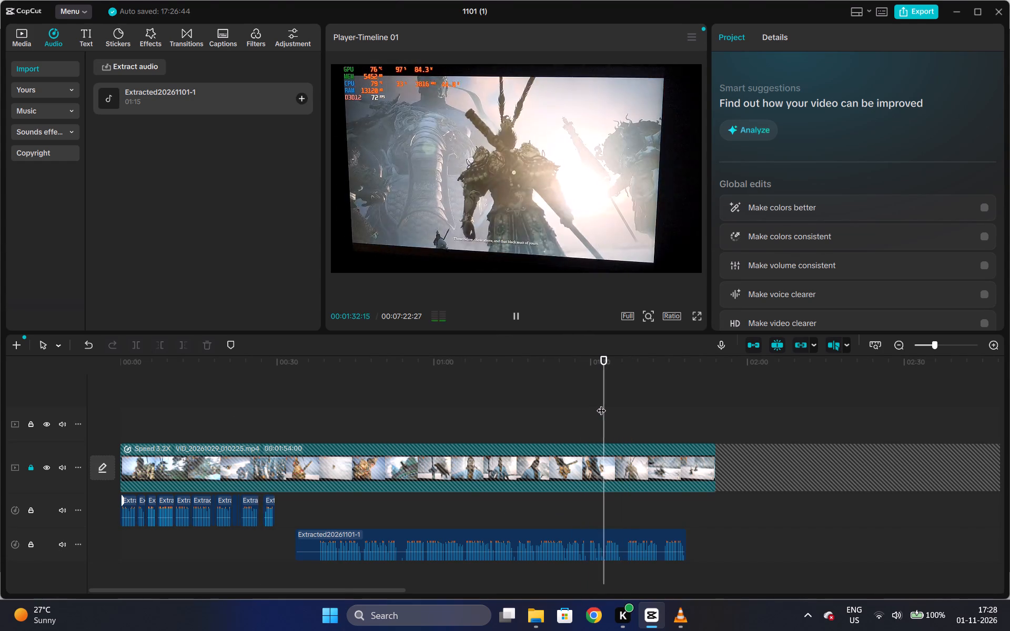
{"action": "left_click", "coordinate": [638, 401]}
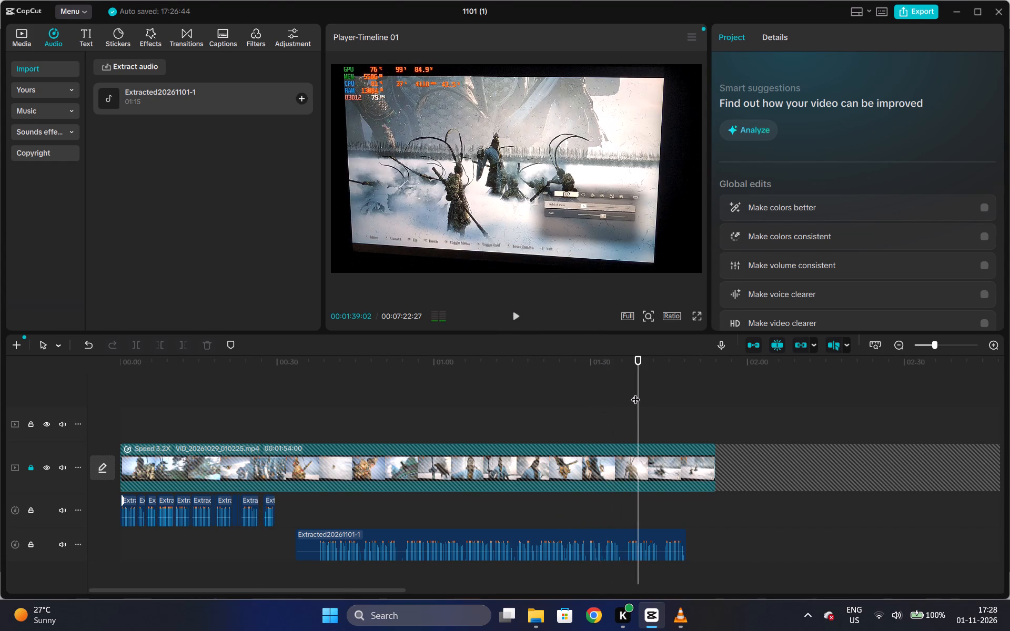
{"action": "key", "text": "space"}
{"action": "key", "text": "space"}
Trim the full voice audio on the lower track to only the section from 00:01:40:09 to about 01:42.
{"action": "triple_click", "coordinate": [993, 344]}
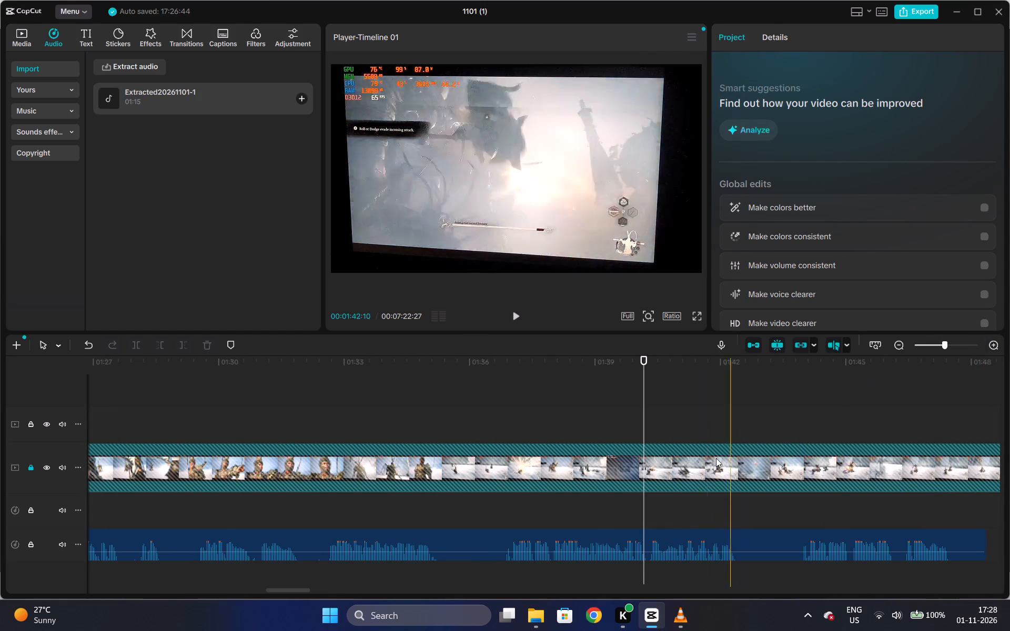
{"action": "key", "text": "Right"}
{"action": "key", "text": "Right"}
{"action": "key", "text": "Right"}
{"action": "key", "text": "Right"}
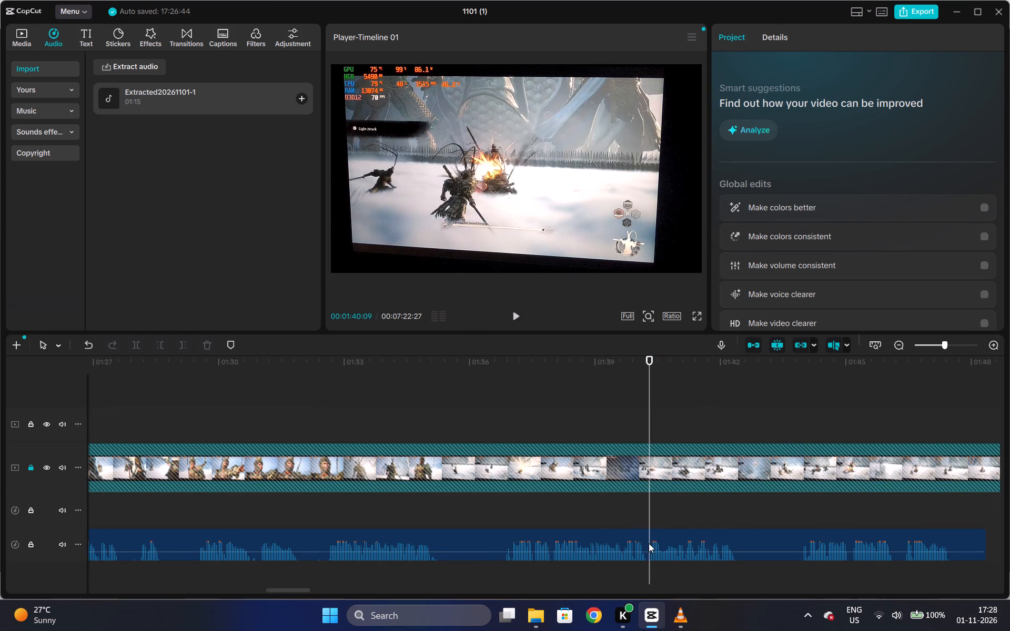
{"action": "left_click", "coordinate": [649, 543]}
{"action": "type", "text": "q"}
{"action": "key", "text": "space"}
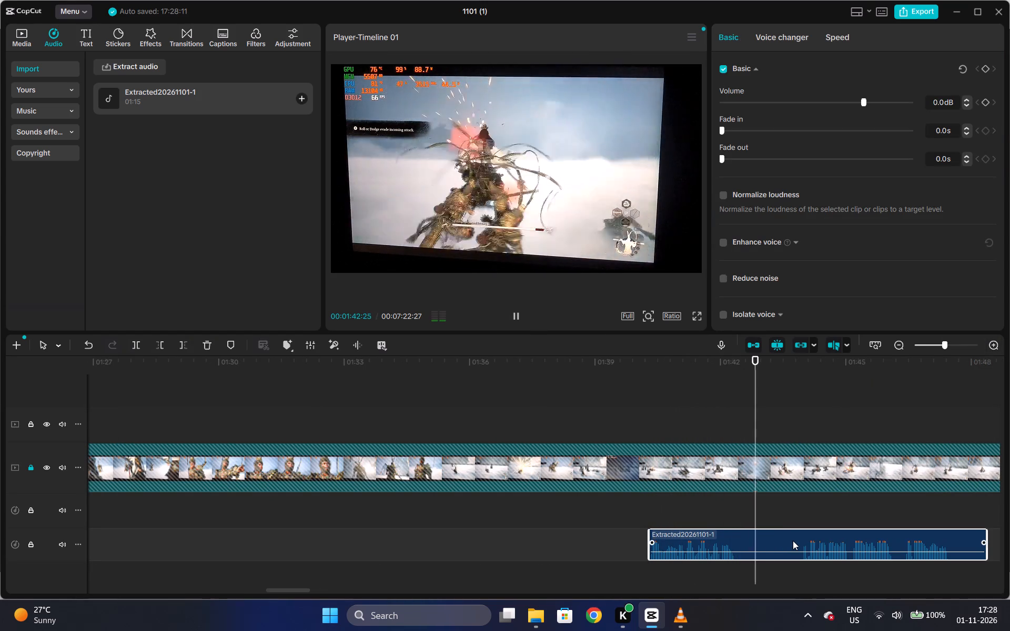
{"action": "key", "text": "space"}
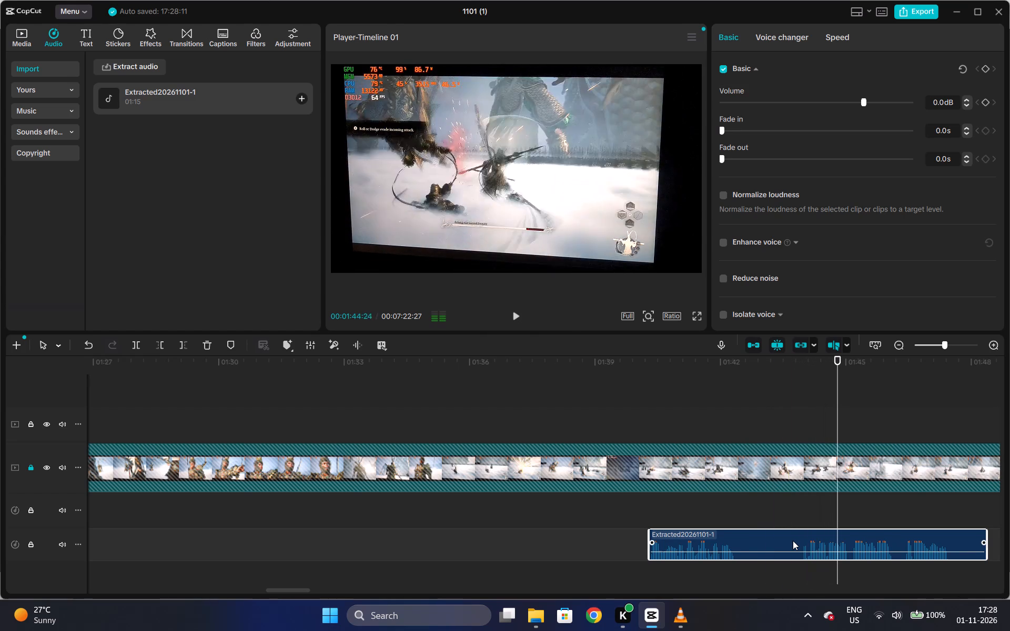
{"action": "key", "text": "w"}
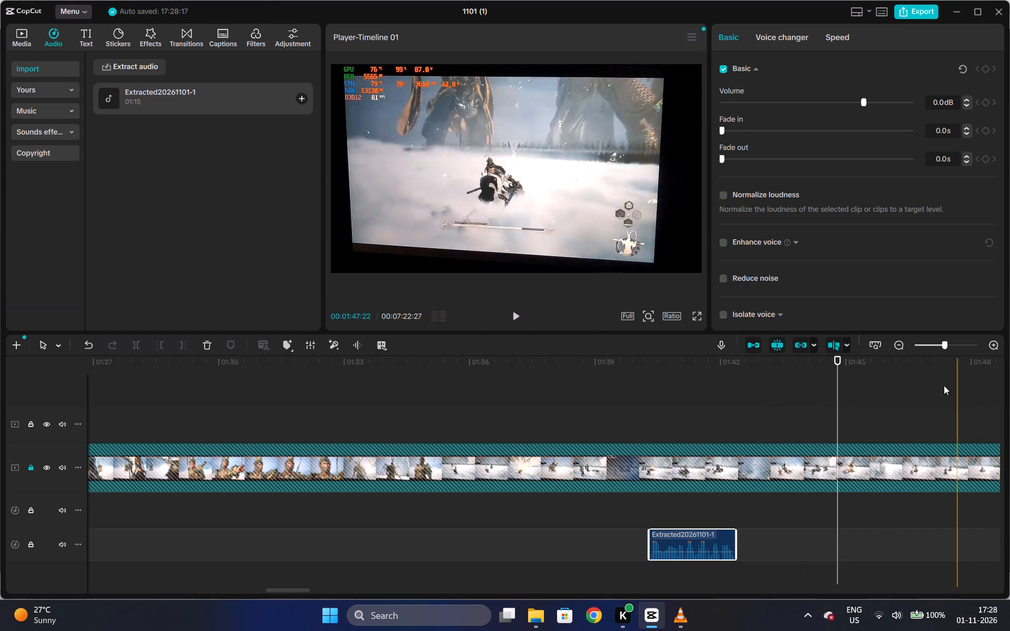
Insert the trimmed voice section among the voice pieces at about 27 seconds, shifting the last piece later so it follows directly.
{"action": "triple_click", "coordinate": [897, 341]}
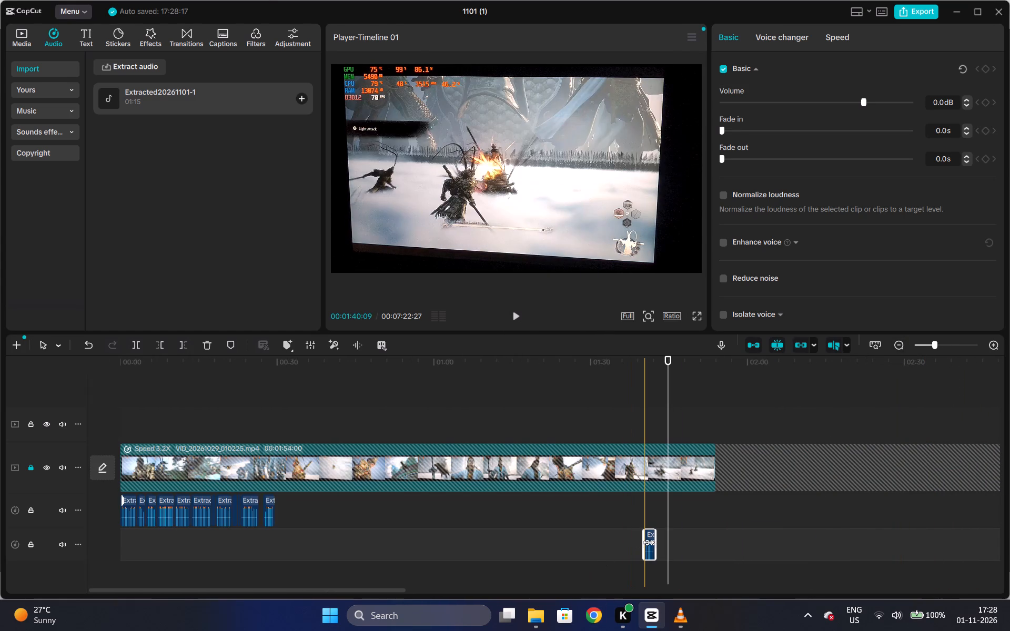
{"action": "left_click_drag", "start_coordinate": [651, 548], "coordinate": [260, 537]}
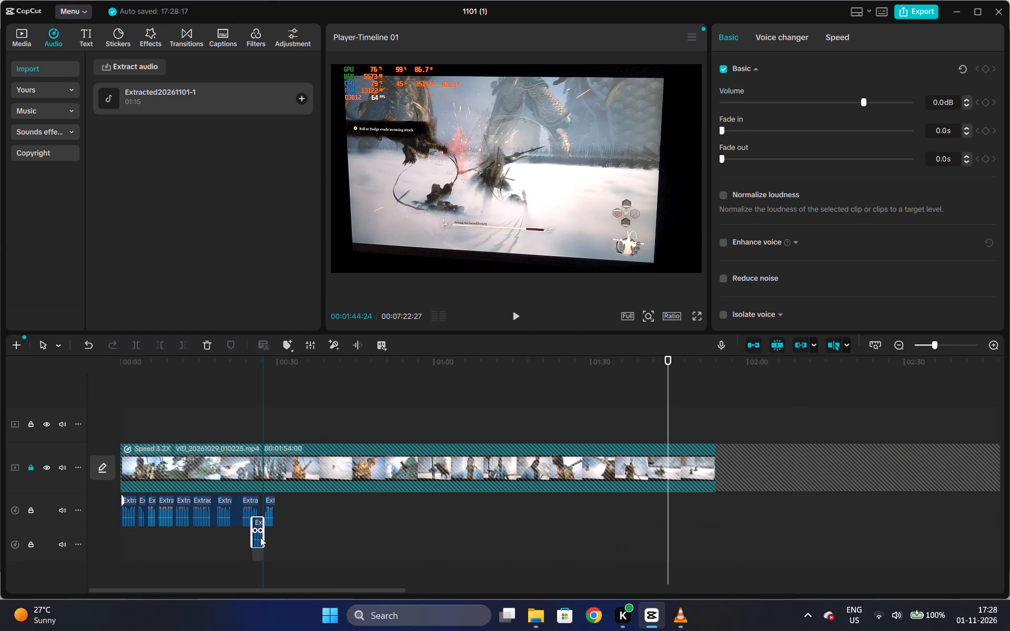
{"action": "left_click_drag", "start_coordinate": [260, 537], "coordinate": [266, 544]}
{"action": "left_click_drag", "start_coordinate": [269, 500], "coordinate": [282, 503]}
{"action": "left_click_drag", "start_coordinate": [265, 533], "coordinate": [265, 523]}
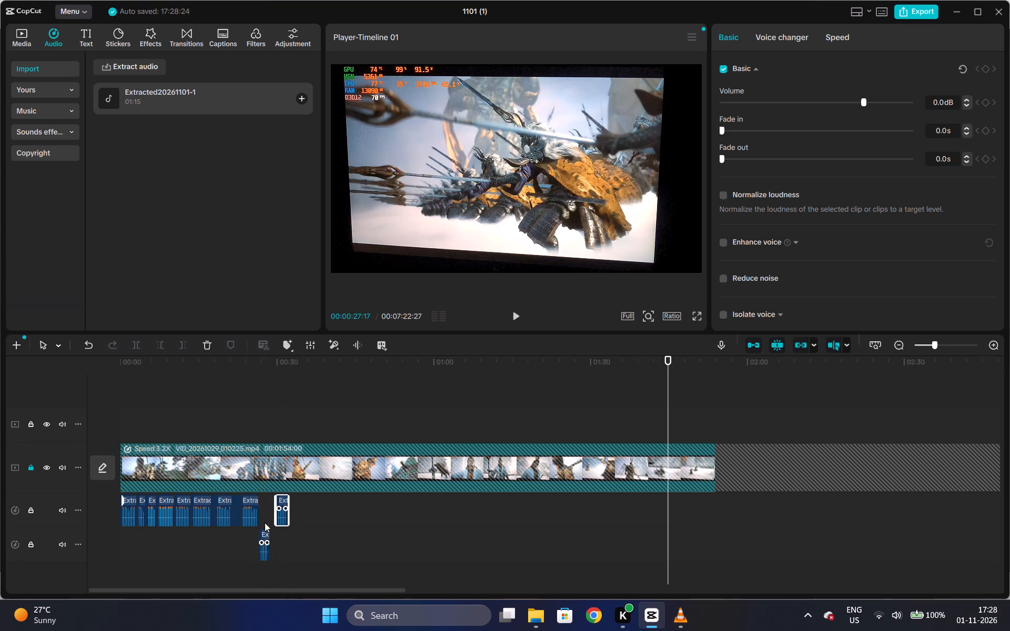
{"action": "left_click_drag", "start_coordinate": [265, 523], "coordinate": [265, 503]}
{"action": "left_click", "coordinate": [280, 511]}
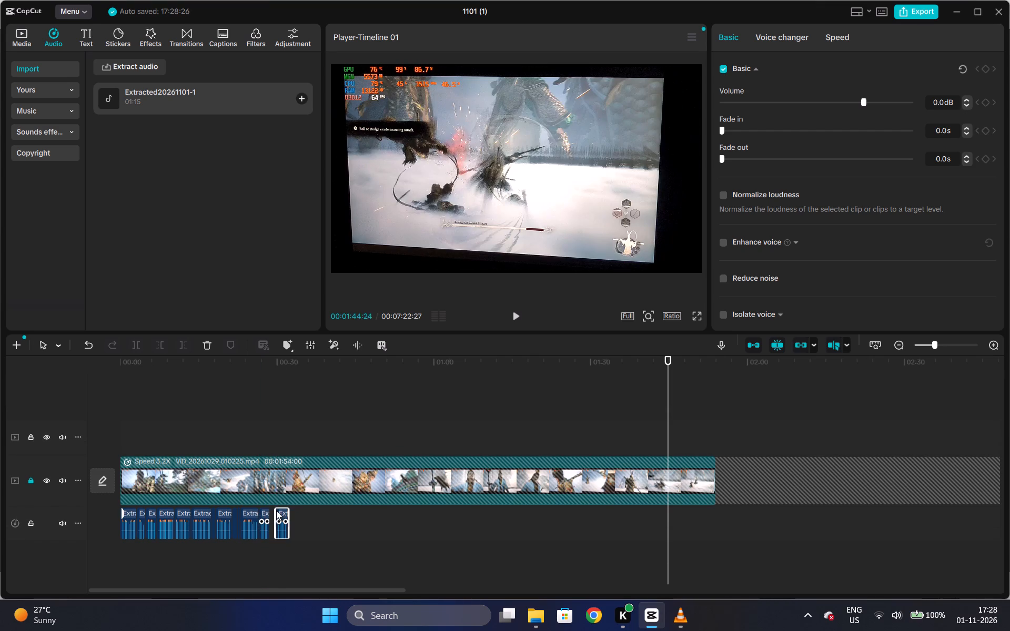
Replay the assembled voice audio from the start of the timeline to its end at about 31 seconds.
{"action": "double_click", "coordinate": [997, 344]}
{"action": "left_click_drag", "start_coordinate": [308, 590], "coordinate": [89, 566]}
{"action": "left_click", "coordinate": [124, 367]}
{"action": "key", "text": "space"}
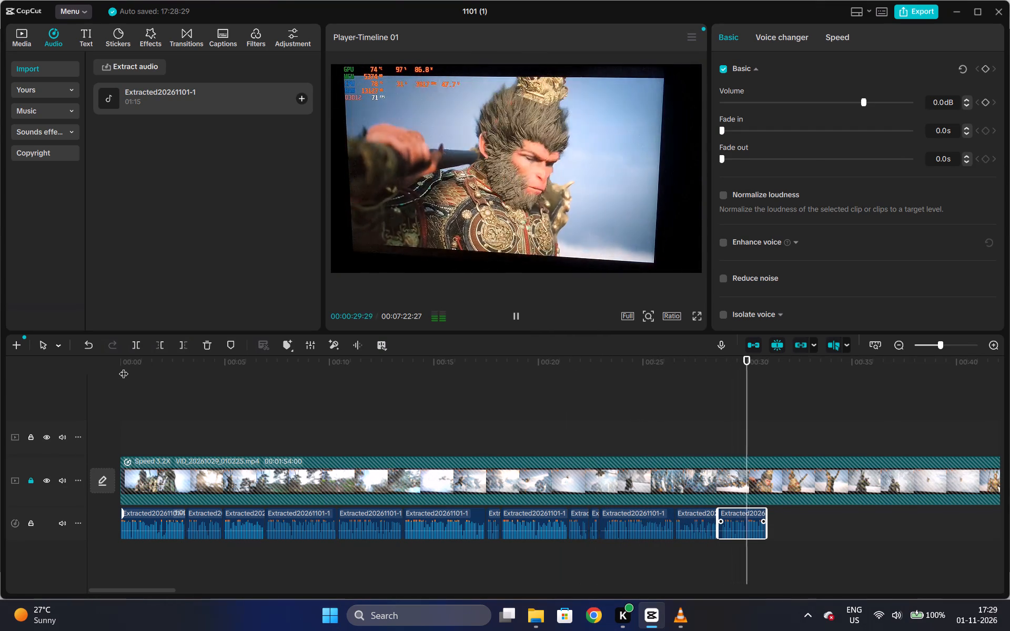
{"action": "key", "text": "space"}
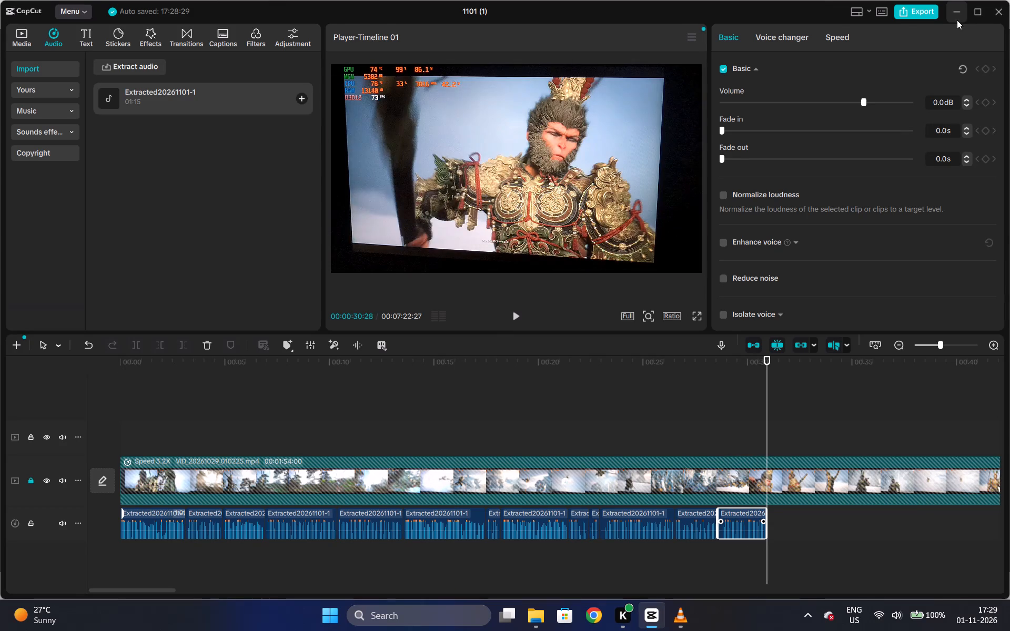
Minimize CapCut and close the VLC player window with VID_20261029_010225.mp4.
{"action": "left_click", "coordinate": [955, 18]}
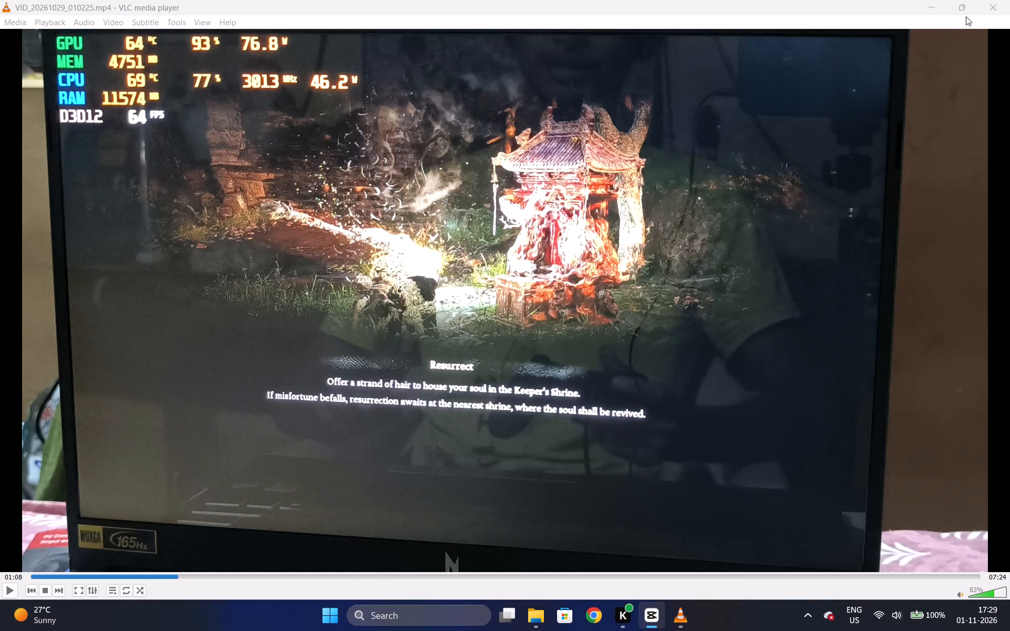
{"action": "left_click", "coordinate": [1007, 12]}
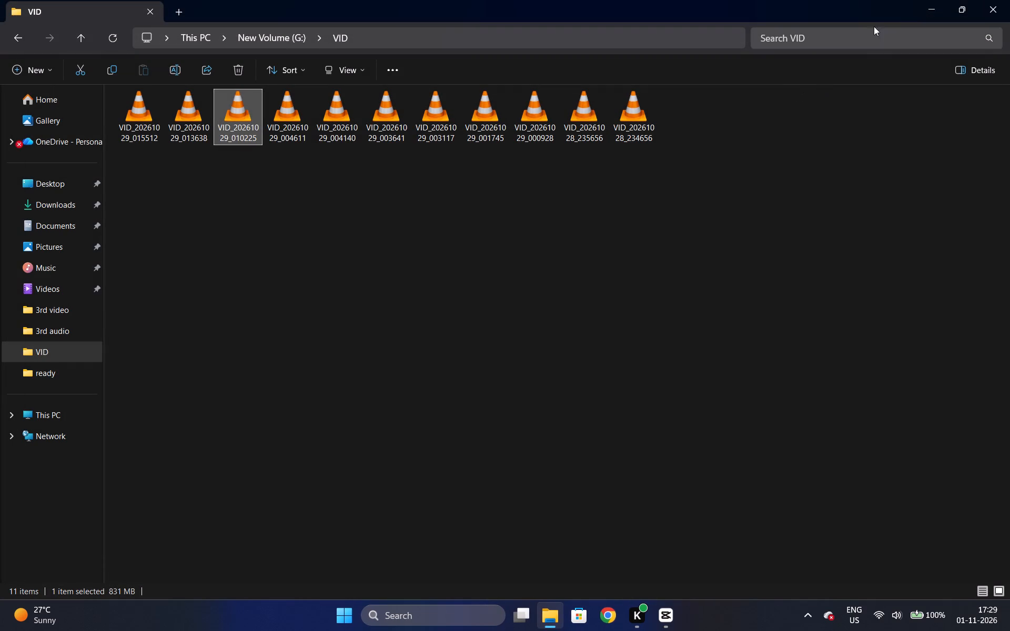